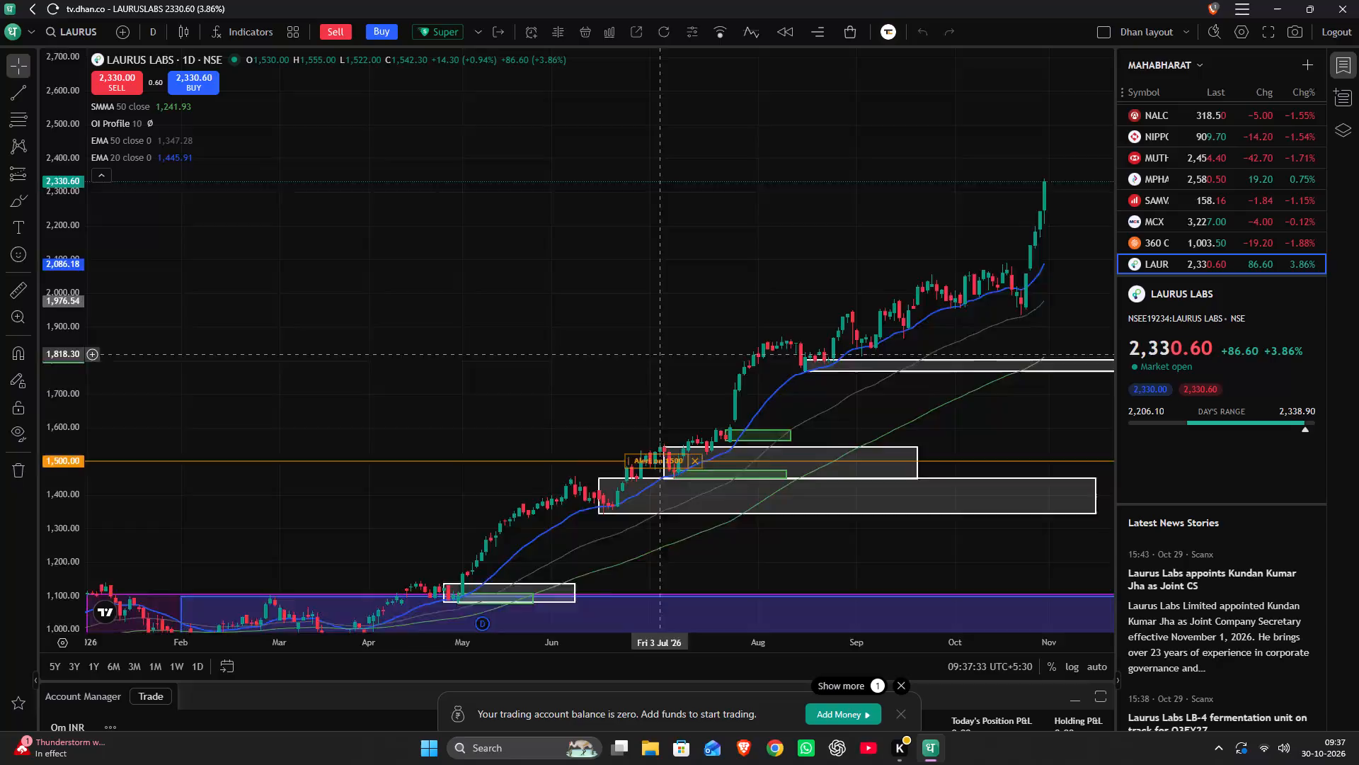
Switch the watchlist from MAHABHARAT to the confirmation entry list.
{"action": "scroll", "coordinate": [642, 341], "scroll_direction": "down", "scroll_amount": 4}
{"action": "scroll", "coordinate": [643, 343], "scroll_direction": "up", "scroll_amount": 4}
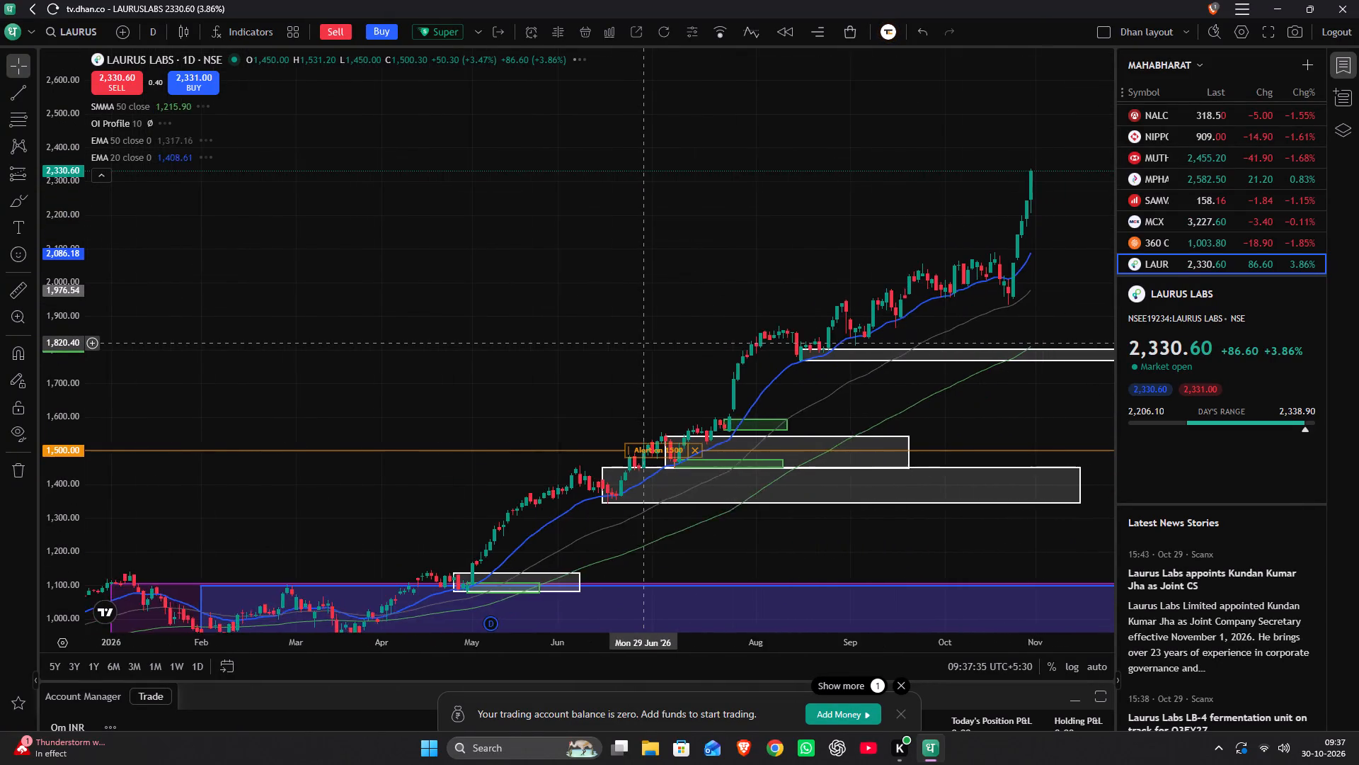
{"action": "scroll", "coordinate": [643, 343], "scroll_direction": "up", "scroll_amount": 3}
{"action": "left_click", "coordinate": [1151, 59]}
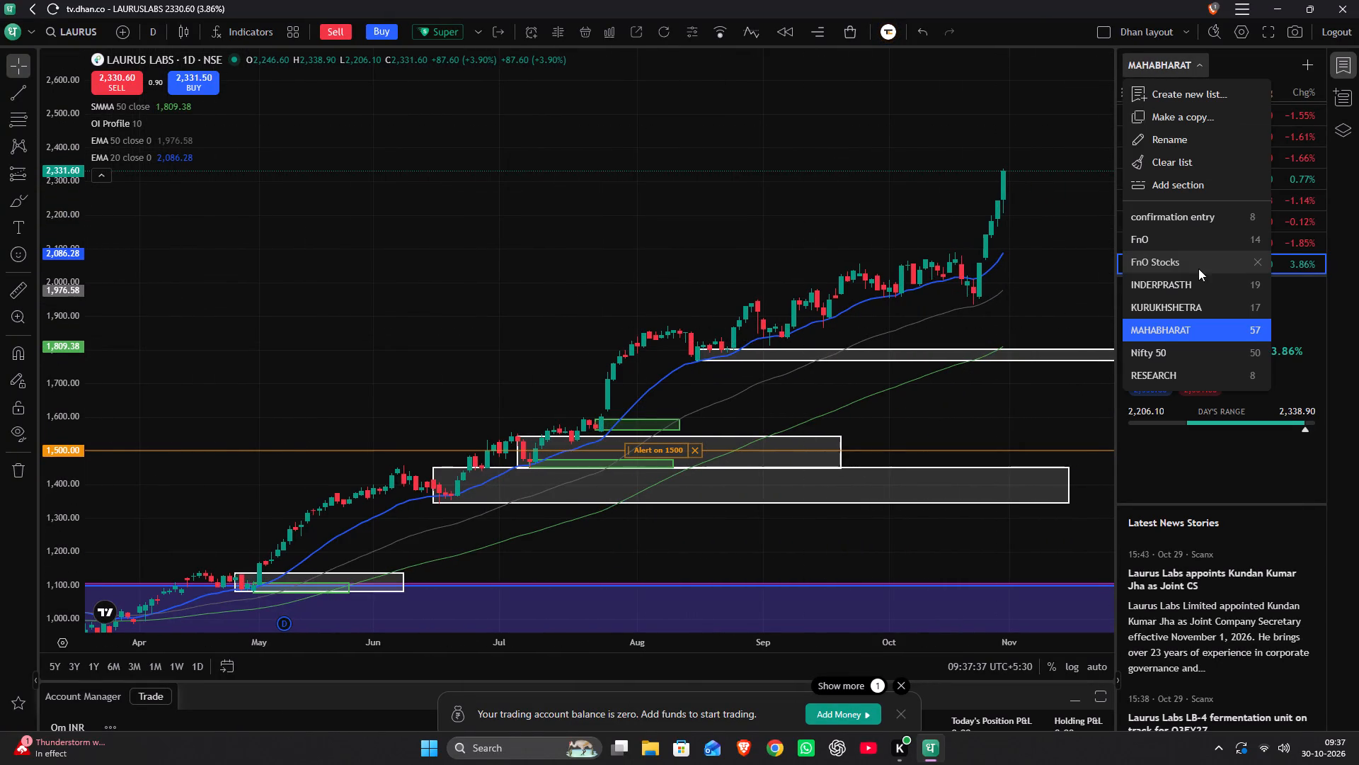
{"action": "left_click", "coordinate": [1197, 215]}
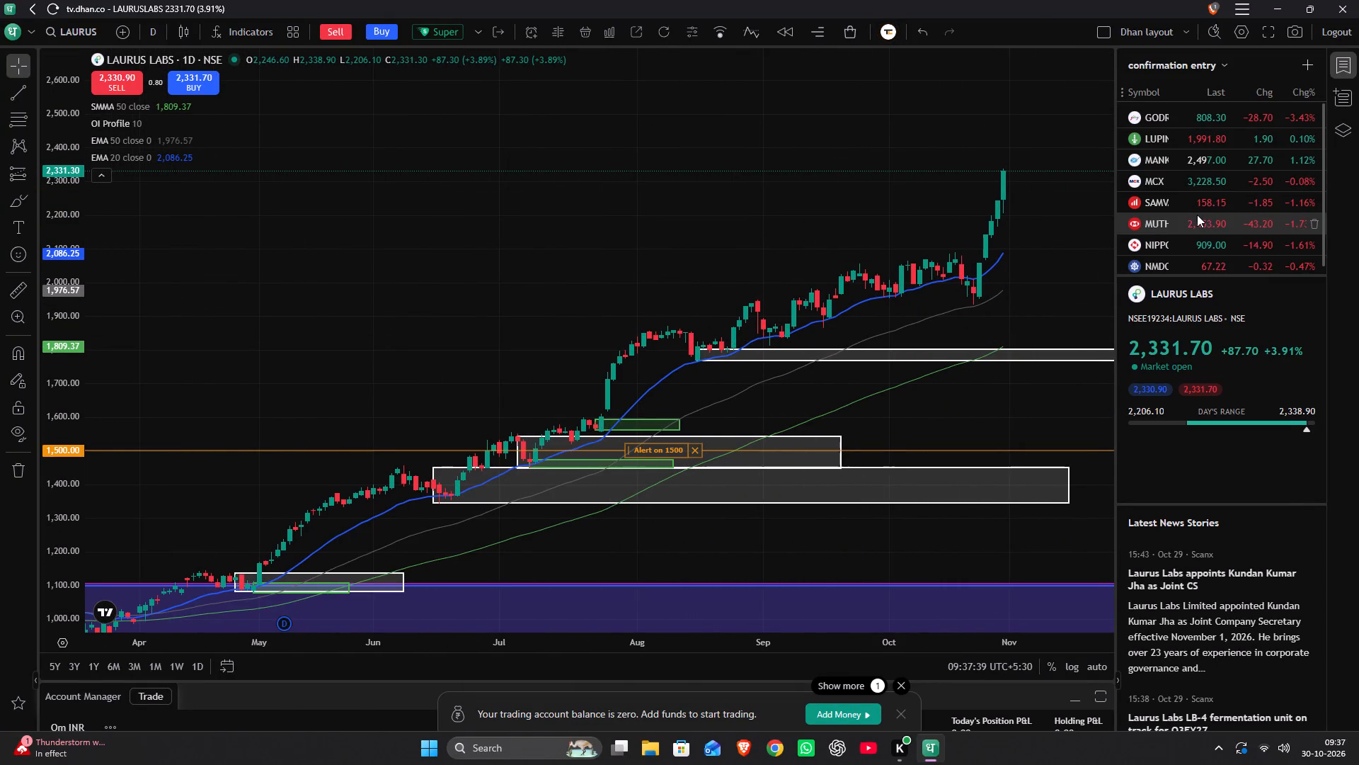
Open the Godrej Consumer Products daily chart and examine its recent candles against the moving averages and the zone around the 775 alert.
{"action": "left_click", "coordinate": [1183, 112]}
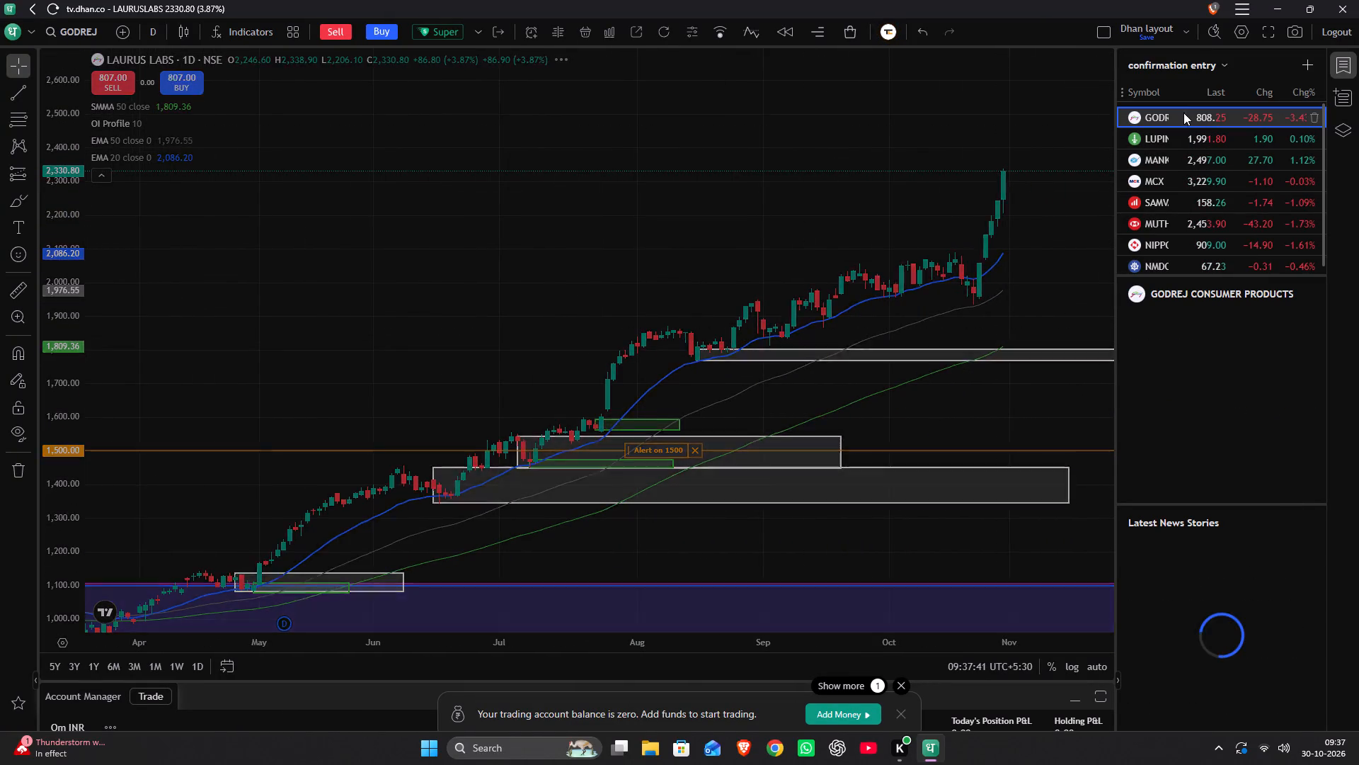
{"action": "left_click_drag", "start_coordinate": [950, 423], "coordinate": [830, 374]}
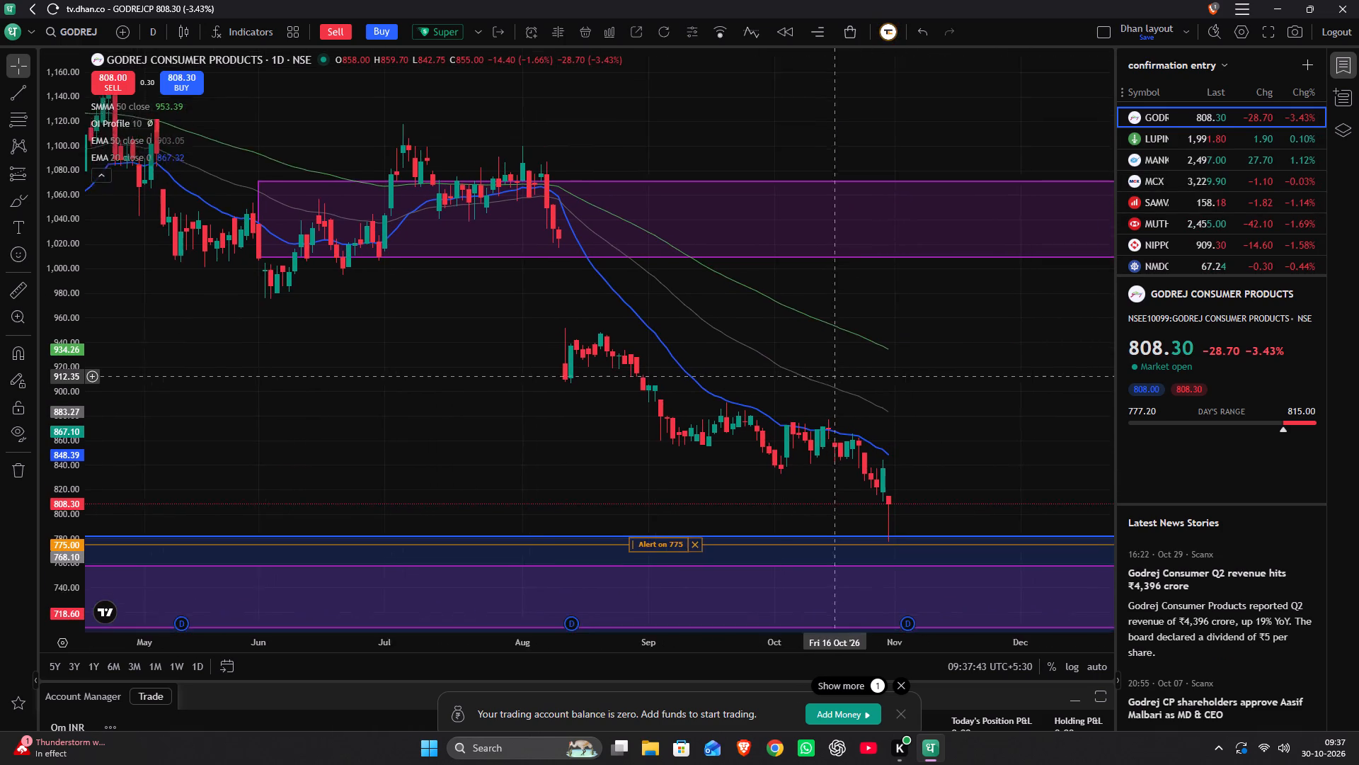
{"action": "left_click_drag", "start_coordinate": [830, 374], "coordinate": [699, 292]}
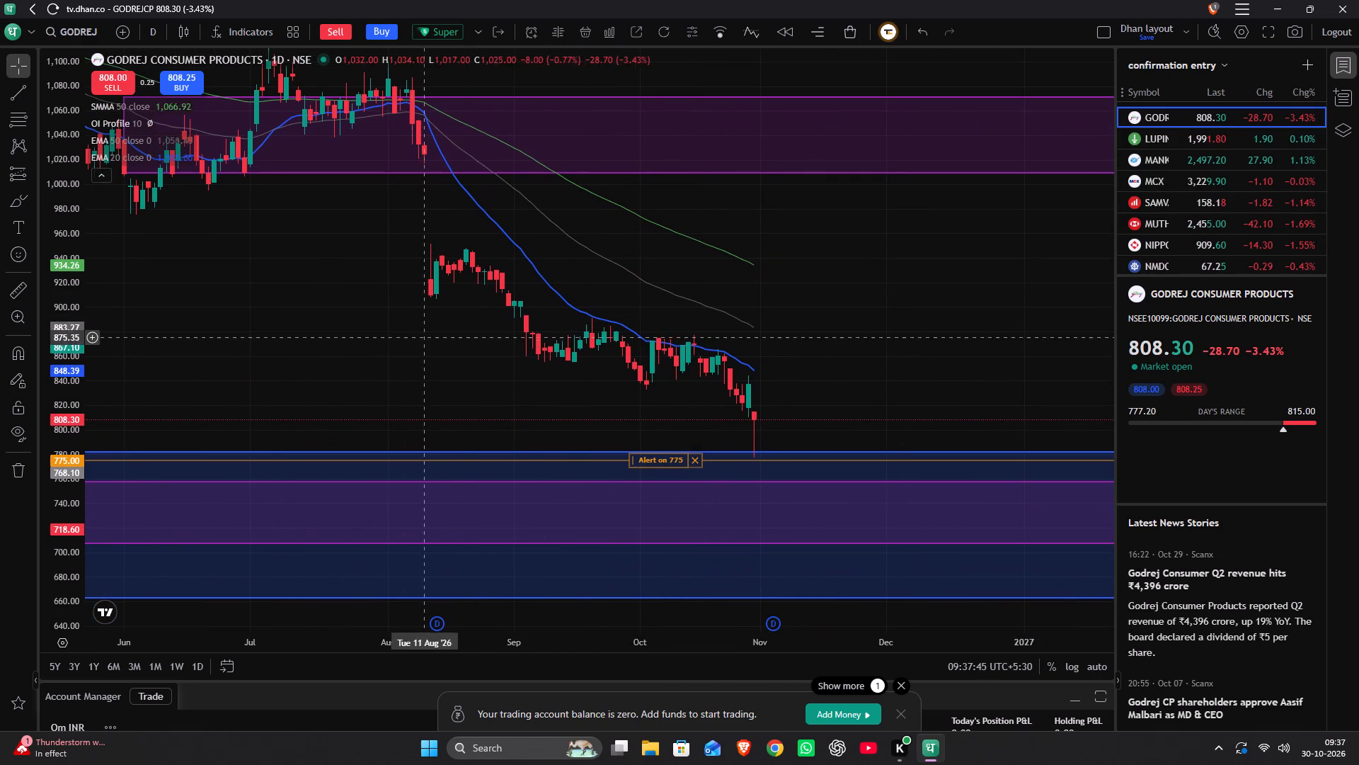
{"action": "scroll", "coordinate": [62, 311], "scroll_direction": "up", "scroll_amount": 12}
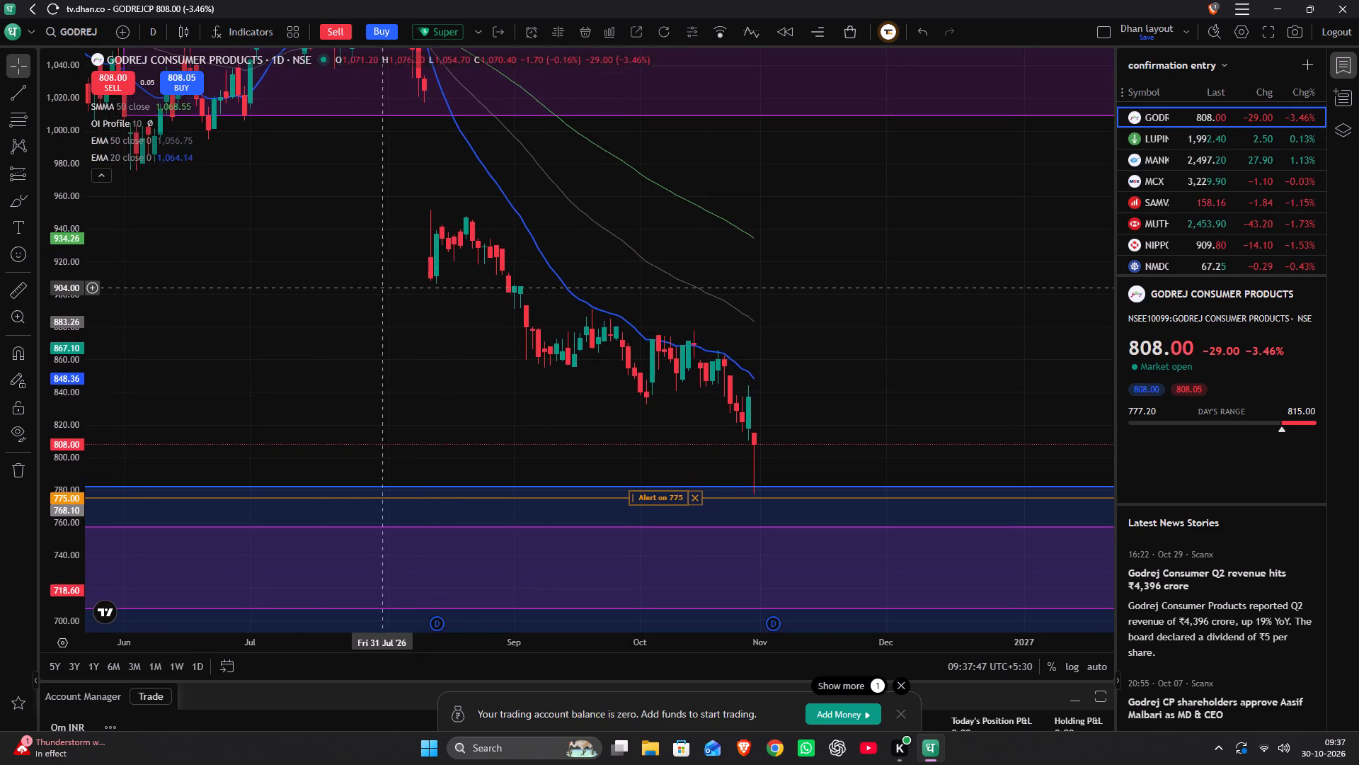
{"action": "scroll", "coordinate": [440, 287], "scroll_direction": "up", "scroll_amount": 5}
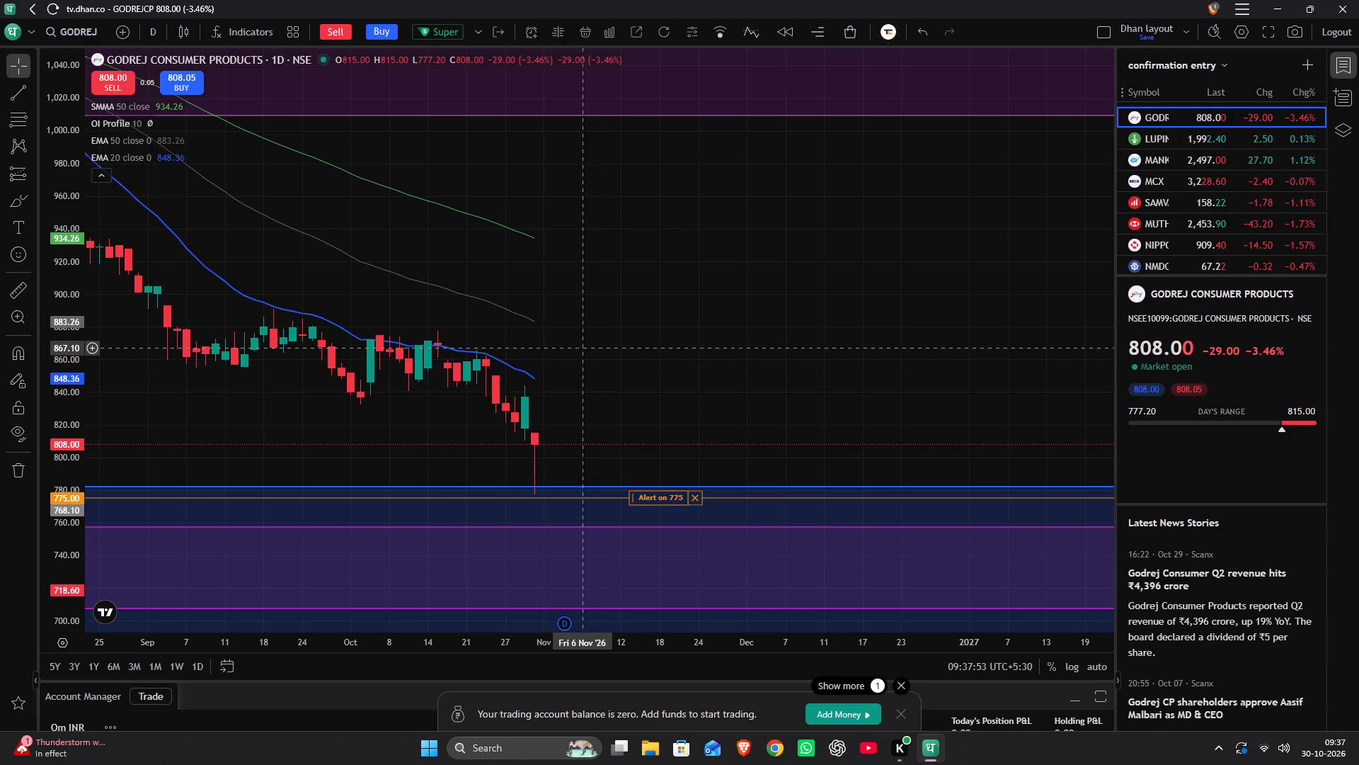
{"action": "left_click_drag", "start_coordinate": [578, 348], "coordinate": [731, 357]}
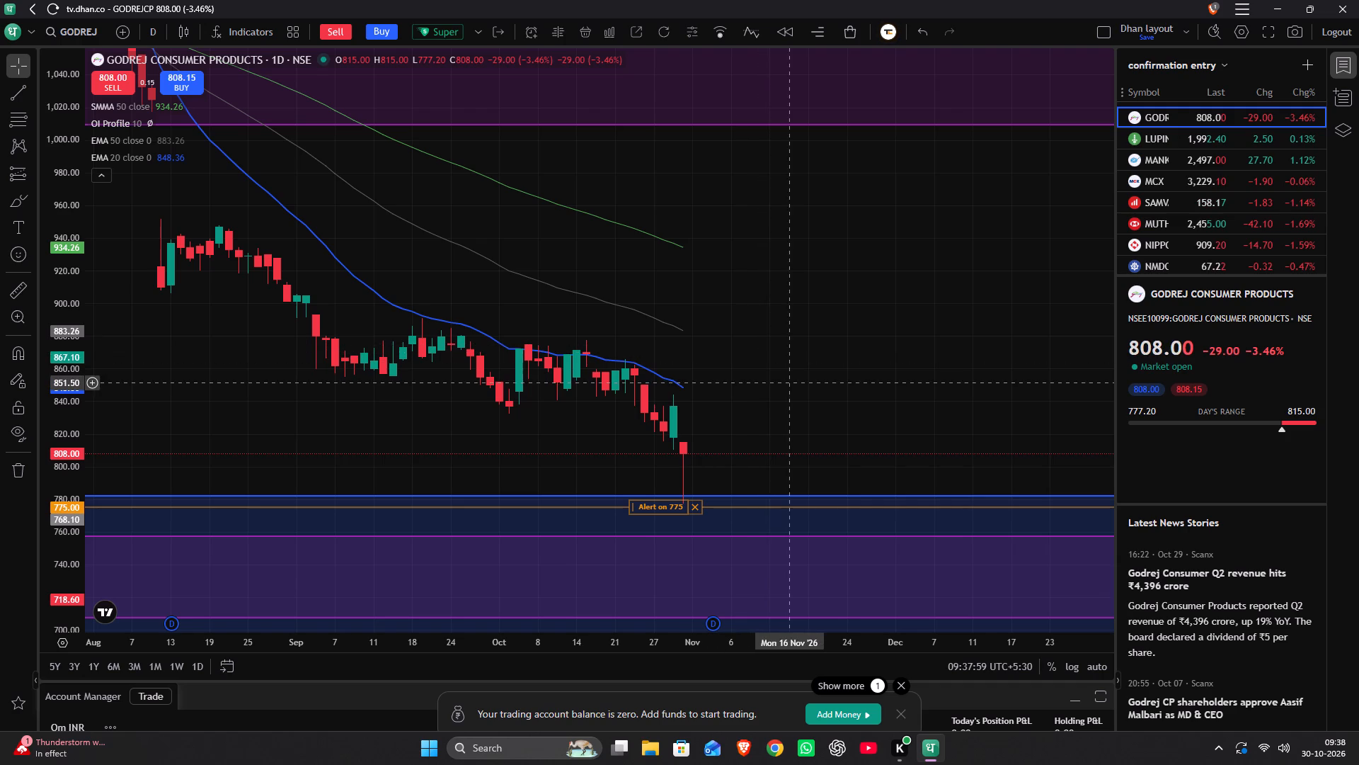
{"action": "left_click_drag", "start_coordinate": [787, 382], "coordinate": [688, 348]}
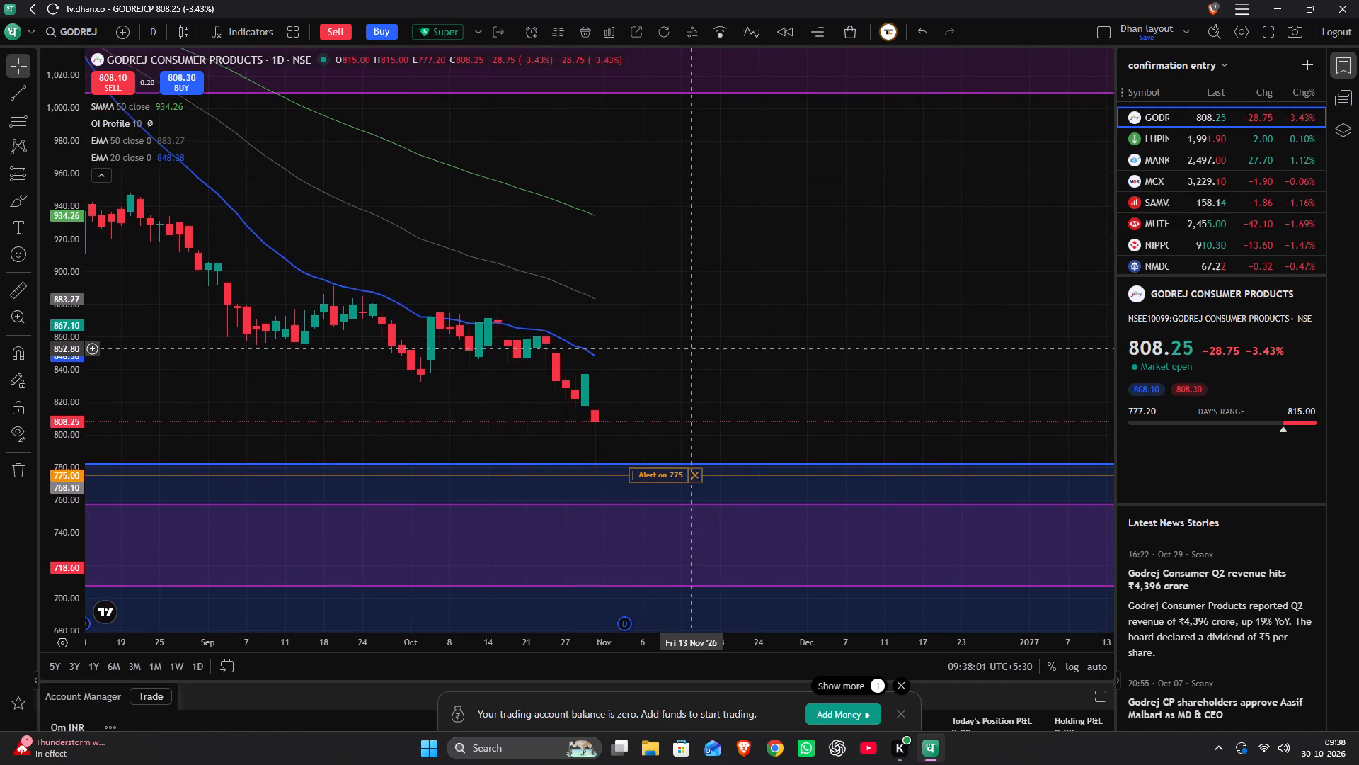
{"action": "left_click_drag", "start_coordinate": [688, 348], "coordinate": [692, 367]}
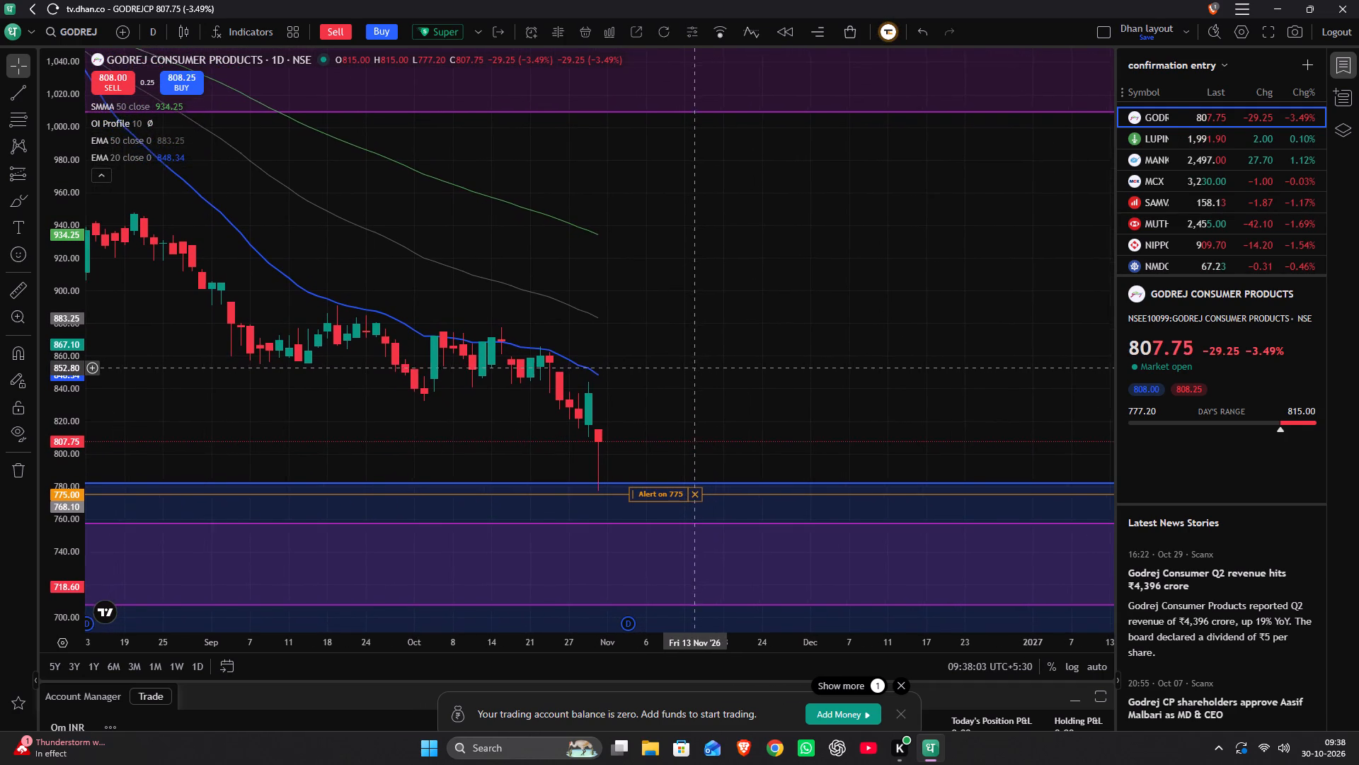
{"action": "left_click_drag", "start_coordinate": [692, 367], "coordinate": [701, 365]}
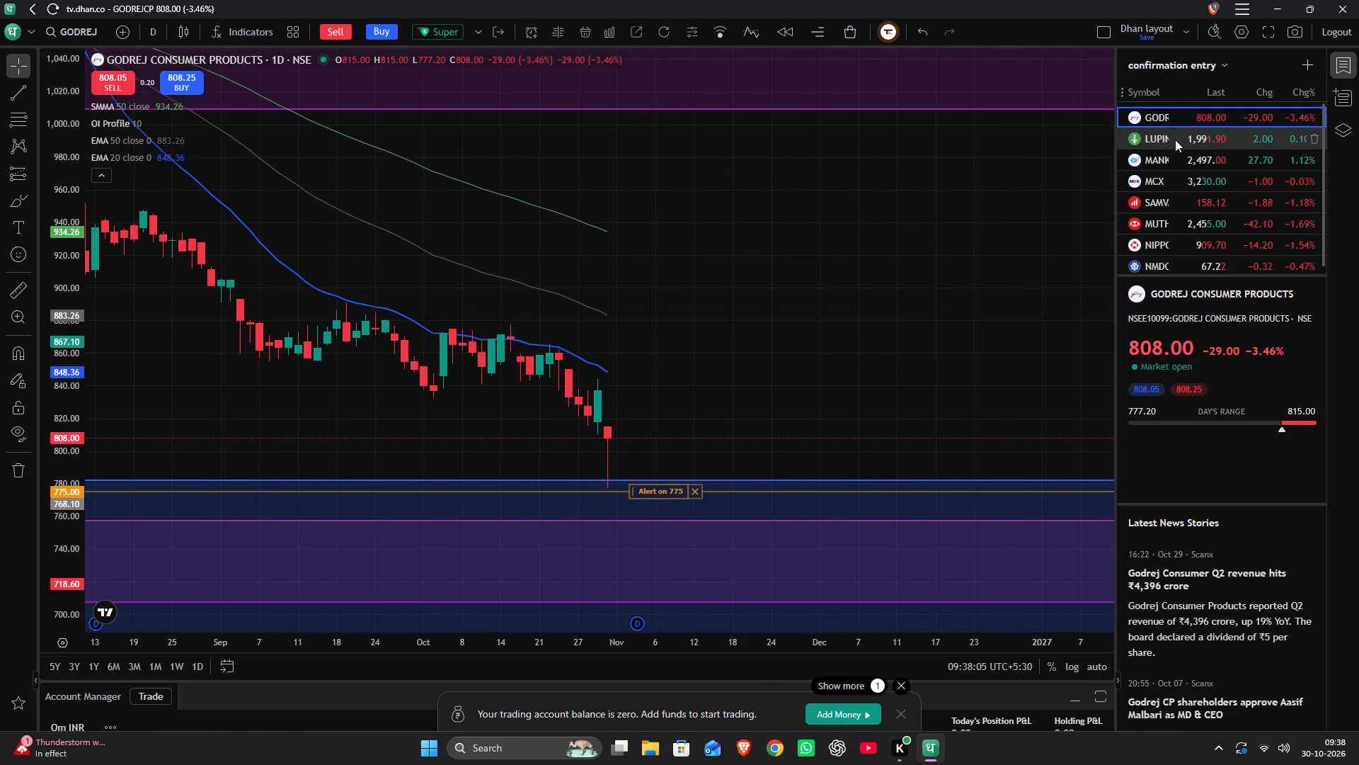
Review the daily charts of Lupin, Mankind Pharma and MCX from the confirmation entry list.
{"action": "left_click", "coordinate": [1174, 141]}
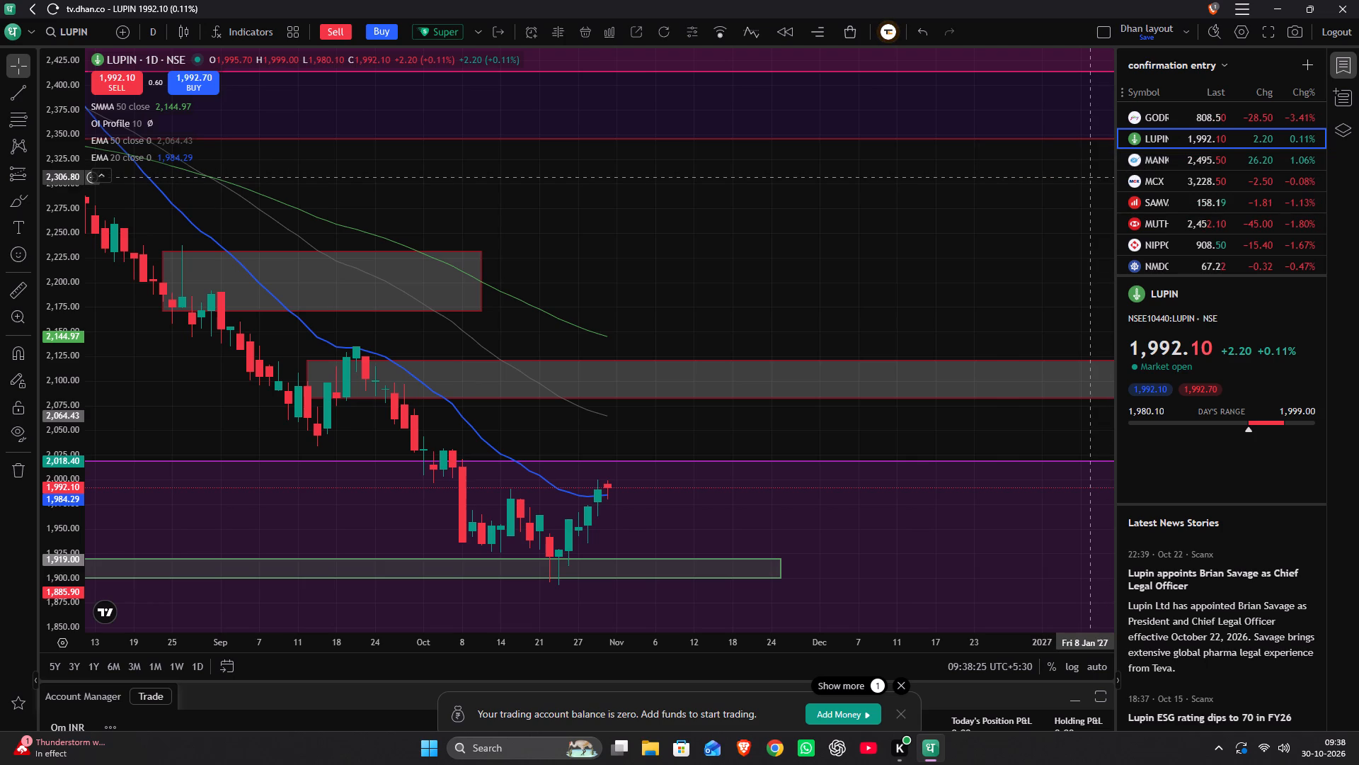
{"action": "left_click", "coordinate": [1229, 145]}
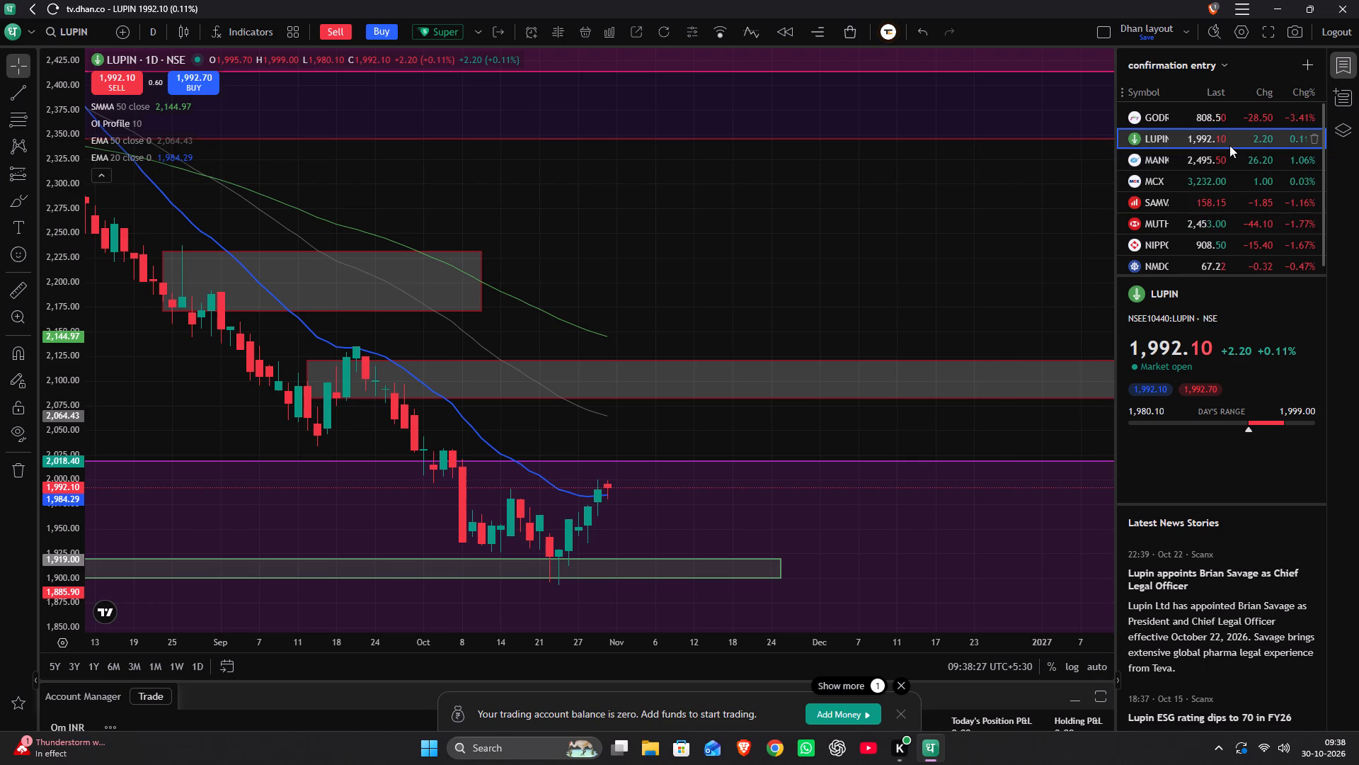
{"action": "left_click", "coordinate": [1215, 160]}
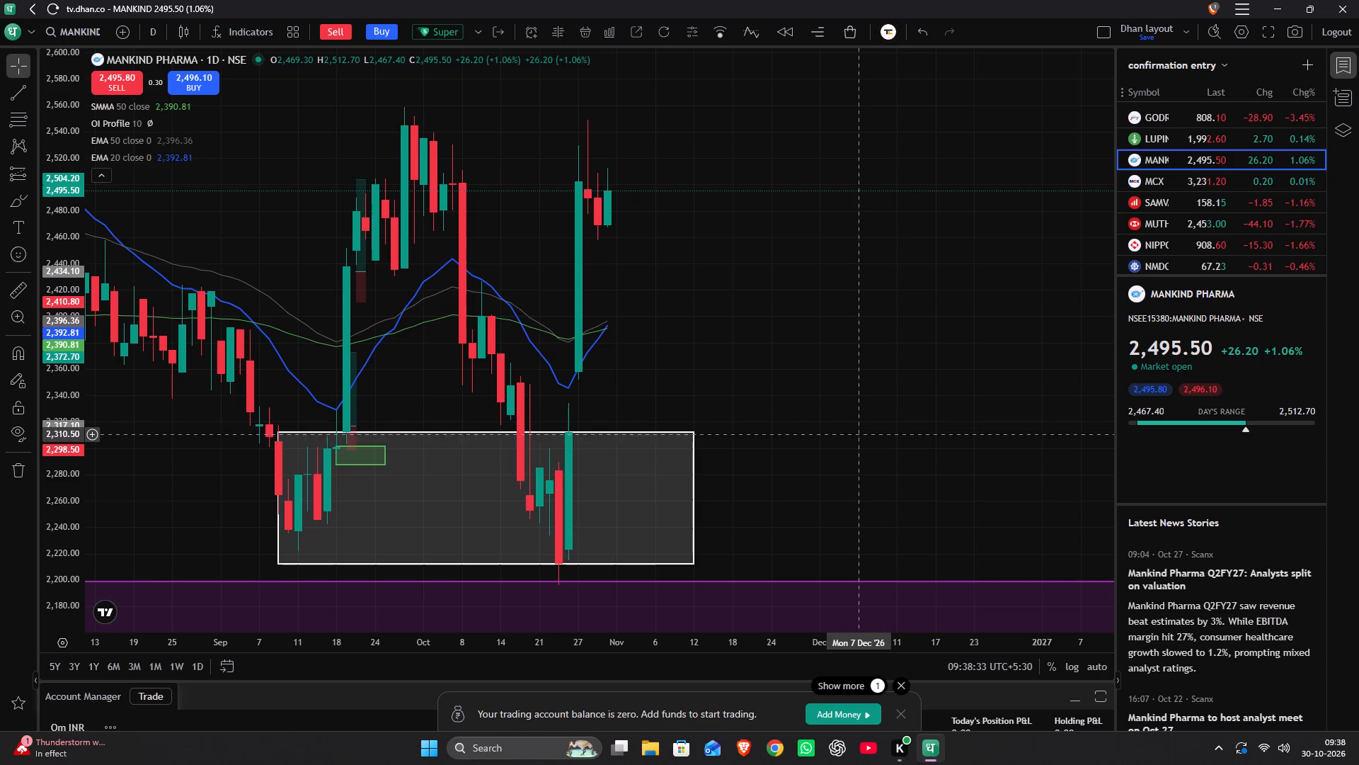
{"action": "left_click", "coordinate": [1225, 185]}
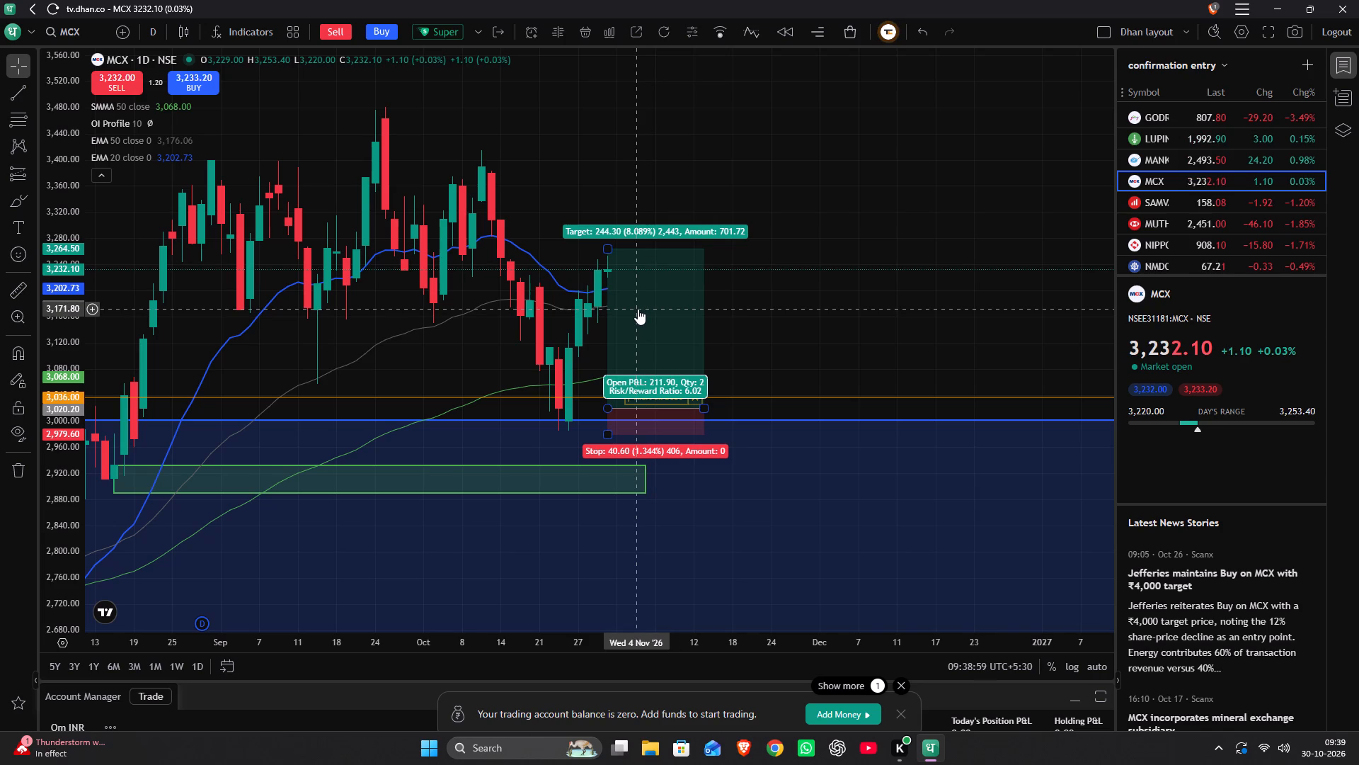
Compare the Samvardhana Motherson and Muthoot Finance daily charts, examining recent candles around their marked zones and long positions.
{"action": "left_click", "coordinate": [1149, 206]}
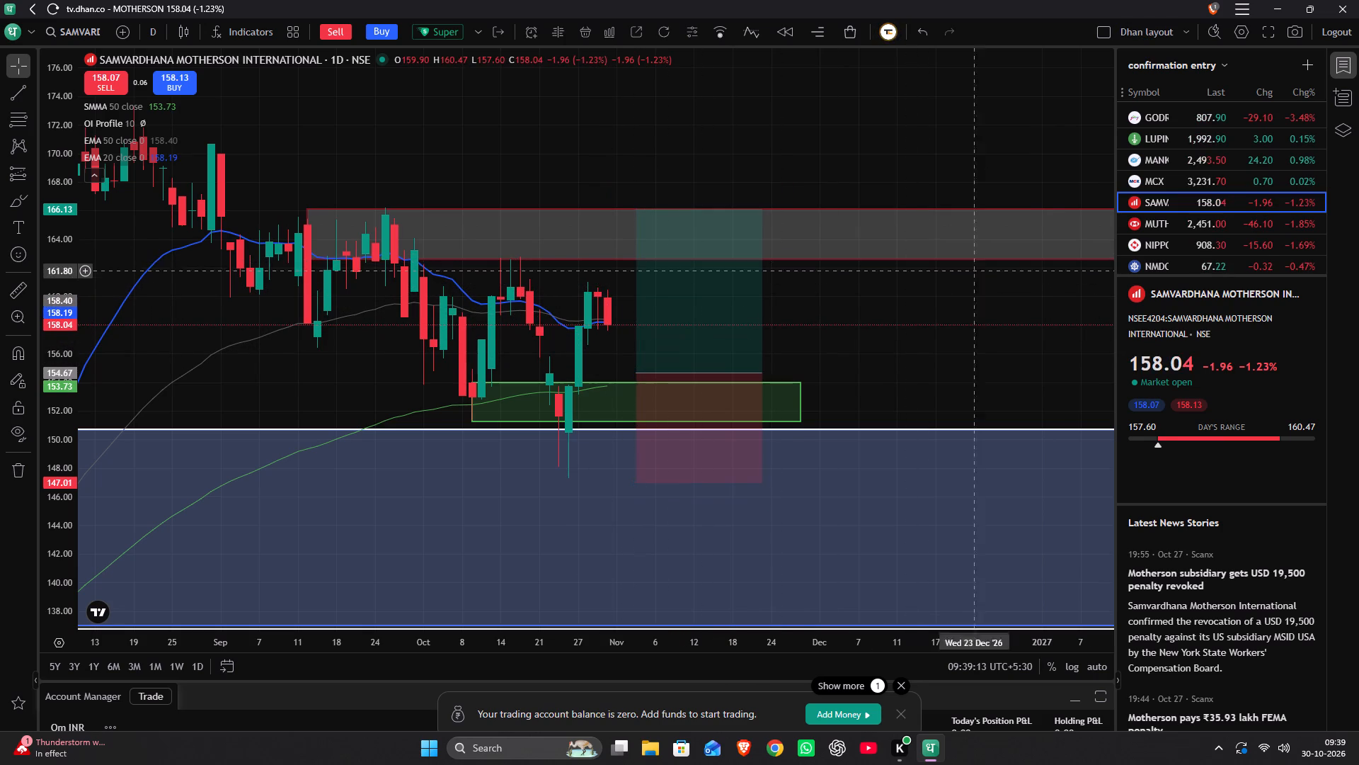
{"action": "left_click", "coordinate": [1150, 230]}
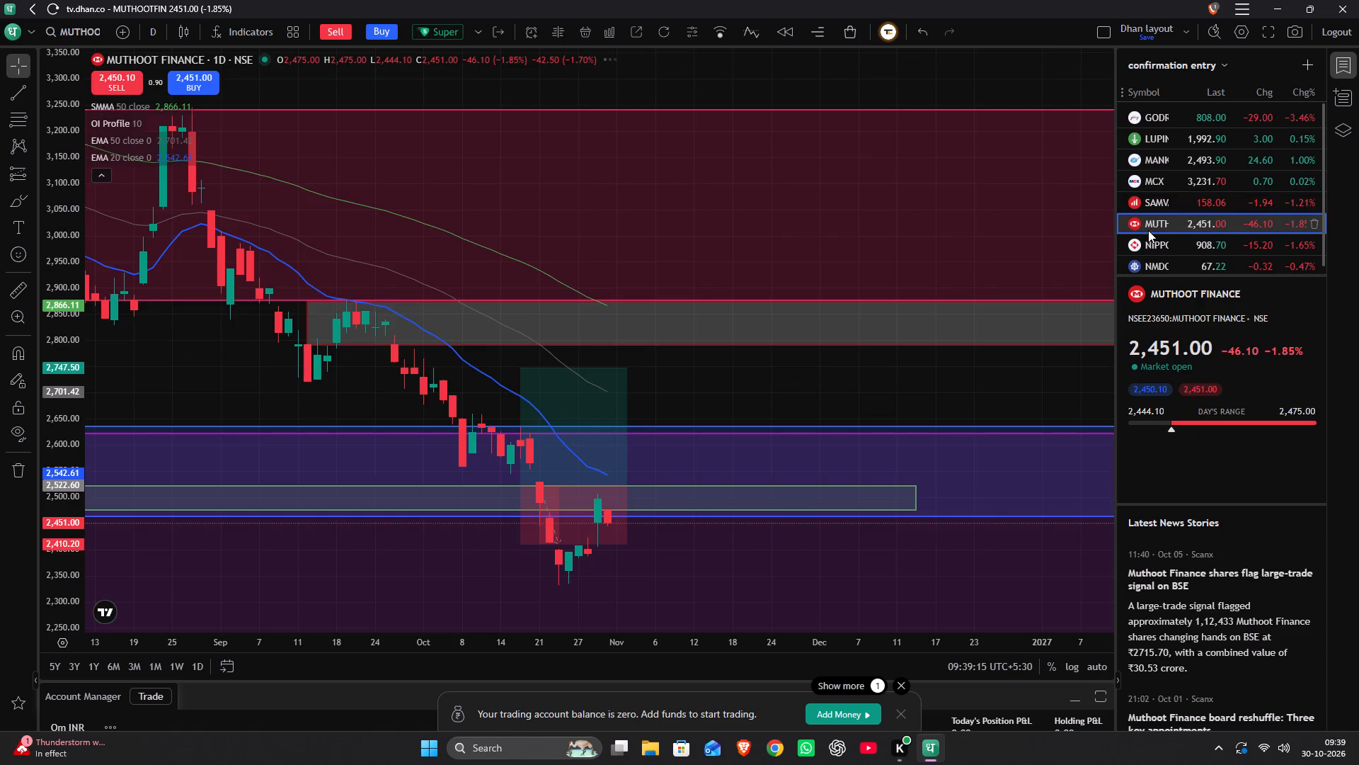
{"action": "left_click", "coordinate": [1158, 200]}
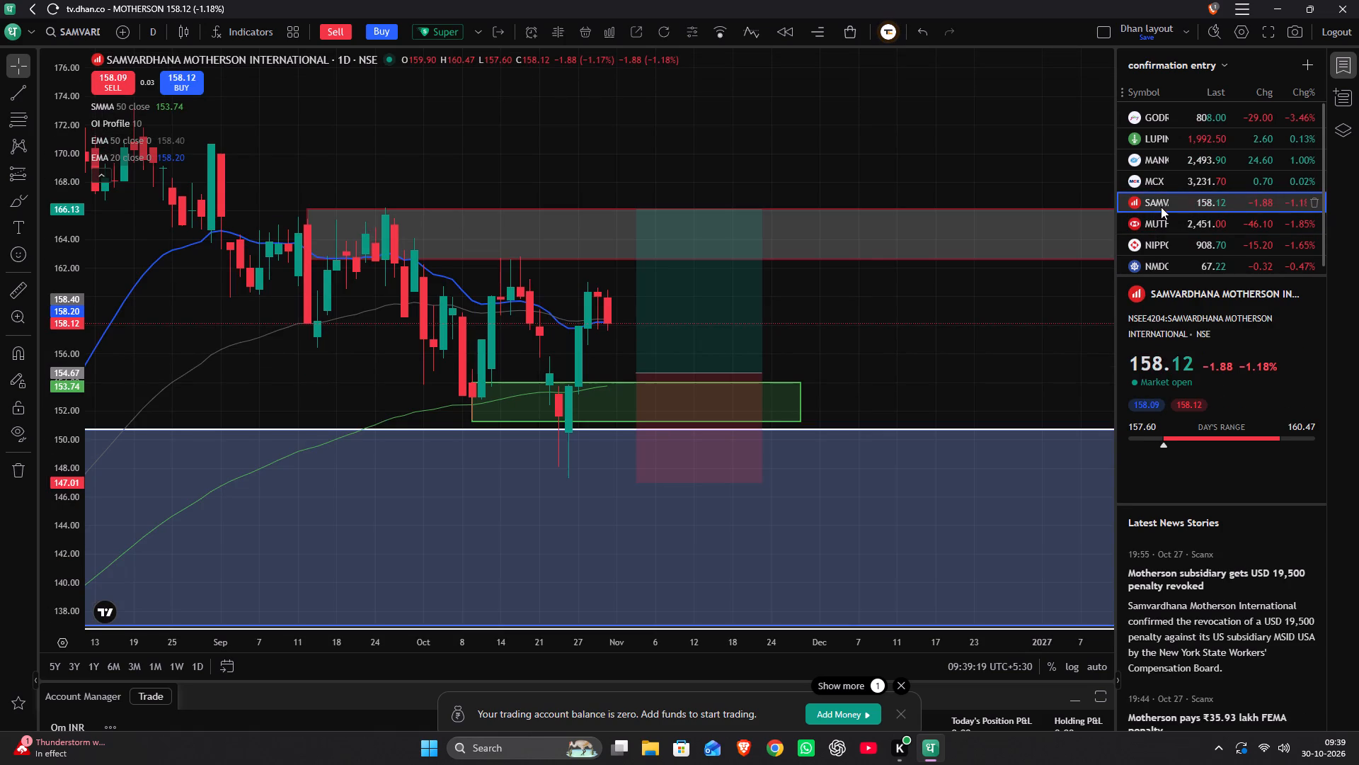
{"action": "left_click", "coordinate": [1162, 222]}
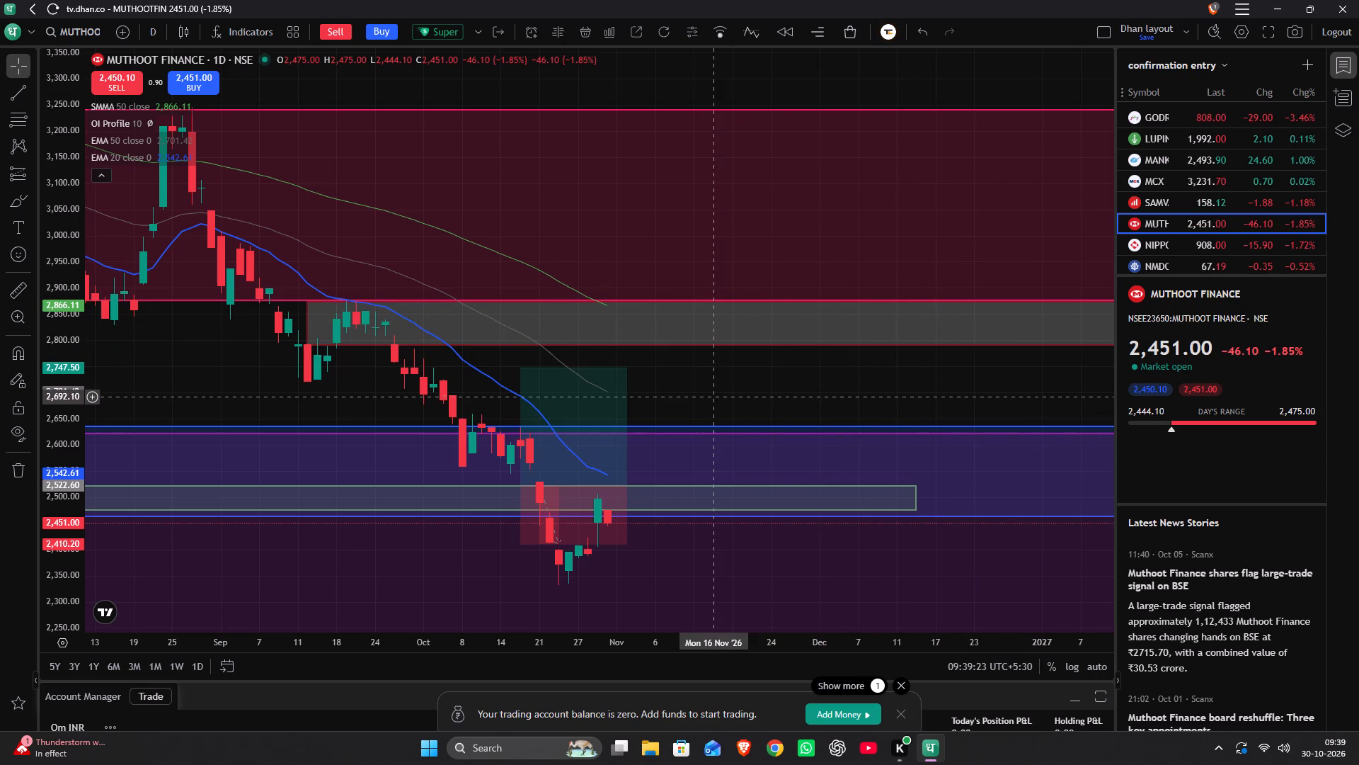
{"action": "left_click_drag", "start_coordinate": [709, 394], "coordinate": [788, 321]}
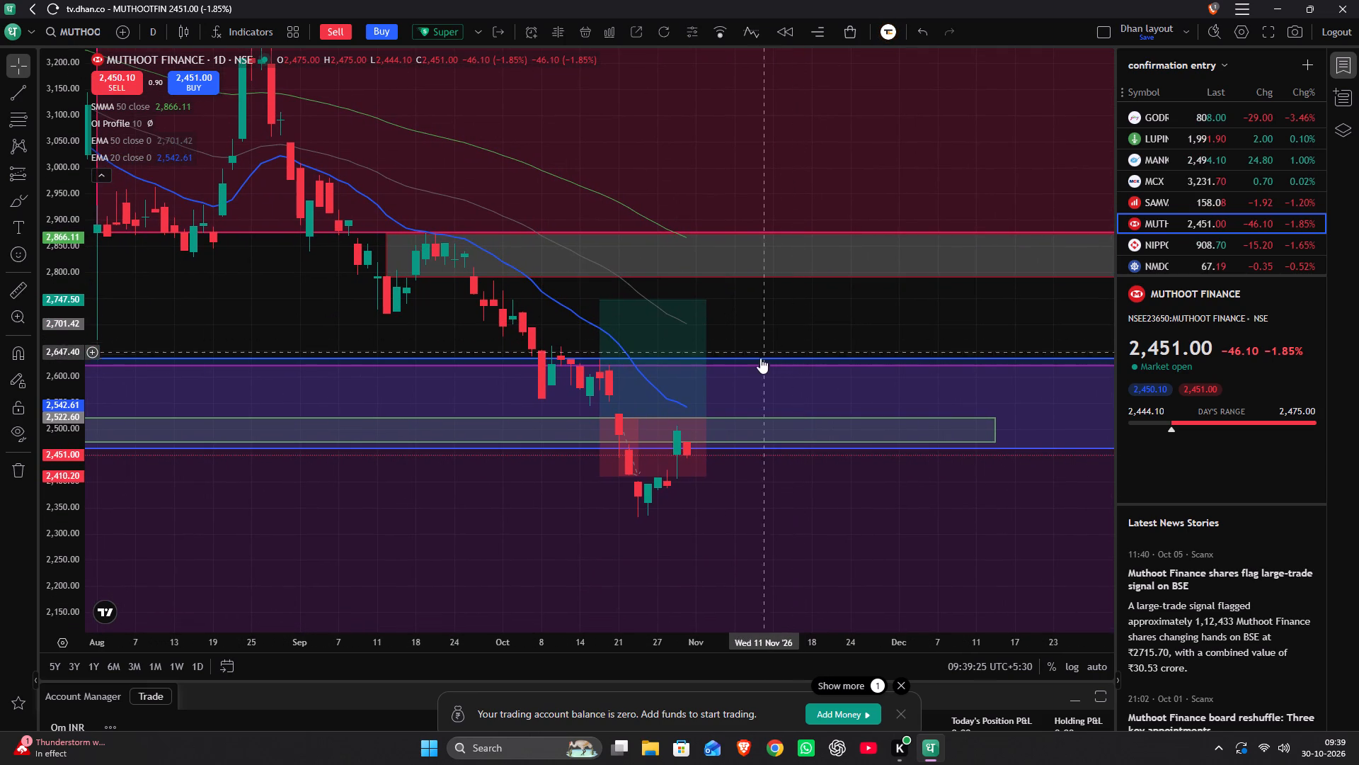
{"action": "left_click_drag", "start_coordinate": [790, 327], "coordinate": [825, 297]}
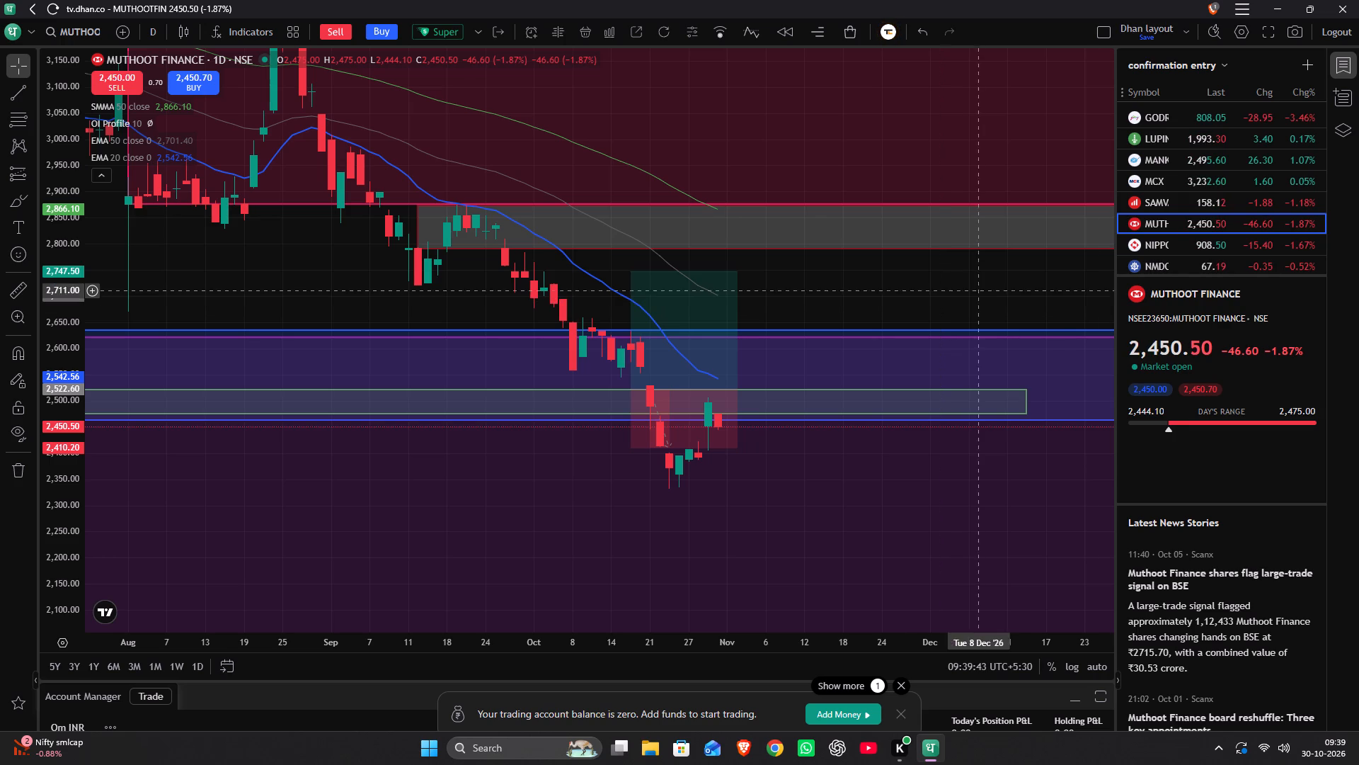
Open the Nippon Life India AMC daily chart and examine its demand zones and the earlier long position drawing.
{"action": "left_click", "coordinate": [1166, 239]}
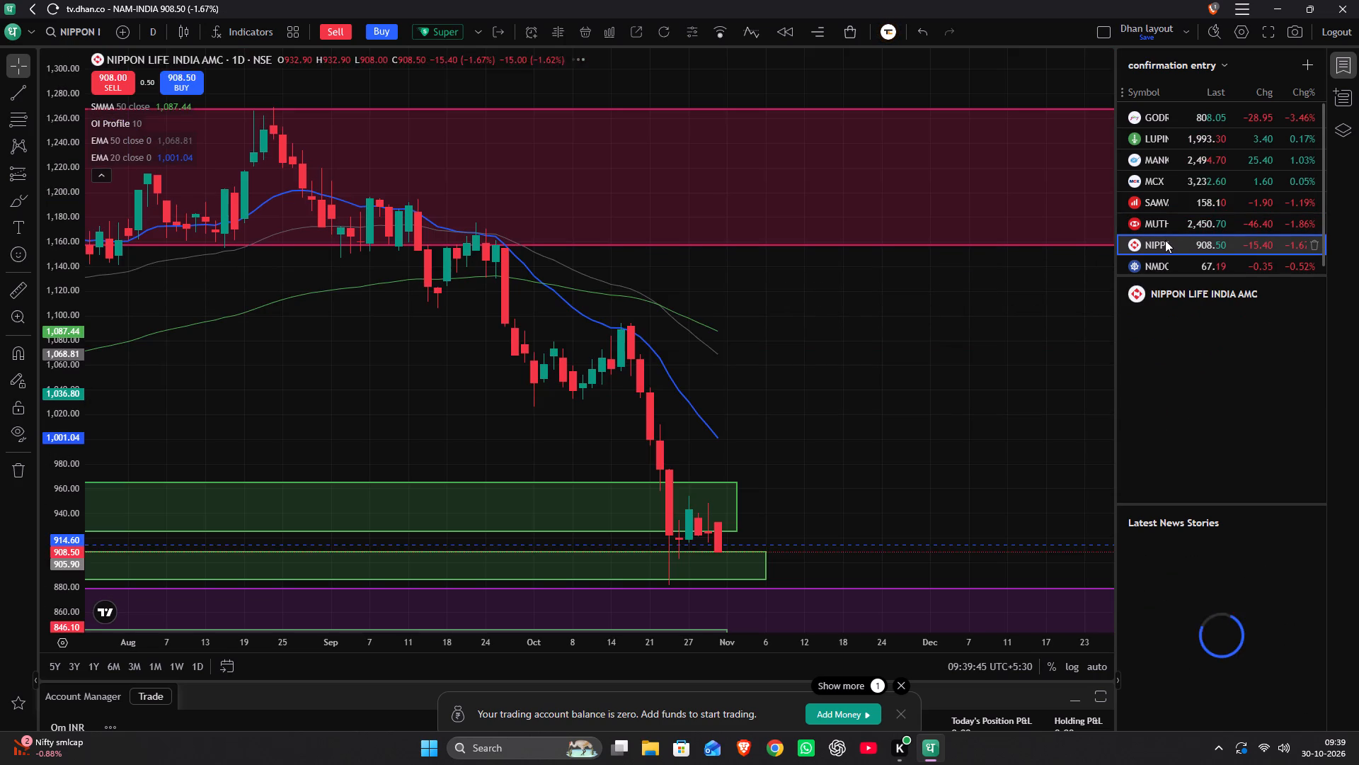
{"action": "left_click_drag", "start_coordinate": [983, 437], "coordinate": [972, 372]}
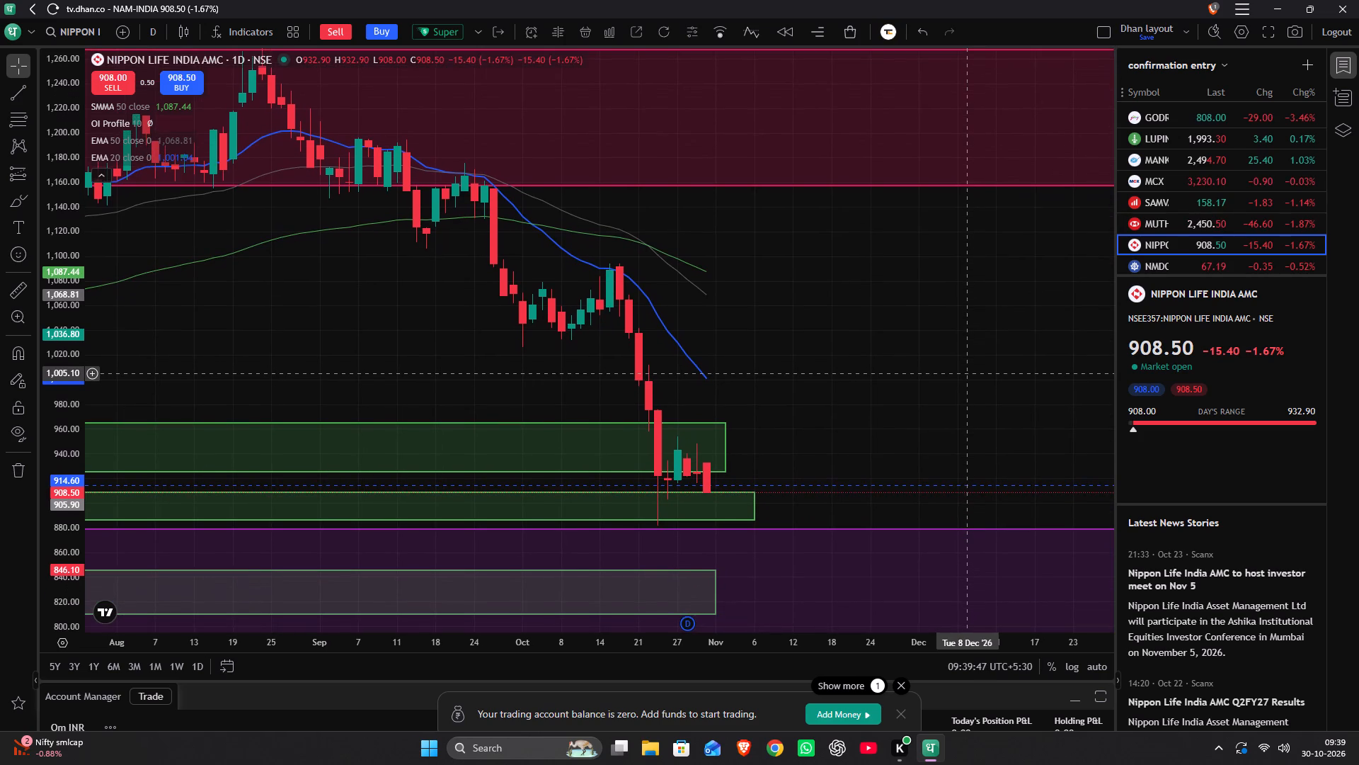
{"action": "left_click_drag", "start_coordinate": [972, 372], "coordinate": [983, 318]}
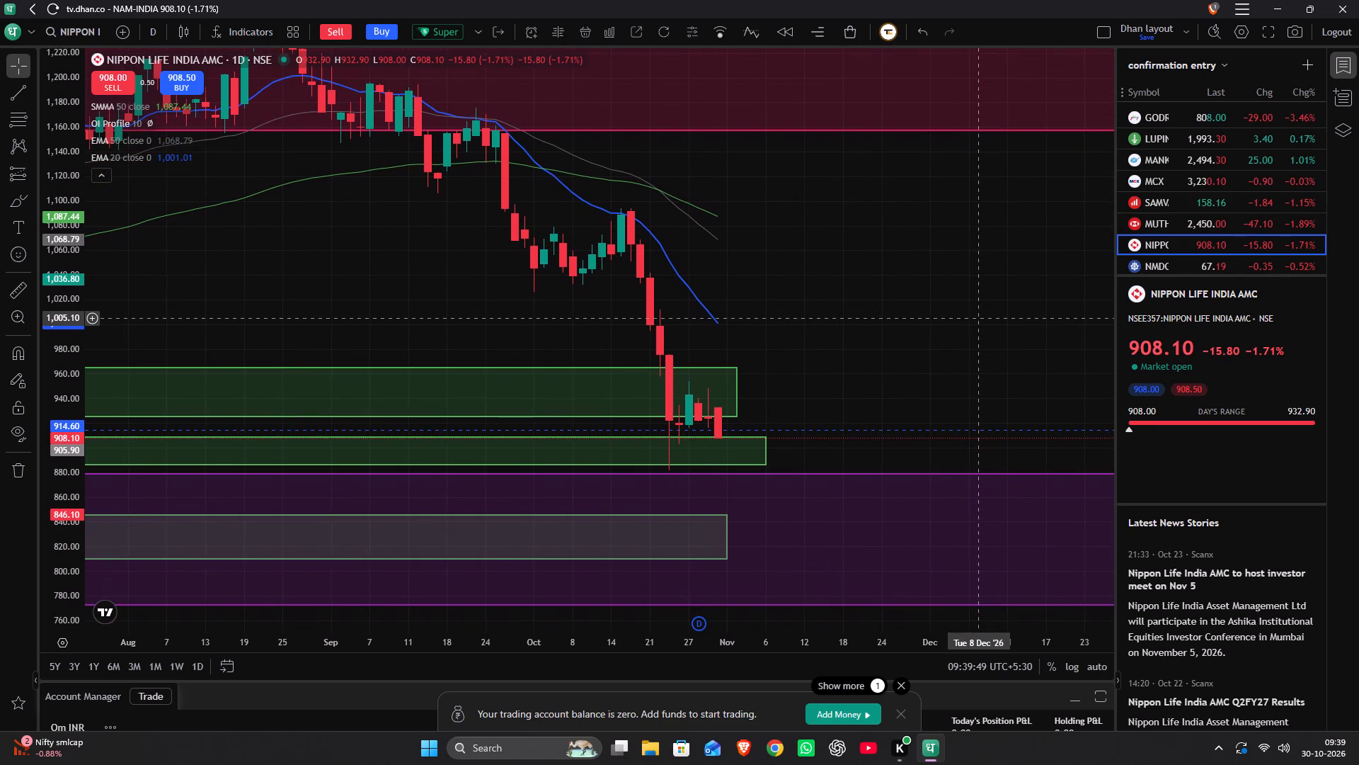
{"action": "left_click_drag", "start_coordinate": [983, 318], "coordinate": [984, 320]}
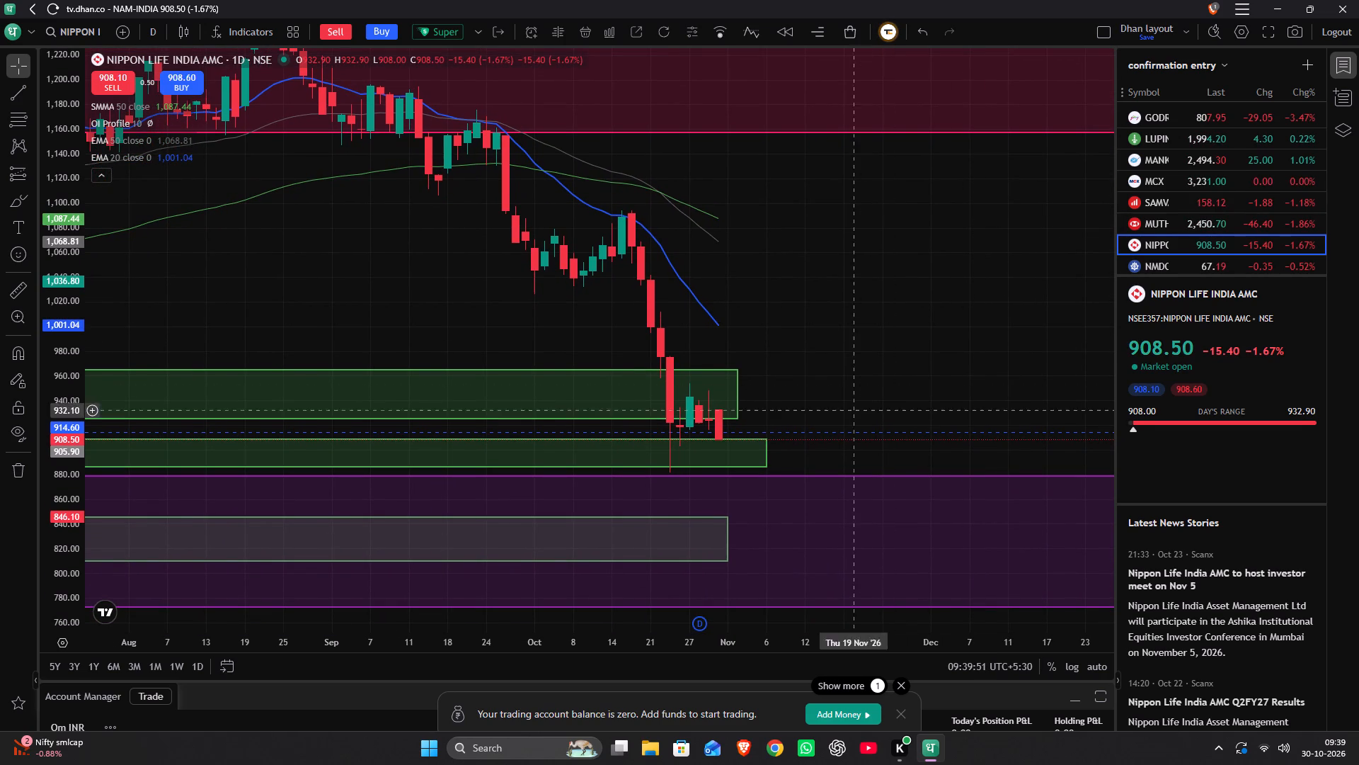
{"action": "left_click_drag", "start_coordinate": [759, 309], "coordinate": [825, 290]}
{"action": "scroll", "coordinate": [826, 288], "scroll_direction": "down", "scroll_amount": 5}
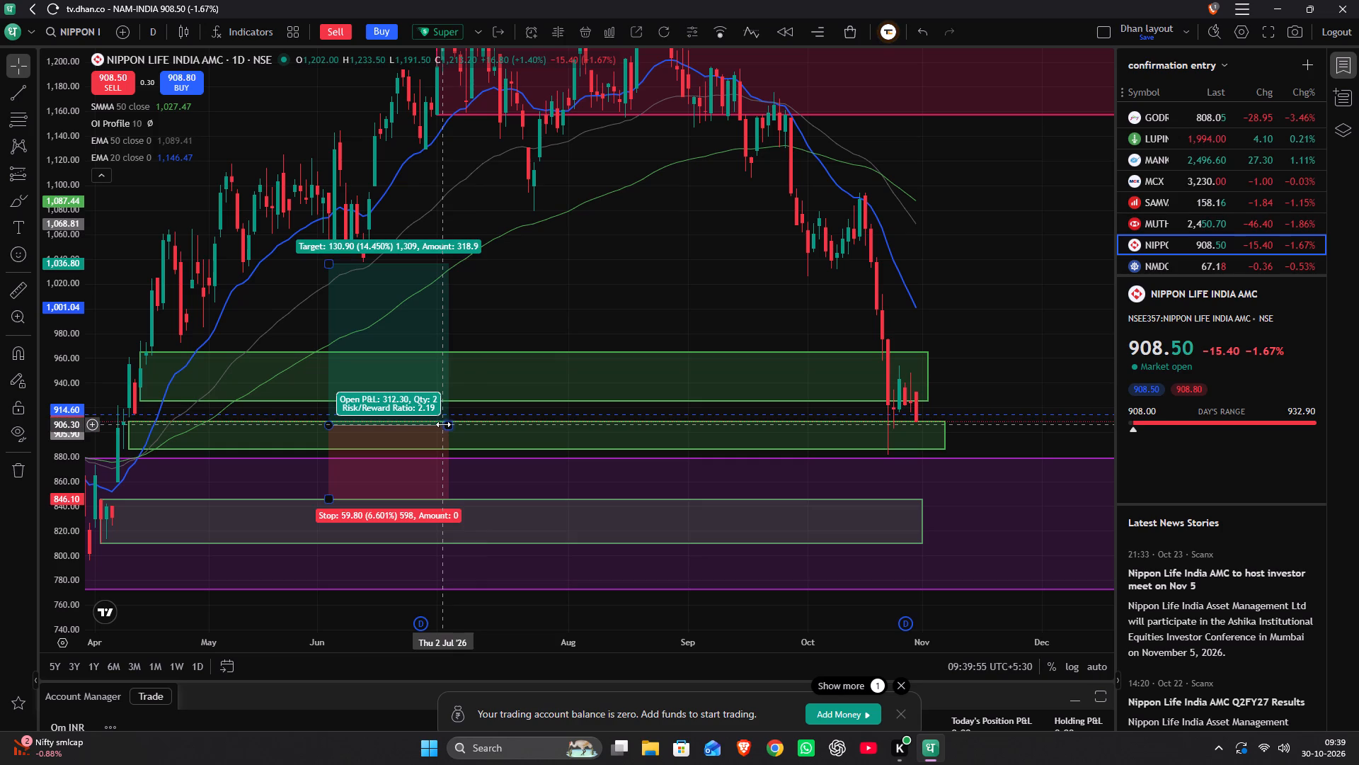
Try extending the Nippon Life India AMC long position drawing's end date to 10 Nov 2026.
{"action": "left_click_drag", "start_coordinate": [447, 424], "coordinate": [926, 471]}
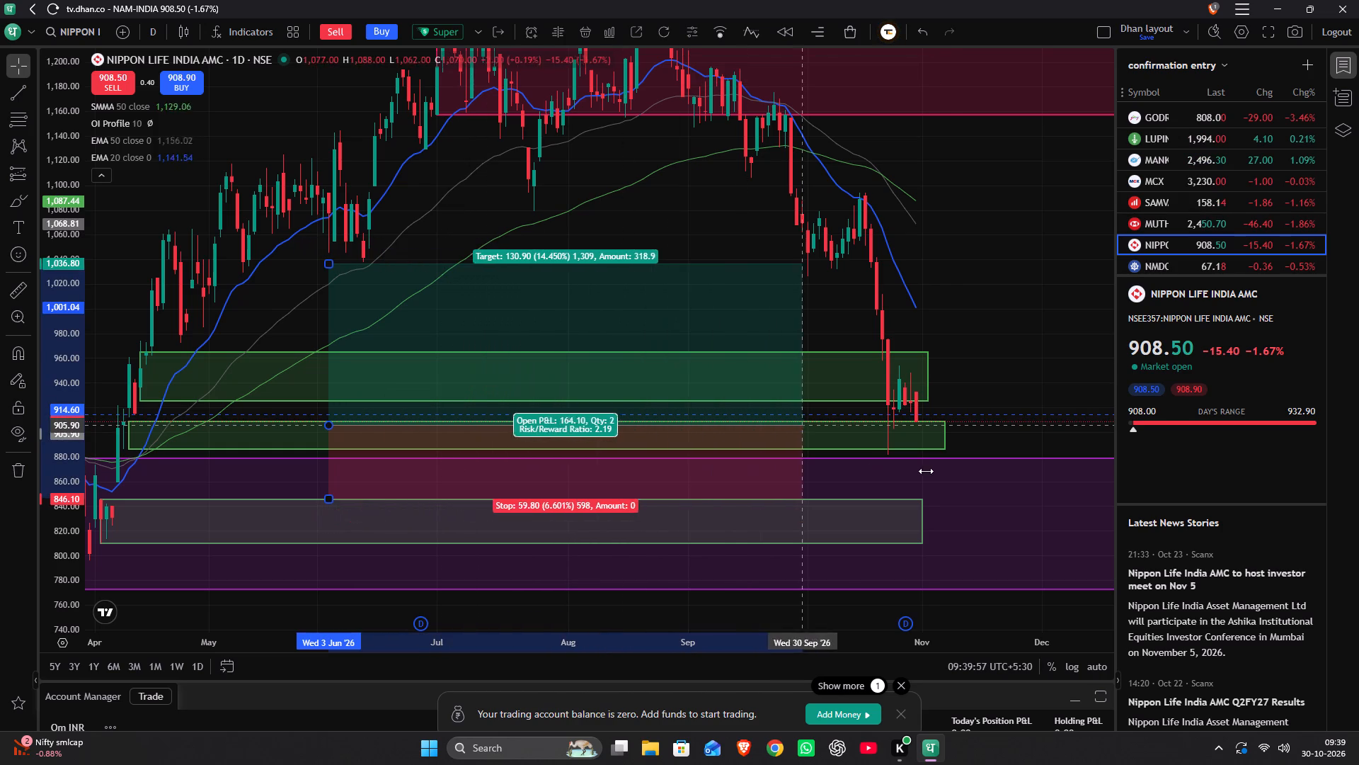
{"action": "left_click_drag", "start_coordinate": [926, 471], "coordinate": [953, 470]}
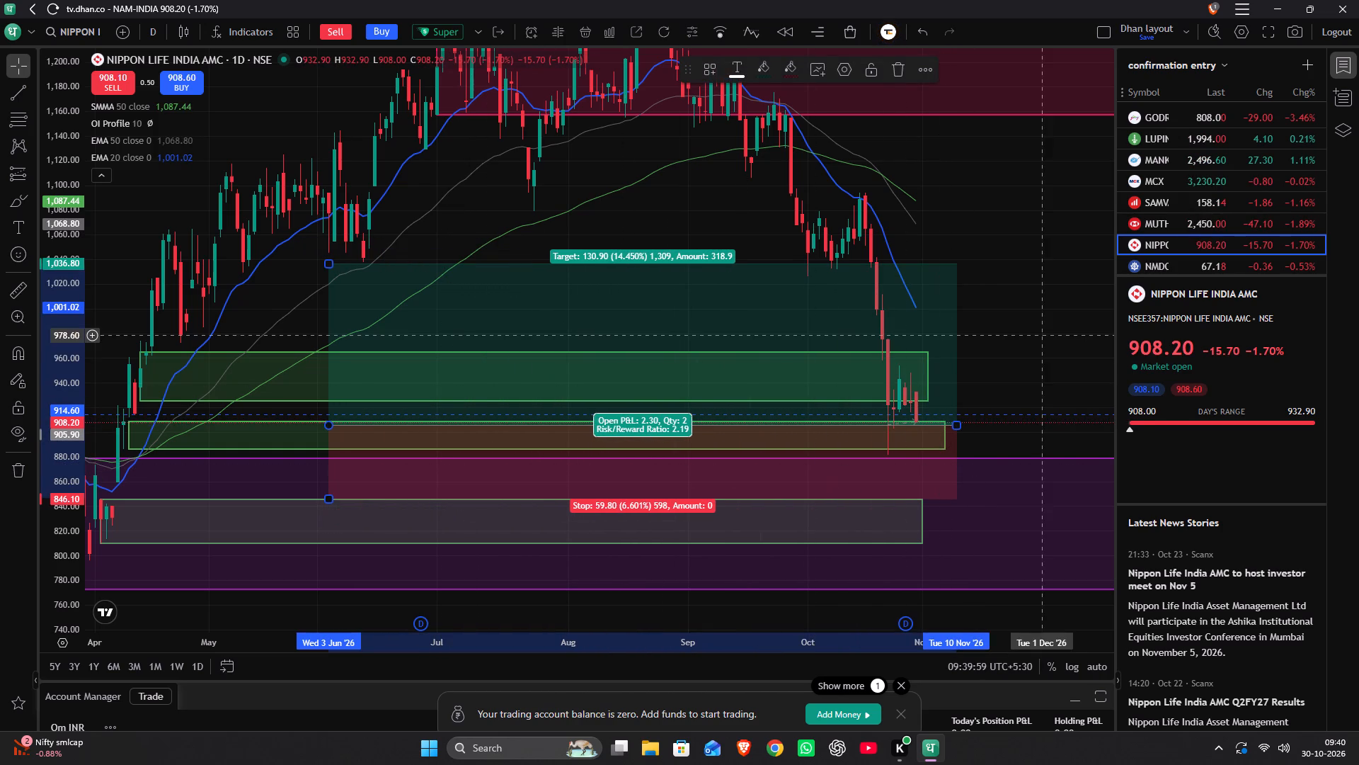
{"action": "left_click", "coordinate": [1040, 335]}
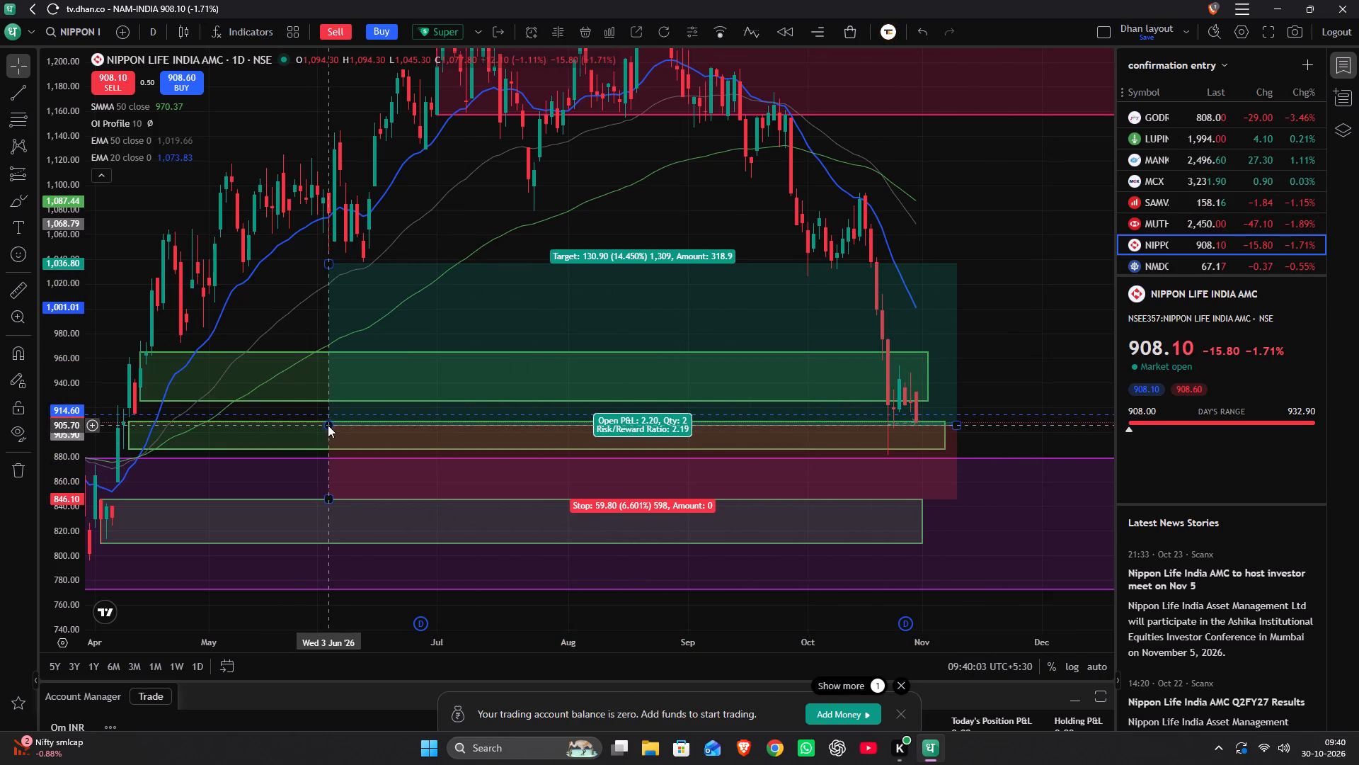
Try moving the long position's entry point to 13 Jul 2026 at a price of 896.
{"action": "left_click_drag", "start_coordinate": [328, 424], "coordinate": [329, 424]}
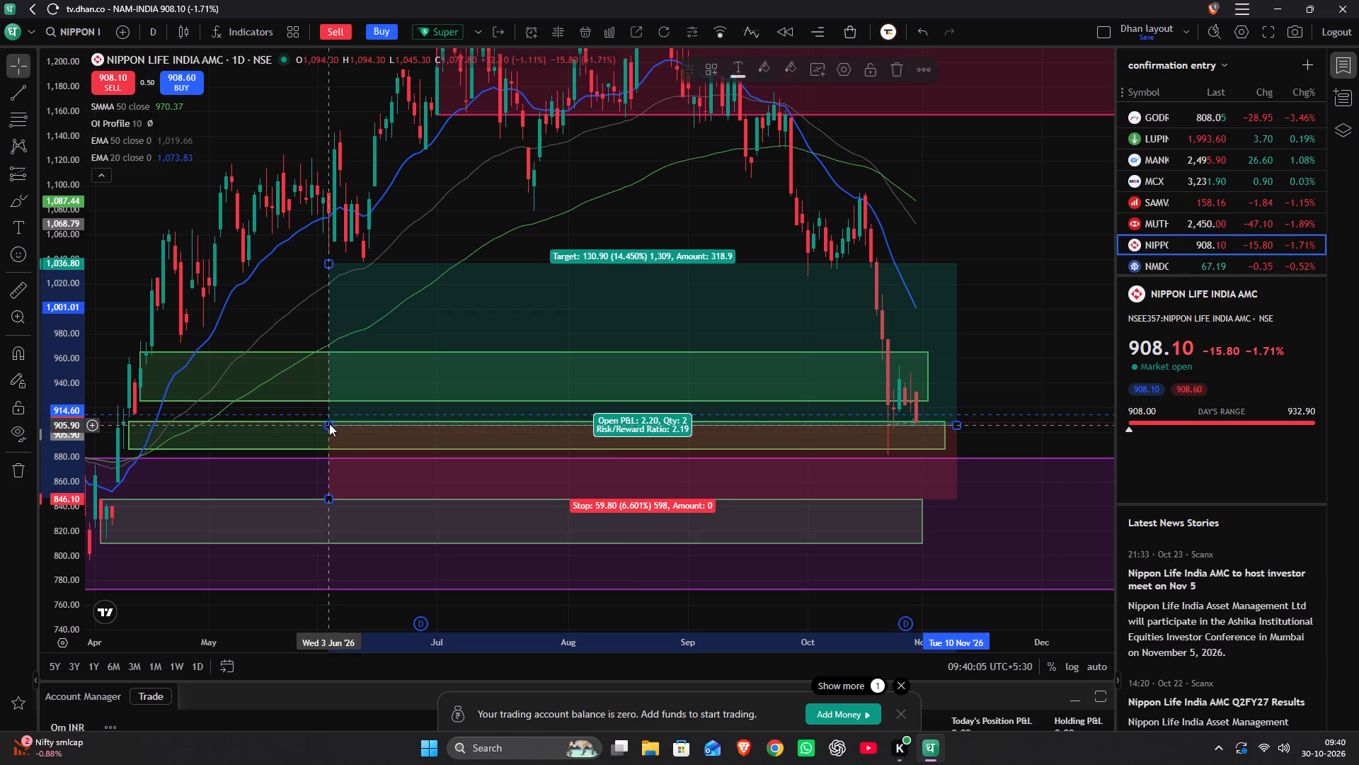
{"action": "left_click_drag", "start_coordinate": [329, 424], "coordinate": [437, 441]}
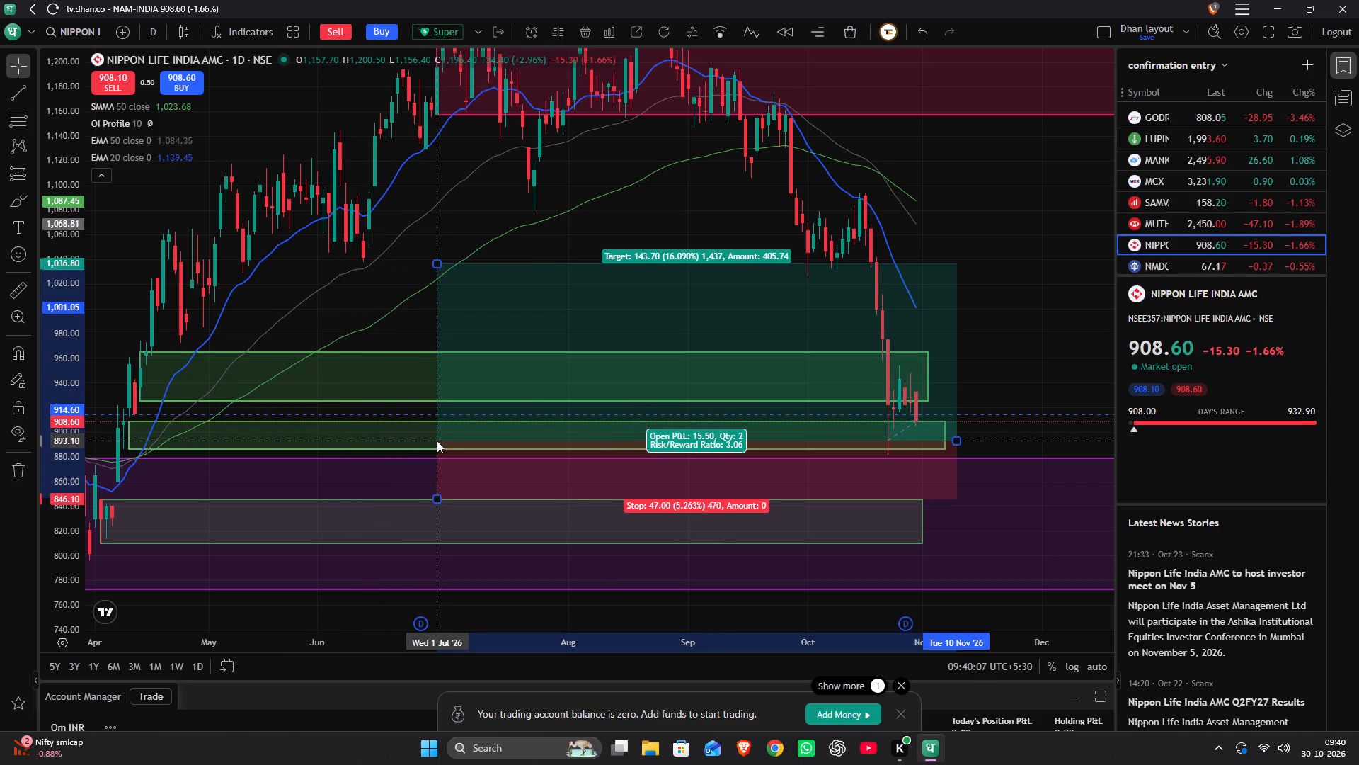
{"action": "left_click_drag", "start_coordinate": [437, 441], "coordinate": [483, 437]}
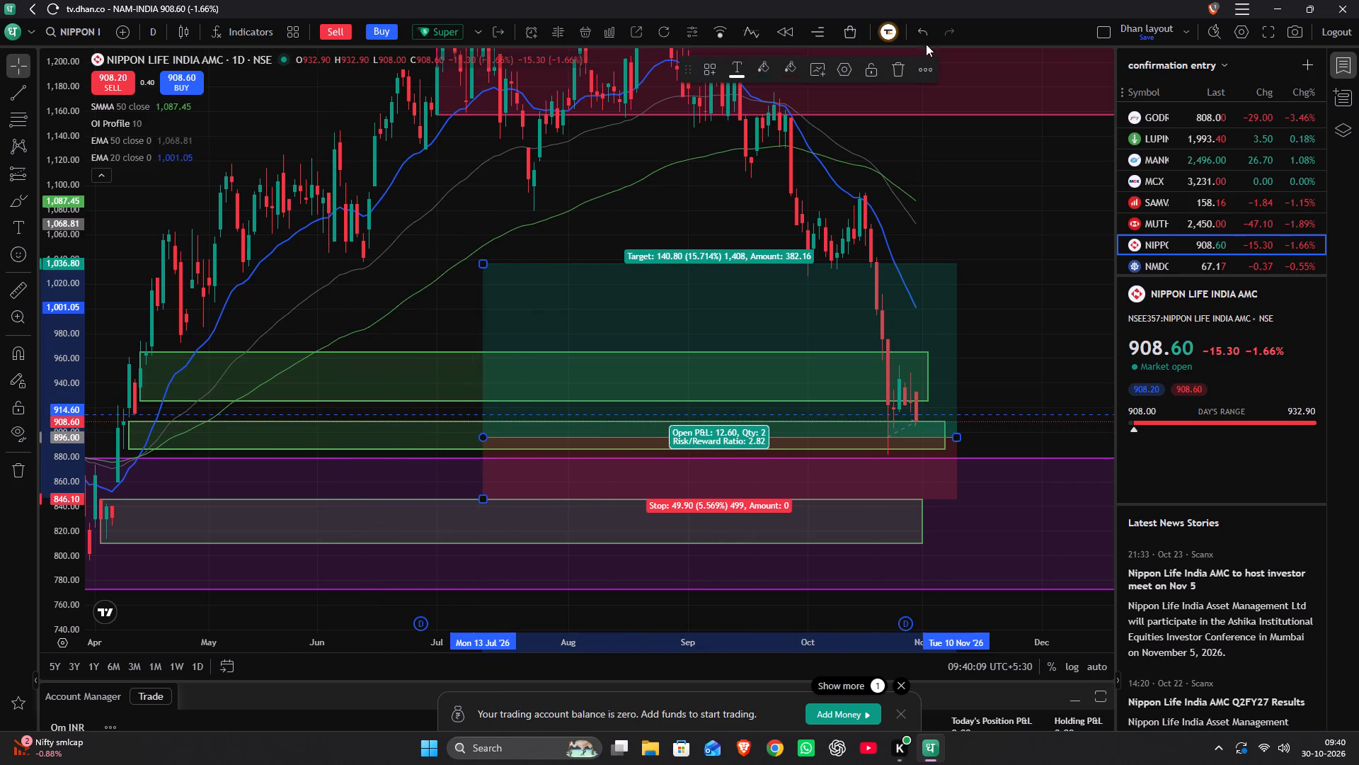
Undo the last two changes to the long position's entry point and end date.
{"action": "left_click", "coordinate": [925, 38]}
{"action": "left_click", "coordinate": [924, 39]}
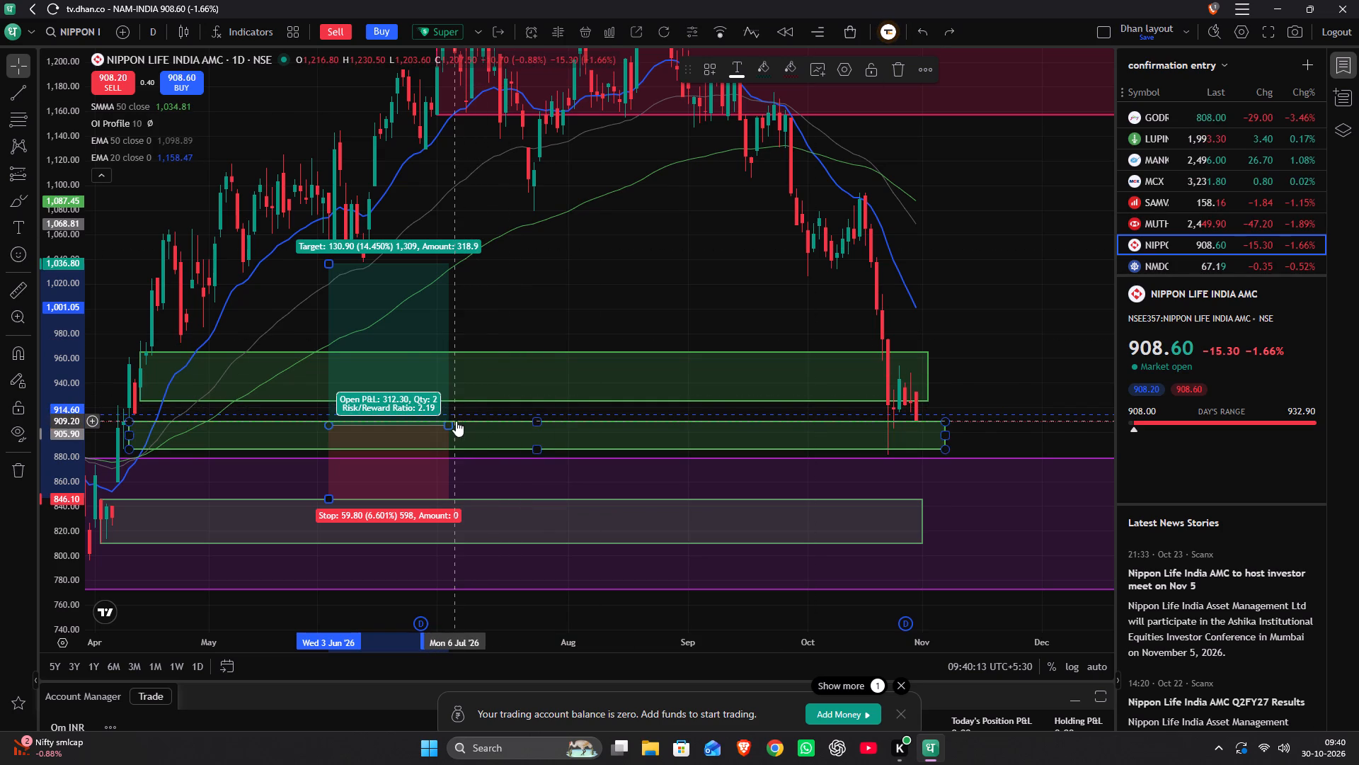
Extend the long position's end date to 10 Nov 2026, past the latest candles.
{"action": "left_click_drag", "start_coordinate": [450, 421], "coordinate": [954, 412]}
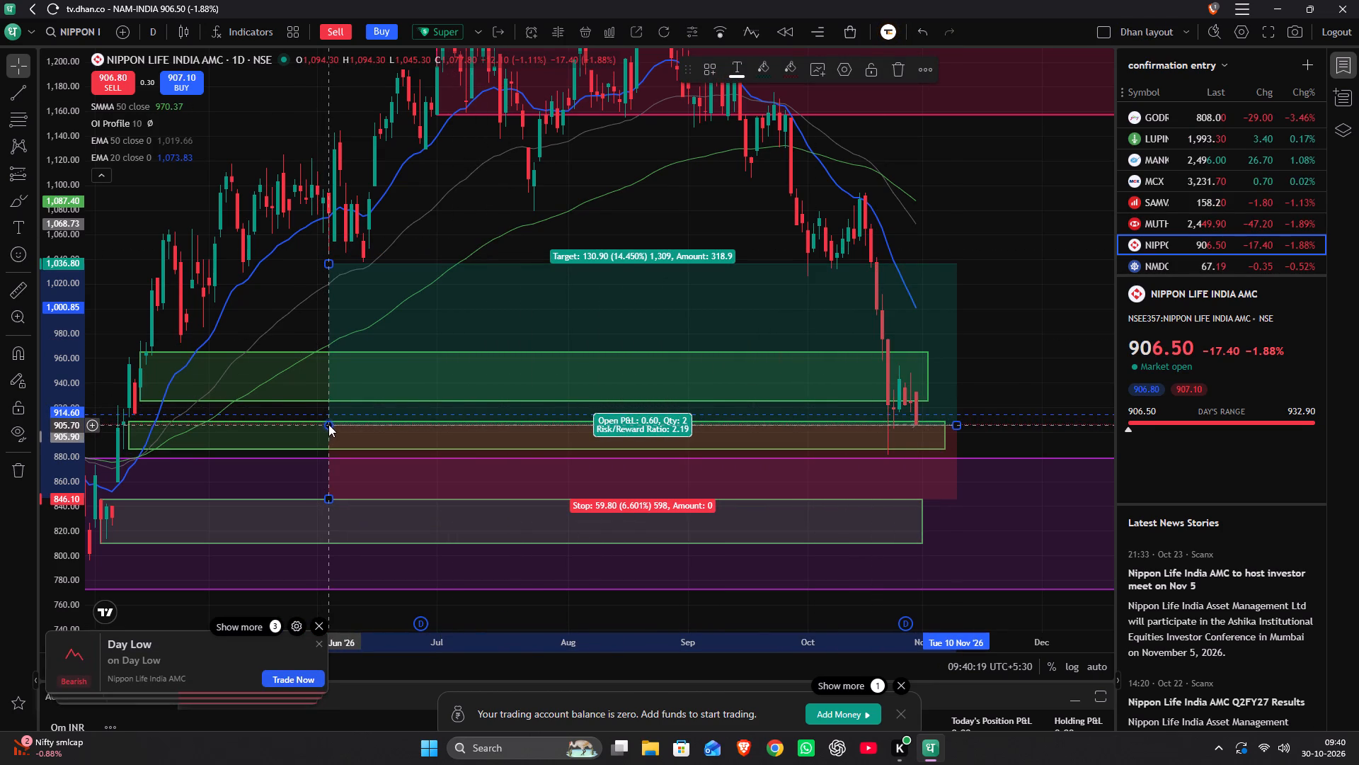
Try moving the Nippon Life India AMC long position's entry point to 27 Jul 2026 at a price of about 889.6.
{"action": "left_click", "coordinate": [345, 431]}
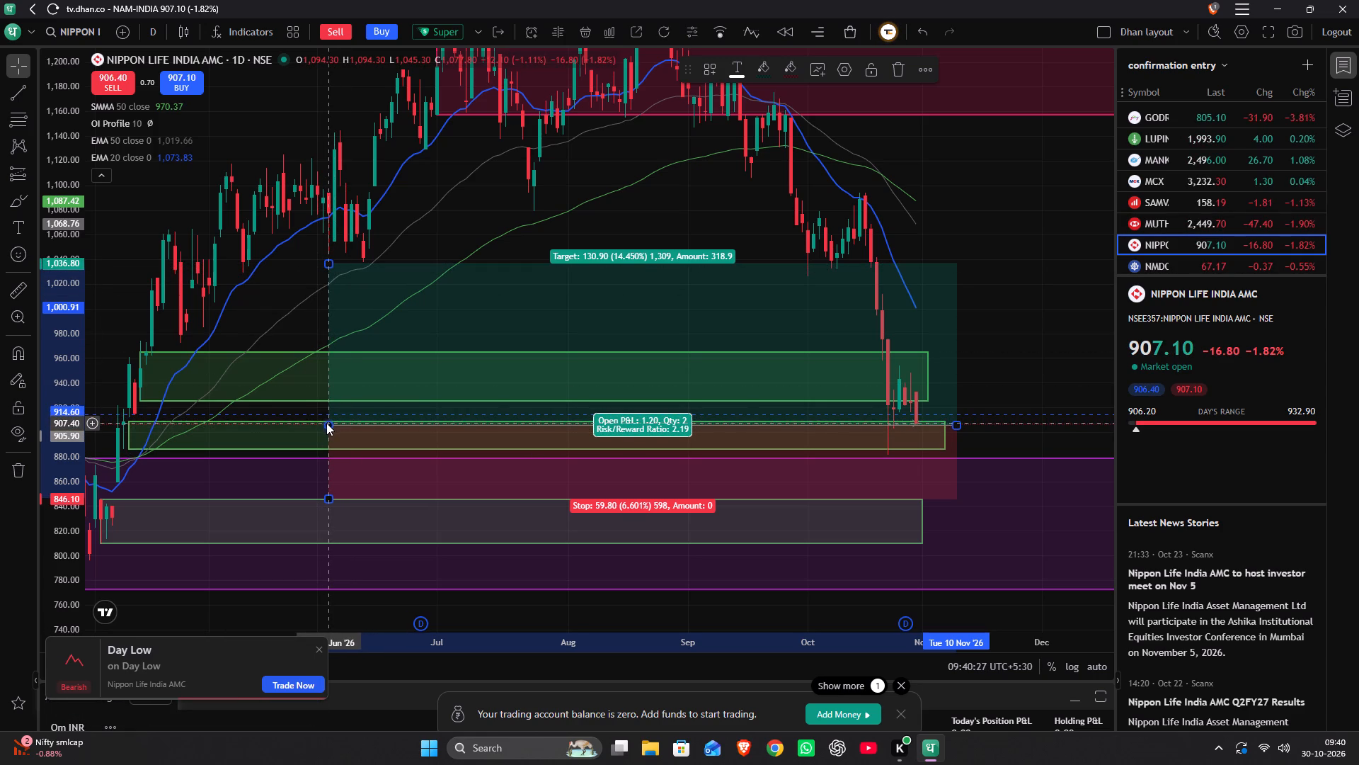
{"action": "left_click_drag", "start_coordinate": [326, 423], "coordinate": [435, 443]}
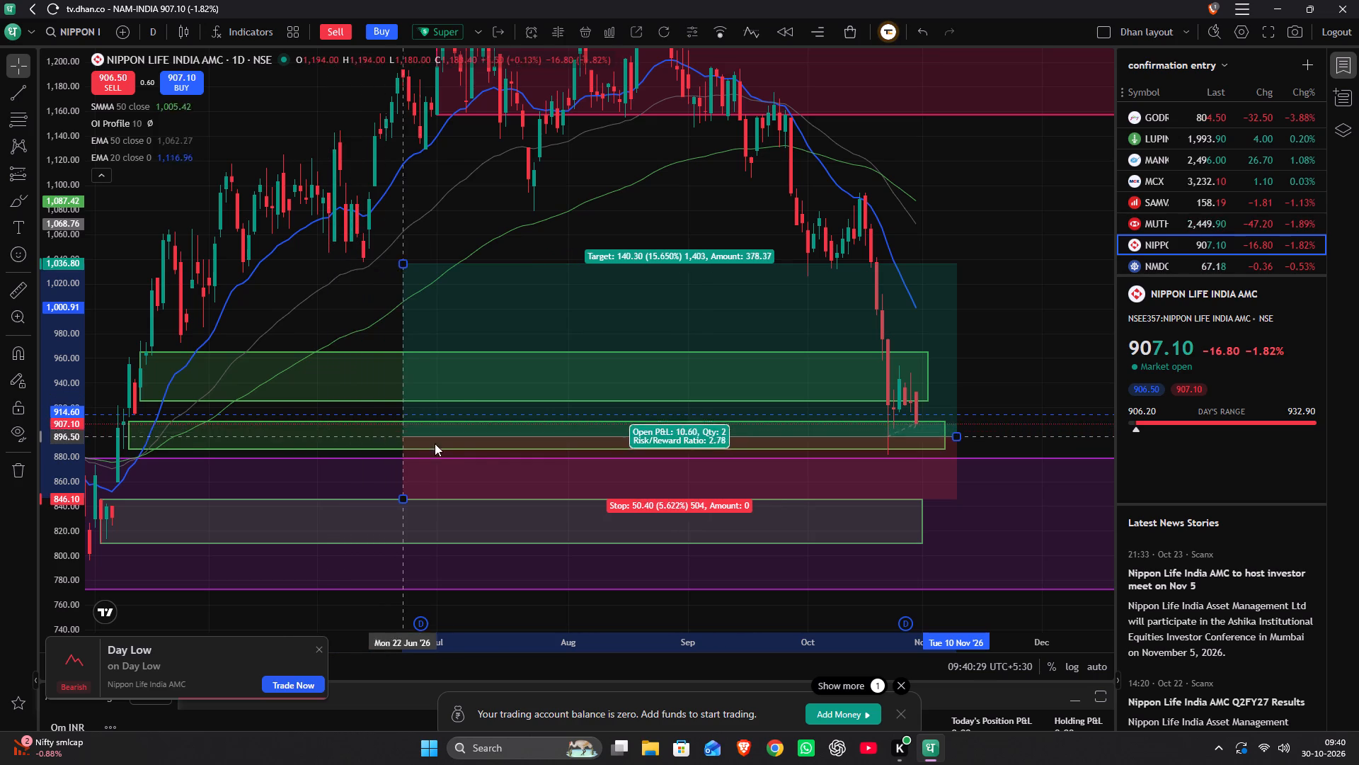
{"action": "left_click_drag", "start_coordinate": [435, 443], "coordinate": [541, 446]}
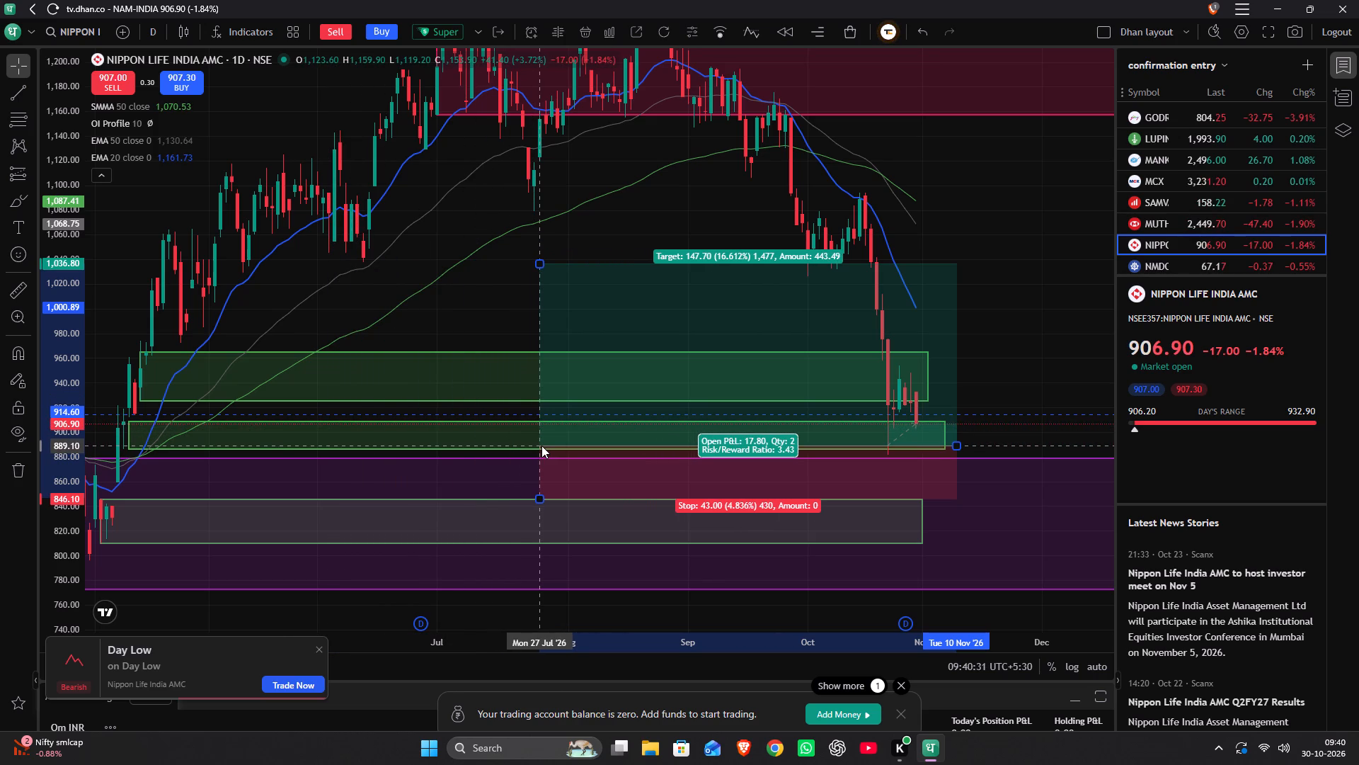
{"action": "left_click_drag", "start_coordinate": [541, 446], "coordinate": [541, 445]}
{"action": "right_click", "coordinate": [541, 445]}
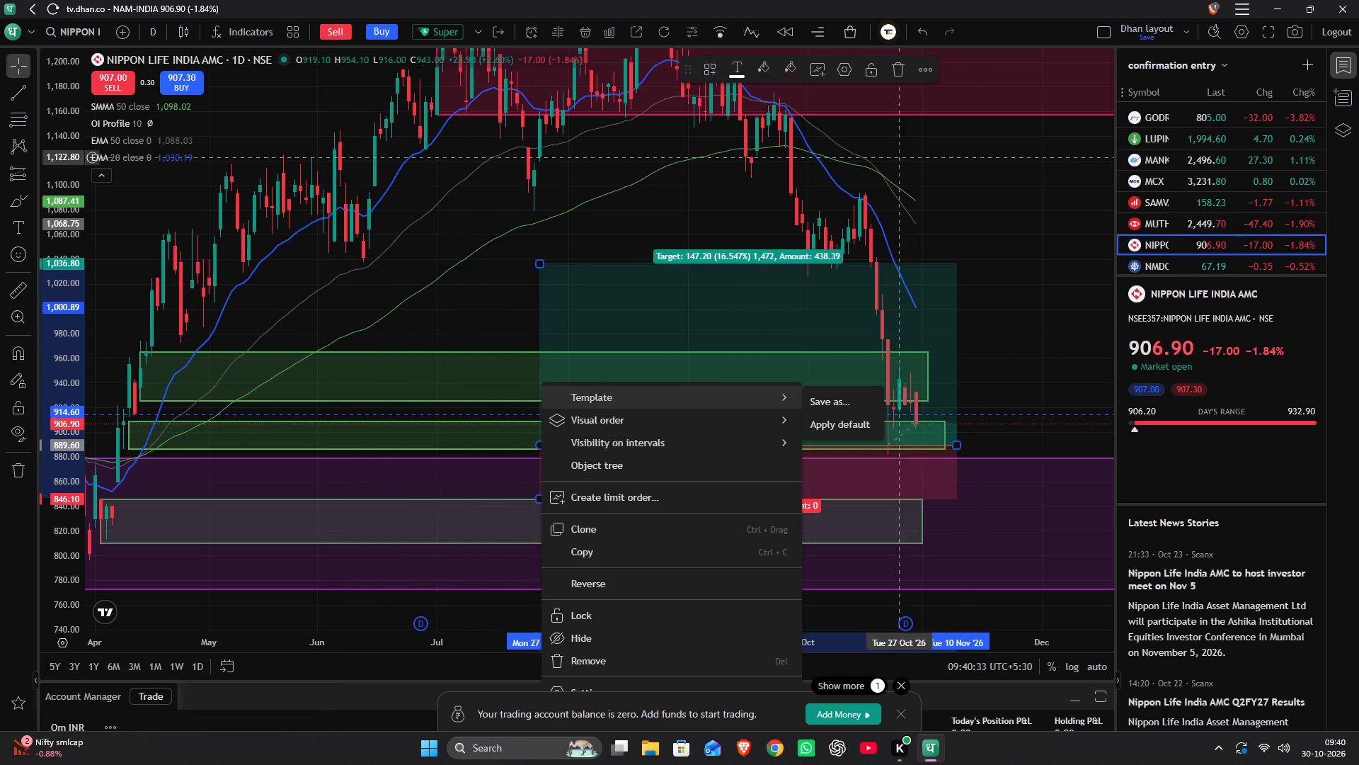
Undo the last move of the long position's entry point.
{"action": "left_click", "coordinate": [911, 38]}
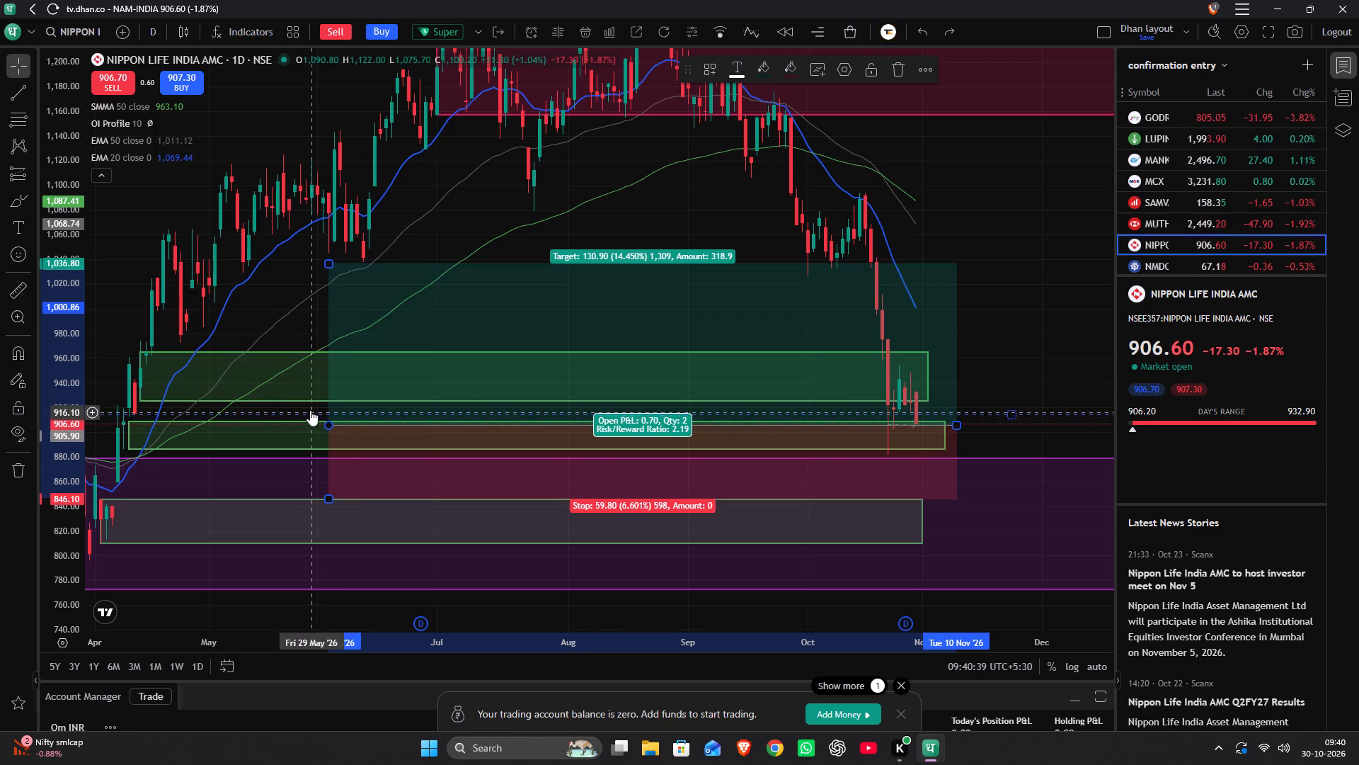
Examine the long position's entry edge around 3 Jun 2026 up close against the green demand zones.
{"action": "scroll", "coordinate": [308, 410], "scroll_direction": "up", "scroll_amount": 3}
{"action": "left_click_drag", "start_coordinate": [260, 198], "coordinate": [1128, 256]}
{"action": "scroll", "coordinate": [789, 506], "scroll_direction": "up", "scroll_amount": 3}
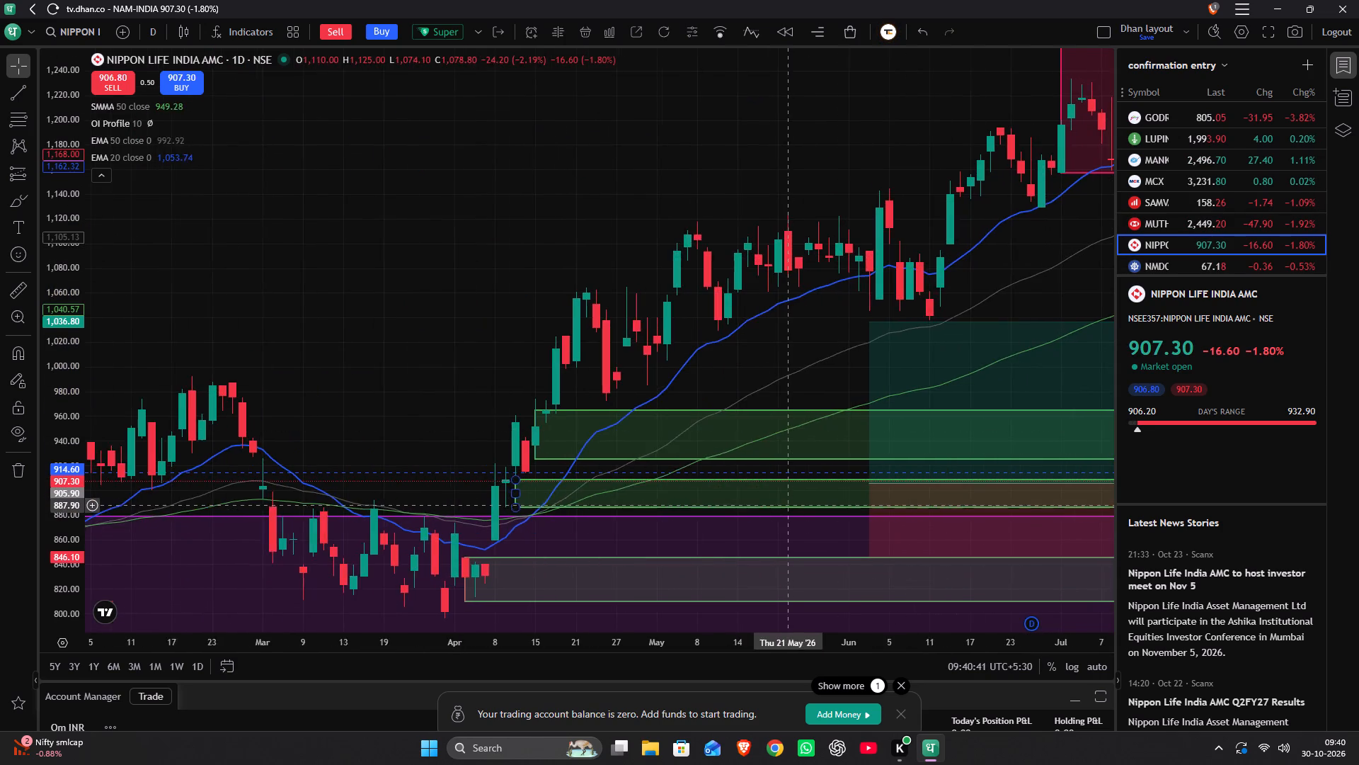
{"action": "scroll", "coordinate": [790, 504], "scroll_direction": "up", "scroll_amount": 10}
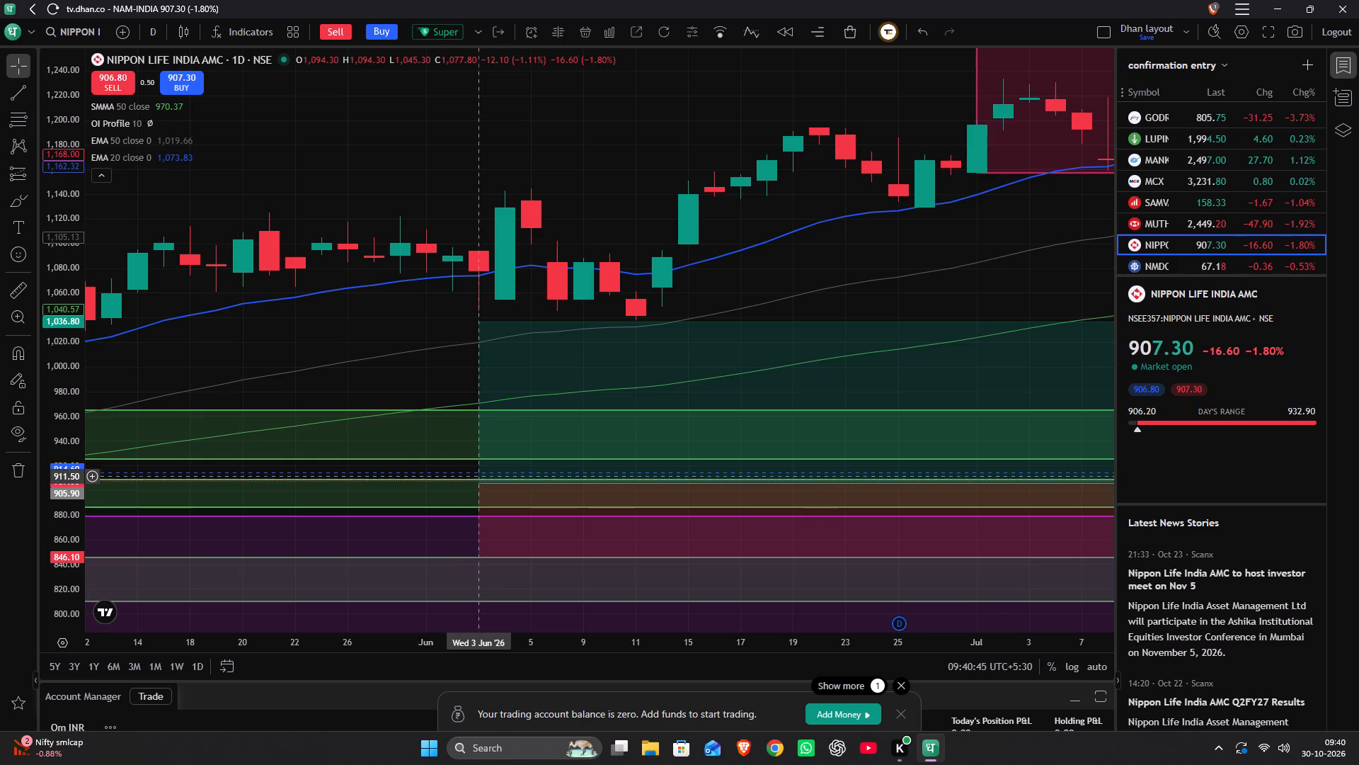
{"action": "left_click_drag", "start_coordinate": [352, 345], "coordinate": [558, 210]}
{"action": "scroll", "coordinate": [65, 412], "scroll_direction": "up", "scroll_amount": 3}
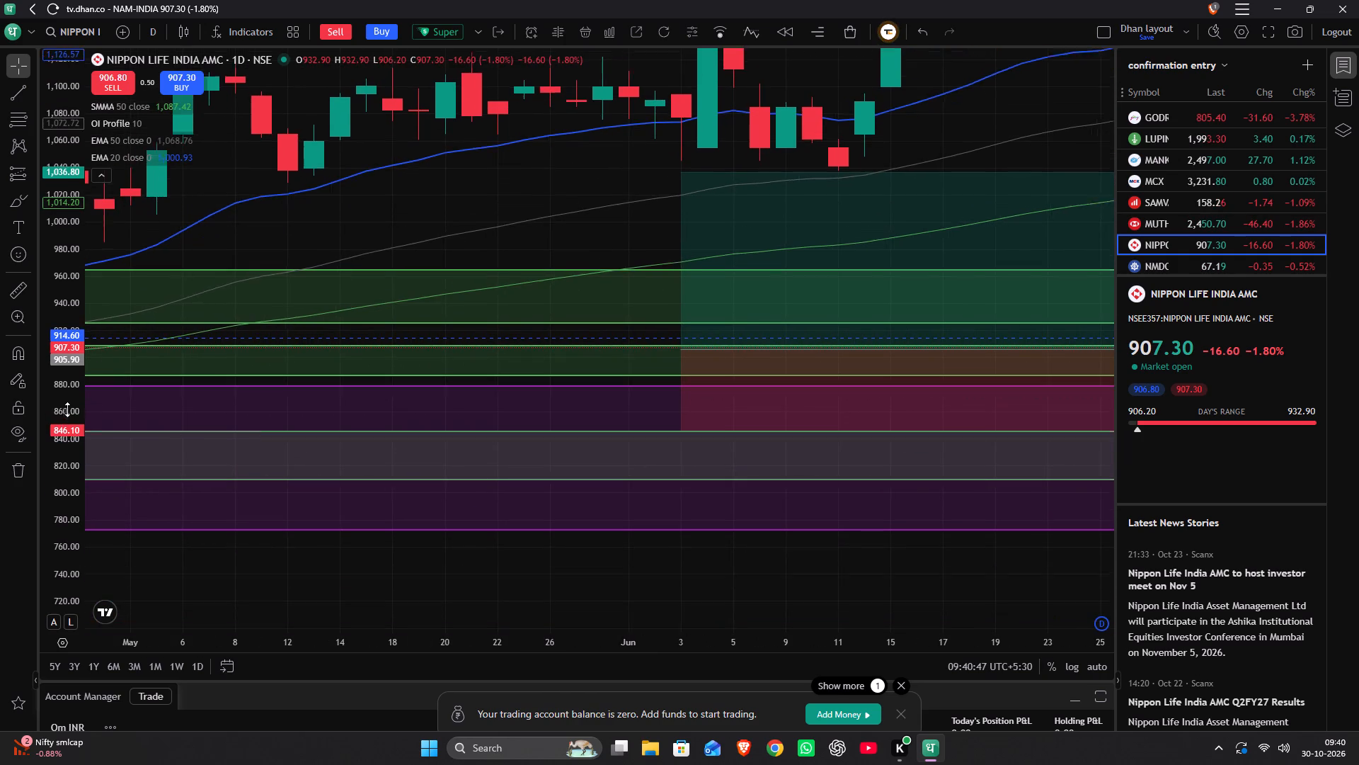
{"action": "scroll", "coordinate": [67, 409], "scroll_direction": "up", "scroll_amount": 8}
{"action": "scroll", "coordinate": [69, 407], "scroll_direction": "down", "scroll_amount": 2}
{"action": "scroll", "coordinate": [69, 407], "scroll_direction": "up", "scroll_amount": 20}
{"action": "scroll", "coordinate": [69, 407], "scroll_direction": "up", "scroll_amount": 2}
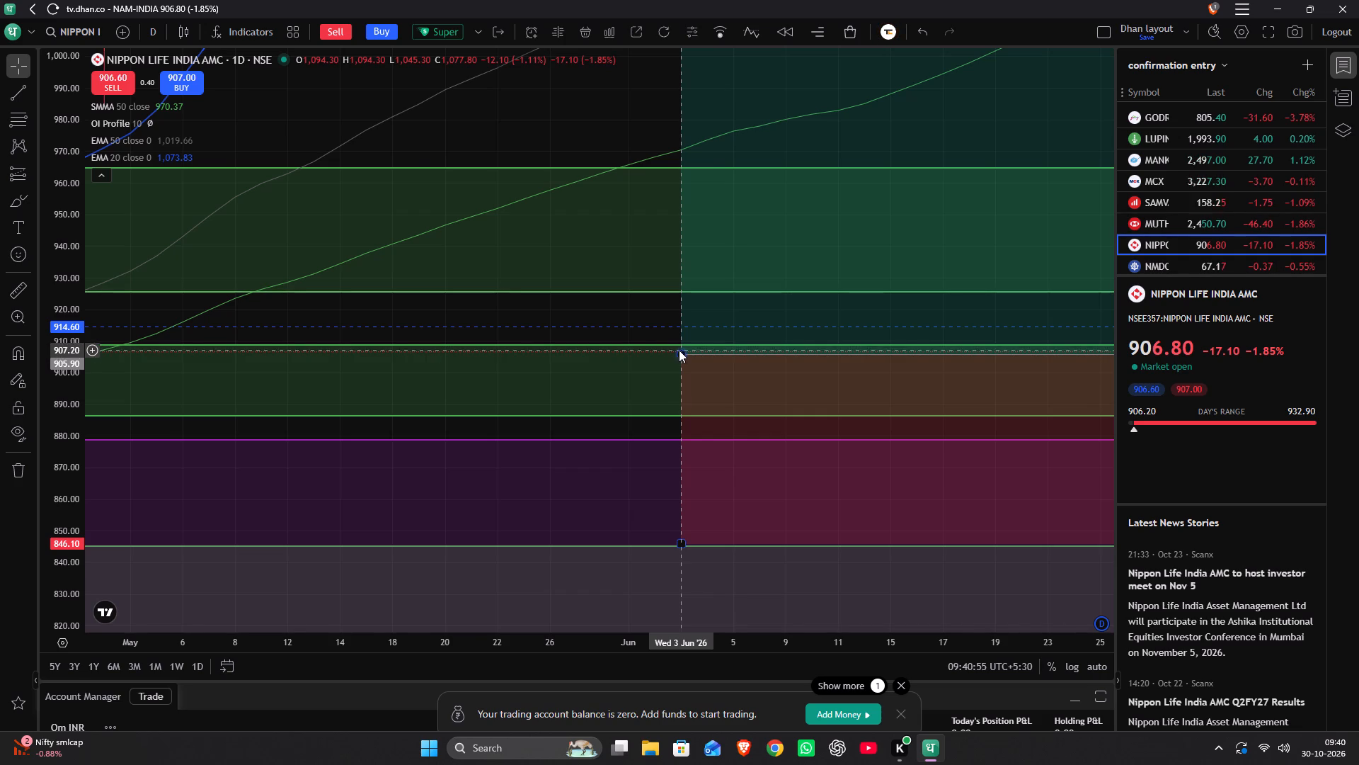
Examine Nippon Life India AMC's wider price history and its latest candles against the long position and demand zones.
{"action": "scroll", "coordinate": [688, 346], "scroll_direction": "down", "scroll_amount": 7}
{"action": "left_click_drag", "start_coordinate": [789, 137], "coordinate": [657, 203]}
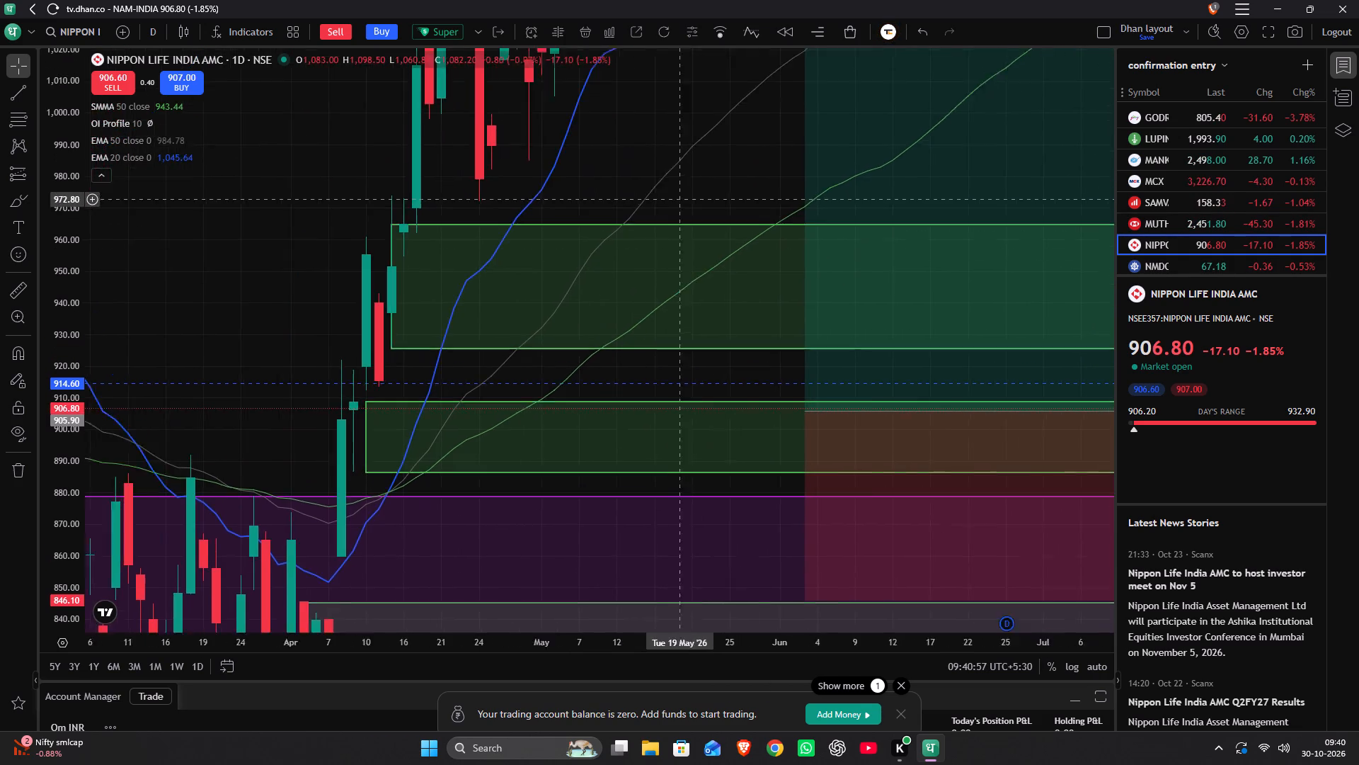
{"action": "left_click_drag", "start_coordinate": [657, 203], "coordinate": [351, 263]}
{"action": "scroll", "coordinate": [71, 283], "scroll_direction": "down", "scroll_amount": 16}
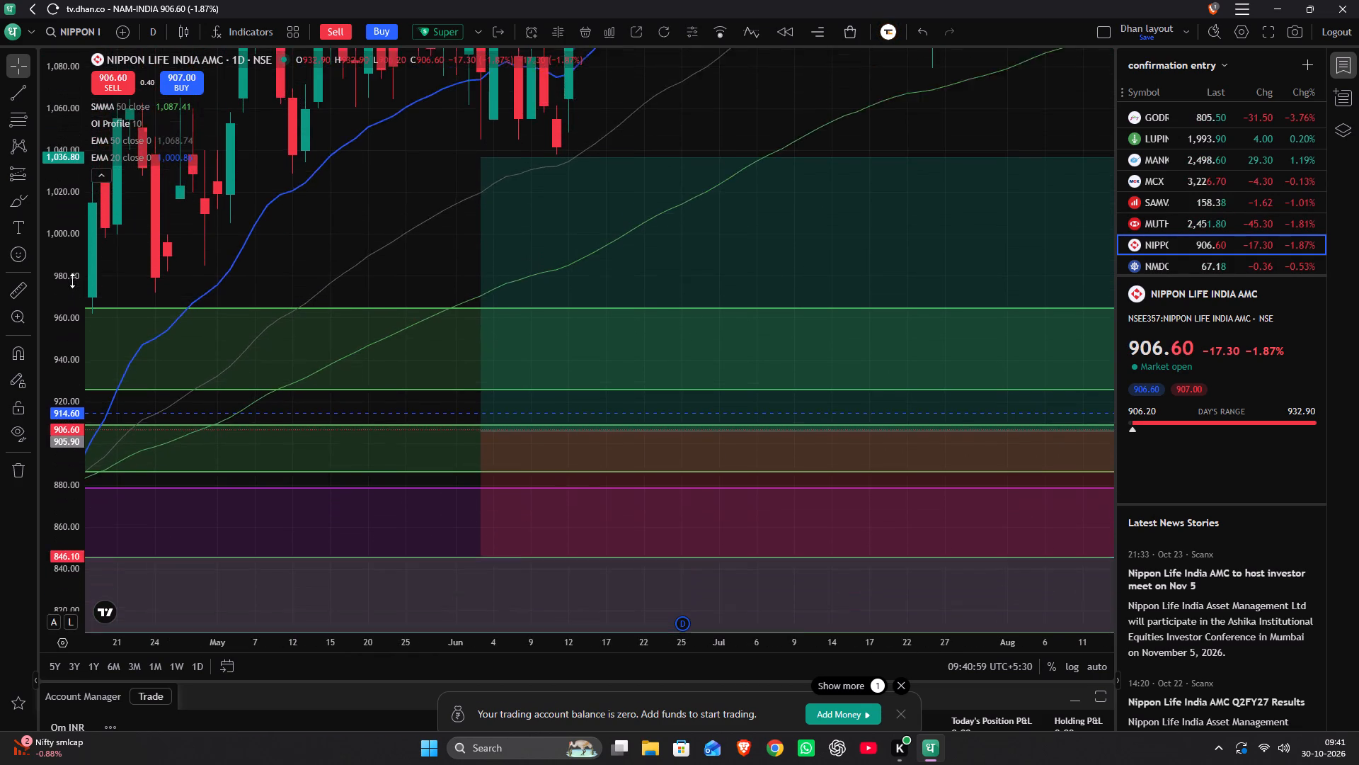
{"action": "scroll", "coordinate": [72, 280], "scroll_direction": "down", "scroll_amount": 12}
{"action": "scroll", "coordinate": [247, 204], "scroll_direction": "down", "scroll_amount": 11}
{"action": "left_click_drag", "start_coordinate": [512, 265], "coordinate": [369, 292]}
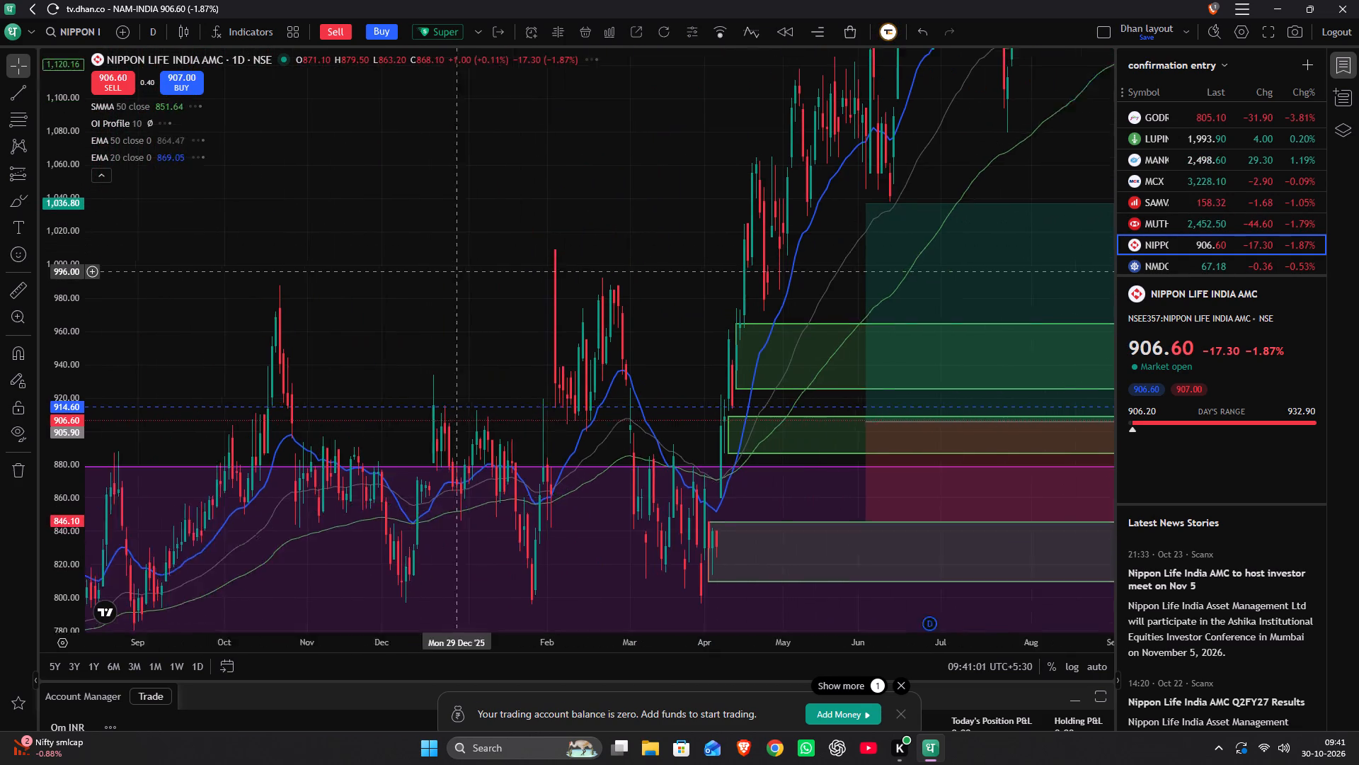
{"action": "left_click_drag", "start_coordinate": [369, 292], "coordinate": [0, 310]}
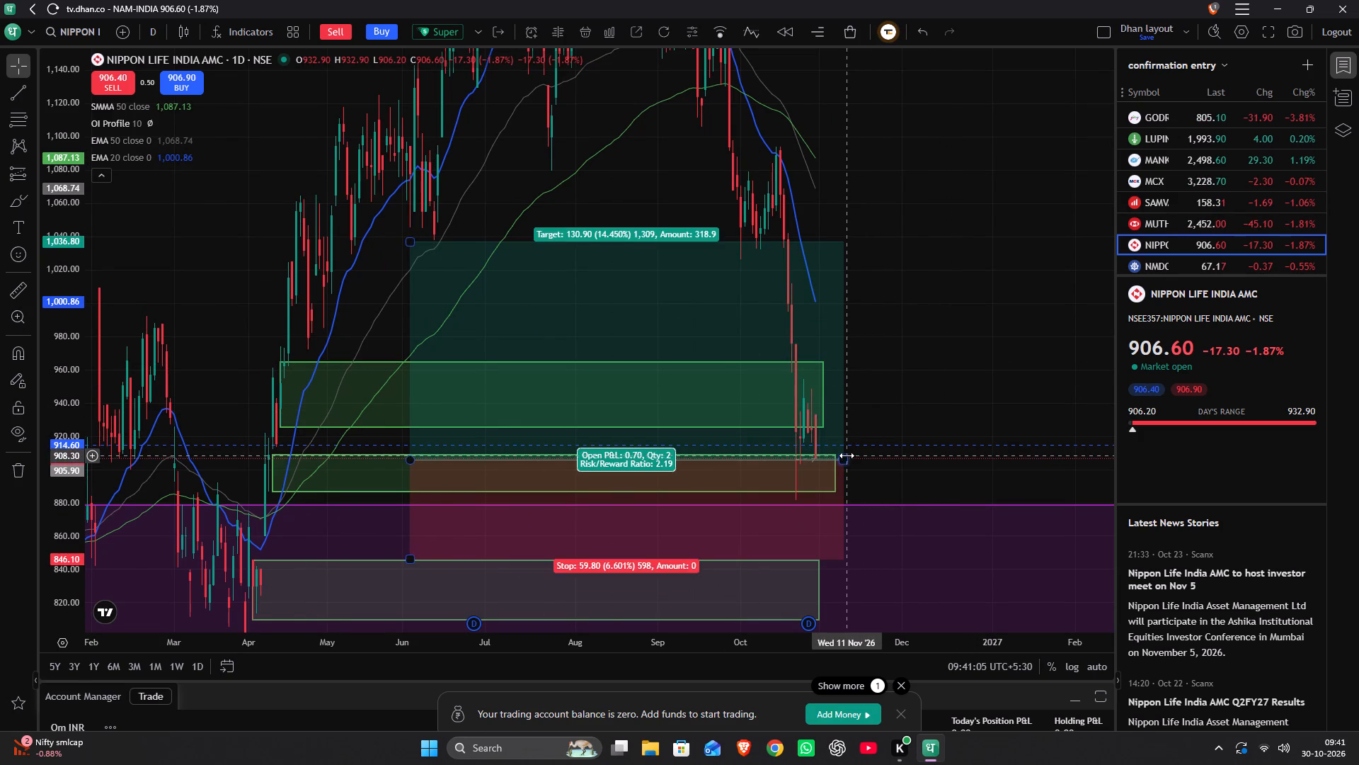
{"action": "scroll", "coordinate": [872, 399], "scroll_direction": "up", "scroll_amount": 4}
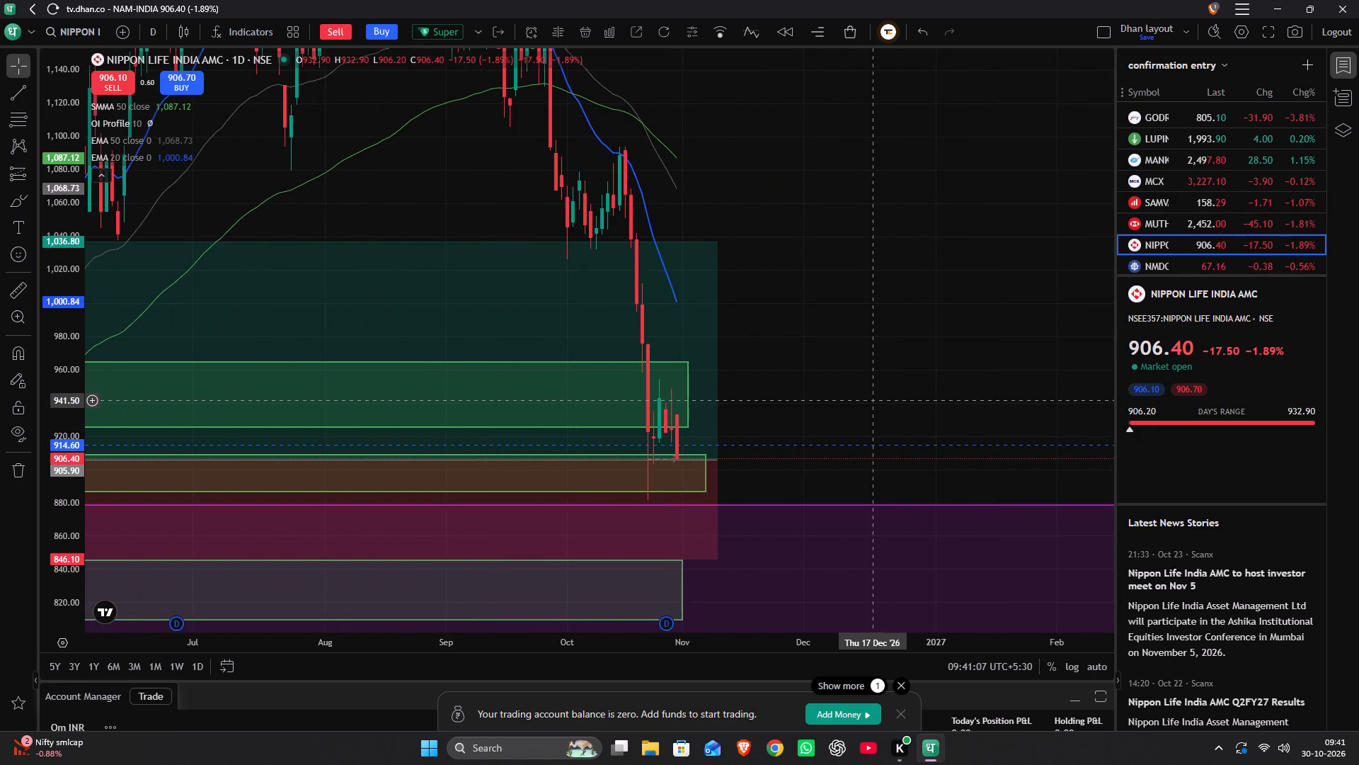
{"action": "scroll", "coordinate": [870, 400], "scroll_direction": "up", "scroll_amount": 2}
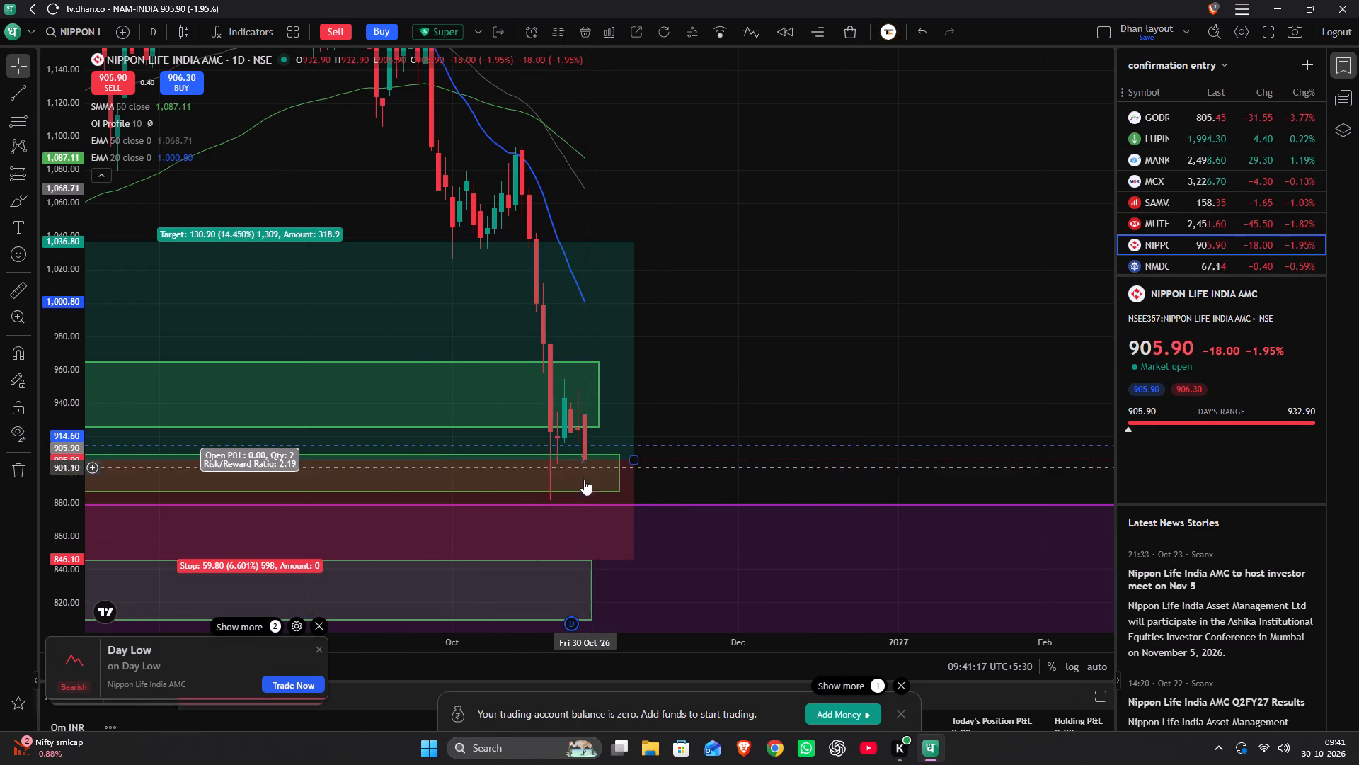
Open NMDC from the confirmation entry watchlist and examine its latest daily candles against the zones and drawn position.
{"action": "left_click", "coordinate": [1269, 261]}
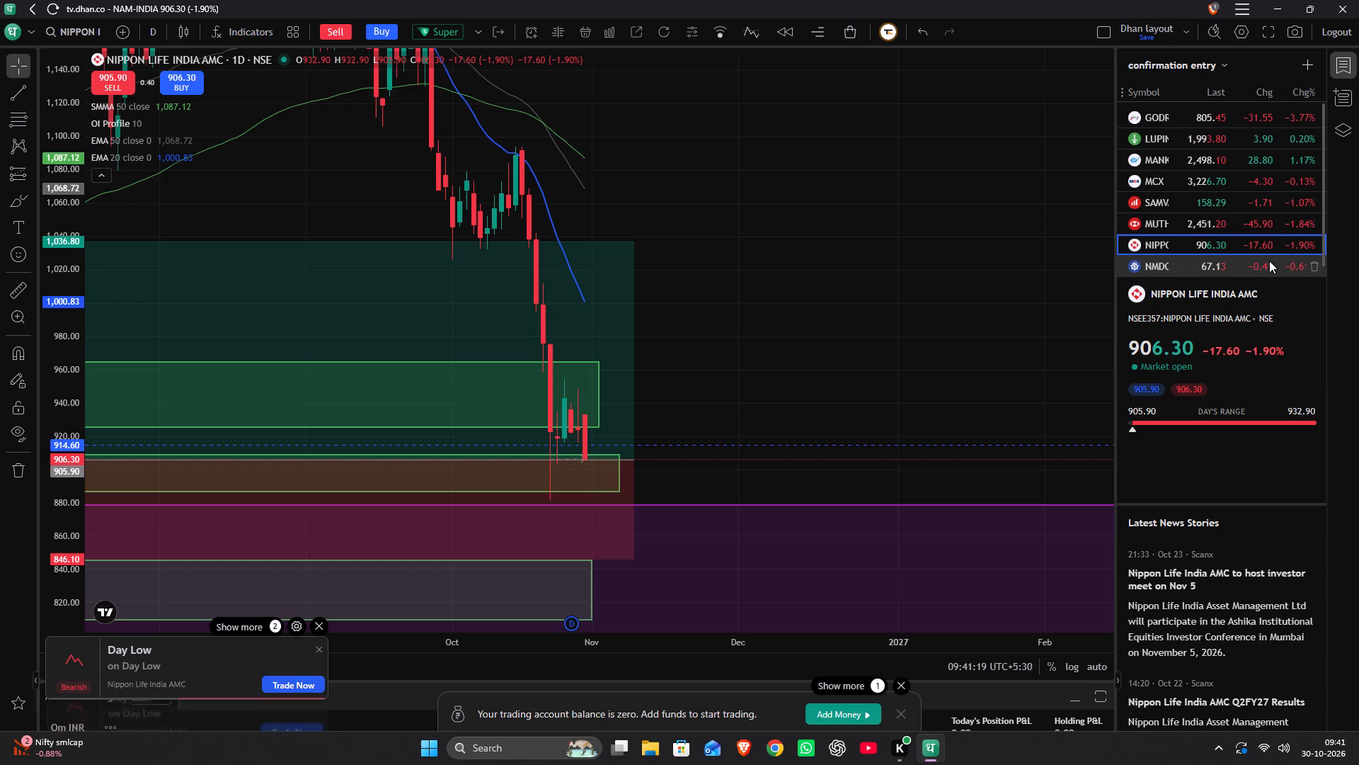
{"action": "scroll", "coordinate": [980, 351], "scroll_direction": "down", "scroll_amount": 4}
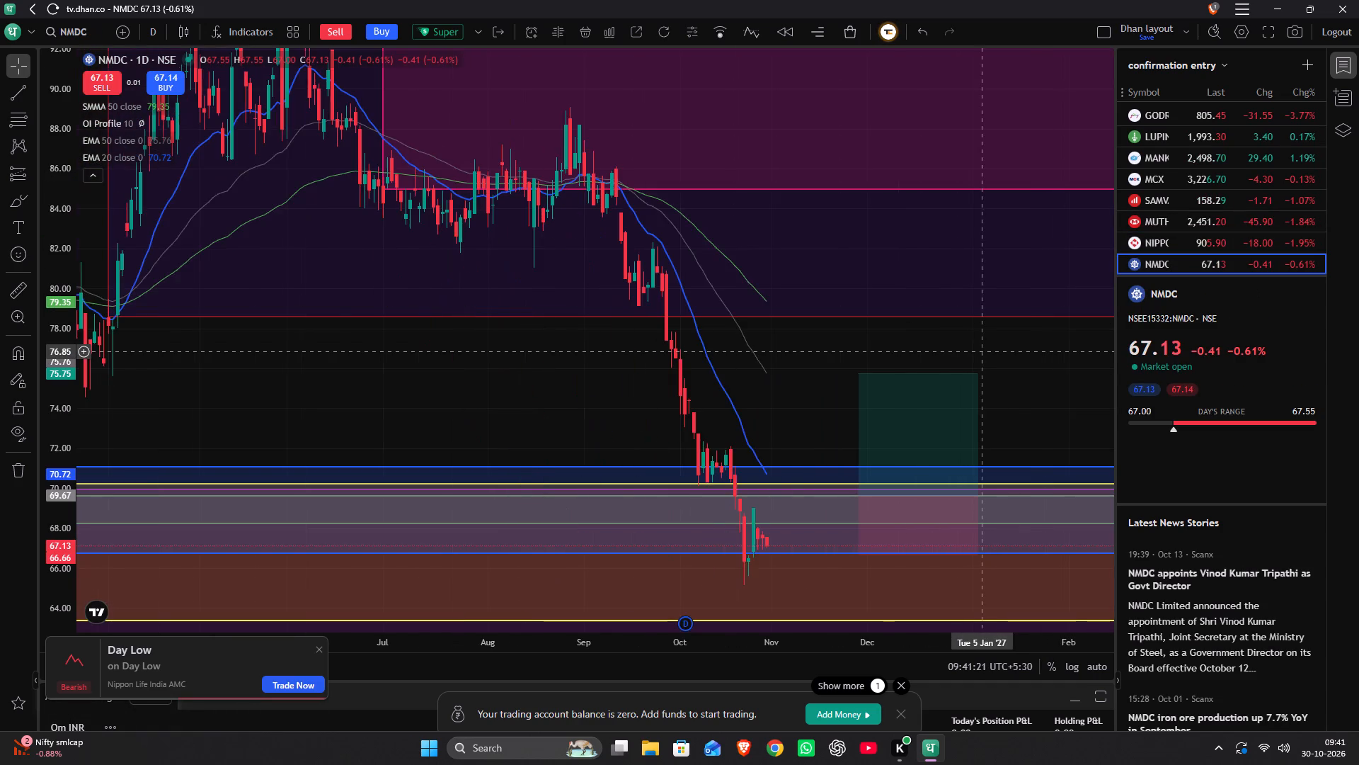
{"action": "scroll", "coordinate": [979, 351], "scroll_direction": "down", "scroll_amount": 2}
{"action": "left_click_drag", "start_coordinate": [823, 416], "coordinate": [551, 367]}
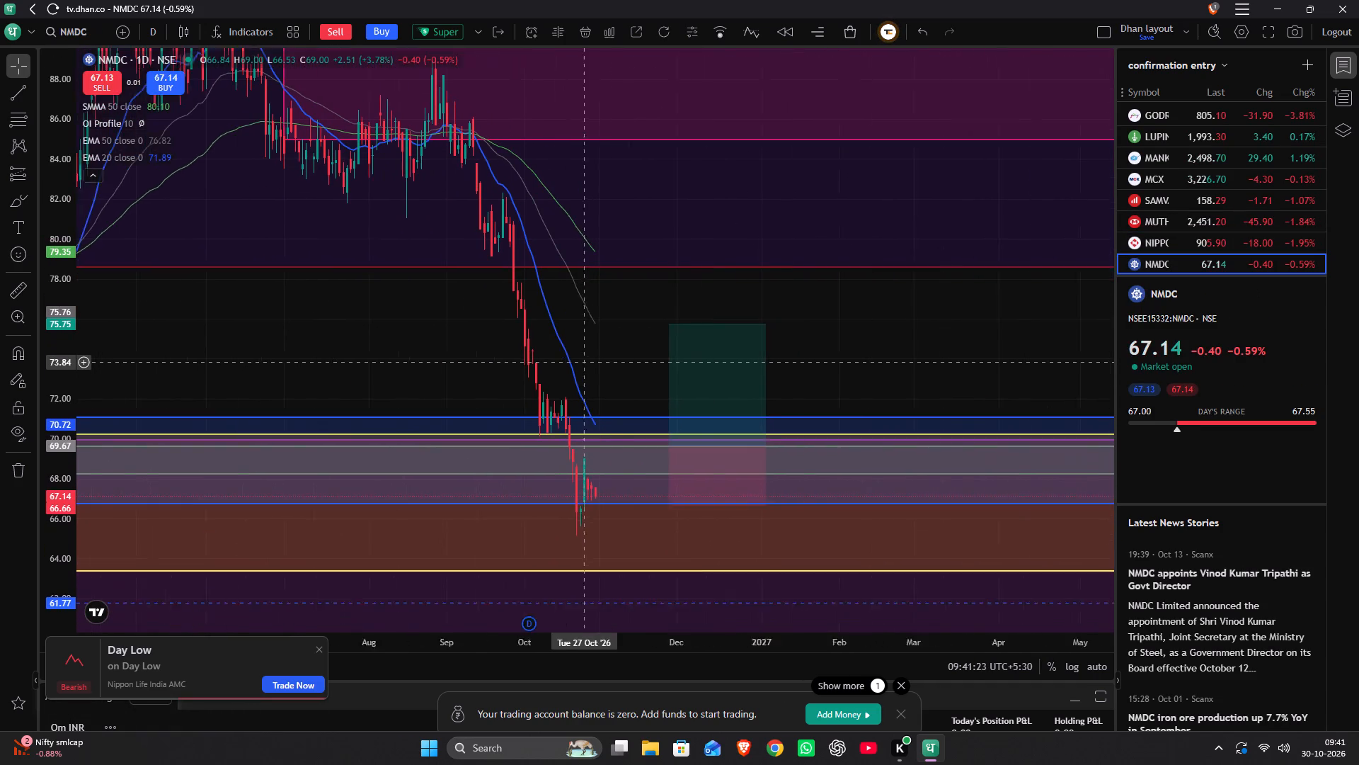
{"action": "left_click_drag", "start_coordinate": [551, 367], "coordinate": [587, 312]}
{"action": "scroll", "coordinate": [587, 311], "scroll_direction": "up", "scroll_amount": 5}
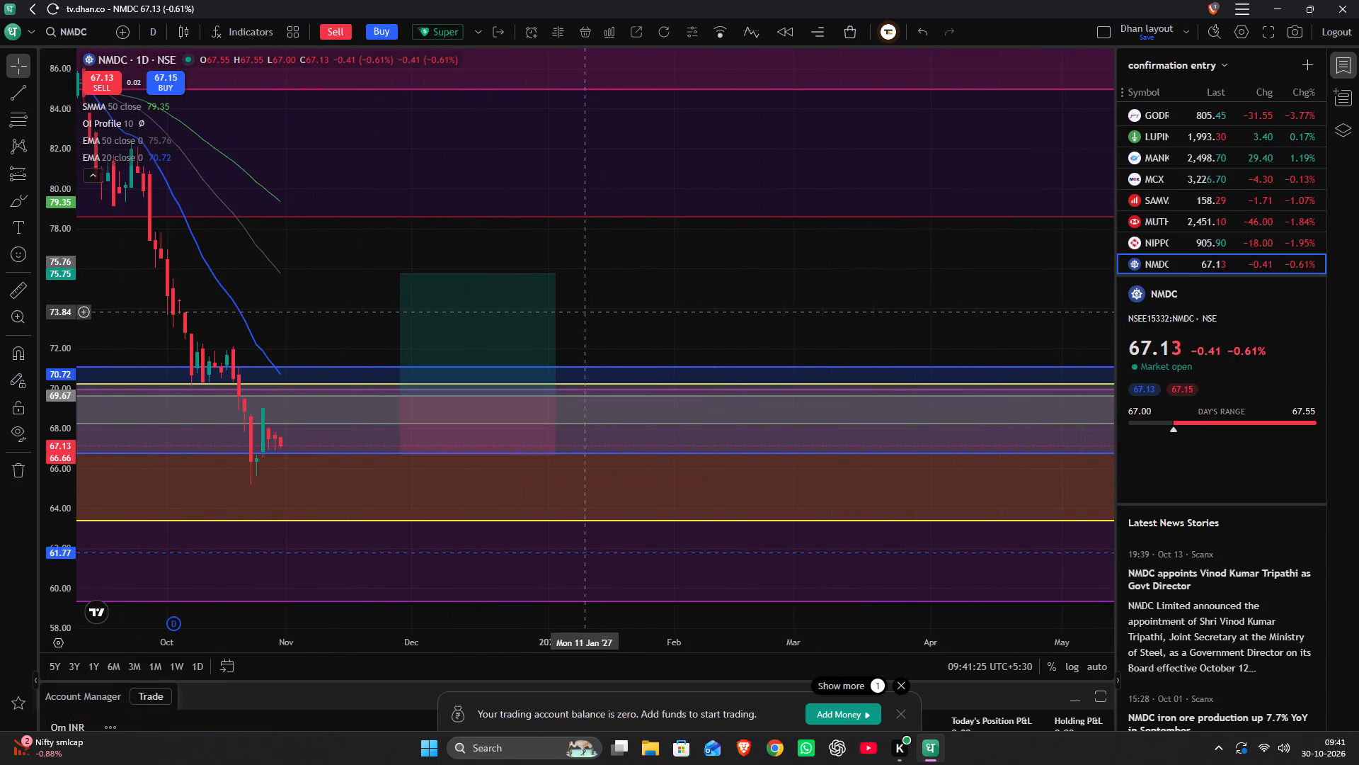
{"action": "left_click_drag", "start_coordinate": [275, 285], "coordinate": [655, 278]}
{"action": "scroll", "coordinate": [655, 278], "scroll_direction": "up", "scroll_amount": 4}
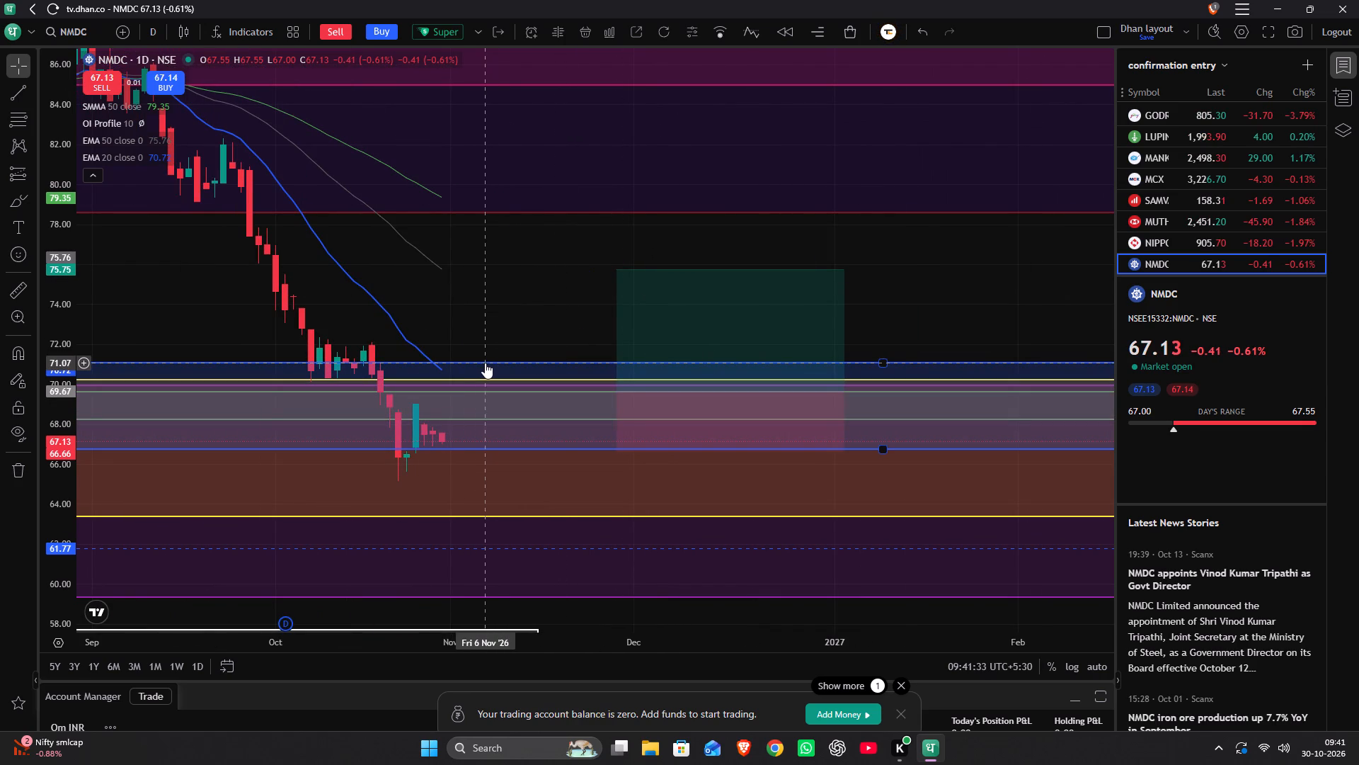
Switch from the confirmation entry watchlist to the MAHABHARAT watchlist.
{"action": "scroll", "coordinate": [1243, 221], "scroll_direction": "down", "scroll_amount": 6}
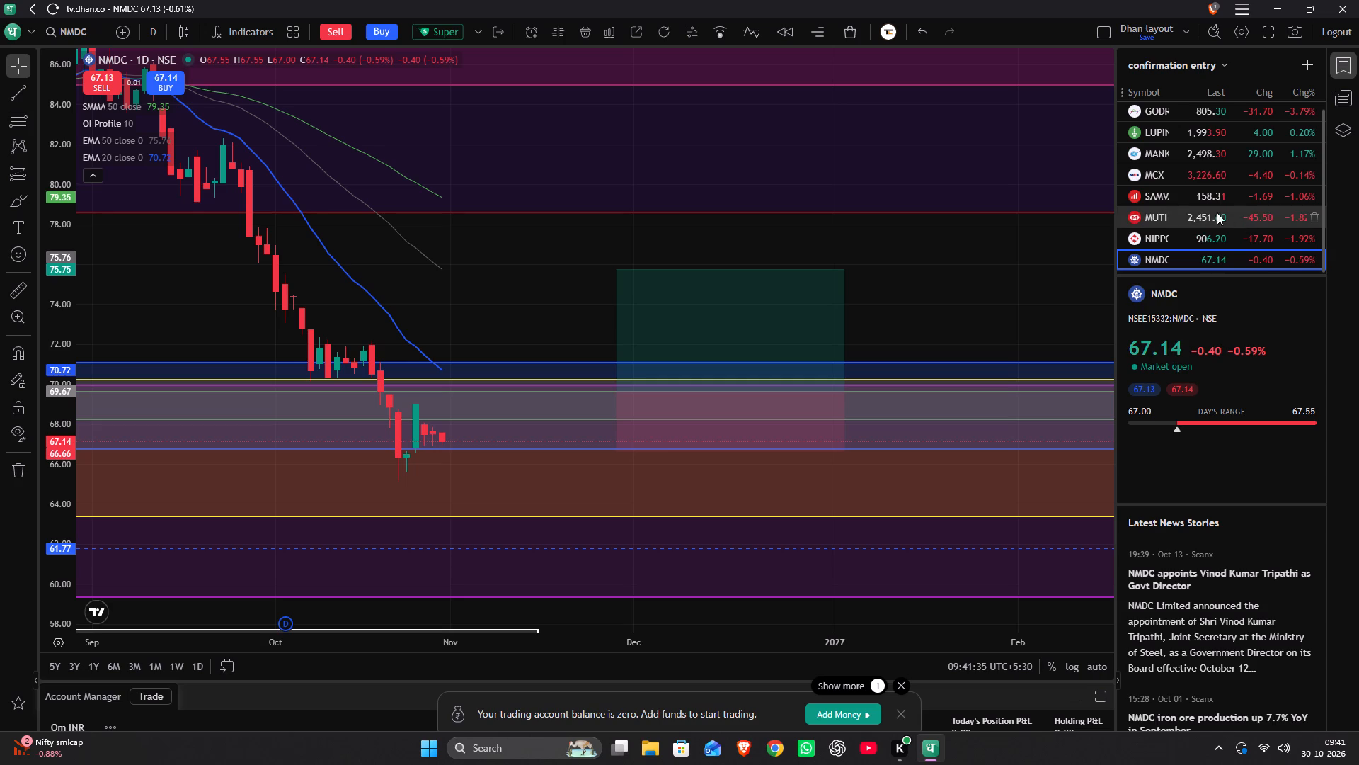
{"action": "scroll", "coordinate": [1151, 188], "scroll_direction": "up", "scroll_amount": 4}
{"action": "left_click", "coordinate": [1201, 55]}
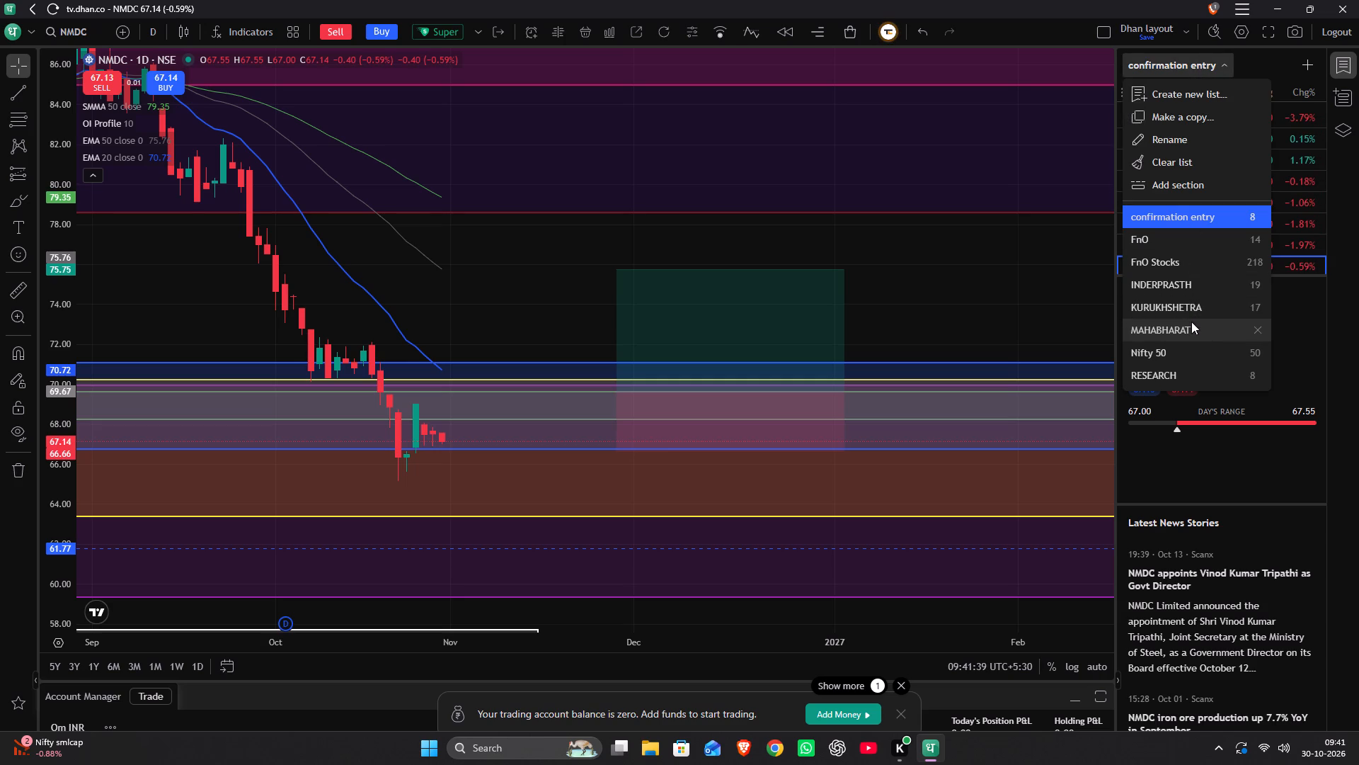
{"action": "left_click", "coordinate": [1188, 322]}
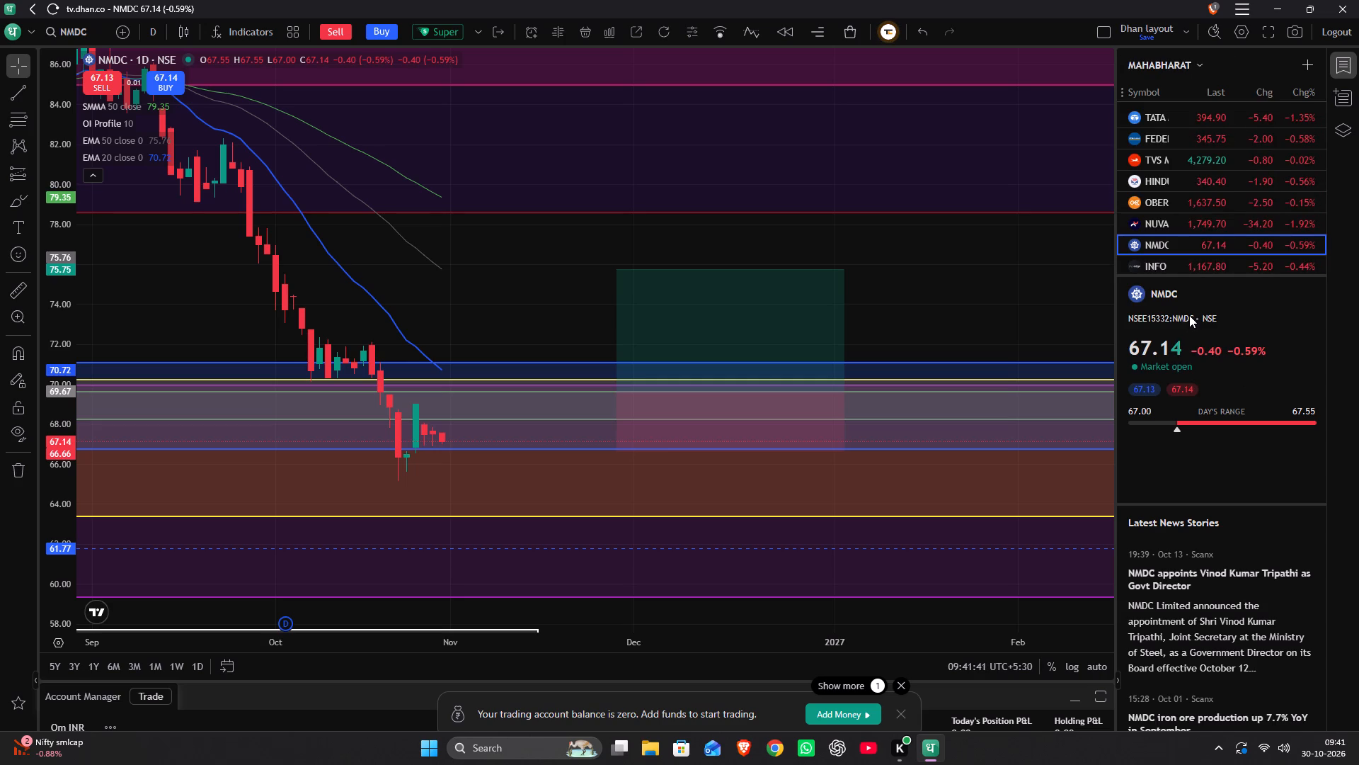
Browse the MAHABHARAT watchlist and open the Kotak Bank chart from it.
{"action": "scroll", "coordinate": [1202, 234], "scroll_direction": "down", "scroll_amount": 14}
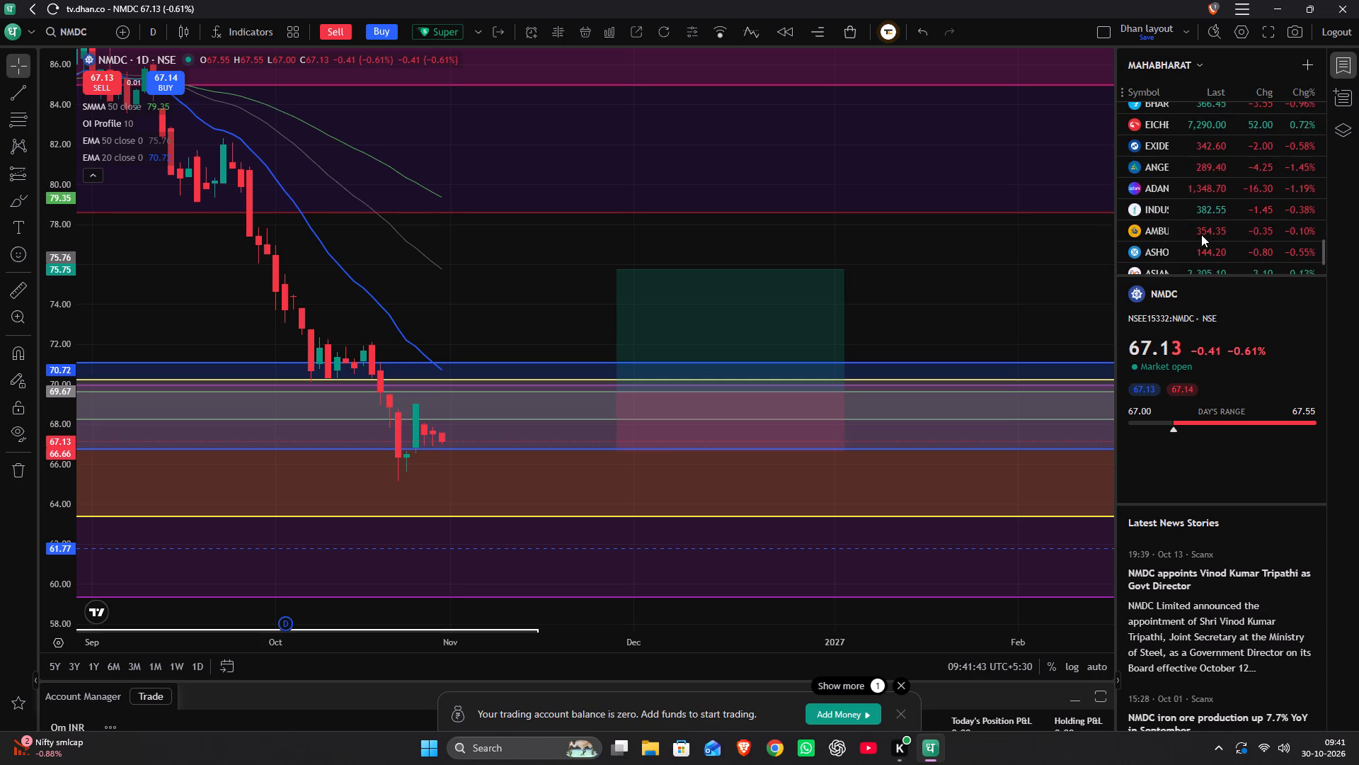
{"action": "scroll", "coordinate": [1201, 229], "scroll_direction": "down", "scroll_amount": 5}
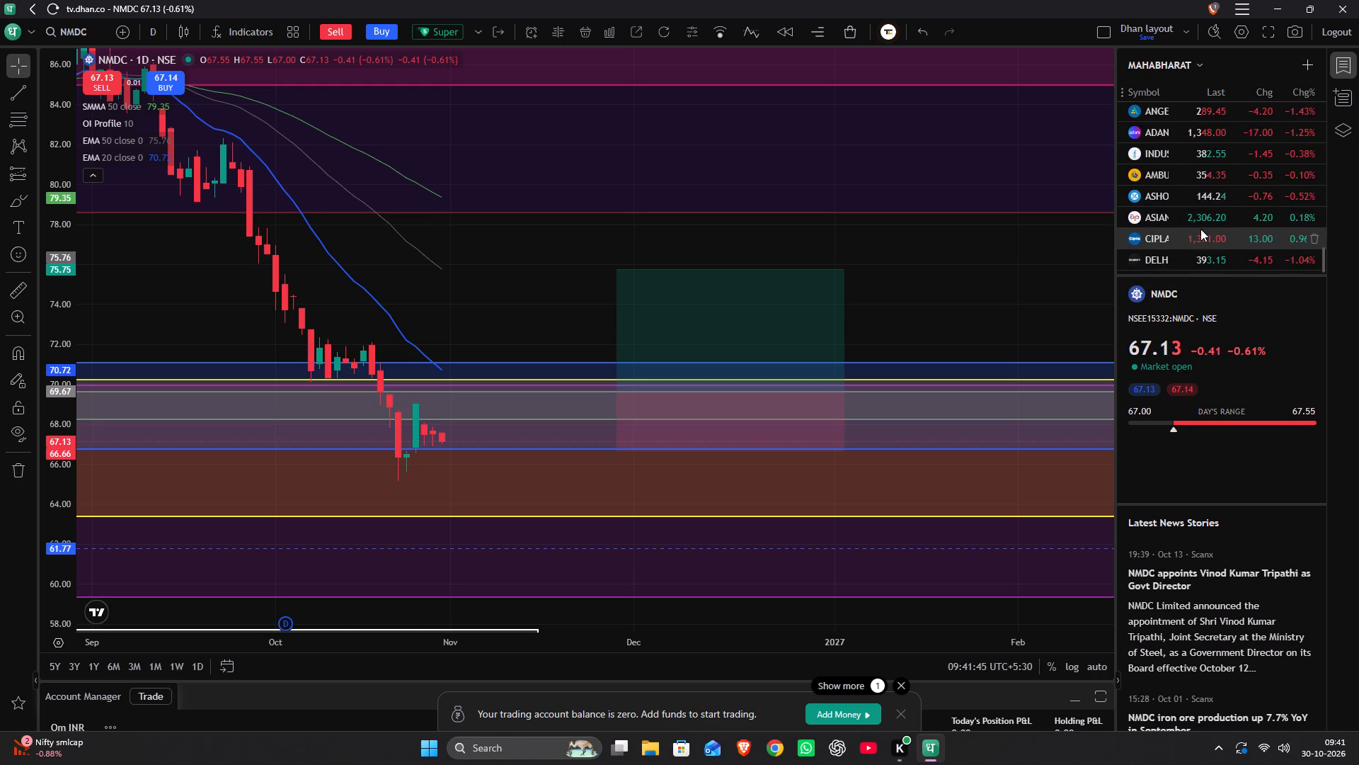
{"action": "scroll", "coordinate": [1200, 229], "scroll_direction": "up", "scroll_amount": 4}
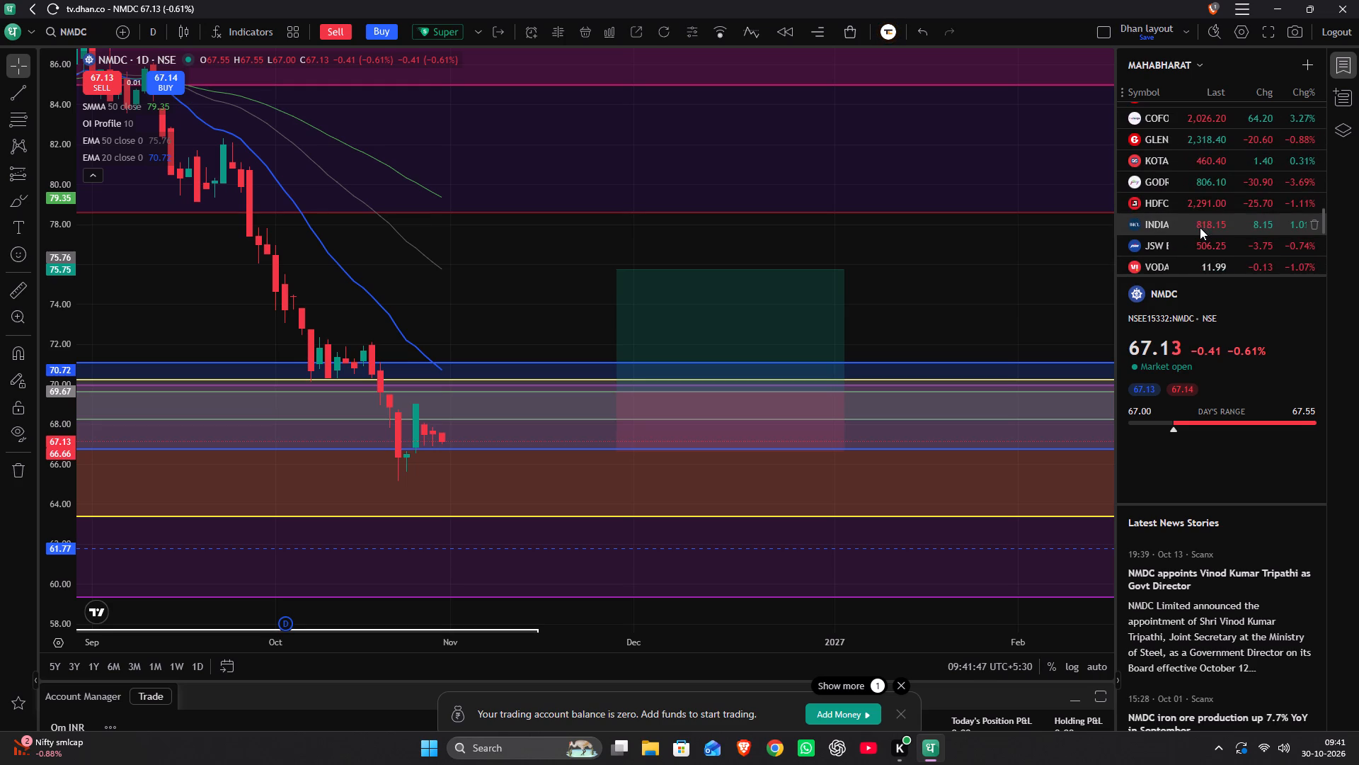
{"action": "left_click", "coordinate": [1227, 154]}
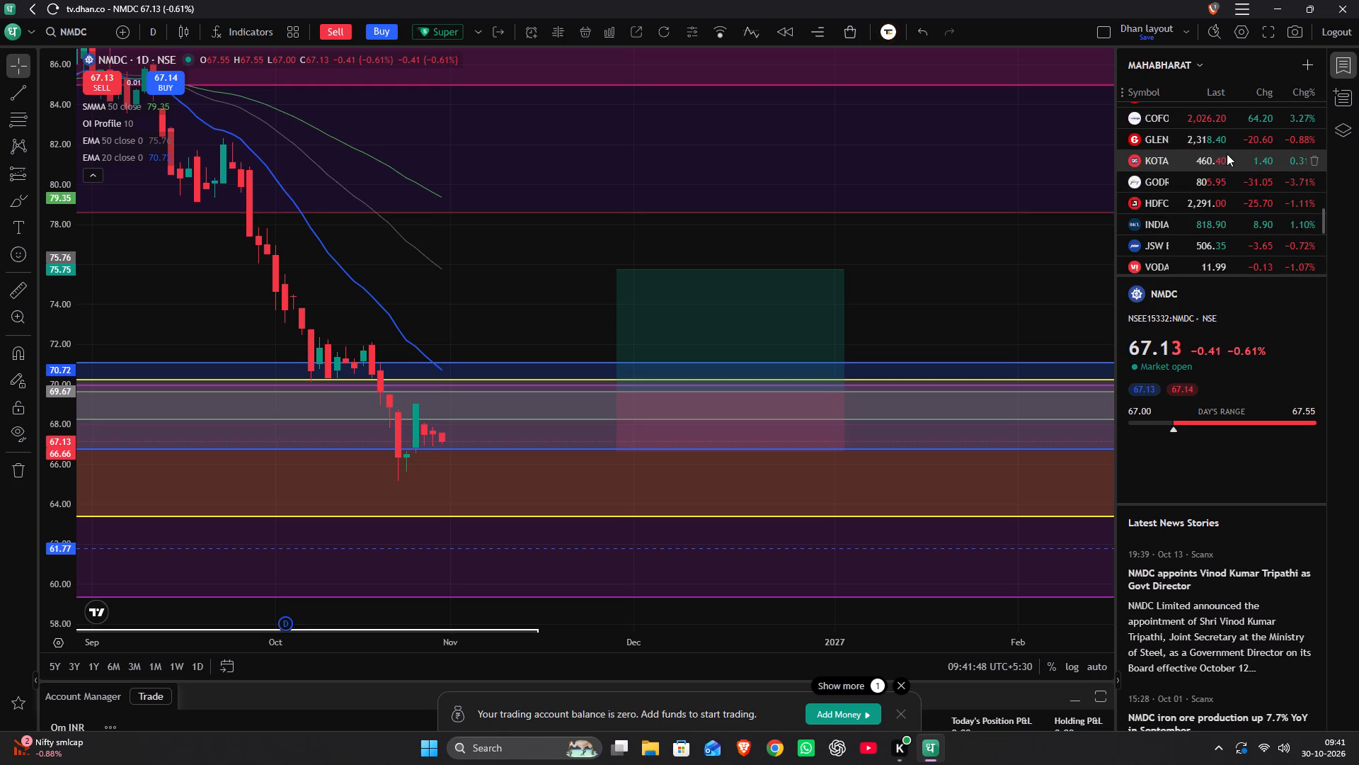
Examine Kotak Bank's daily chart, from the latest candles back through its 2025 price history.
{"action": "left_click_drag", "start_coordinate": [370, 405], "coordinate": [546, 373]}
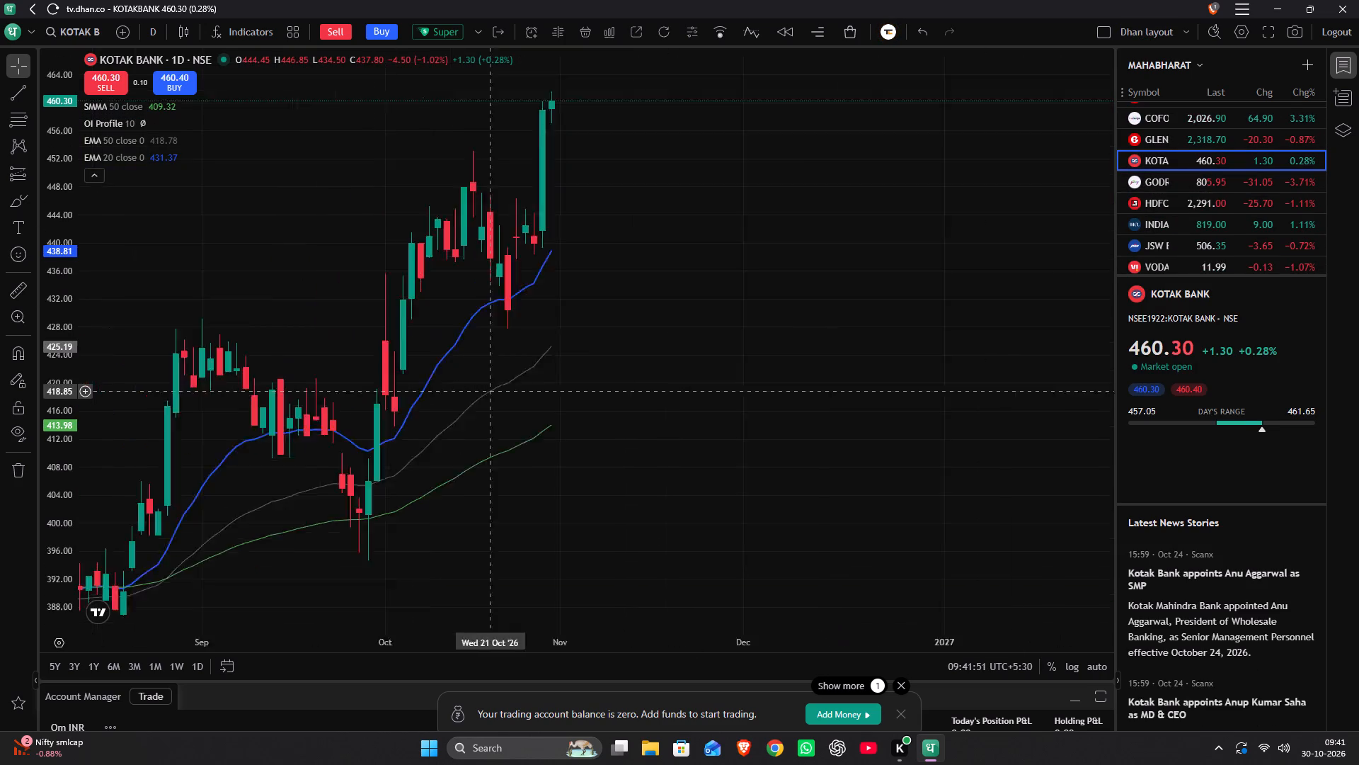
{"action": "left_click_drag", "start_coordinate": [546, 373], "coordinate": [761, 302]}
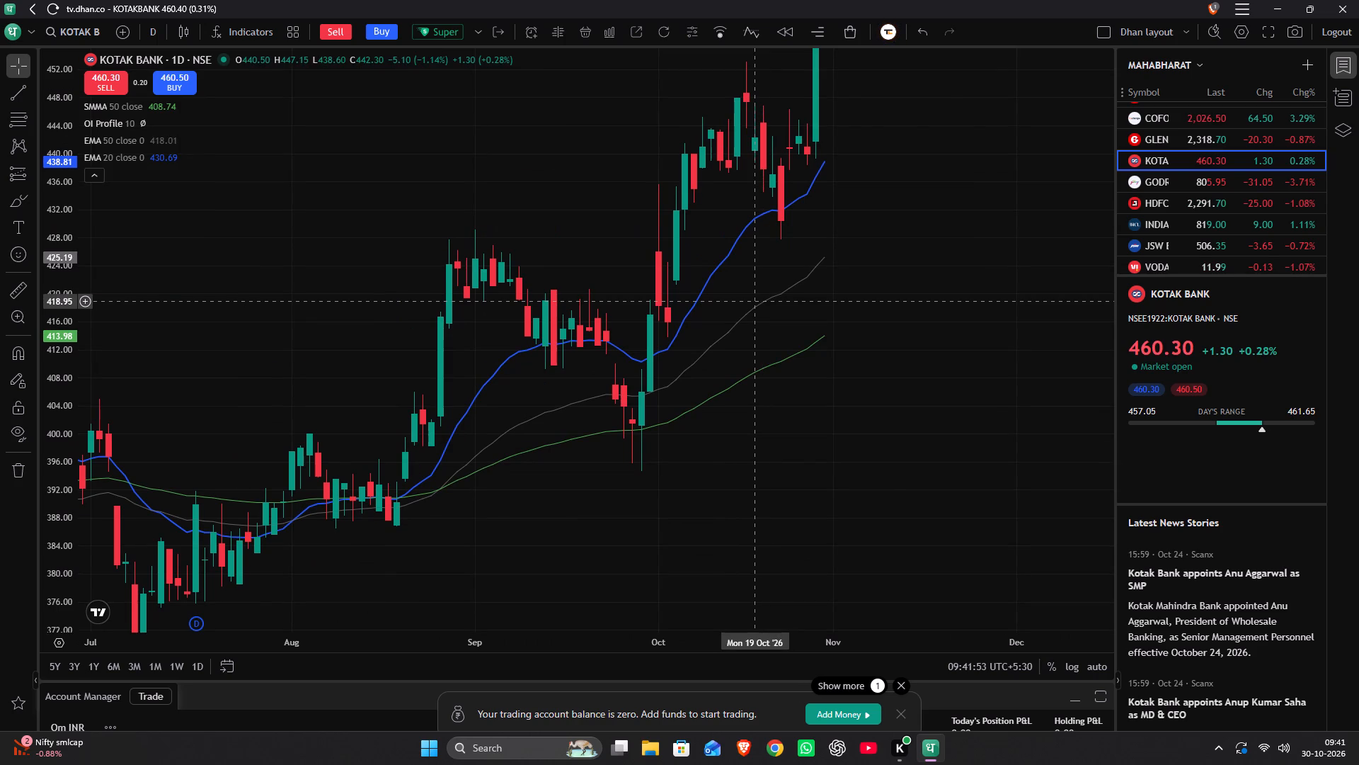
{"action": "scroll", "coordinate": [752, 301], "scroll_direction": "down", "scroll_amount": 11}
{"action": "left_click_drag", "start_coordinate": [384, 406], "coordinate": [607, 263]}
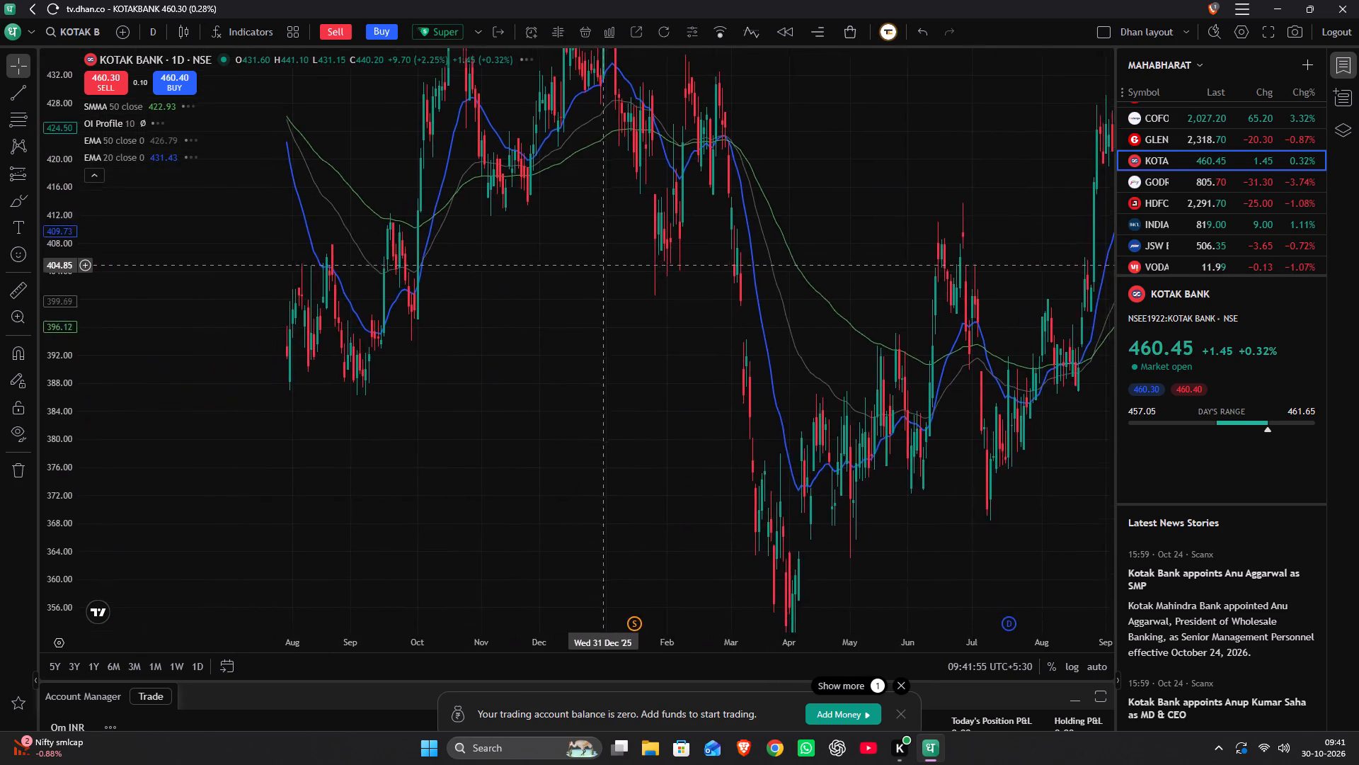
{"action": "left_click_drag", "start_coordinate": [607, 263], "coordinate": [789, 324]}
Set the Kotak Bank chart's interval to 1 month.
{"action": "type", "text": "1m"}
{"action": "key", "text": "Return"}
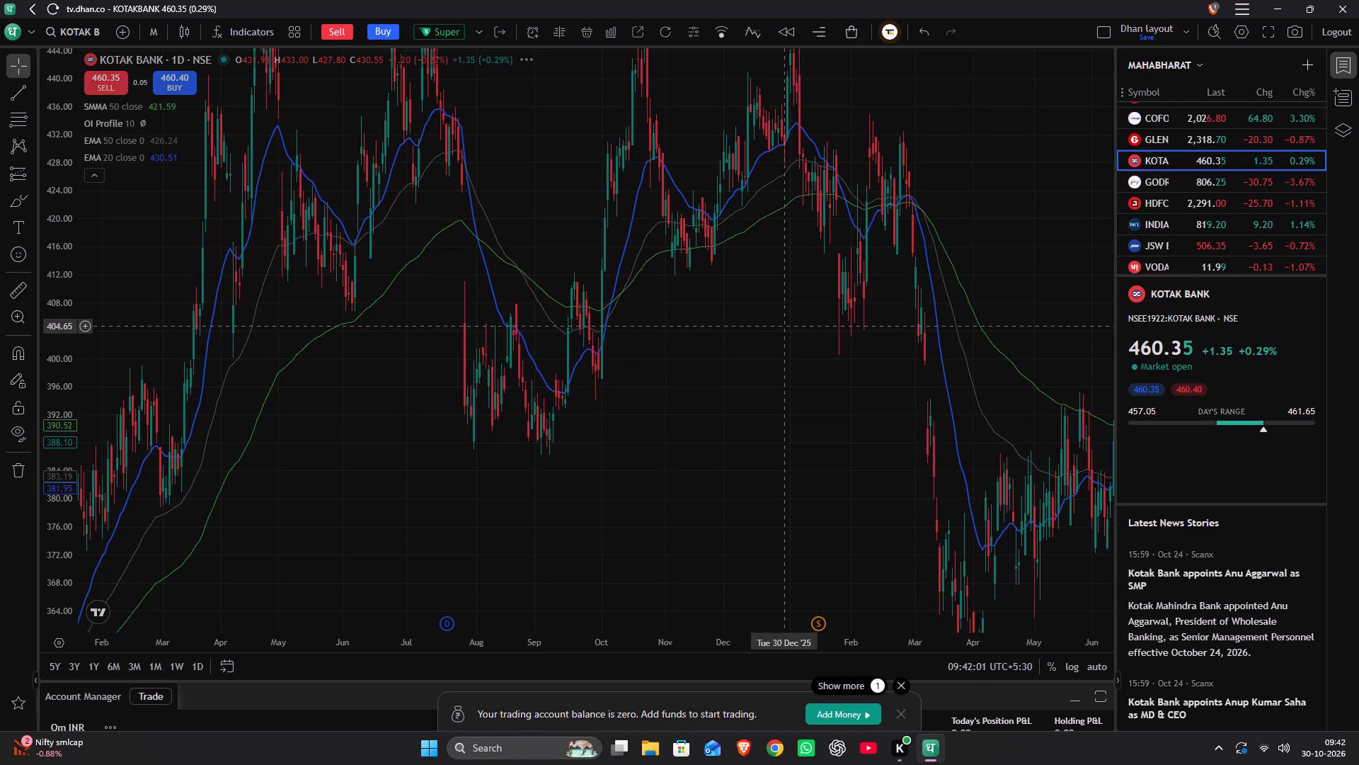
Examine Kotak Bank's monthly candles since 2020, focusing on the latest candles against the earlier highs and moving averages.
{"action": "left_click_drag", "start_coordinate": [855, 317], "coordinate": [403, 253]}
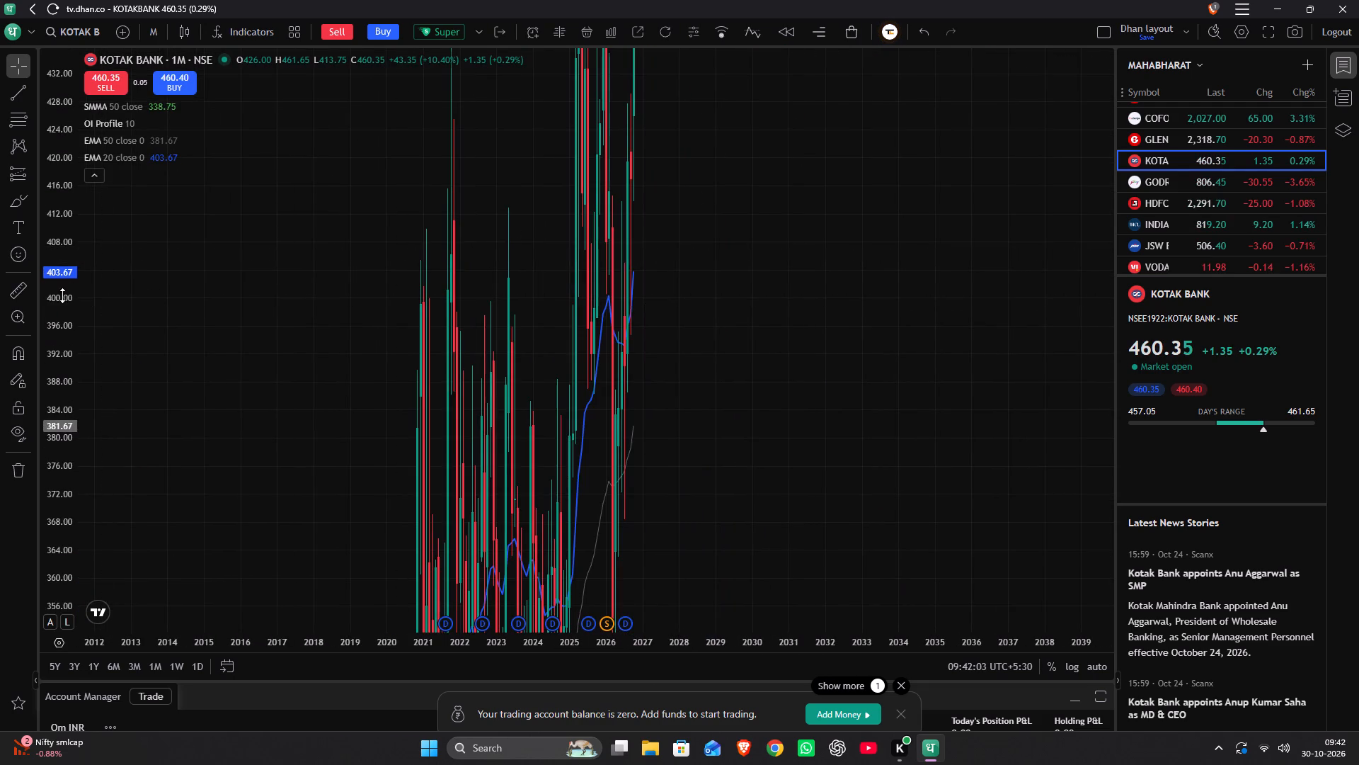
{"action": "scroll", "coordinate": [57, 300], "scroll_direction": "down", "scroll_amount": 20}
{"action": "scroll", "coordinate": [57, 300], "scroll_direction": "down", "scroll_amount": 8}
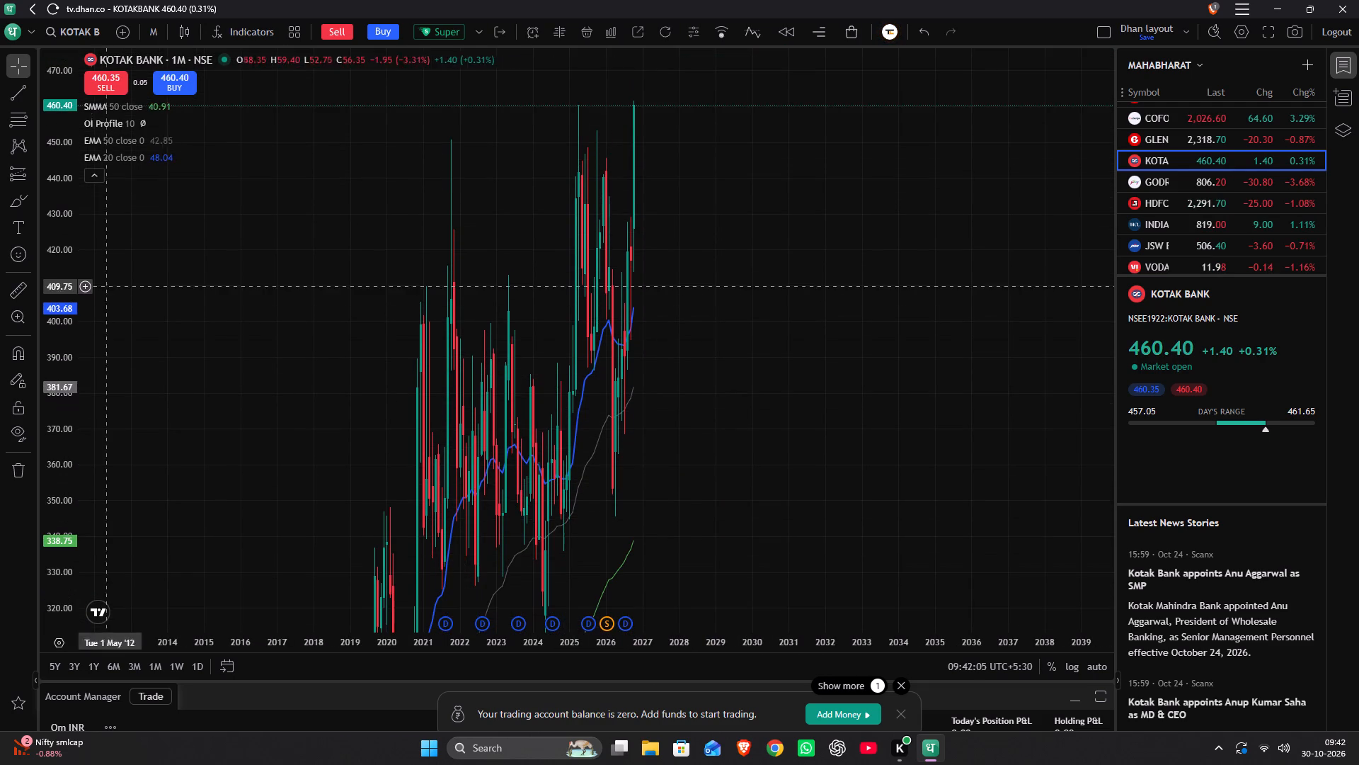
{"action": "scroll", "coordinate": [207, 285], "scroll_direction": "up", "scroll_amount": 6}
{"action": "left_click_drag", "start_coordinate": [377, 381], "coordinate": [882, 402]}
{"action": "scroll", "coordinate": [877, 392], "scroll_direction": "up", "scroll_amount": 2}
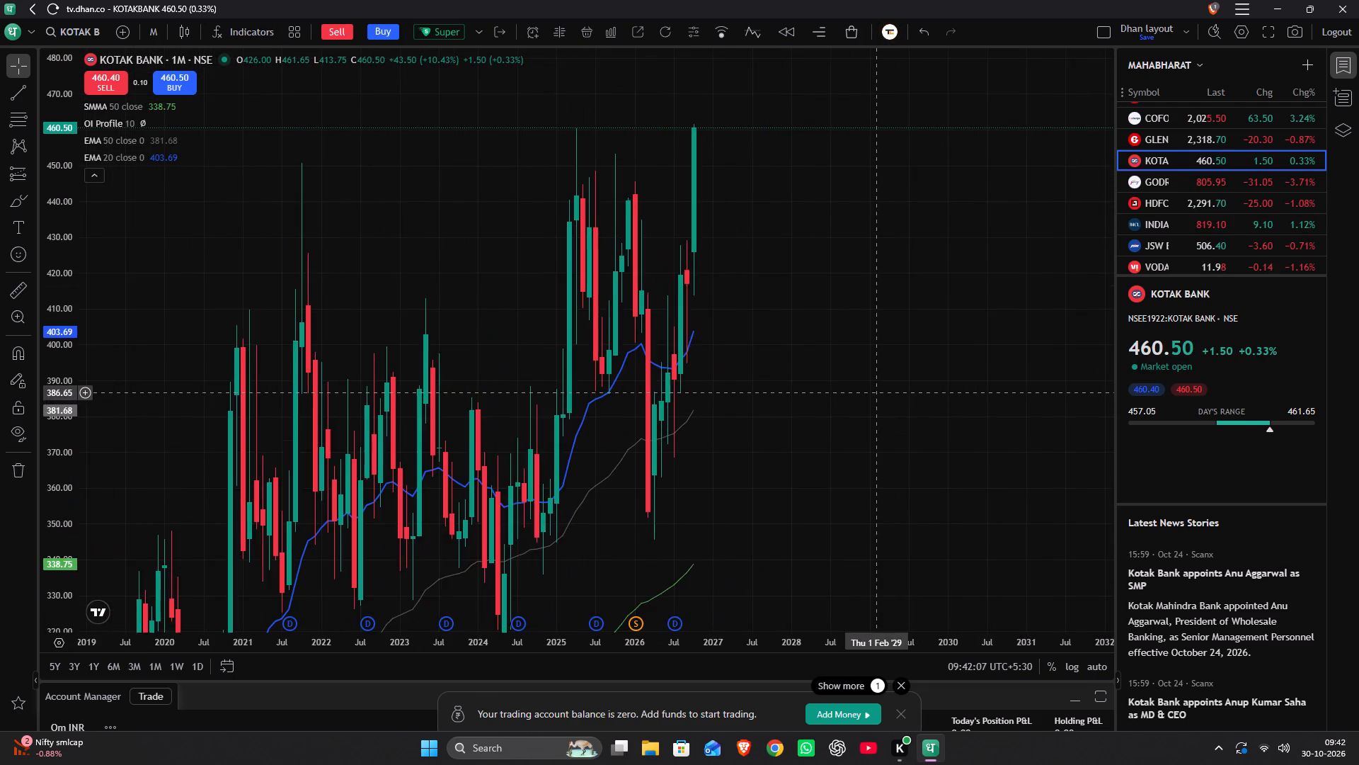
{"action": "scroll", "coordinate": [869, 395], "scroll_direction": "up", "scroll_amount": 4}
{"action": "scroll", "coordinate": [598, 368], "scroll_direction": "up", "scroll_amount": 1}
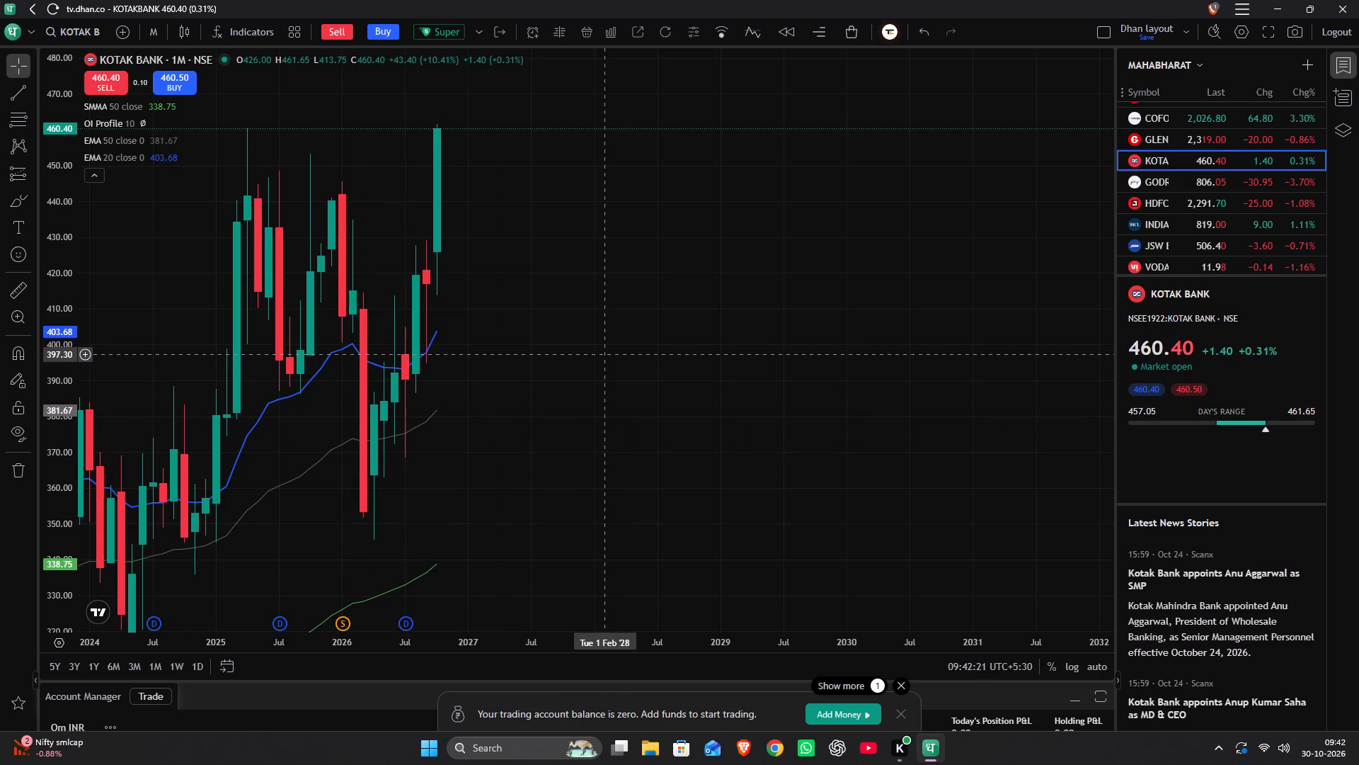
Examine Kotak Bank's monthly price history back to 2018, down to the blue zone below the moving averages.
{"action": "scroll", "coordinate": [607, 354], "scroll_direction": "down", "scroll_amount": 1}
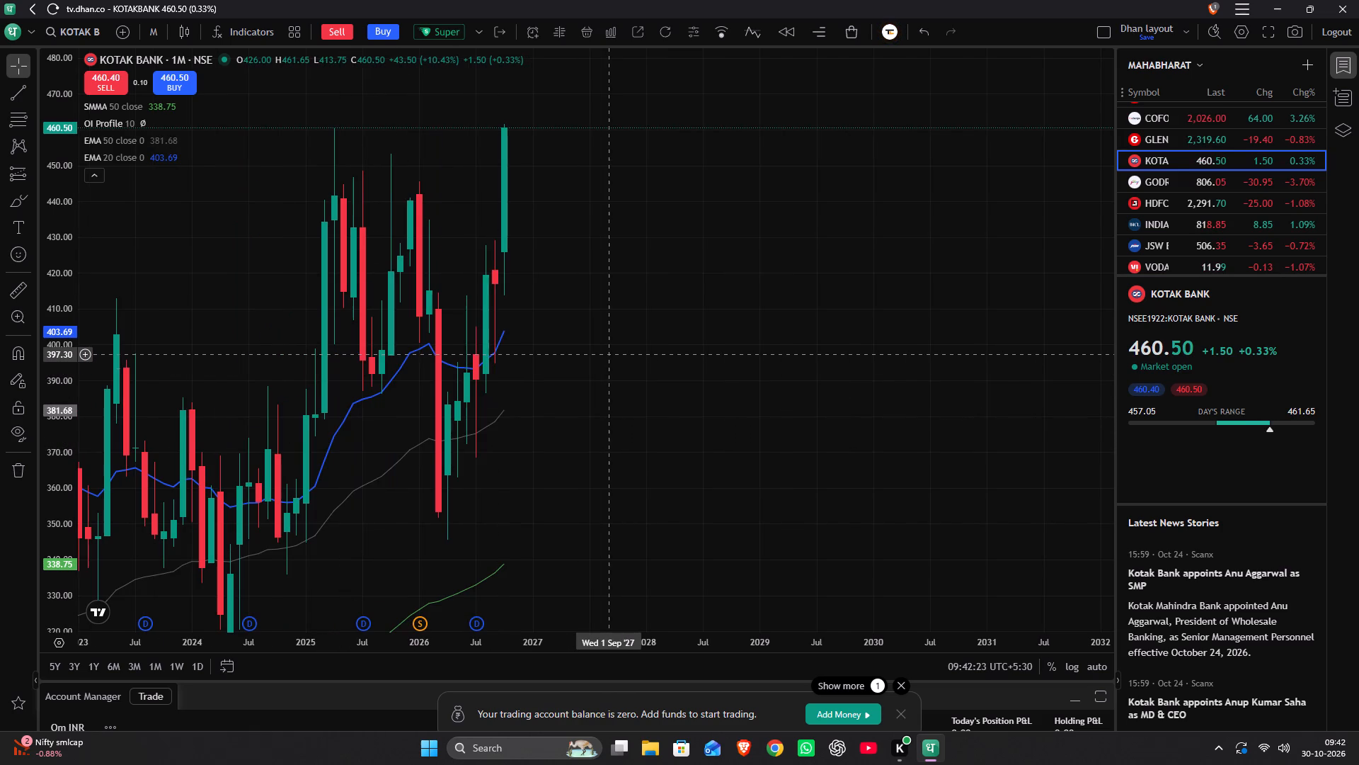
{"action": "left_click_drag", "start_coordinate": [609, 374], "coordinate": [704, 91]}
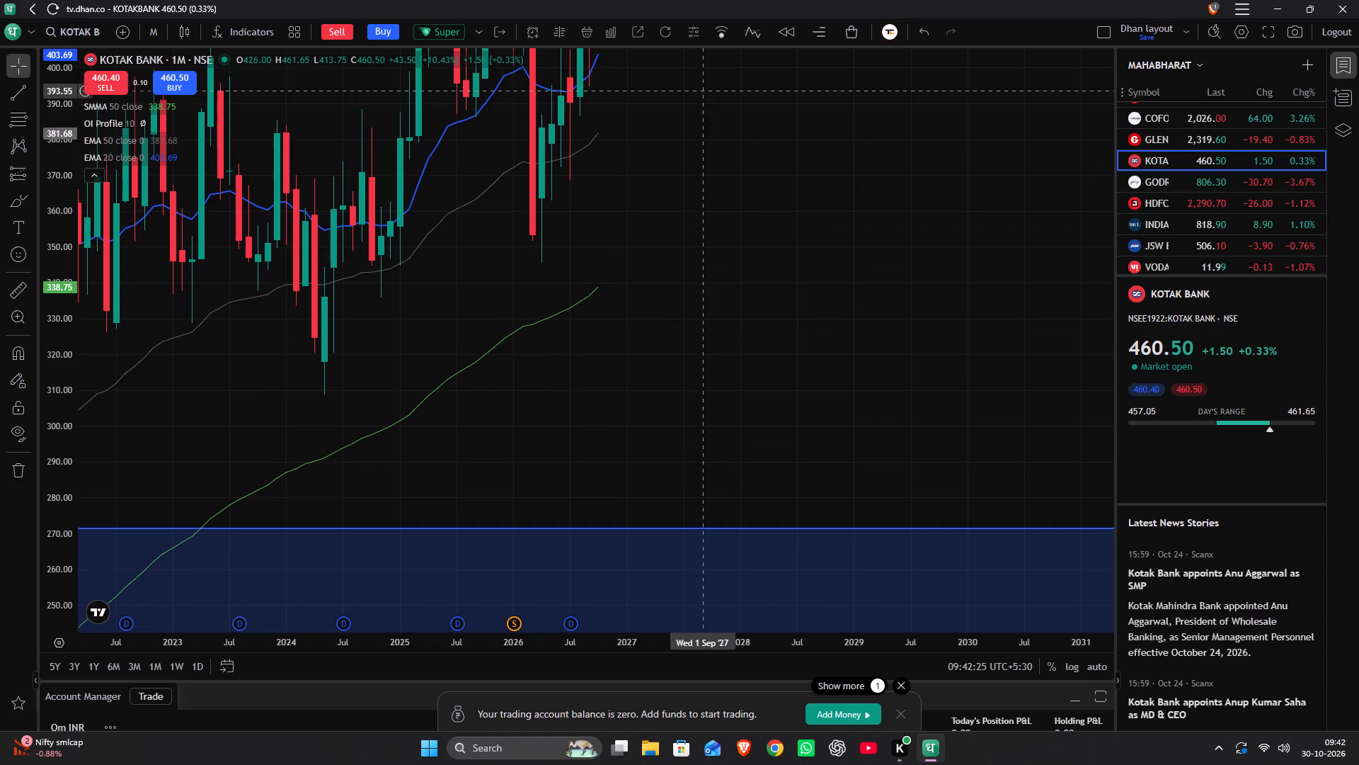
{"action": "left_click_drag", "start_coordinate": [488, 392], "coordinate": [702, 368]}
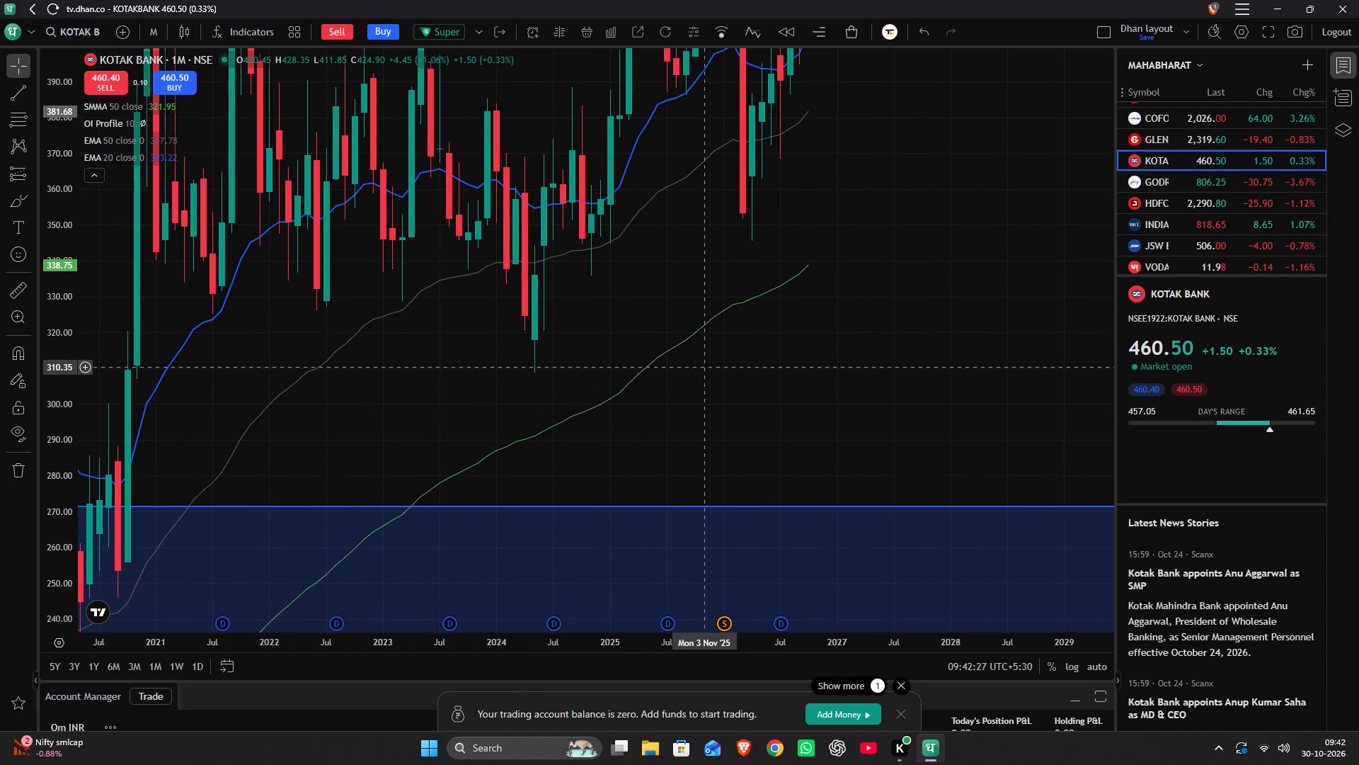
{"action": "scroll", "coordinate": [695, 368], "scroll_direction": "down", "scroll_amount": 3}
{"action": "left_click_drag", "start_coordinate": [637, 446], "coordinate": [631, 405]}
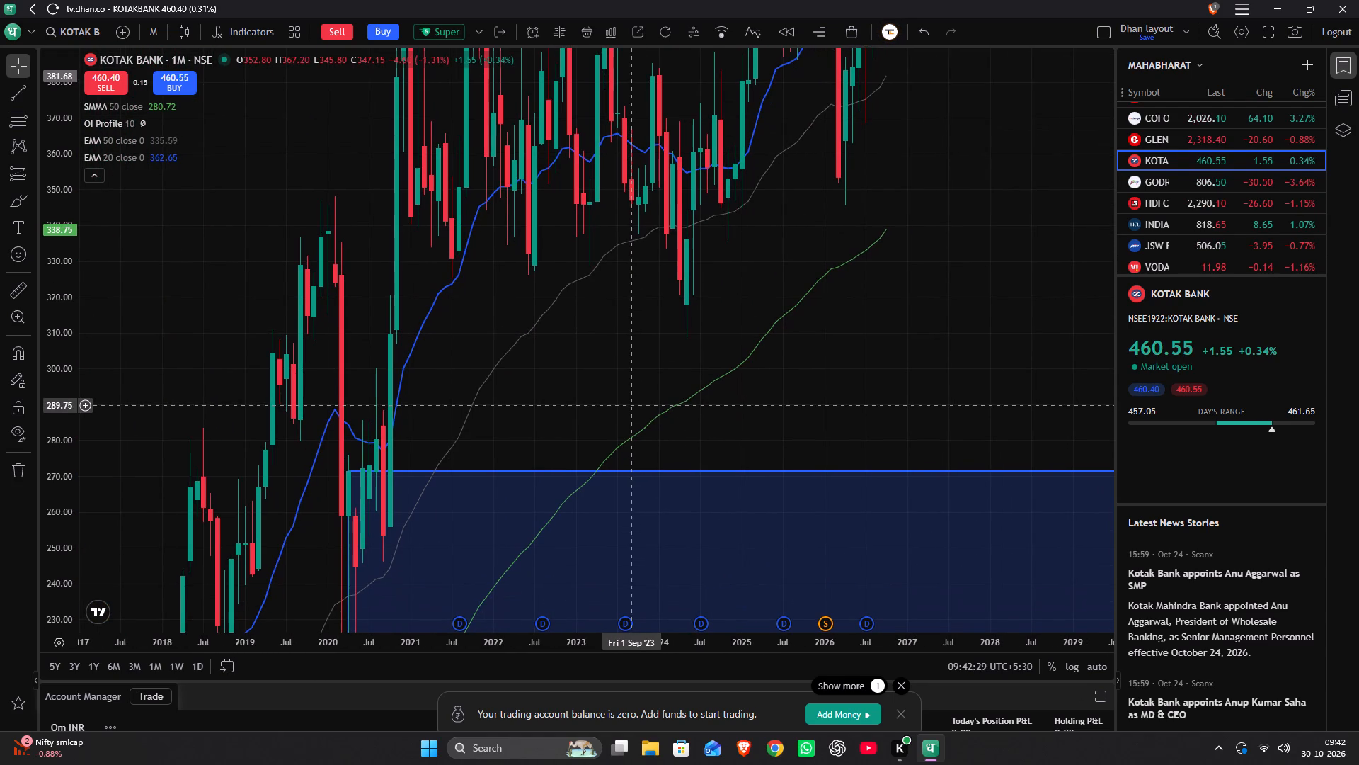
Open the HDFC AMC chart from the MAHABHARAT watchlist and examine its latest monthly candles against the drawn zones and alert levels.
{"action": "left_click", "coordinate": [1181, 193]}
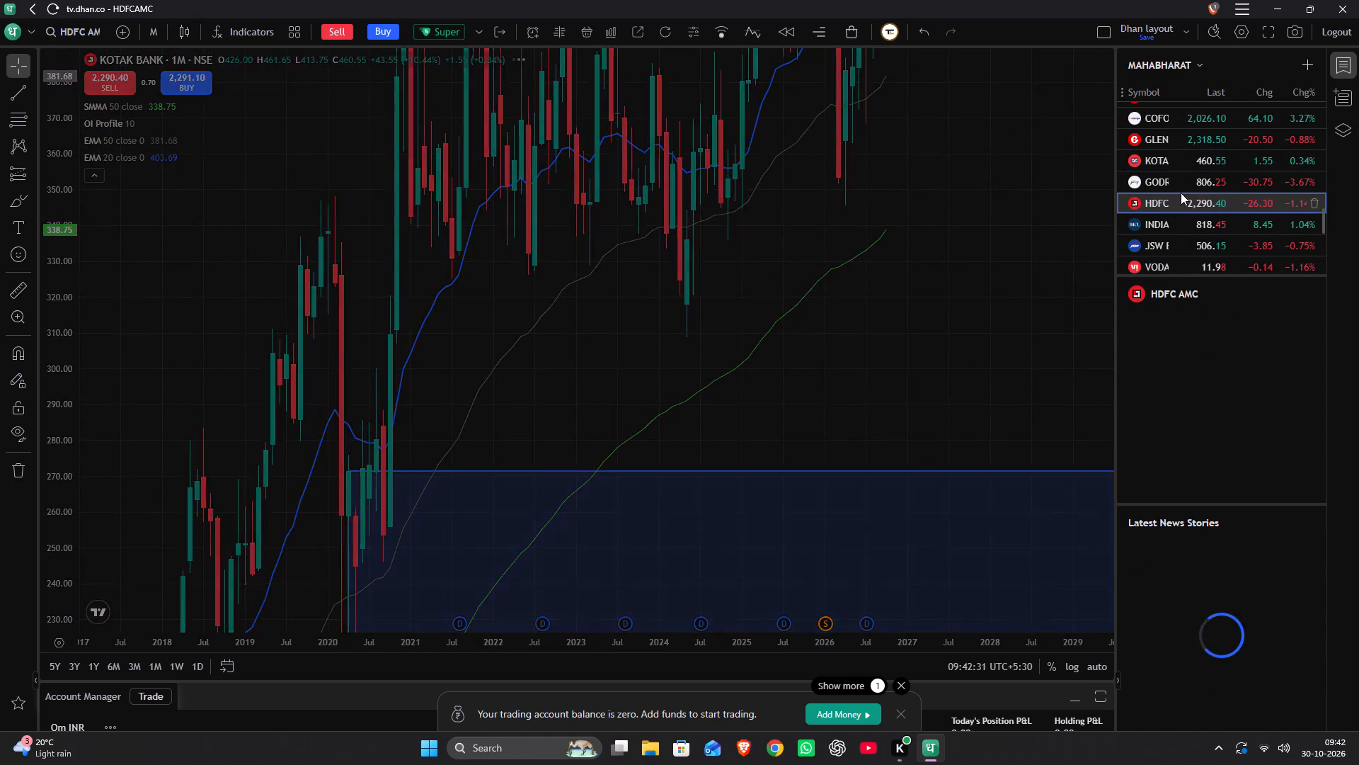
{"action": "left_click_drag", "start_coordinate": [374, 175], "coordinate": [339, 220]}
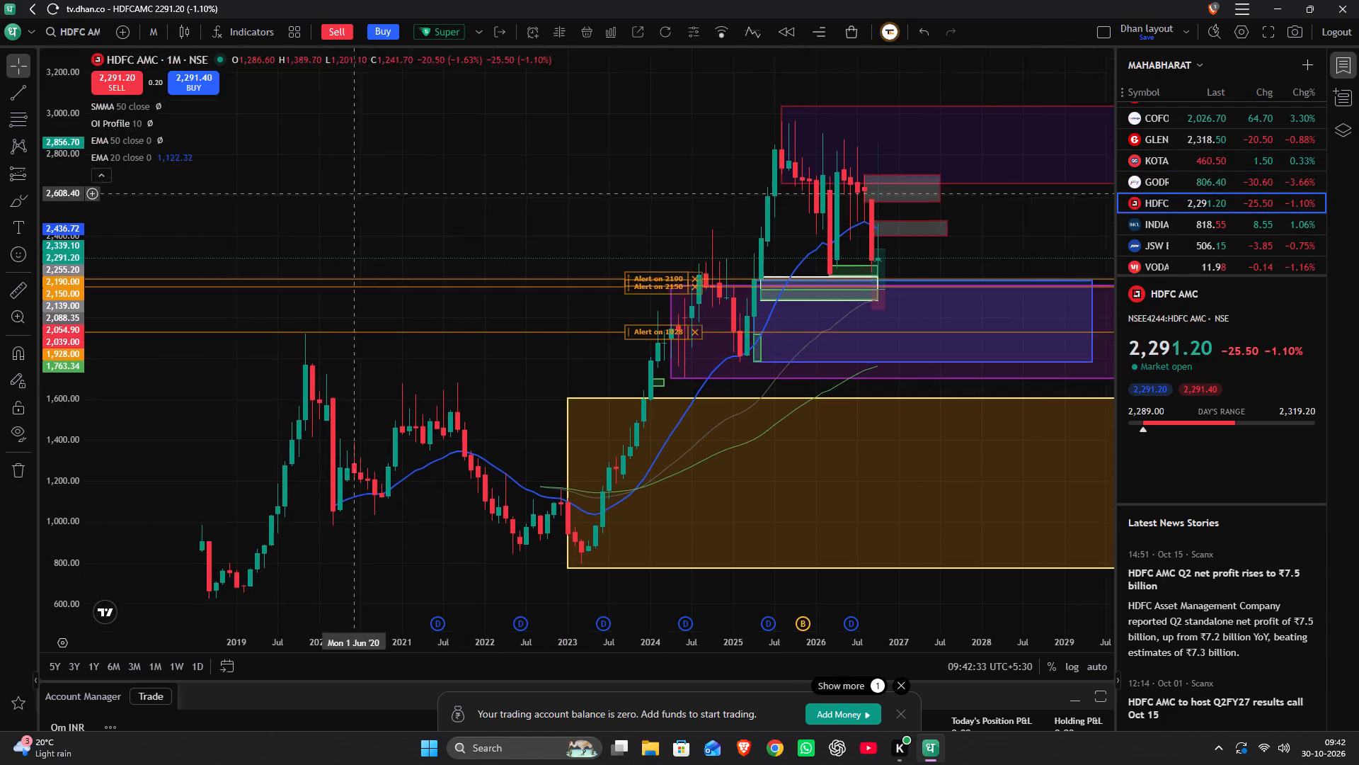
{"action": "left_click_drag", "start_coordinate": [339, 220], "coordinate": [236, 356]}
{"action": "scroll", "coordinate": [241, 344], "scroll_direction": "up", "scroll_amount": 3}
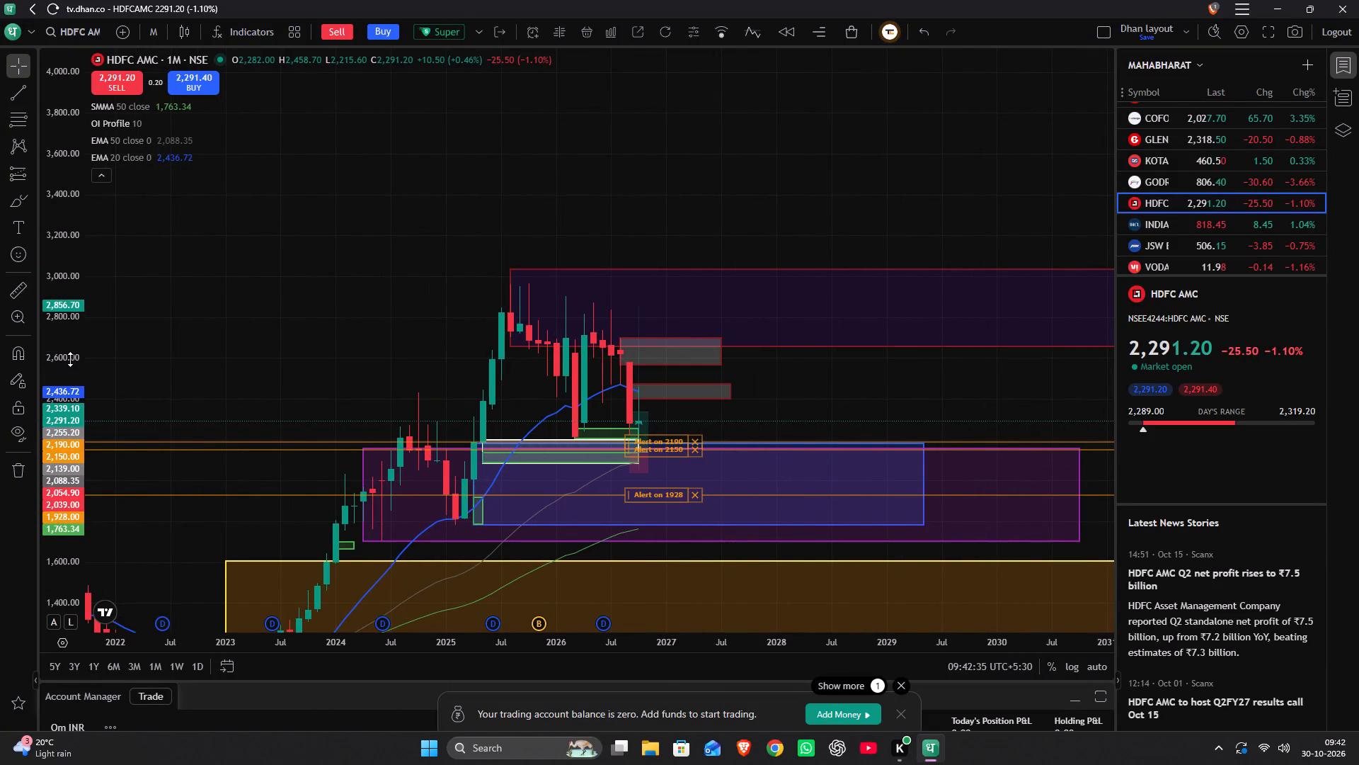
{"action": "scroll", "coordinate": [70, 359], "scroll_direction": "up", "scroll_amount": 20}
{"action": "scroll", "coordinate": [70, 359], "scroll_direction": "up", "scroll_amount": 12}
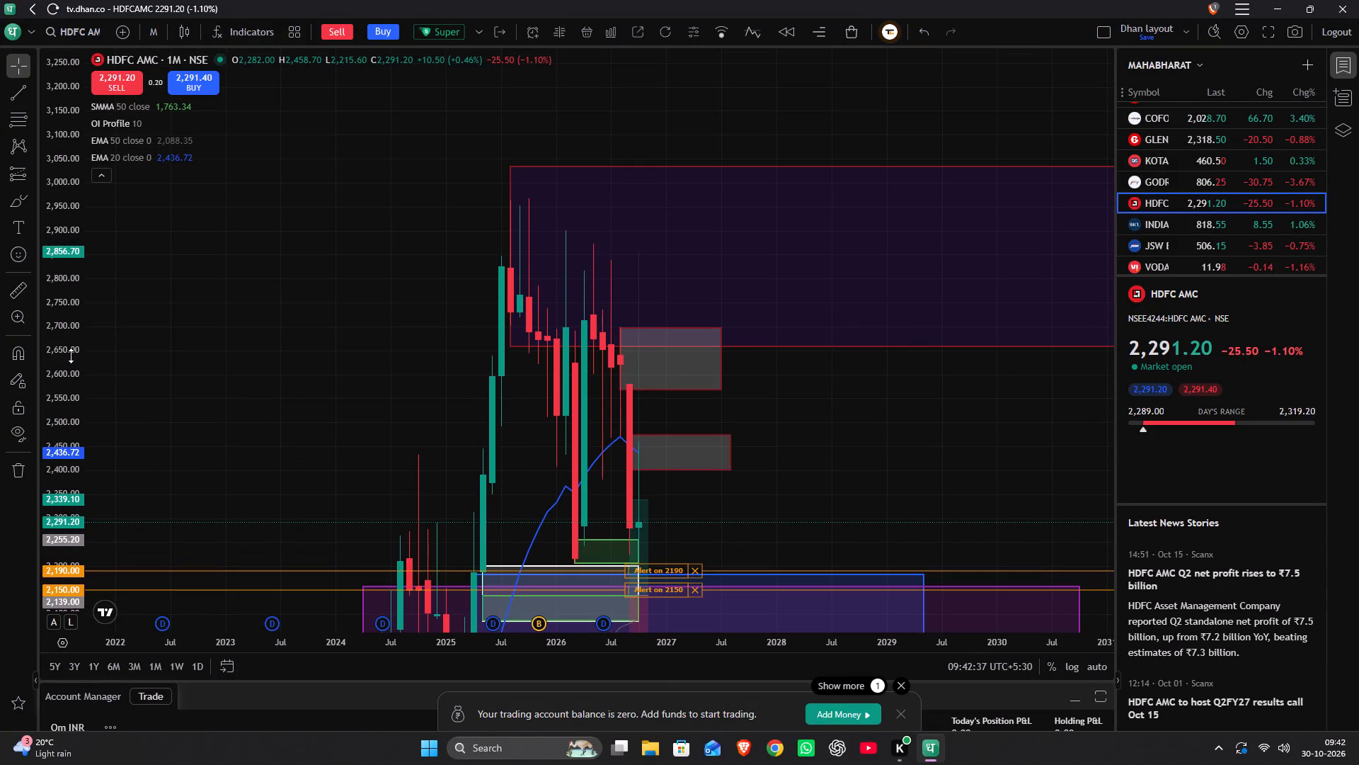
{"action": "left_click_drag", "start_coordinate": [256, 358], "coordinate": [465, 223]}
{"action": "scroll", "coordinate": [464, 222], "scroll_direction": "up", "scroll_amount": 7}
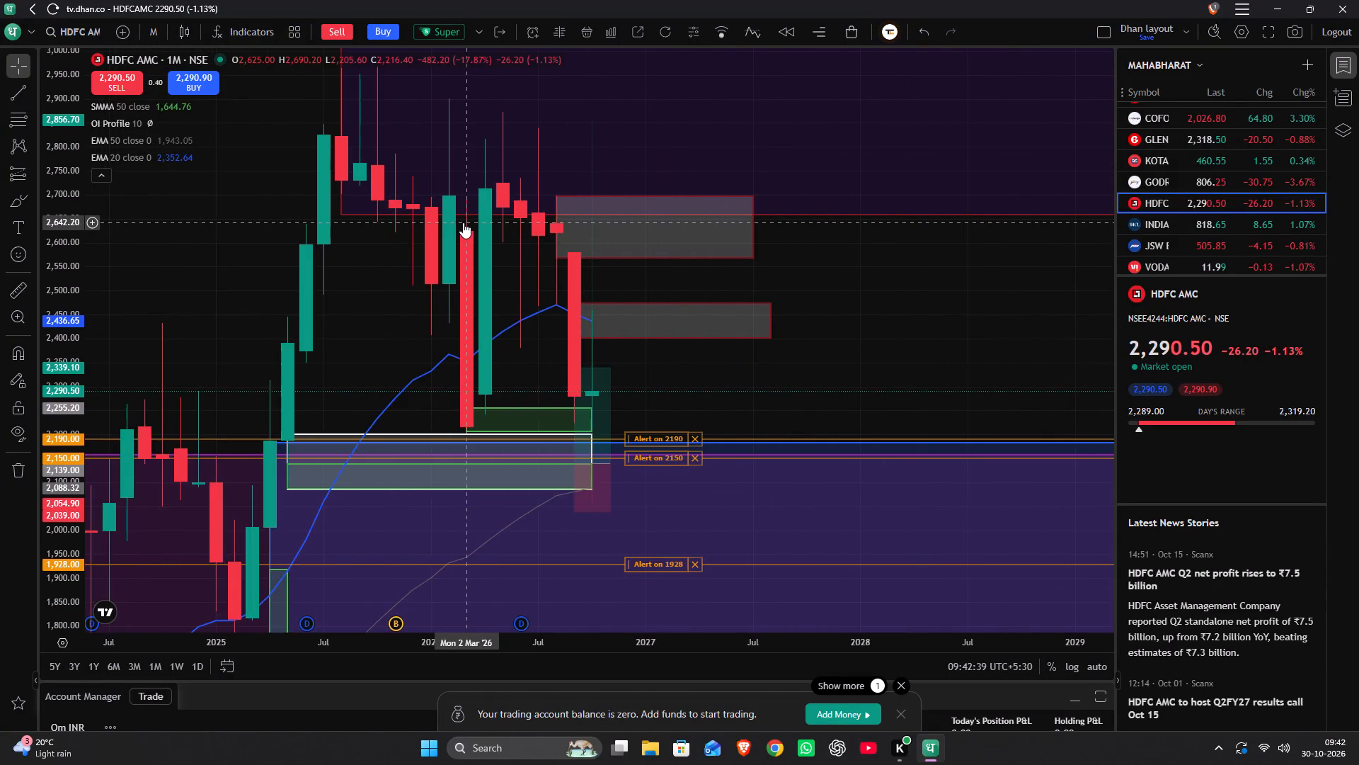
{"action": "scroll", "coordinate": [463, 222], "scroll_direction": "up", "scroll_amount": 4}
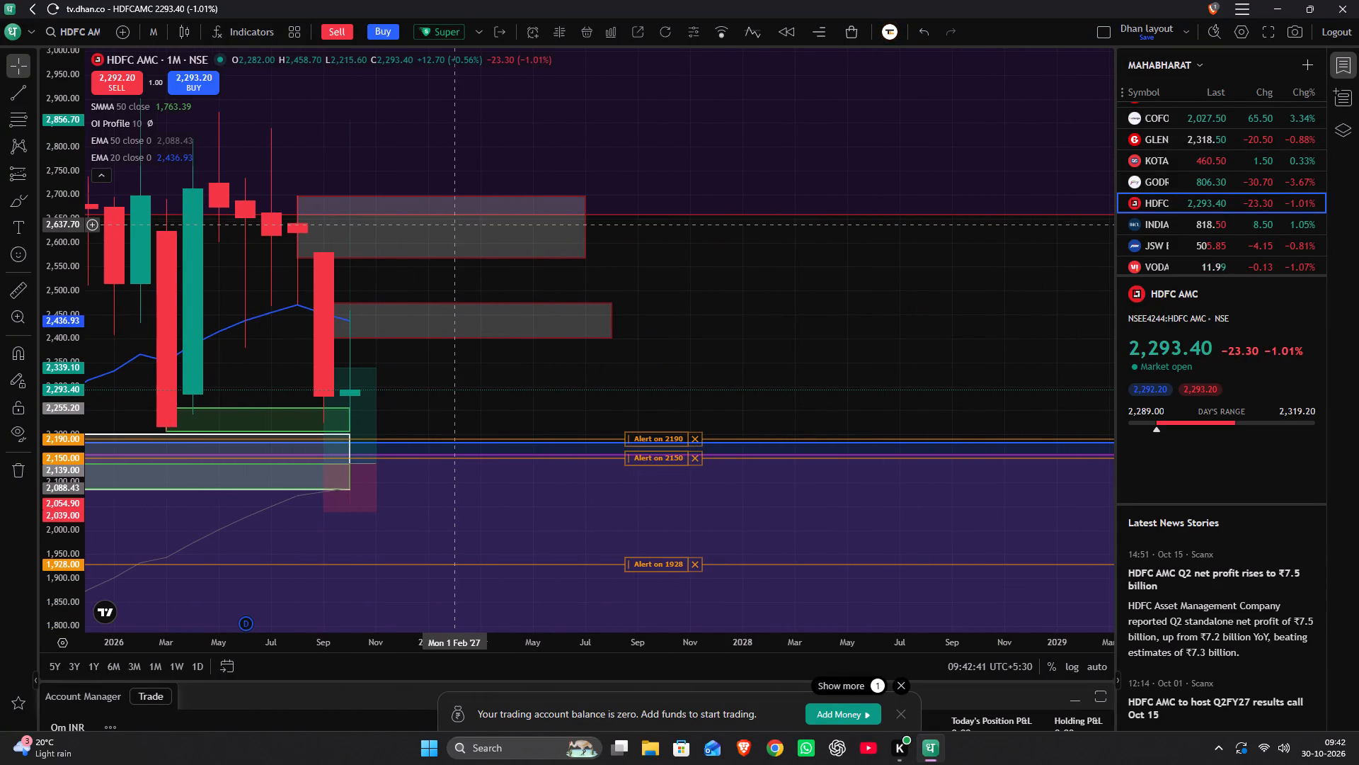
{"action": "scroll", "coordinate": [57, 464], "scroll_direction": "up", "scroll_amount": 3}
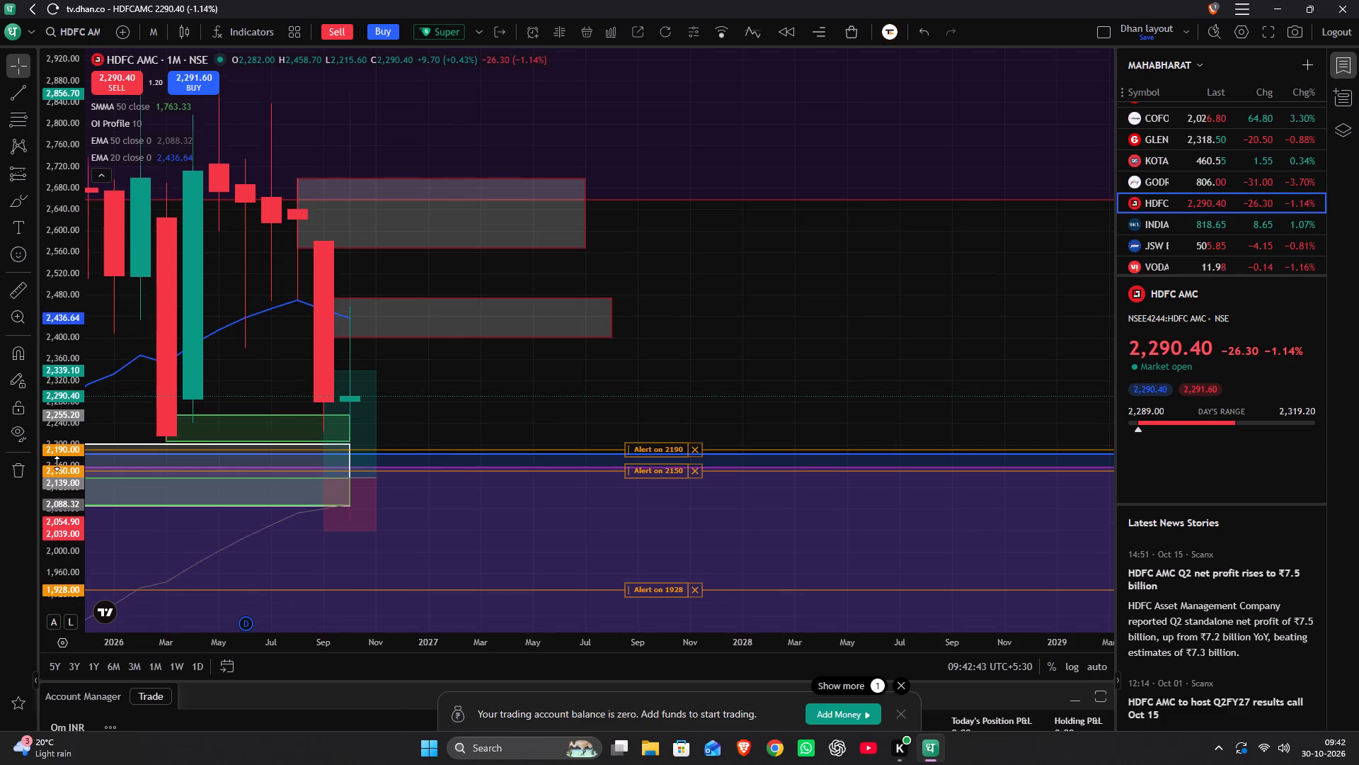
{"action": "scroll", "coordinate": [57, 463], "scroll_direction": "up", "scroll_amount": 4}
{"action": "left_click_drag", "start_coordinate": [564, 399], "coordinate": [745, 358]}
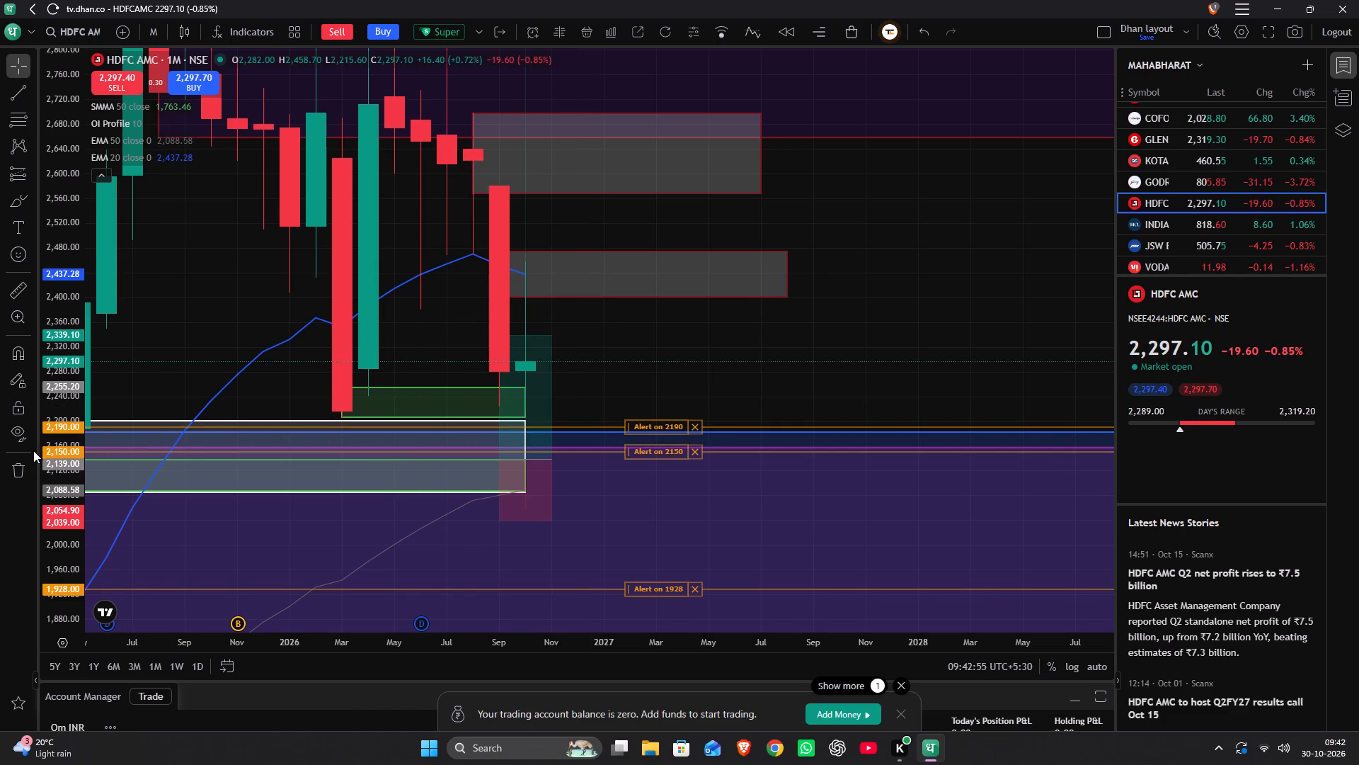
Compare HDFC AMC's monthly candles with all drawings hidden and shown, leaving the drawings shown.
{"action": "left_click", "coordinate": [14, 428]}
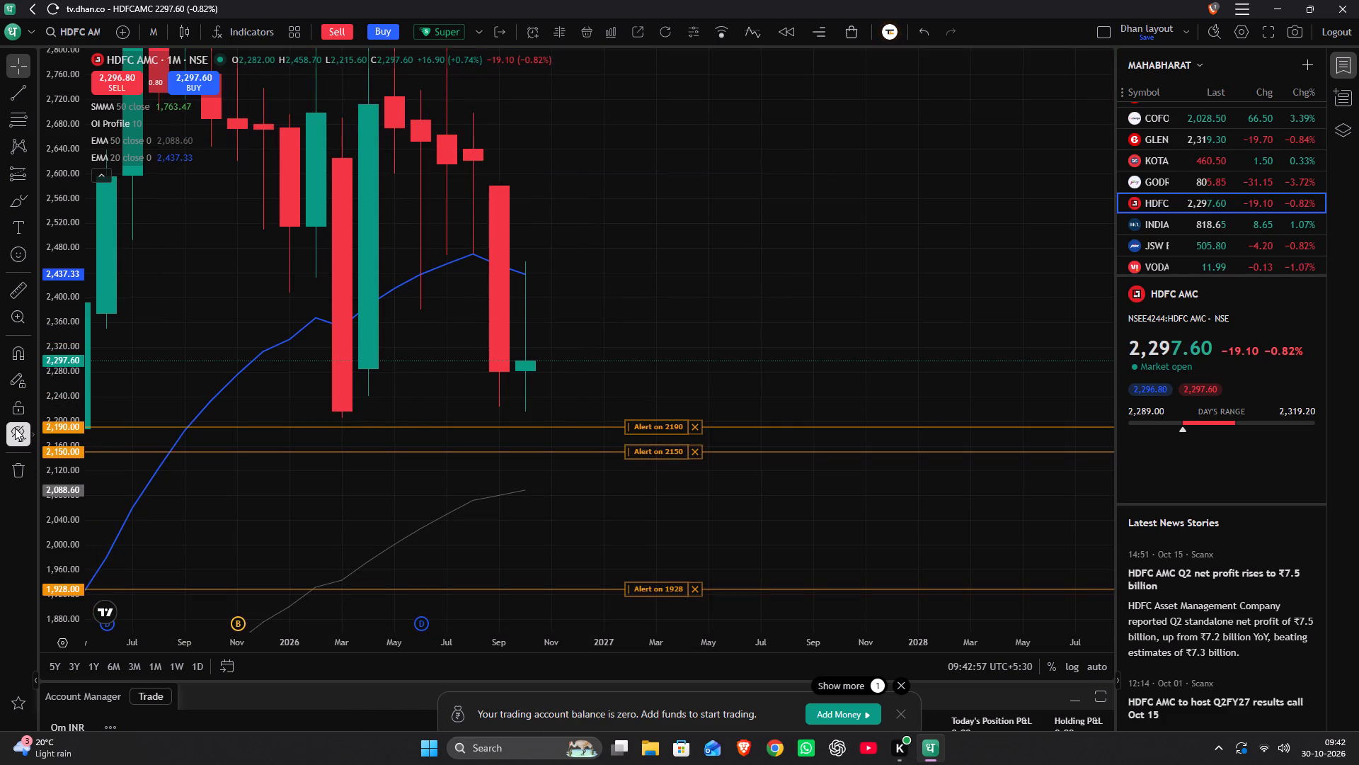
{"action": "left_click", "coordinate": [15, 426]}
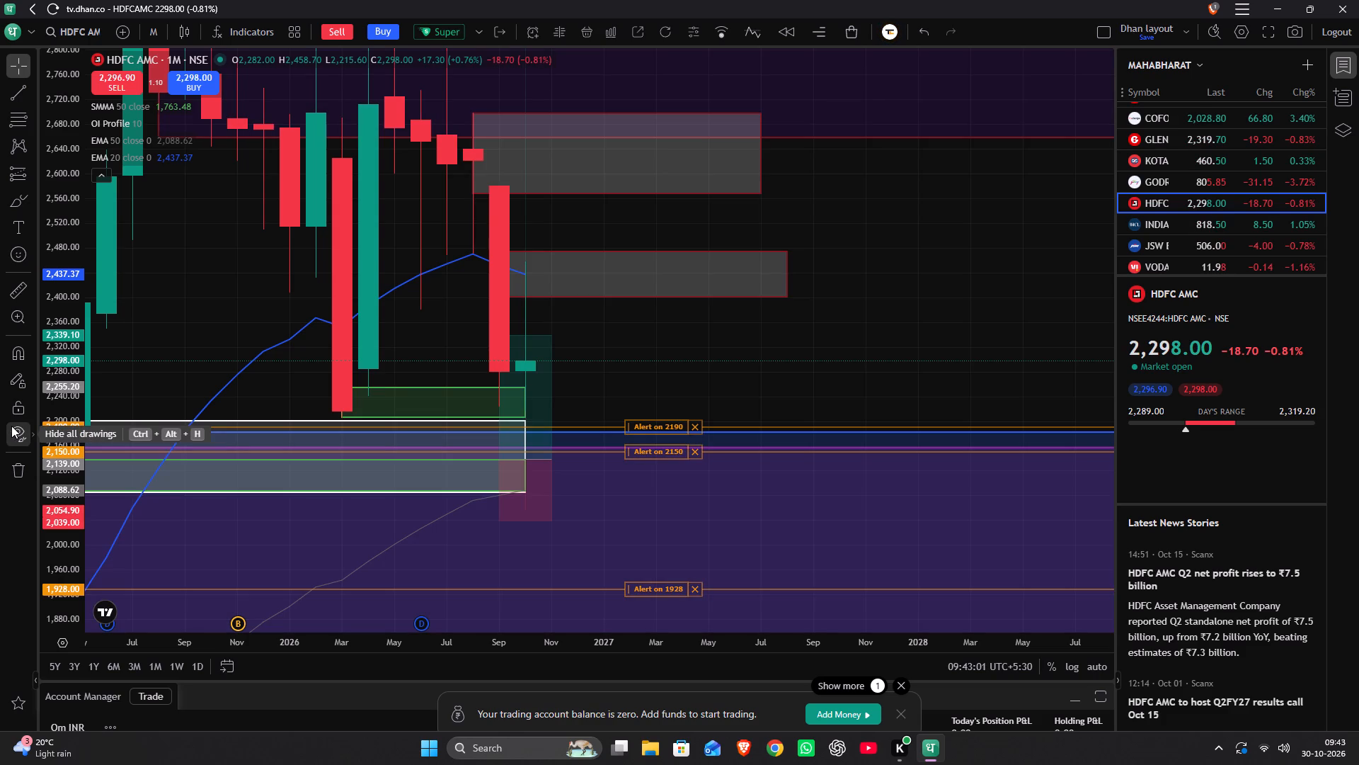
{"action": "left_click", "coordinate": [11, 426]}
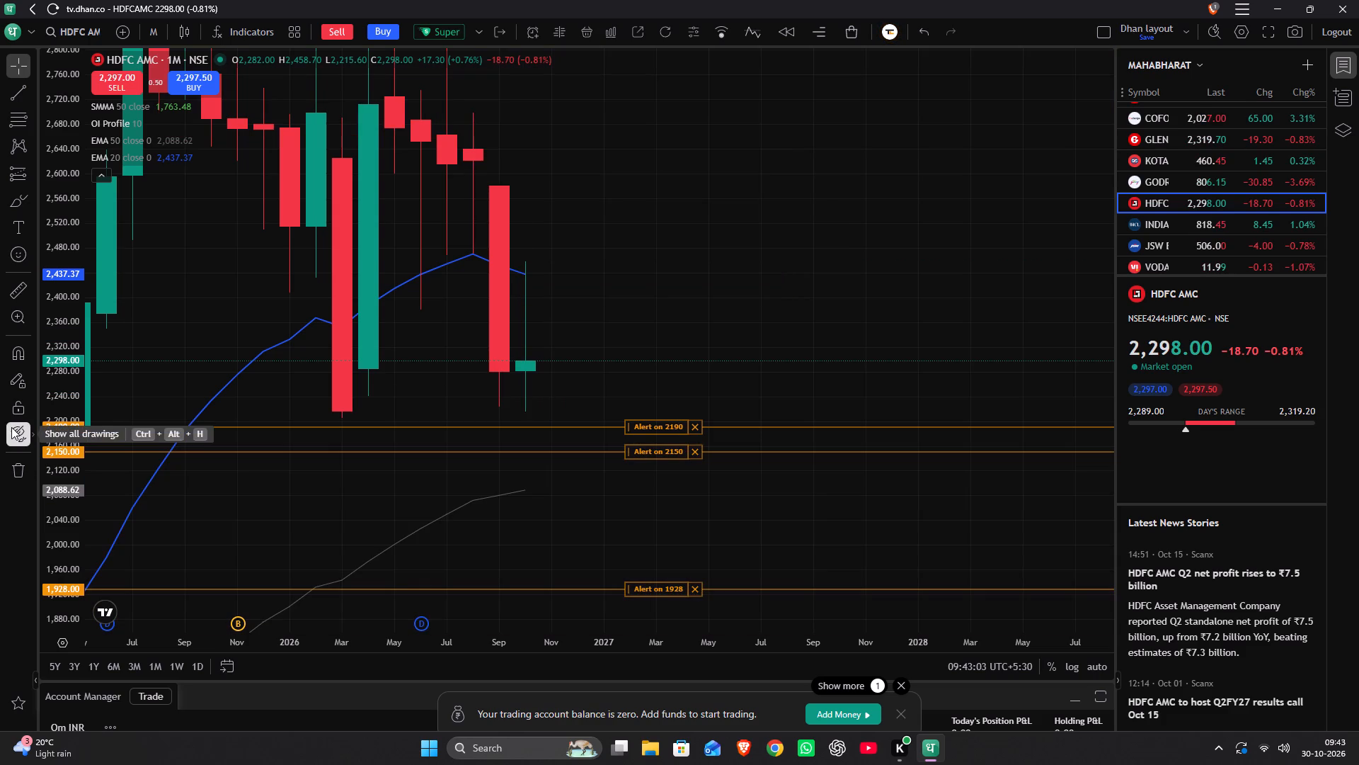
{"action": "left_click", "coordinate": [12, 427]}
Open the Indian Hotels Company chart from the watchlist and examine its monthly candles from the long-term history to the latest rally.
{"action": "left_click", "coordinate": [1136, 219]}
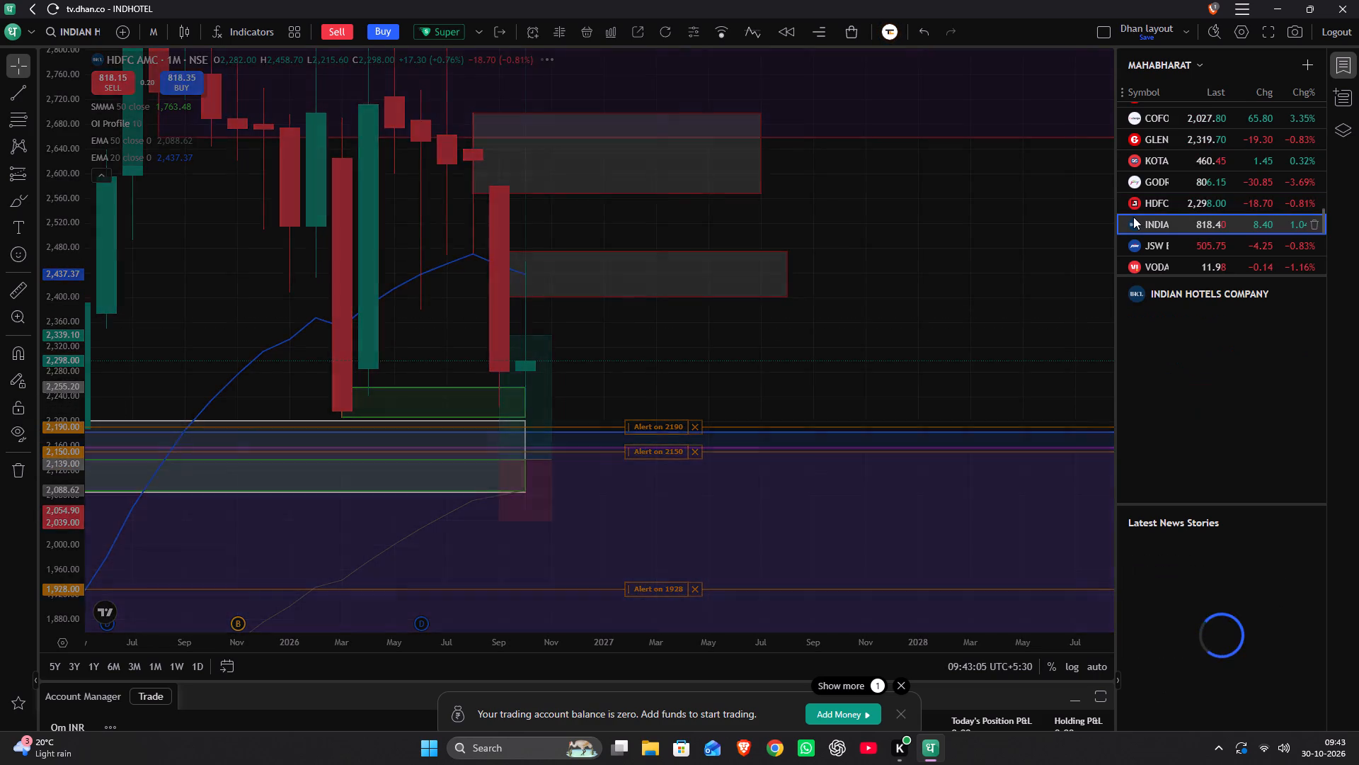
{"action": "scroll", "coordinate": [923, 350], "scroll_direction": "down", "scroll_amount": 2}
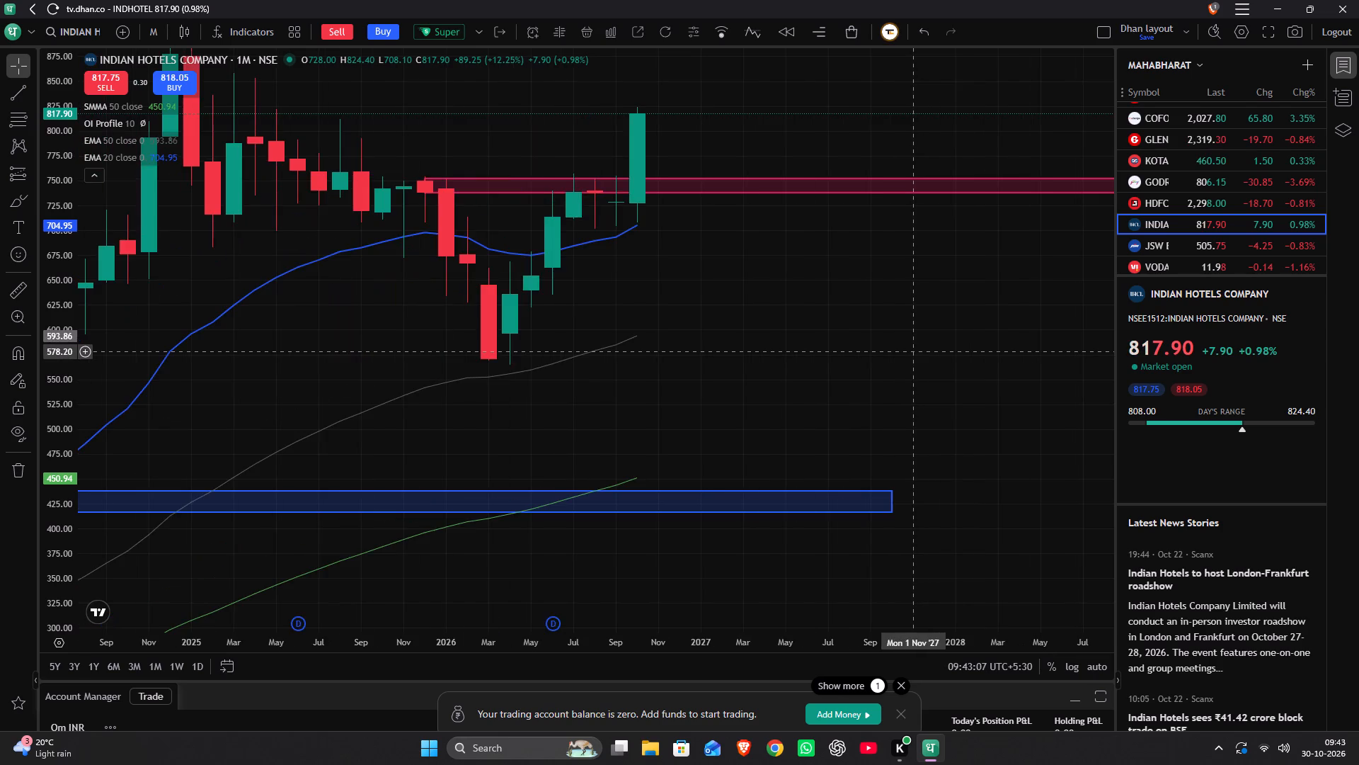
{"action": "scroll", "coordinate": [920, 351], "scroll_direction": "down", "scroll_amount": 5}
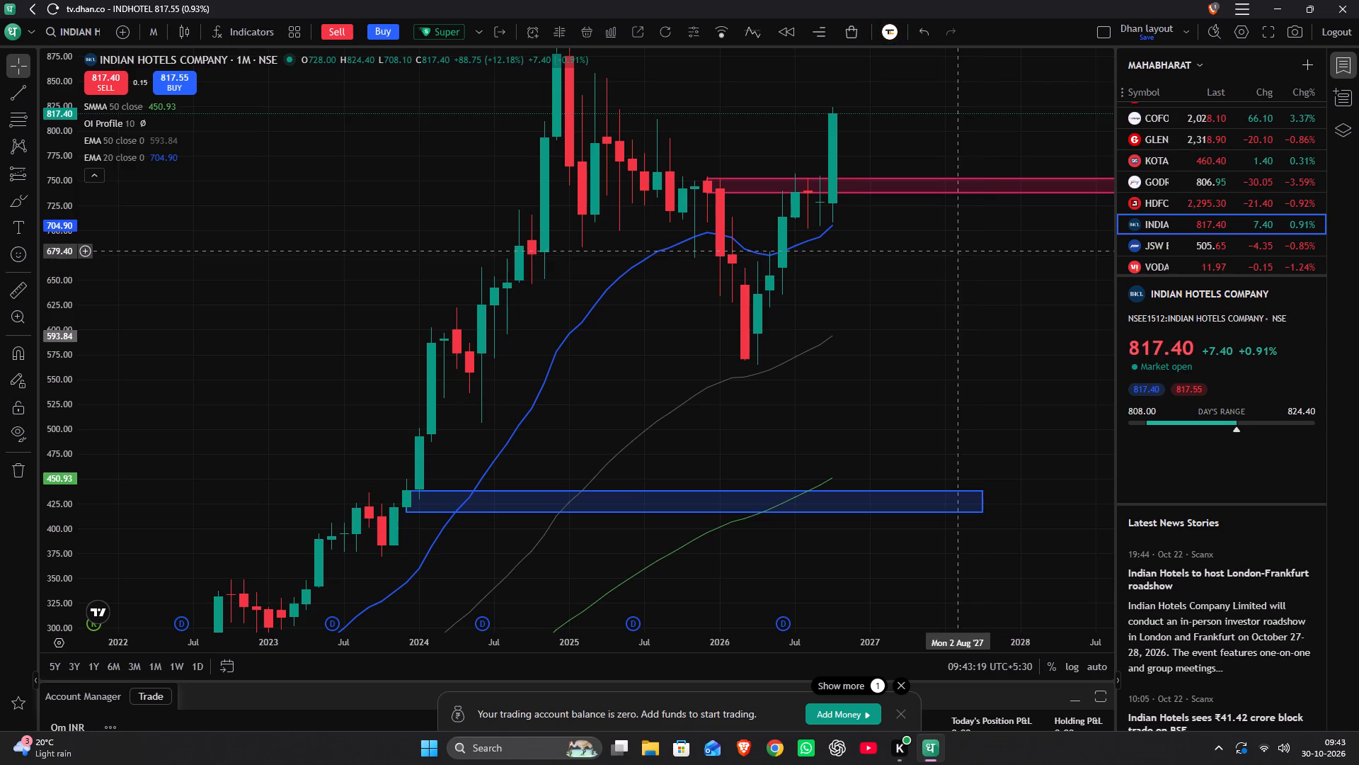
{"action": "scroll", "coordinate": [922, 312], "scroll_direction": "down", "scroll_amount": 3}
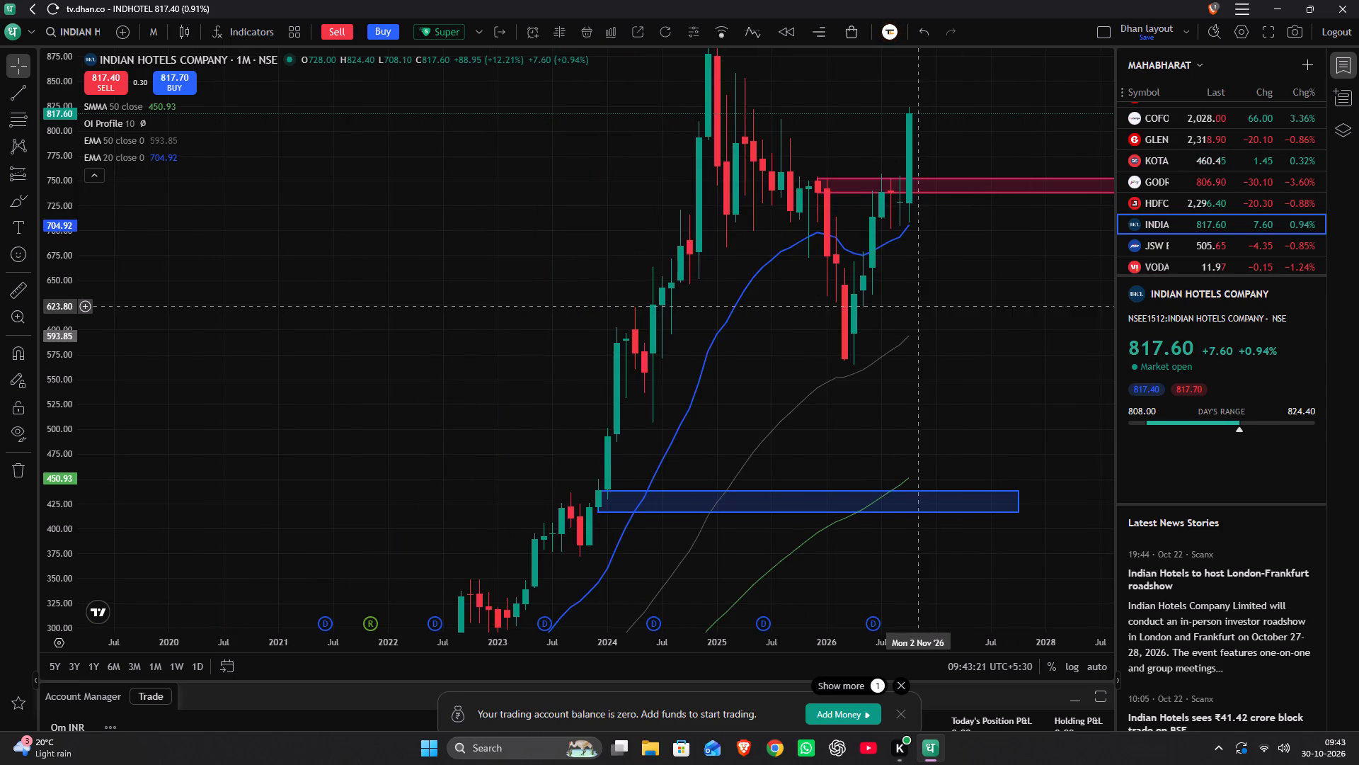
{"action": "left_click", "coordinate": [1176, 234]}
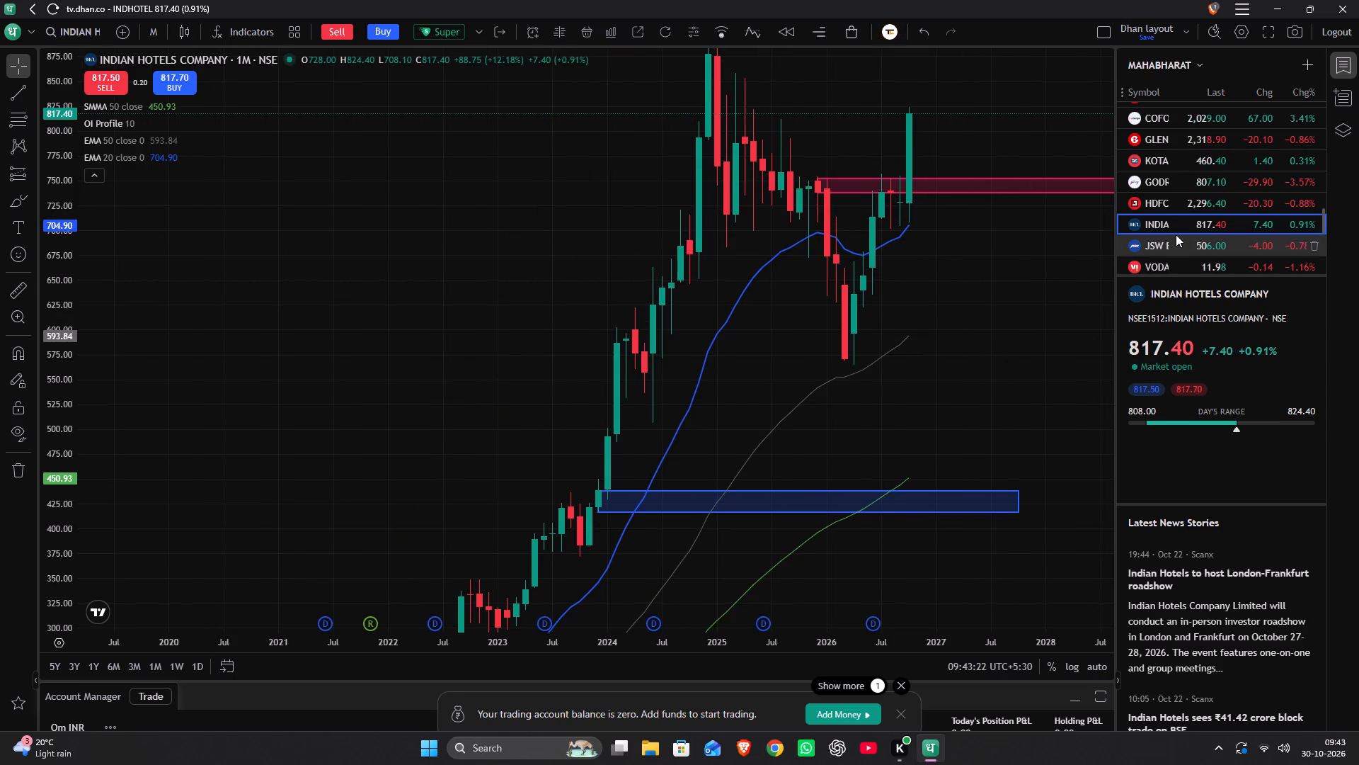
{"action": "left_click", "coordinate": [1176, 221]}
{"action": "left_click_drag", "start_coordinate": [945, 305], "coordinate": [926, 313]}
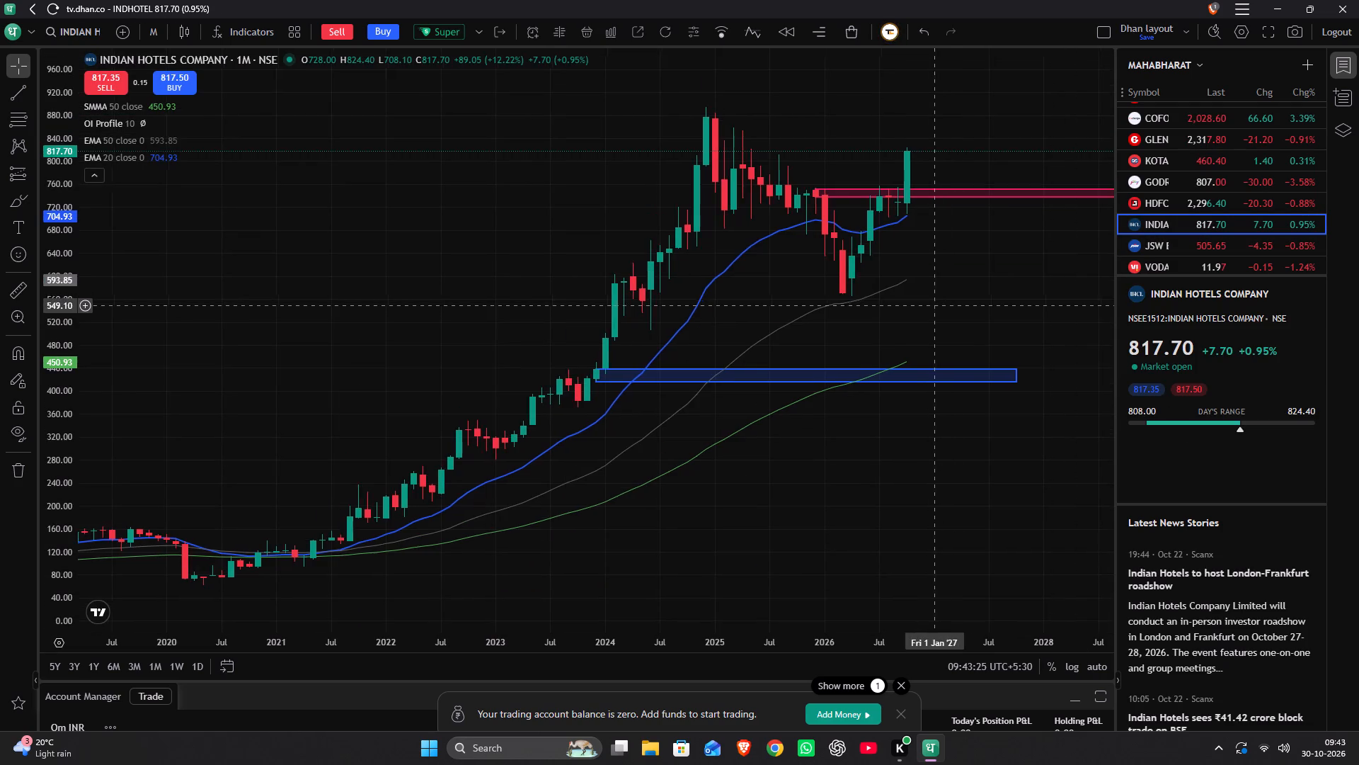
{"action": "left_click_drag", "start_coordinate": [926, 313], "coordinate": [981, 281]}
{"action": "scroll", "coordinate": [956, 278], "scroll_direction": "down", "scroll_amount": 11}
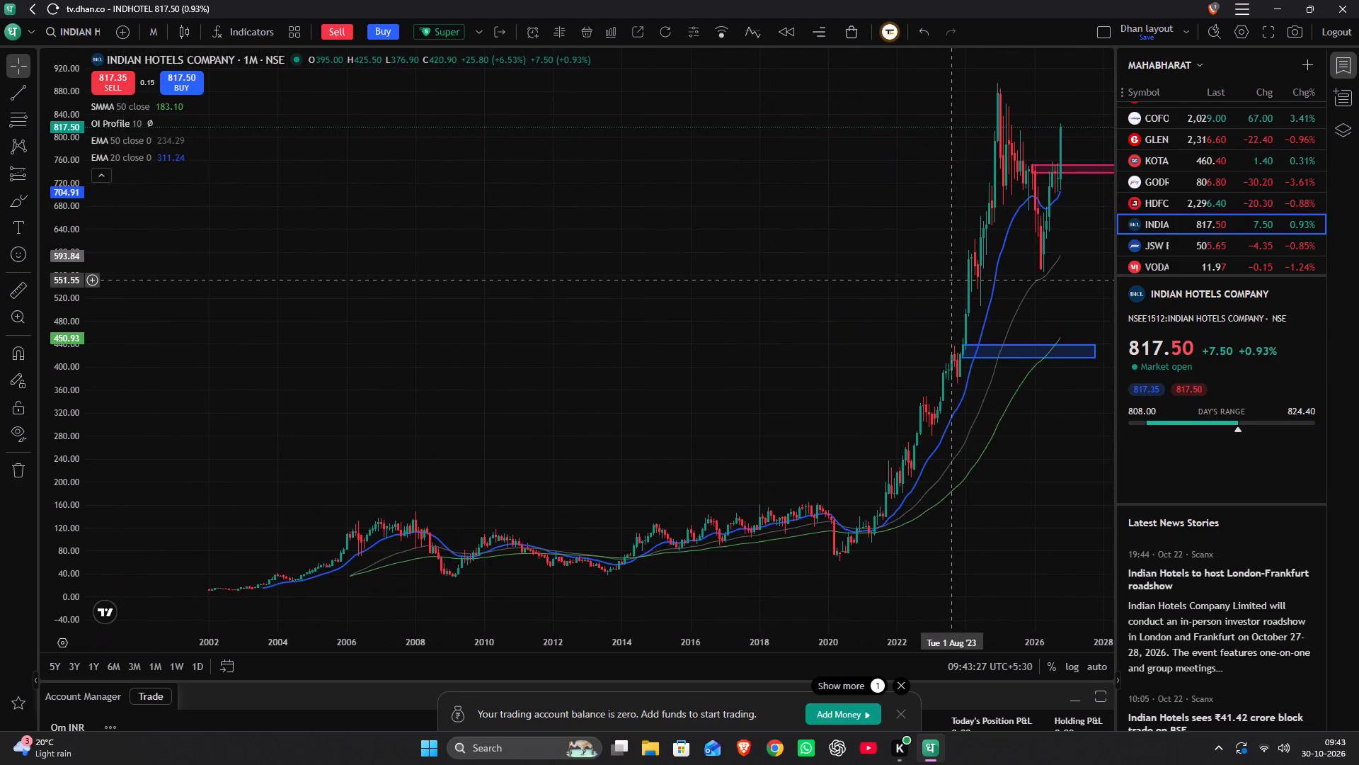
{"action": "scroll", "coordinate": [956, 275], "scroll_direction": "up", "scroll_amount": 13}
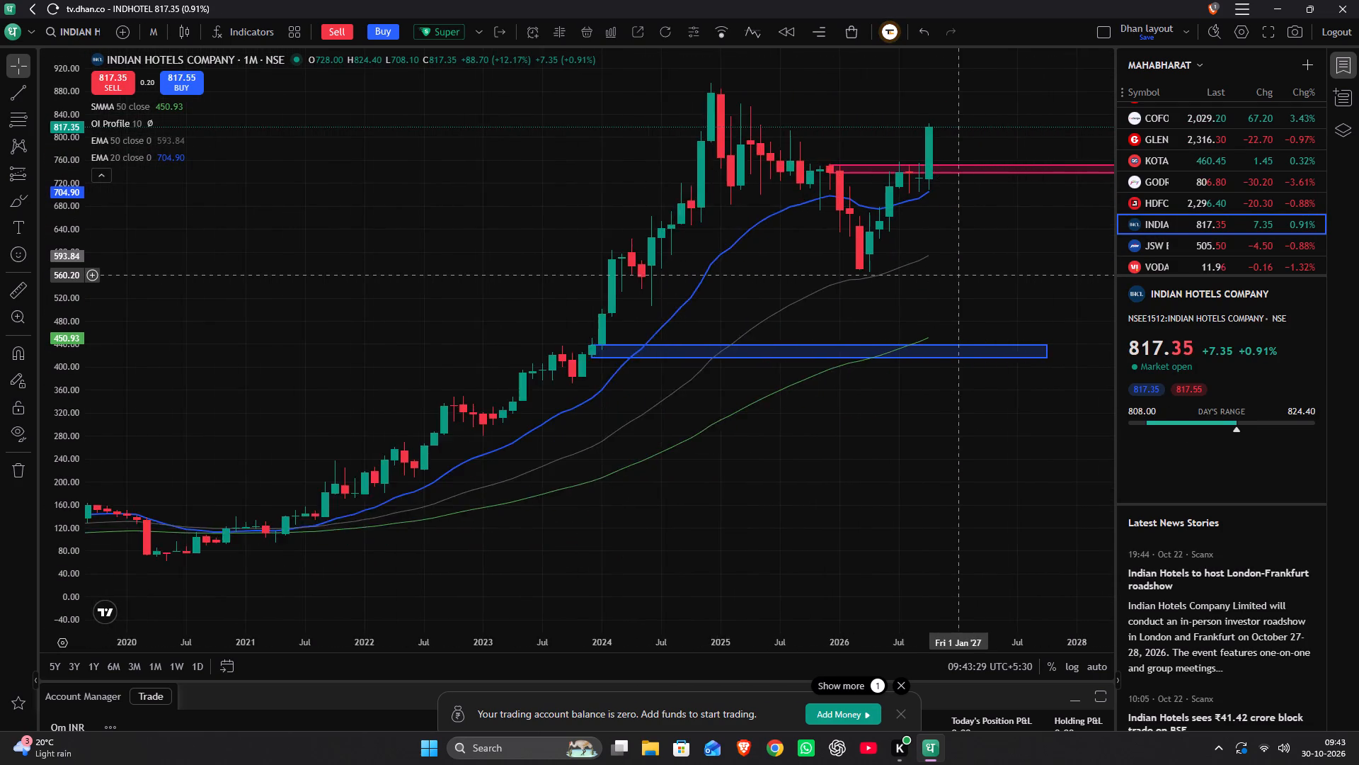
{"action": "scroll", "coordinate": [956, 275], "scroll_direction": "up", "scroll_amount": 3}
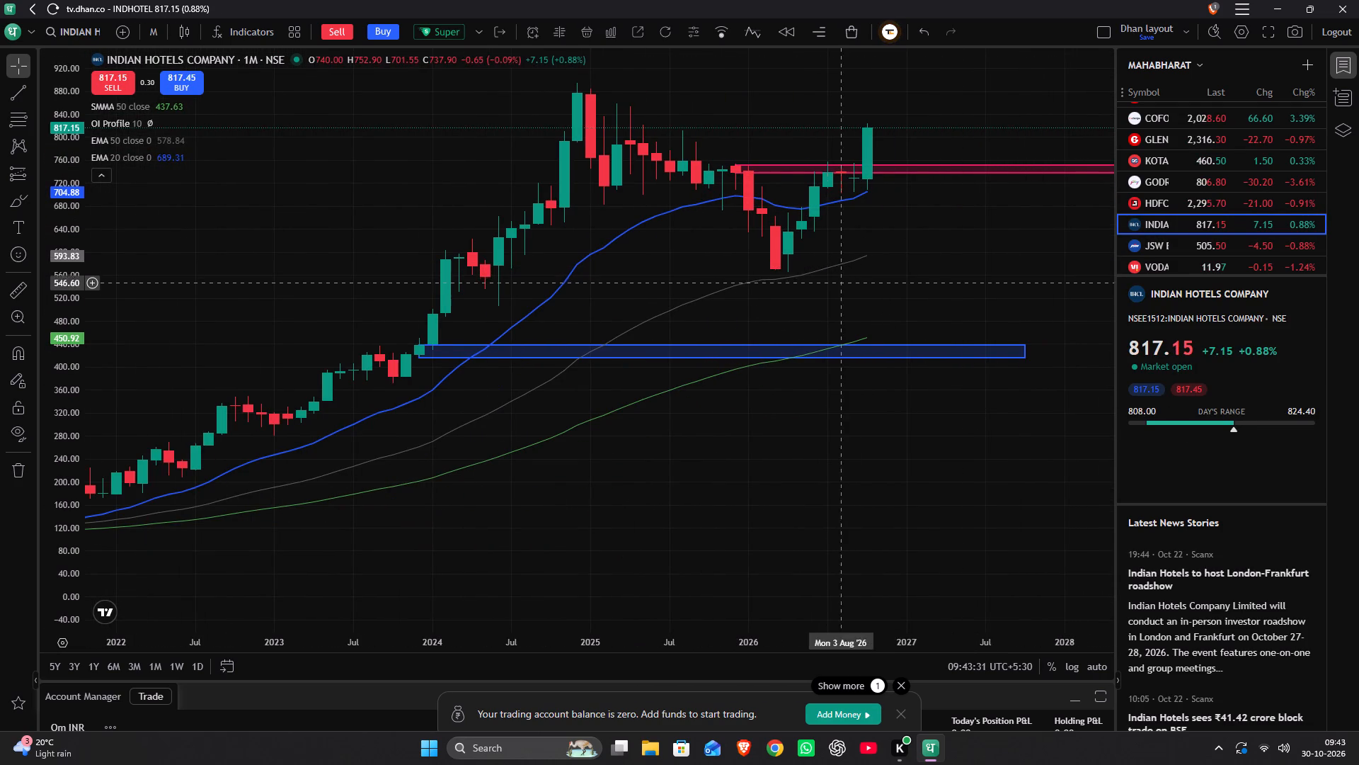
Set the Indian Hotels Company chart's interval to 3 months.
{"action": "type", "text": "1m"}
{"action": "key", "text": "Return"}
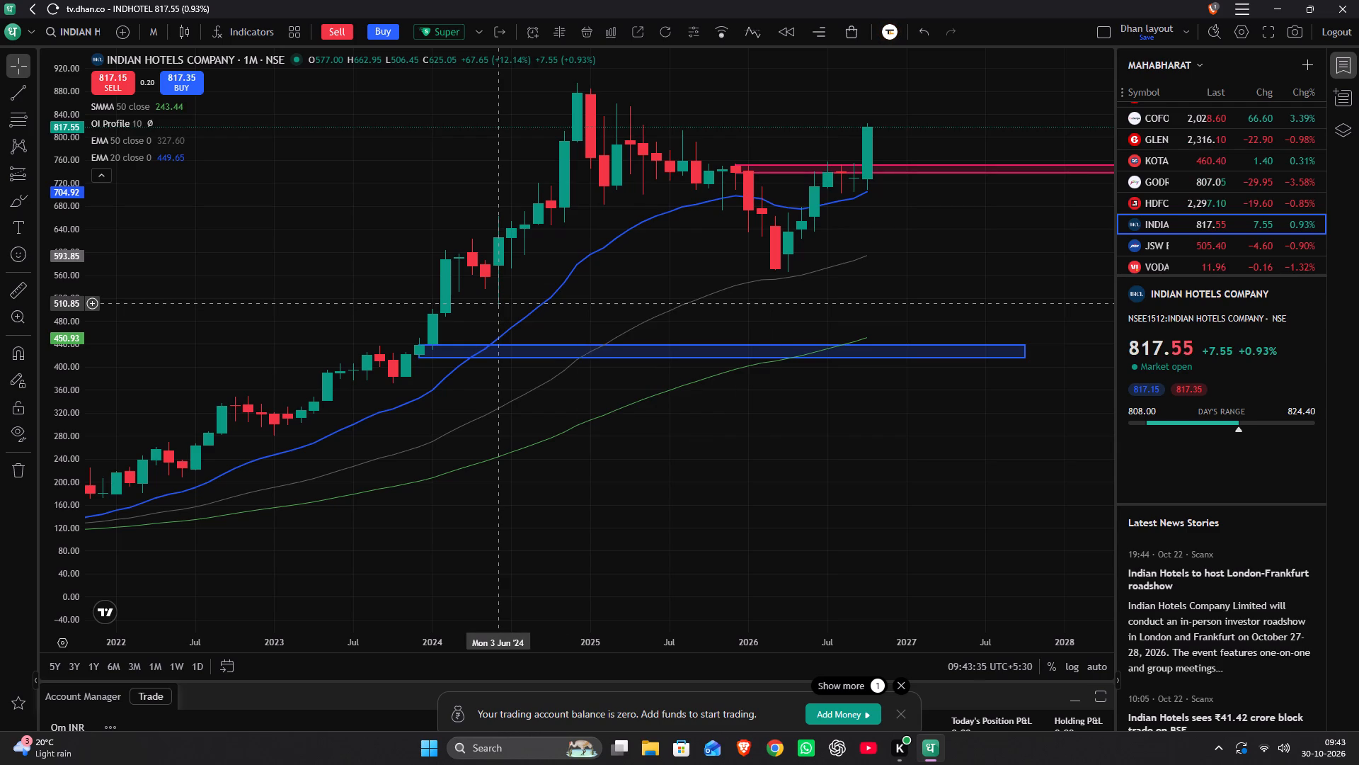
{"action": "scroll", "coordinate": [498, 287], "scroll_direction": "down", "scroll_amount": 2}
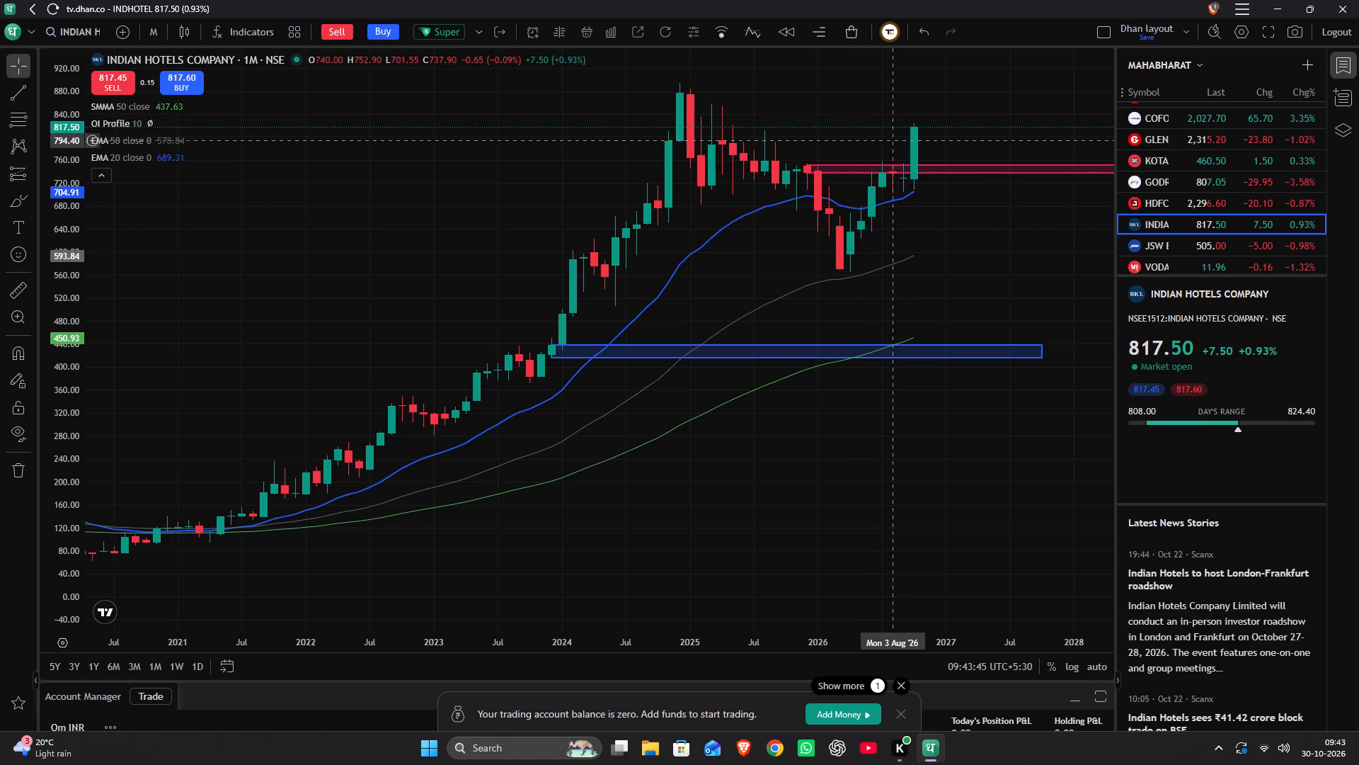
{"action": "type", "text": "3m"}
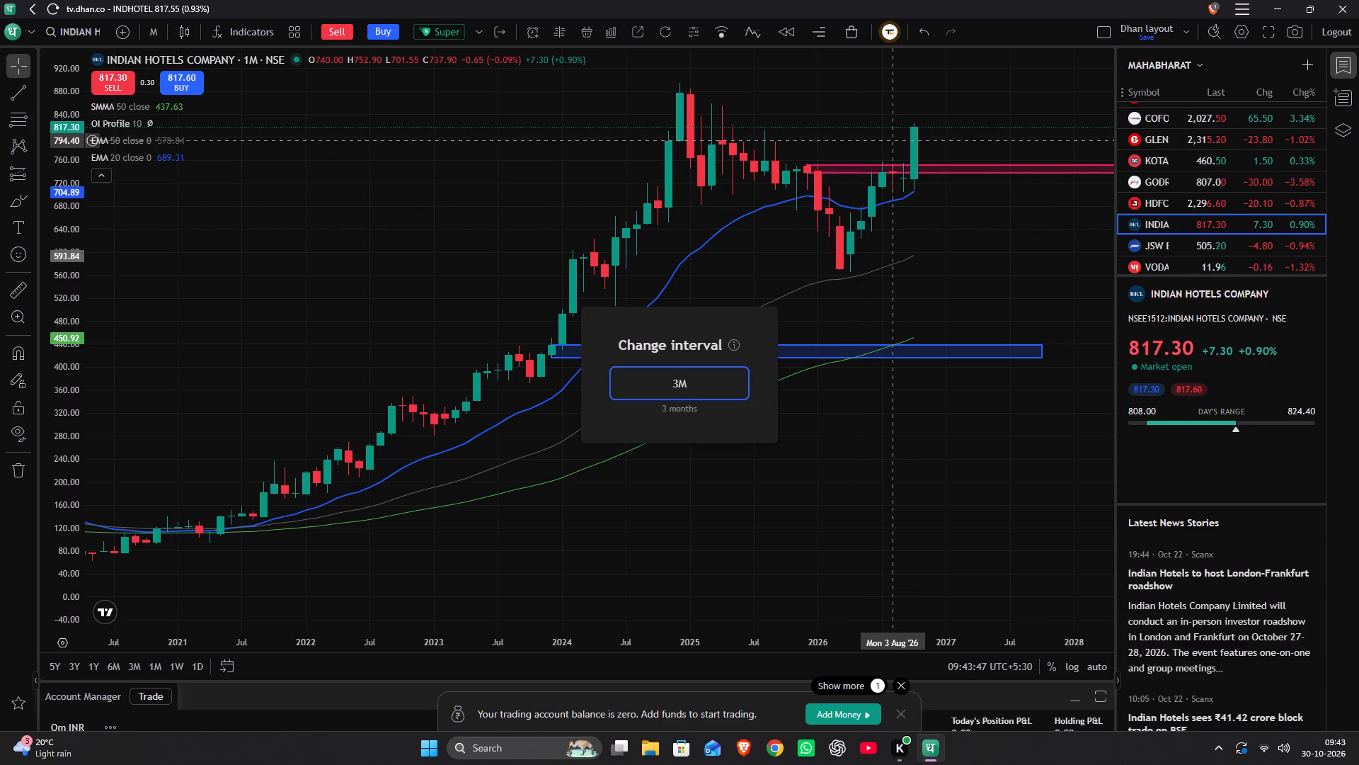
{"action": "key", "text": "Return"}
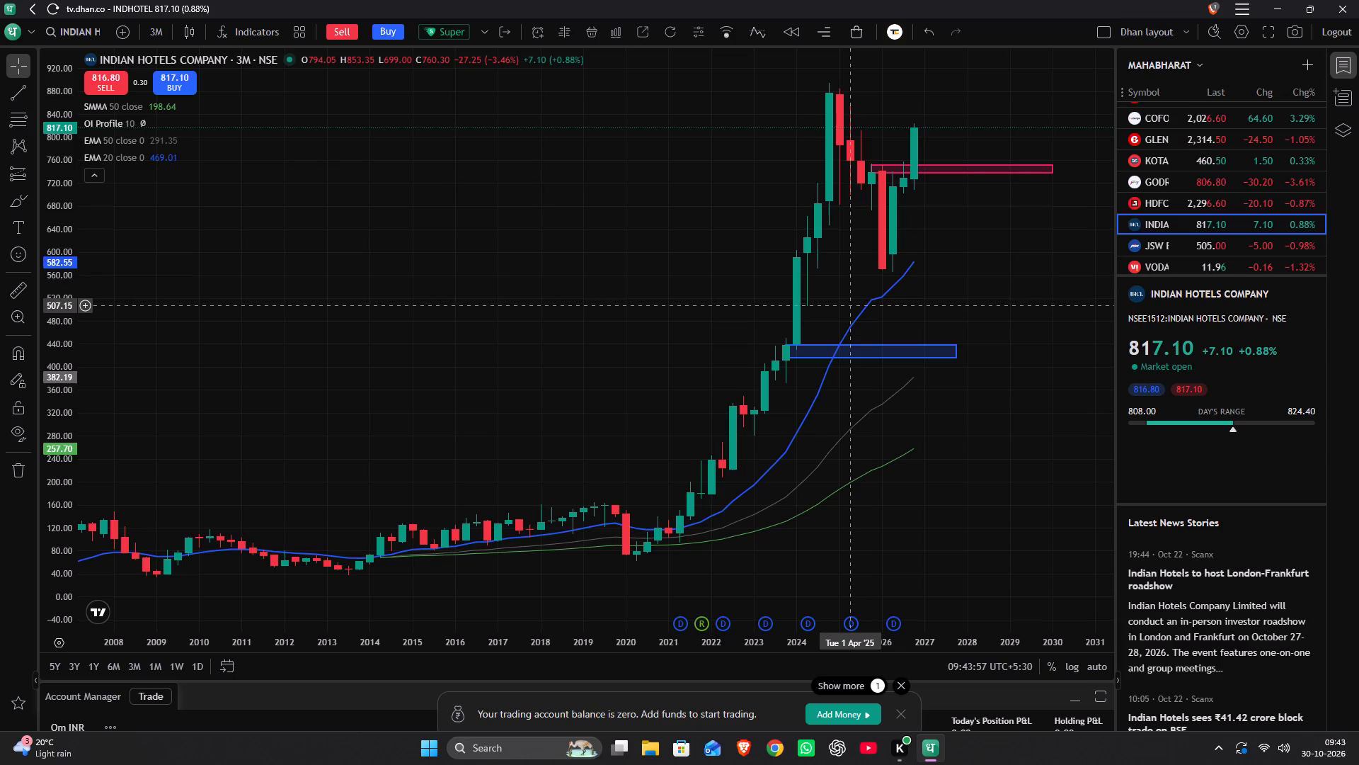
Extend the lower edge of the blue zone on Indian Hotels Company's 3-month chart down to about 370.
{"action": "left_click_drag", "start_coordinate": [854, 307], "coordinate": [933, 271]}
{"action": "scroll", "coordinate": [929, 269], "scroll_direction": "up", "scroll_amount": 4}
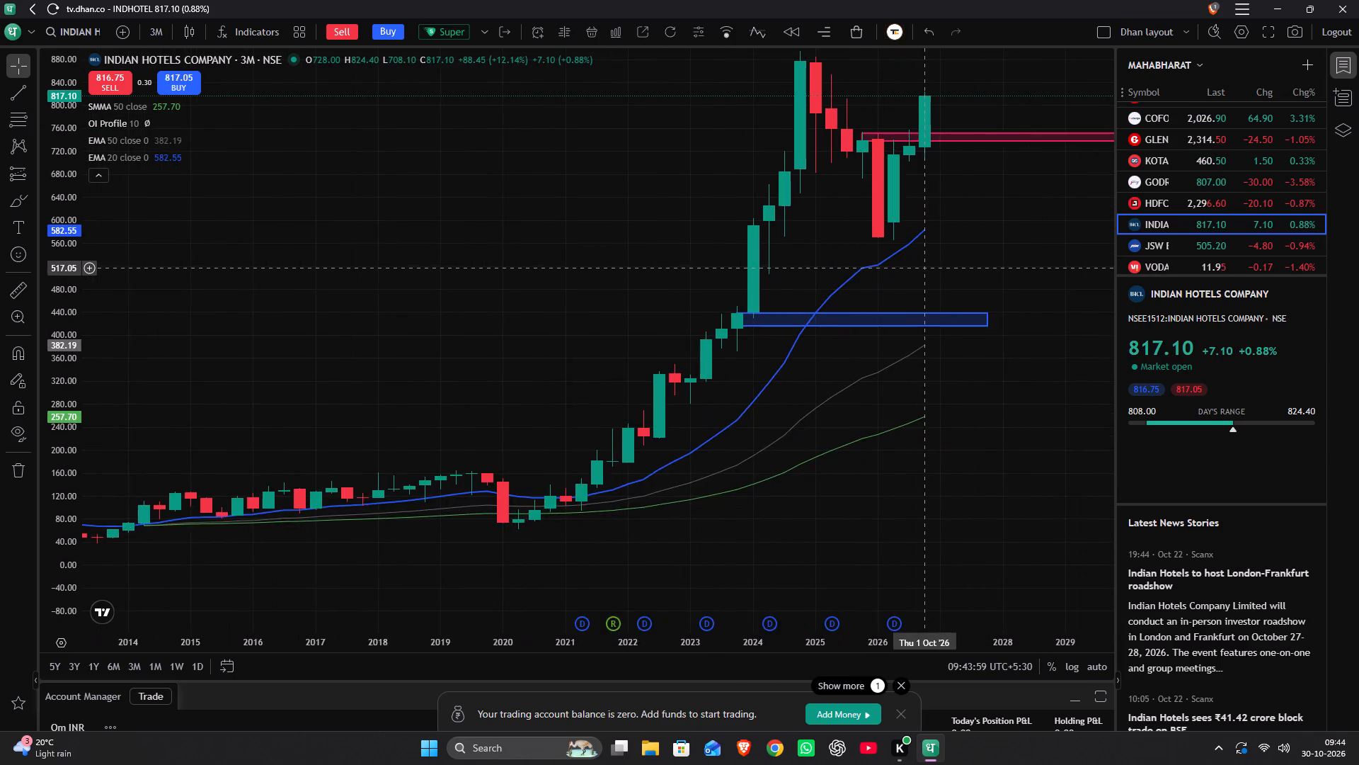
{"action": "scroll", "coordinate": [927, 268], "scroll_direction": "up", "scroll_amount": 4}
{"action": "scroll", "coordinate": [64, 345], "scroll_direction": "up", "scroll_amount": 7}
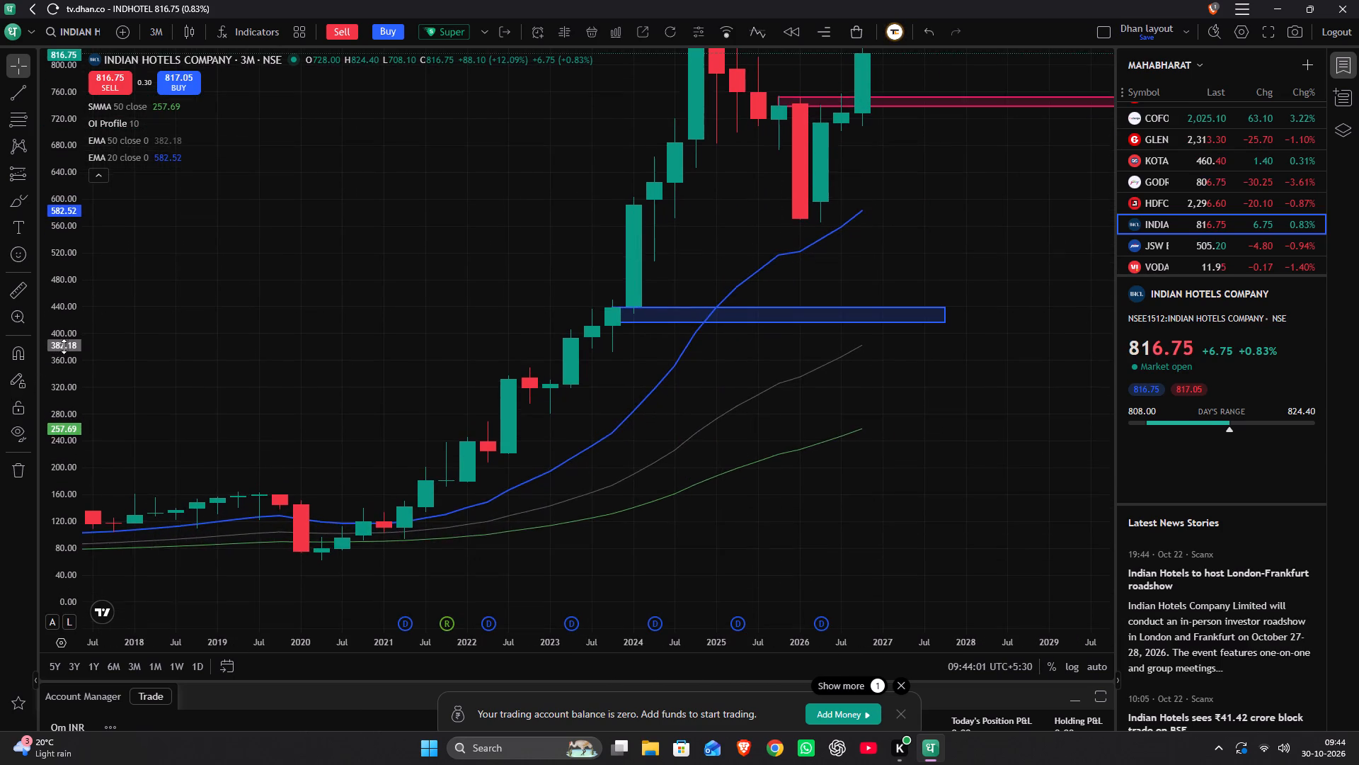
{"action": "scroll", "coordinate": [64, 346], "scroll_direction": "up", "scroll_amount": 6}
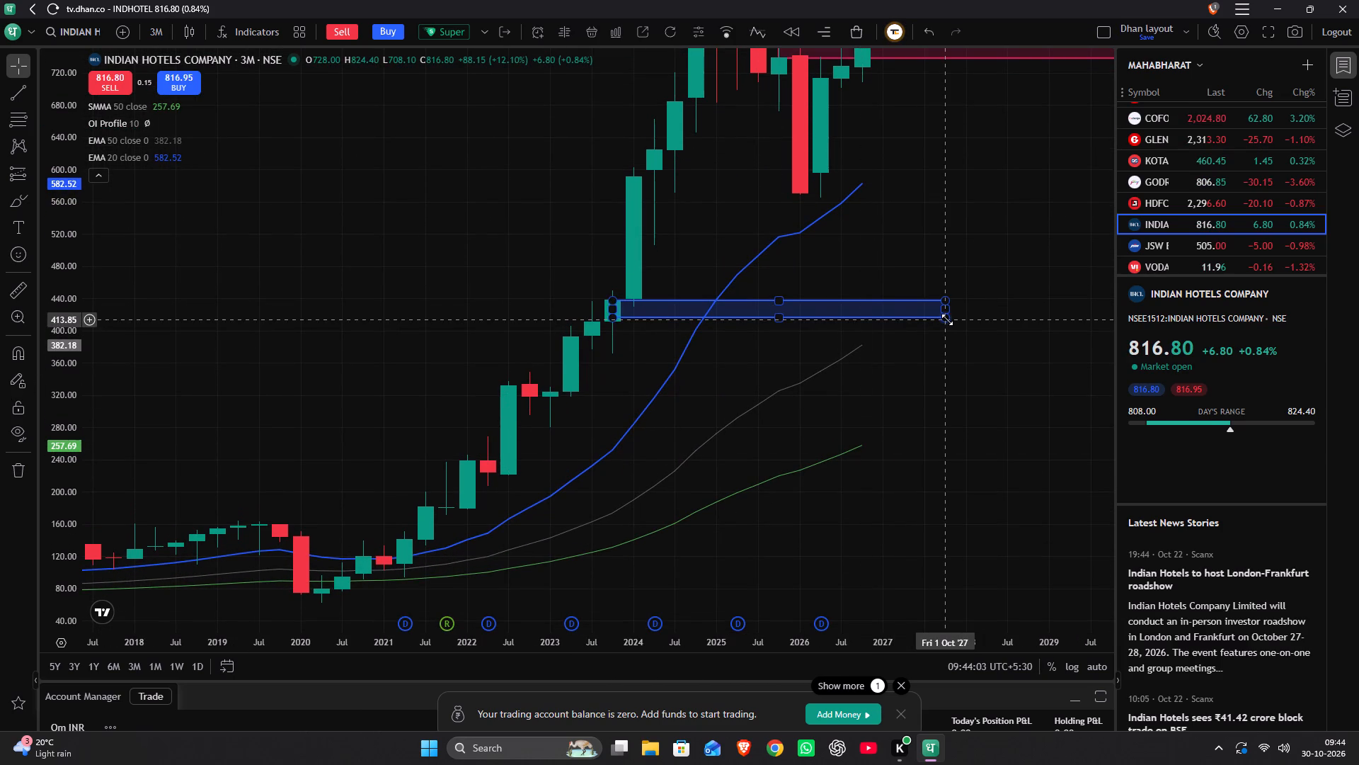
{"action": "left_click_drag", "start_coordinate": [779, 317], "coordinate": [778, 329]}
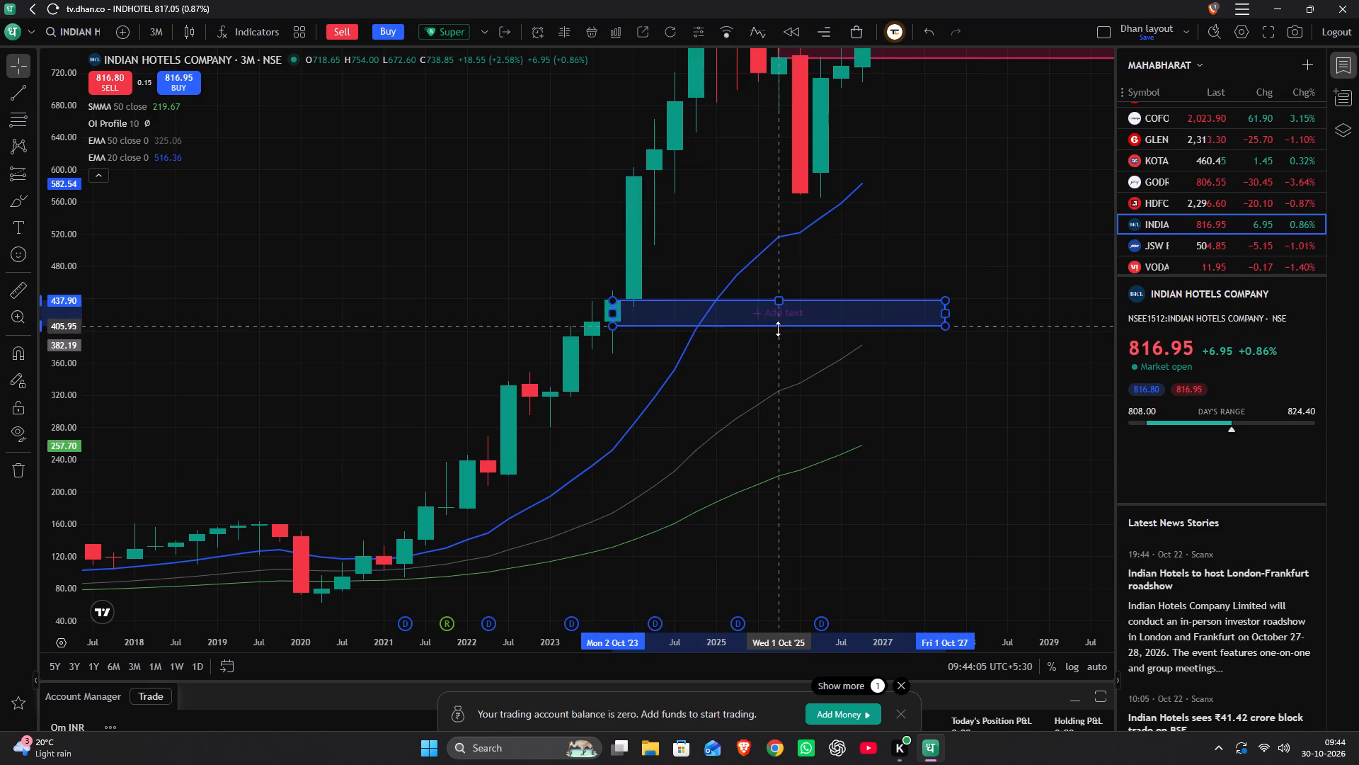
{"action": "left_click_drag", "start_coordinate": [778, 329], "coordinate": [773, 353]}
{"action": "left_click", "coordinate": [718, 411]}
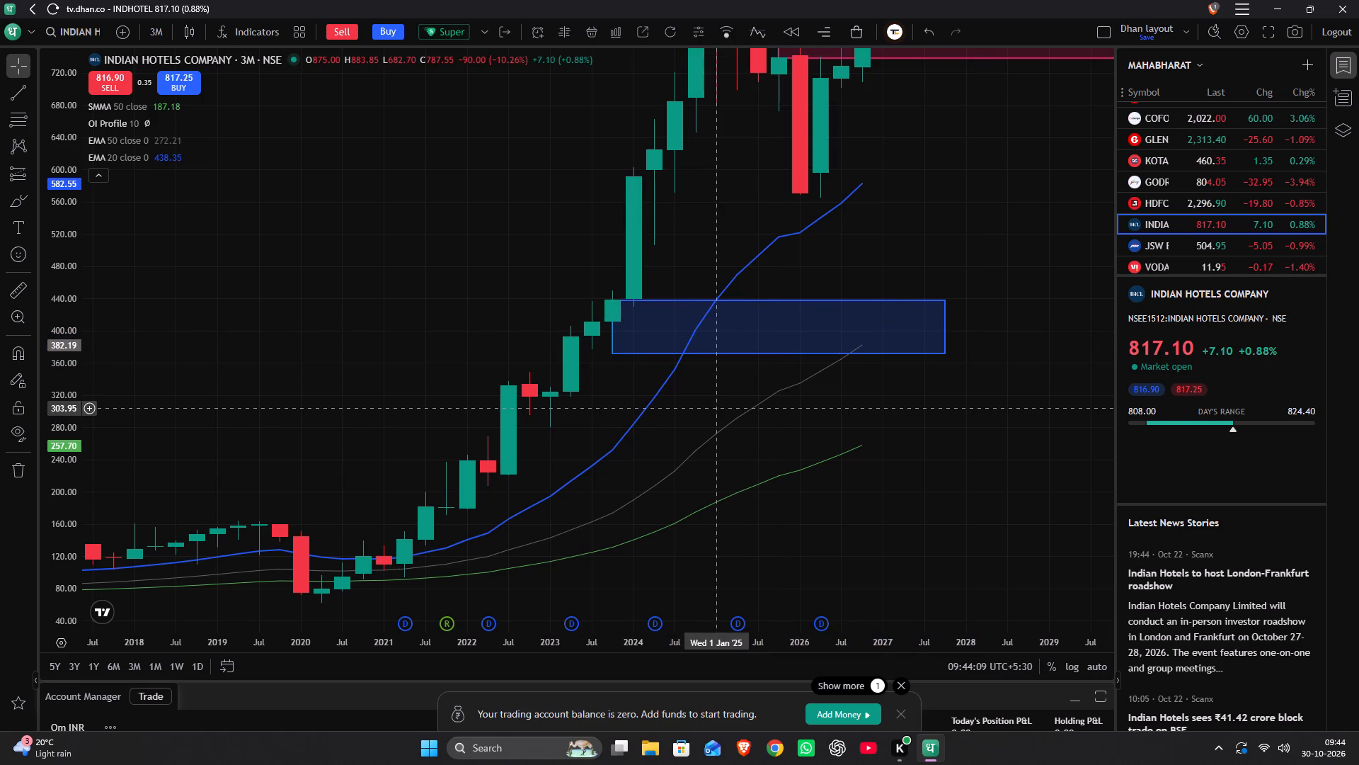
Open the JSW Energy chart from the watchlist and examine its 3-month candles around the drawn zones.
{"action": "left_click", "coordinate": [1263, 248]}
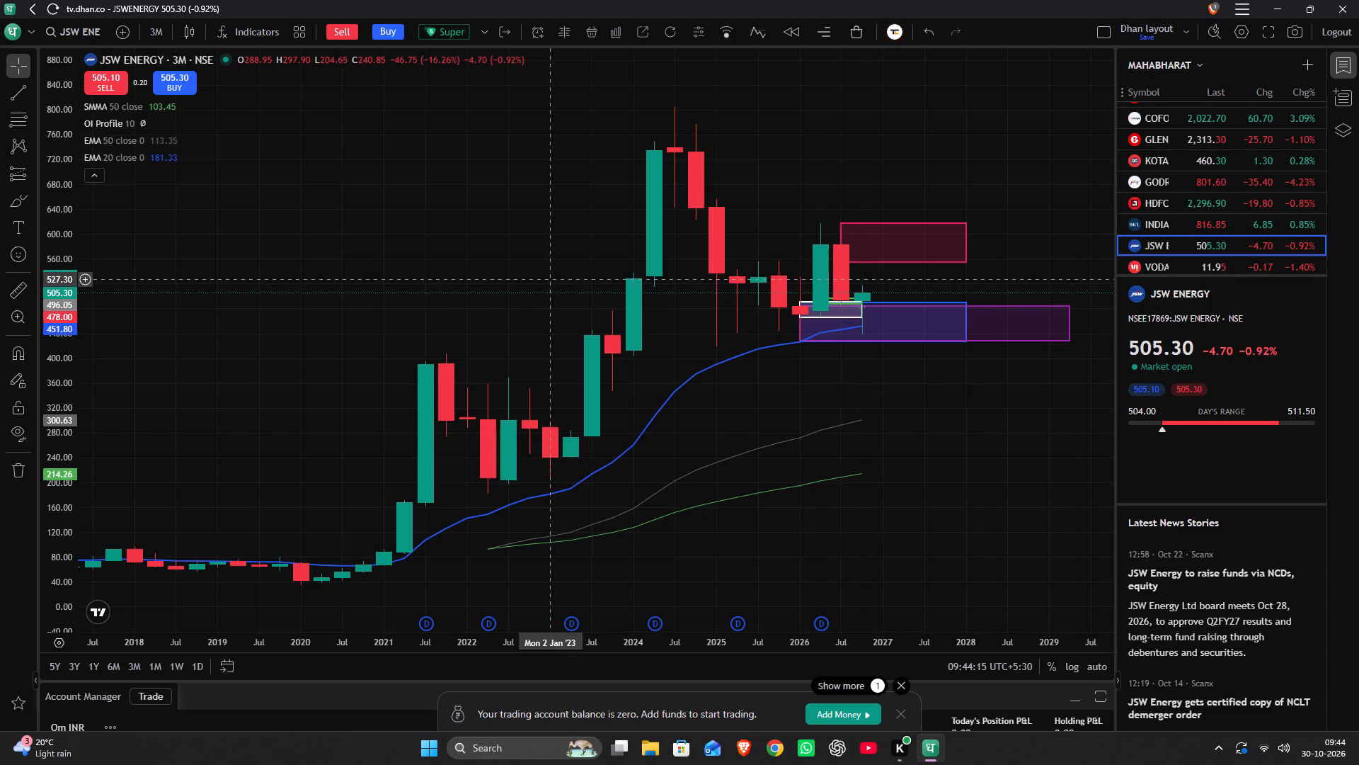
{"action": "scroll", "coordinate": [543, 278], "scroll_direction": "up", "scroll_amount": 6}
{"action": "scroll", "coordinate": [541, 279], "scroll_direction": "down", "scroll_amount": 4}
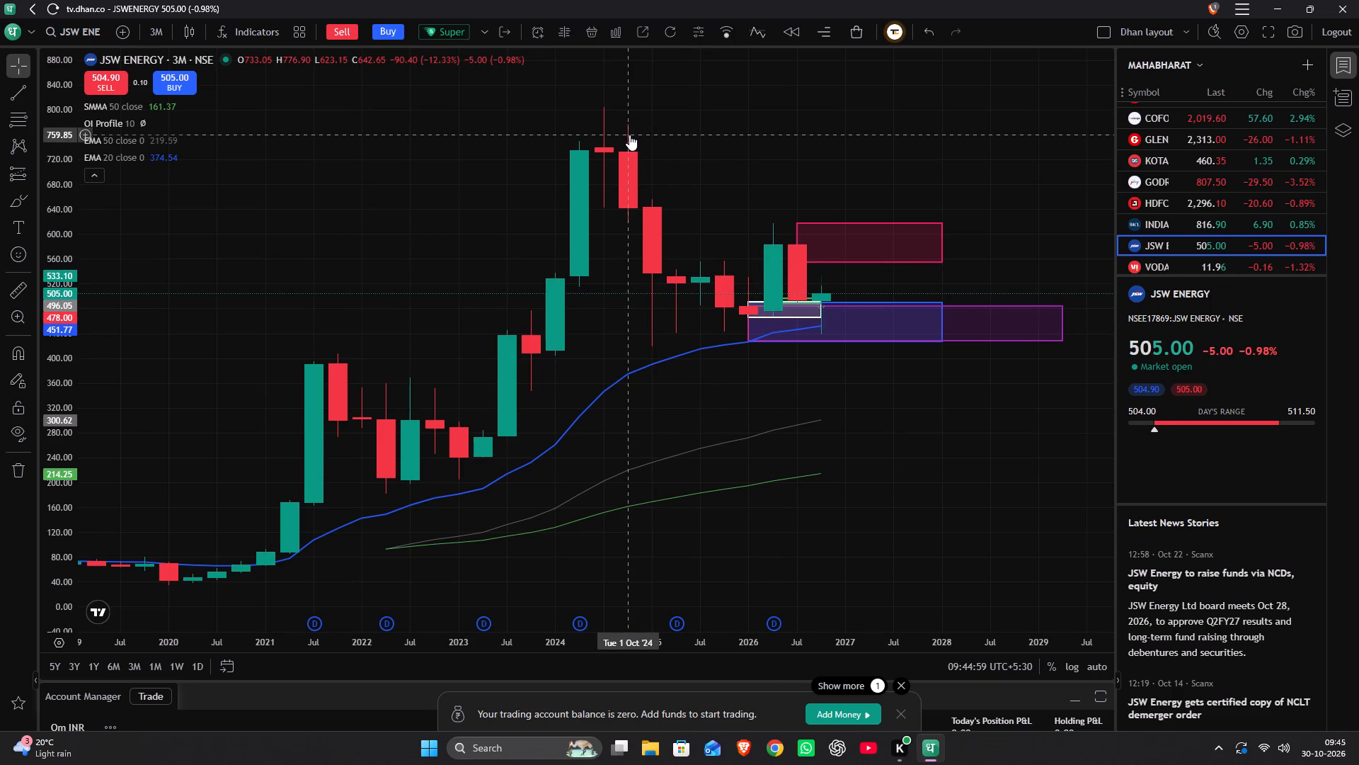
Draw a rectangle zone from July 2024 to July 2029 over JSW Energy's peak, between about 732.50 and 804.
{"action": "key", "text": "alt+shift+r"}
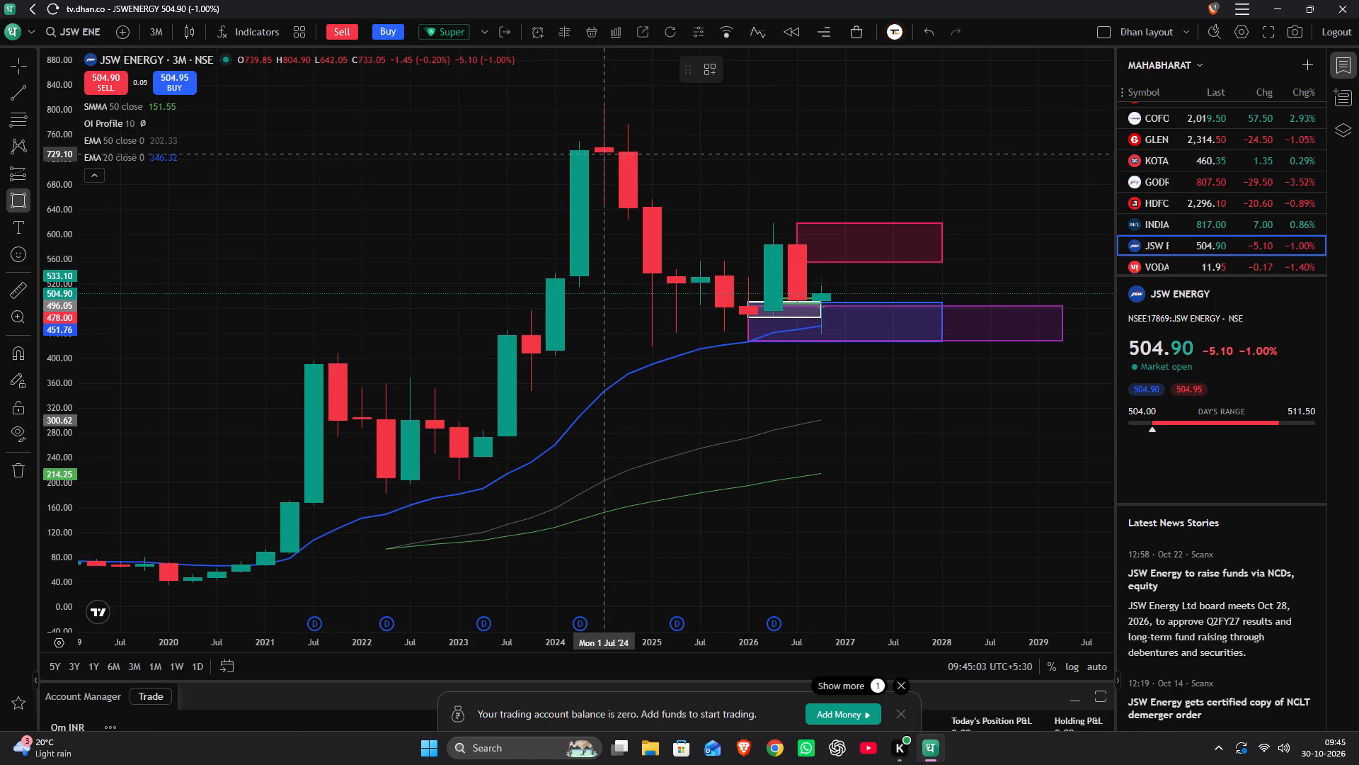
{"action": "left_click_drag", "start_coordinate": [601, 152], "coordinate": [1095, 112]}
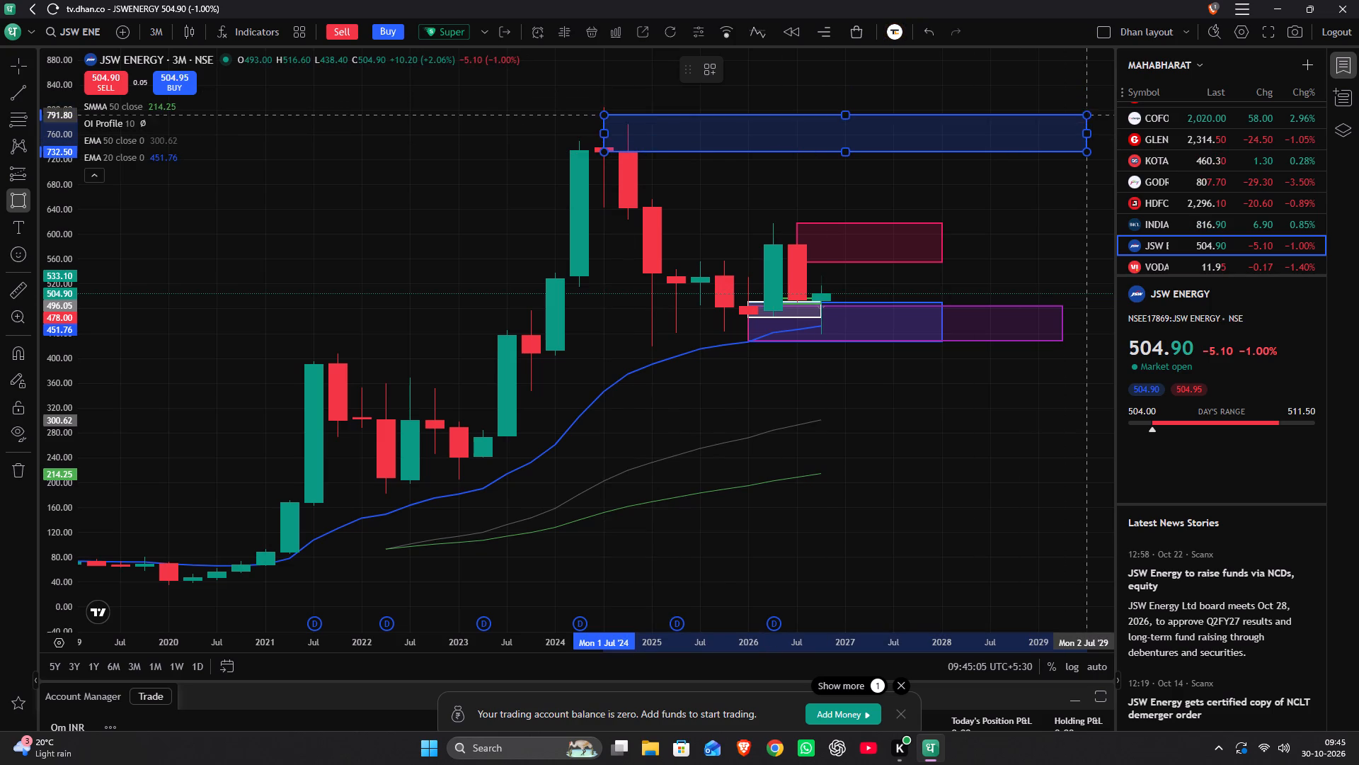
{"action": "left_click_drag", "start_coordinate": [1095, 112], "coordinate": [1094, 107]}
{"action": "left_click", "coordinate": [1093, 107]}
Apply the saved "quaterly supply" template to the new rectangle over JSW Energy's peak.
{"action": "double_click", "coordinate": [996, 125]}
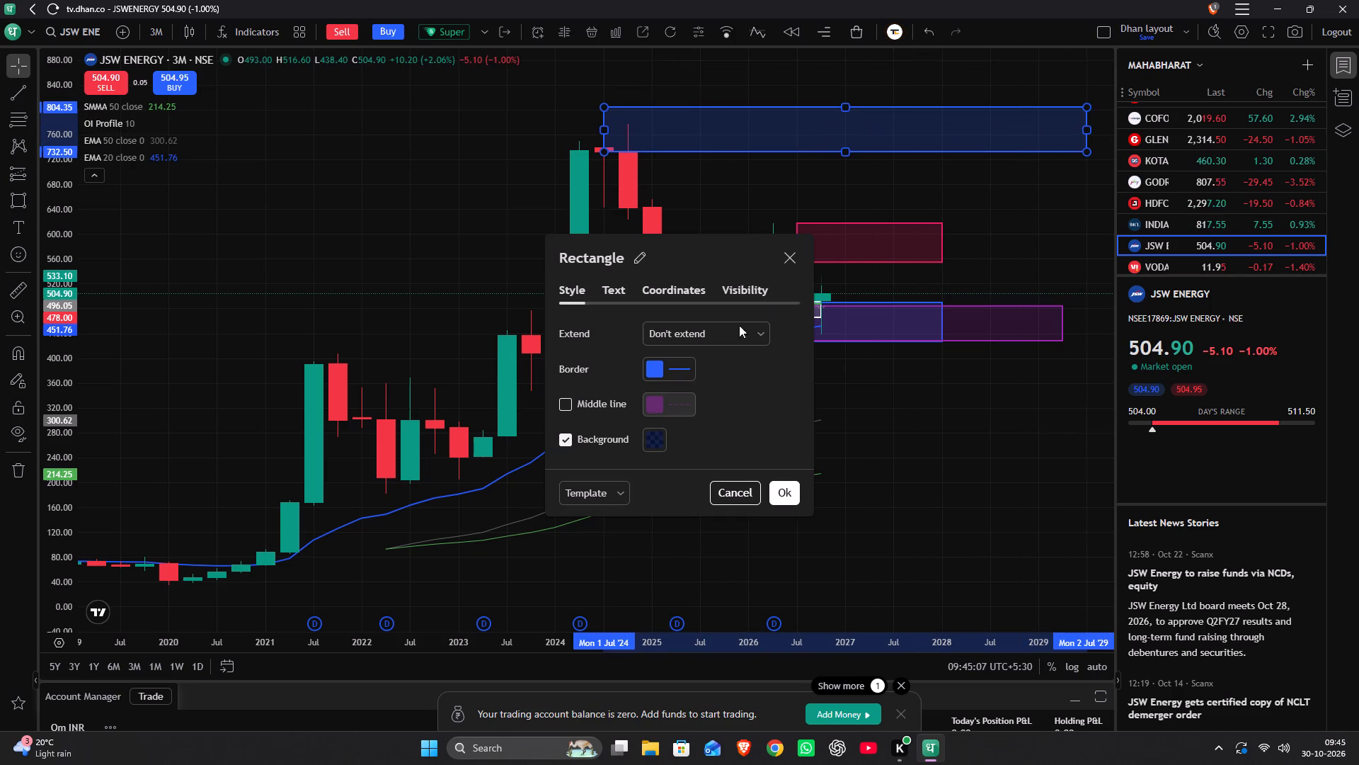
{"action": "left_click", "coordinate": [601, 500]}
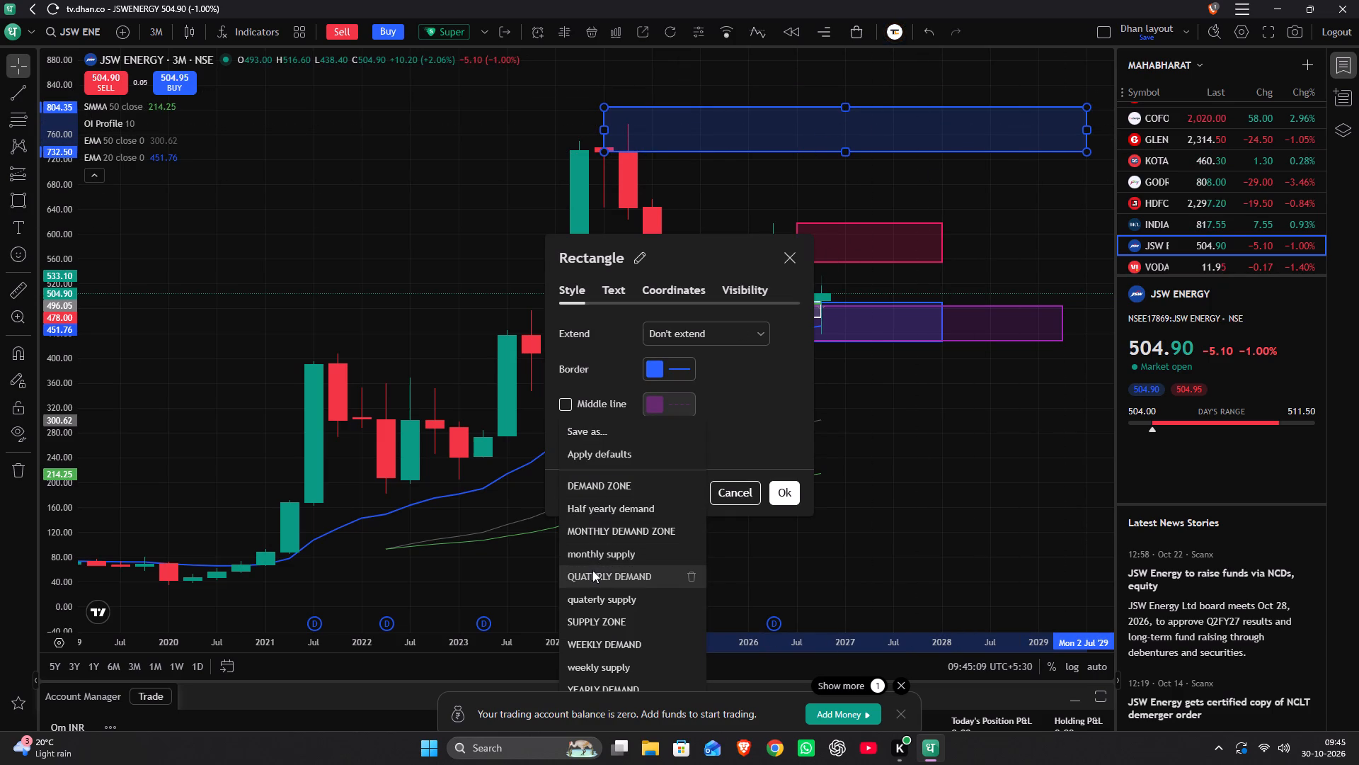
{"action": "left_click", "coordinate": [587, 606]}
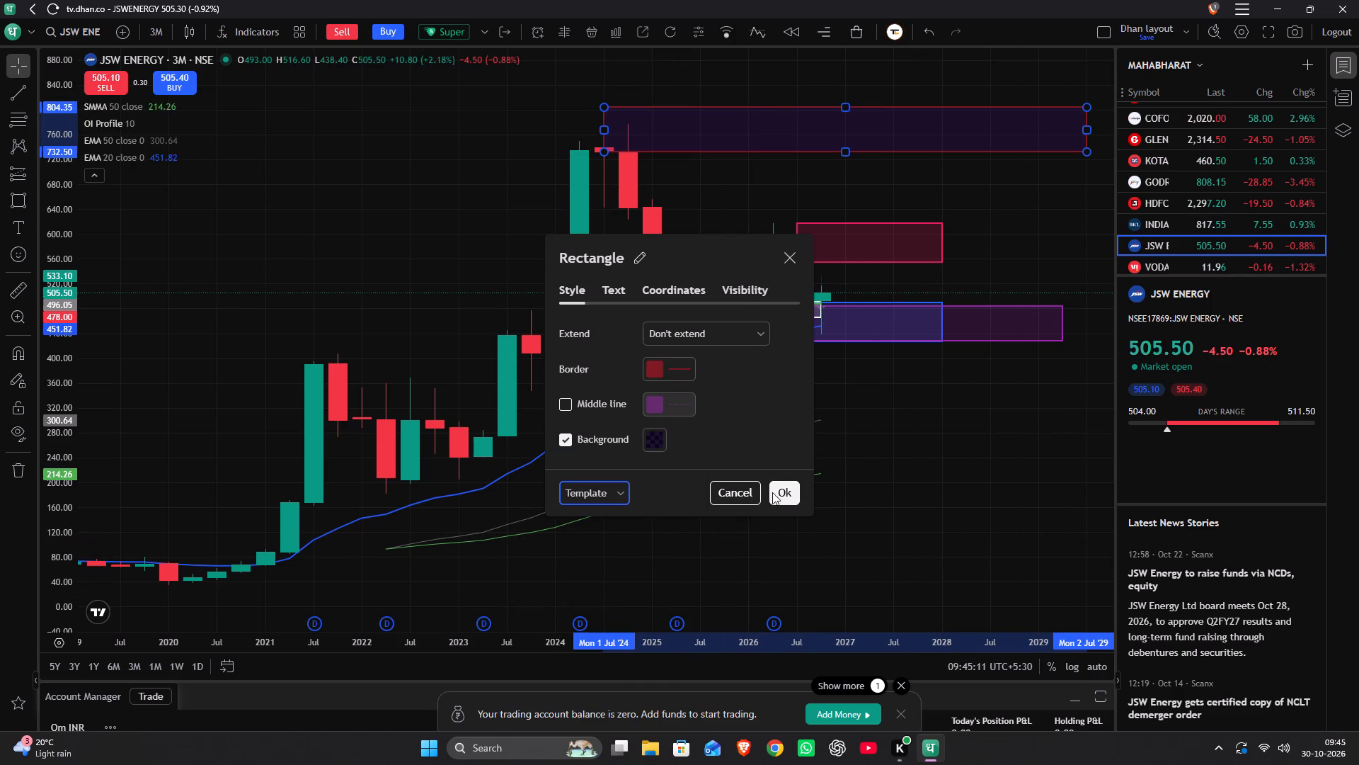
{"action": "left_click", "coordinate": [772, 492]}
{"action": "left_click", "coordinate": [767, 495]}
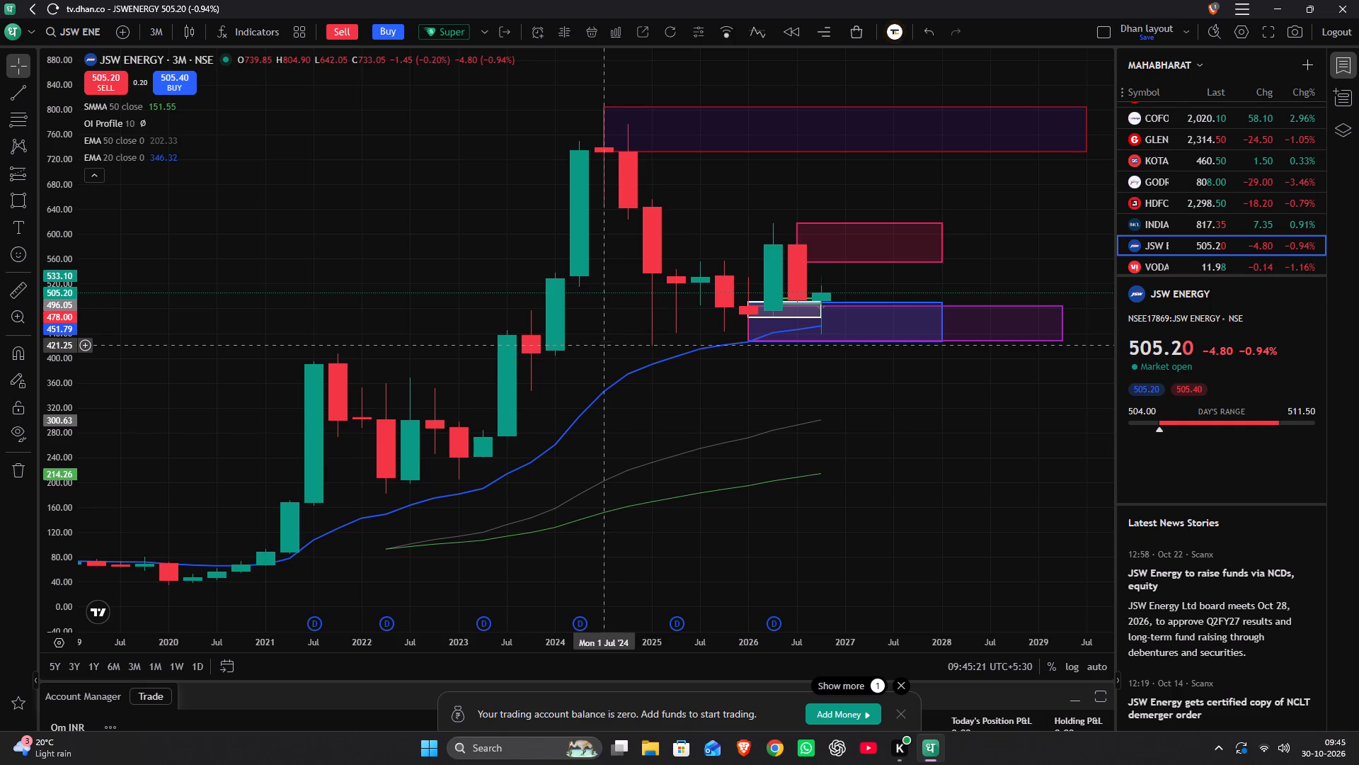
Add horizontal lines at about 437.20 and 349.40 on JSW Energy's 3-month chart.
{"action": "key", "text": "alt+h"}
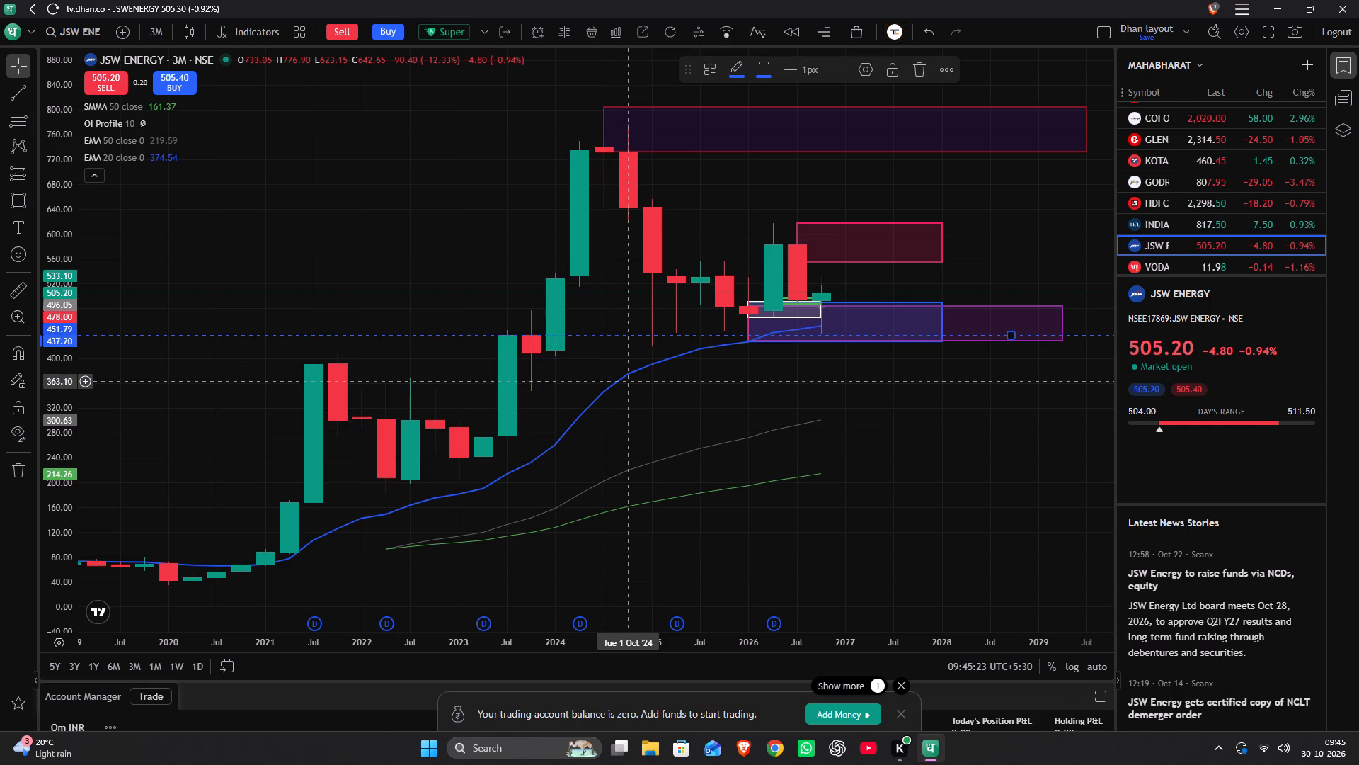
{"action": "key", "text": "alt+h"}
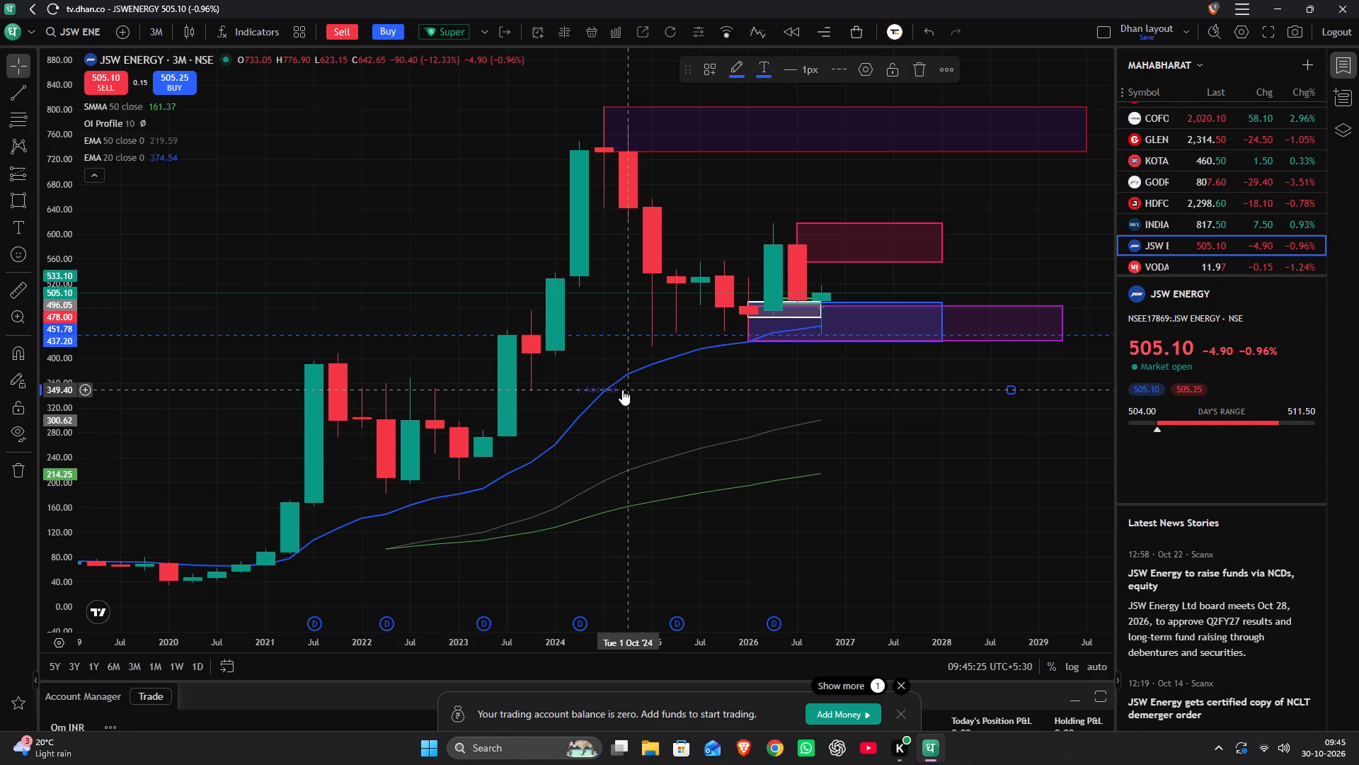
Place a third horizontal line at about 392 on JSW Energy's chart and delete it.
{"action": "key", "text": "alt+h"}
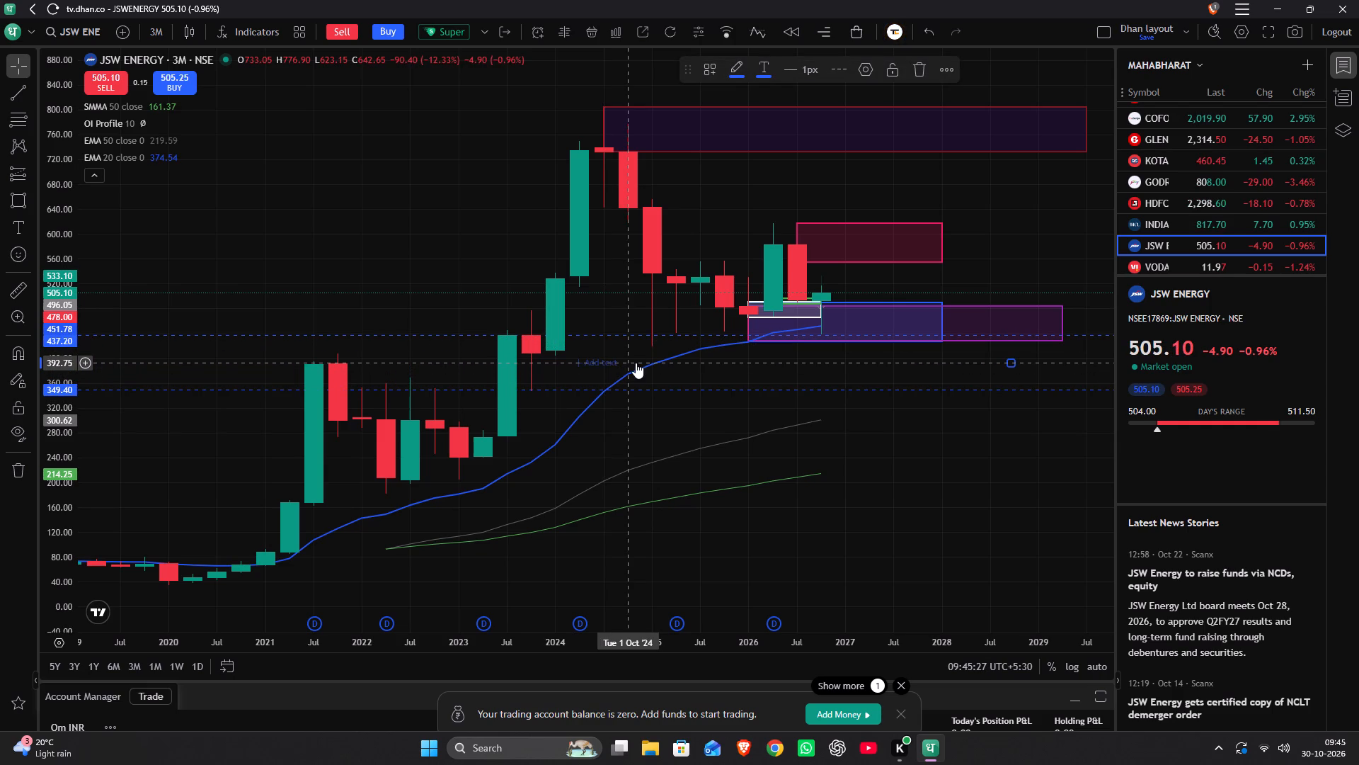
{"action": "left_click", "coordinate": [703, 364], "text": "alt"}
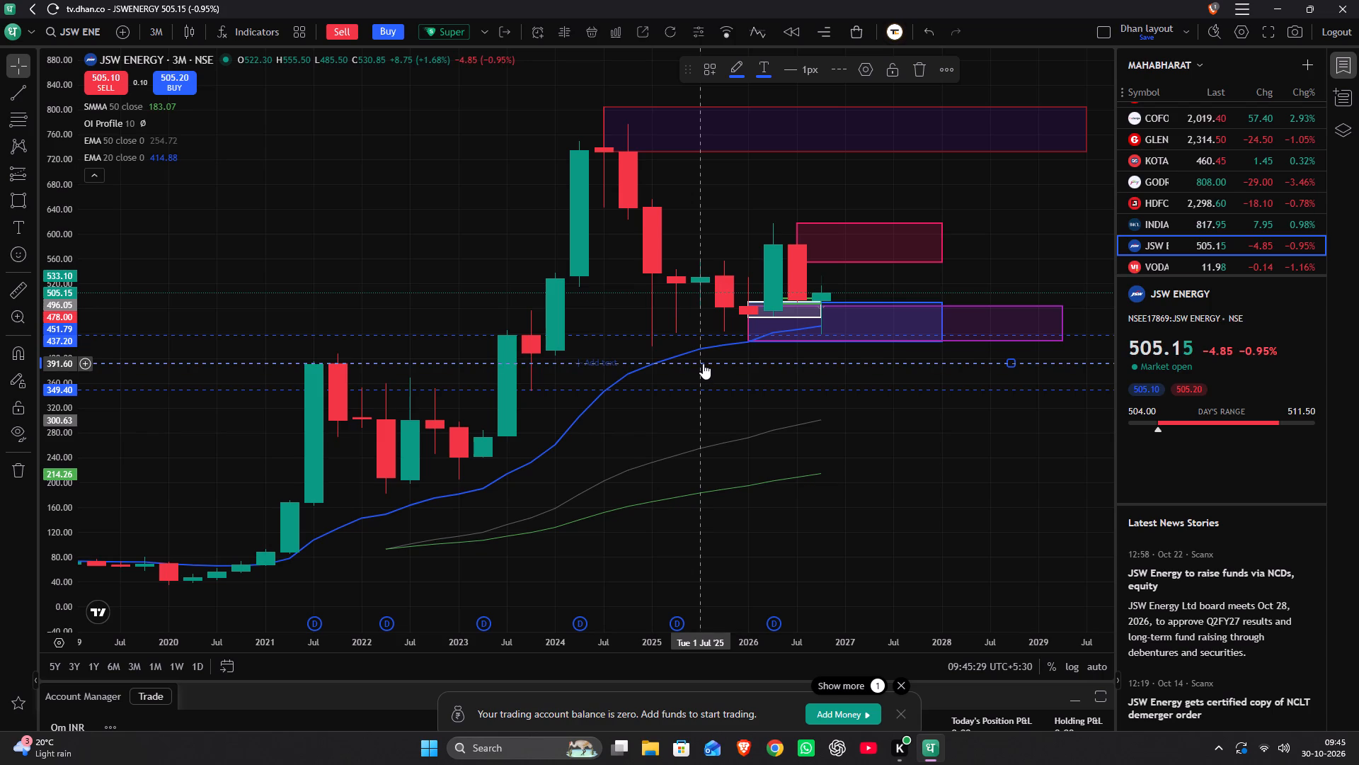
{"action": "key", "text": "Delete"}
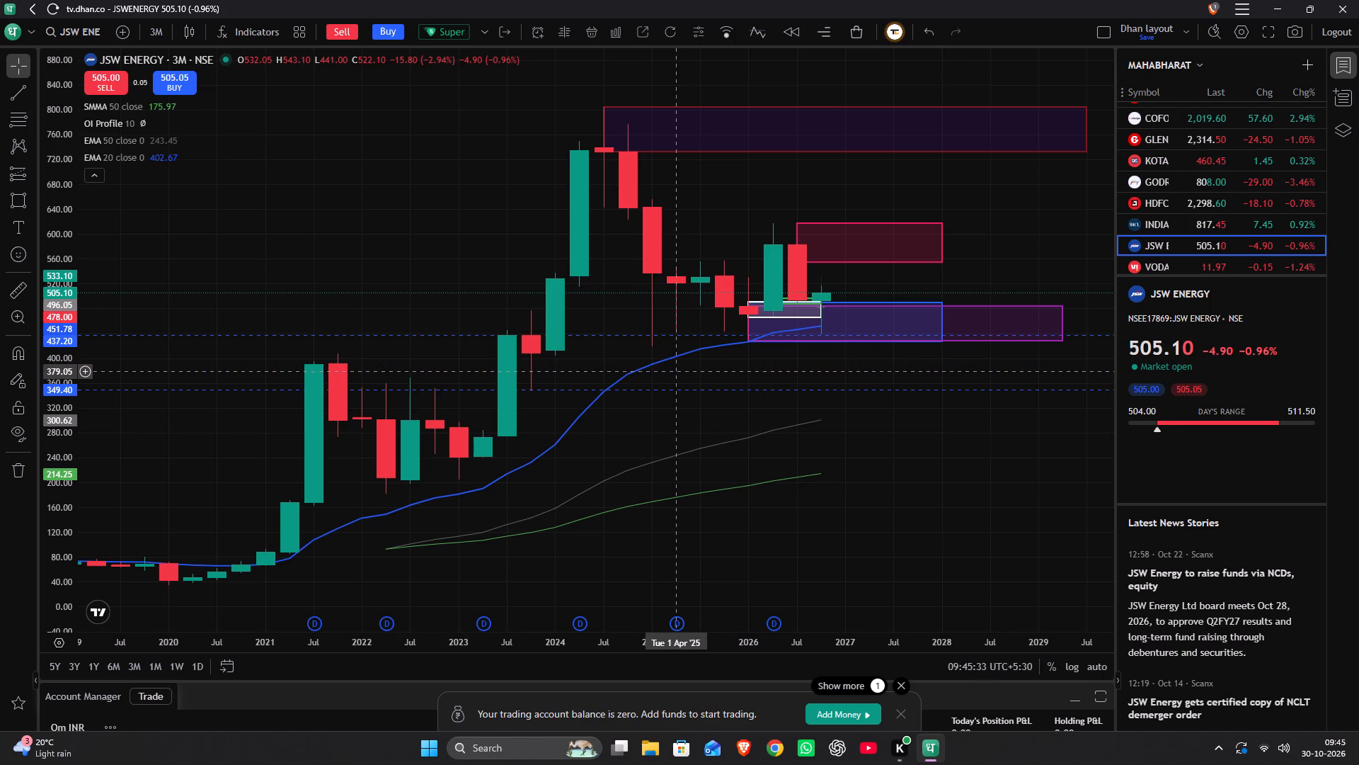
Add a vertical line at the 1 October 2024 candle on JSW Energy's chart.
{"action": "key", "text": "alt+v"}
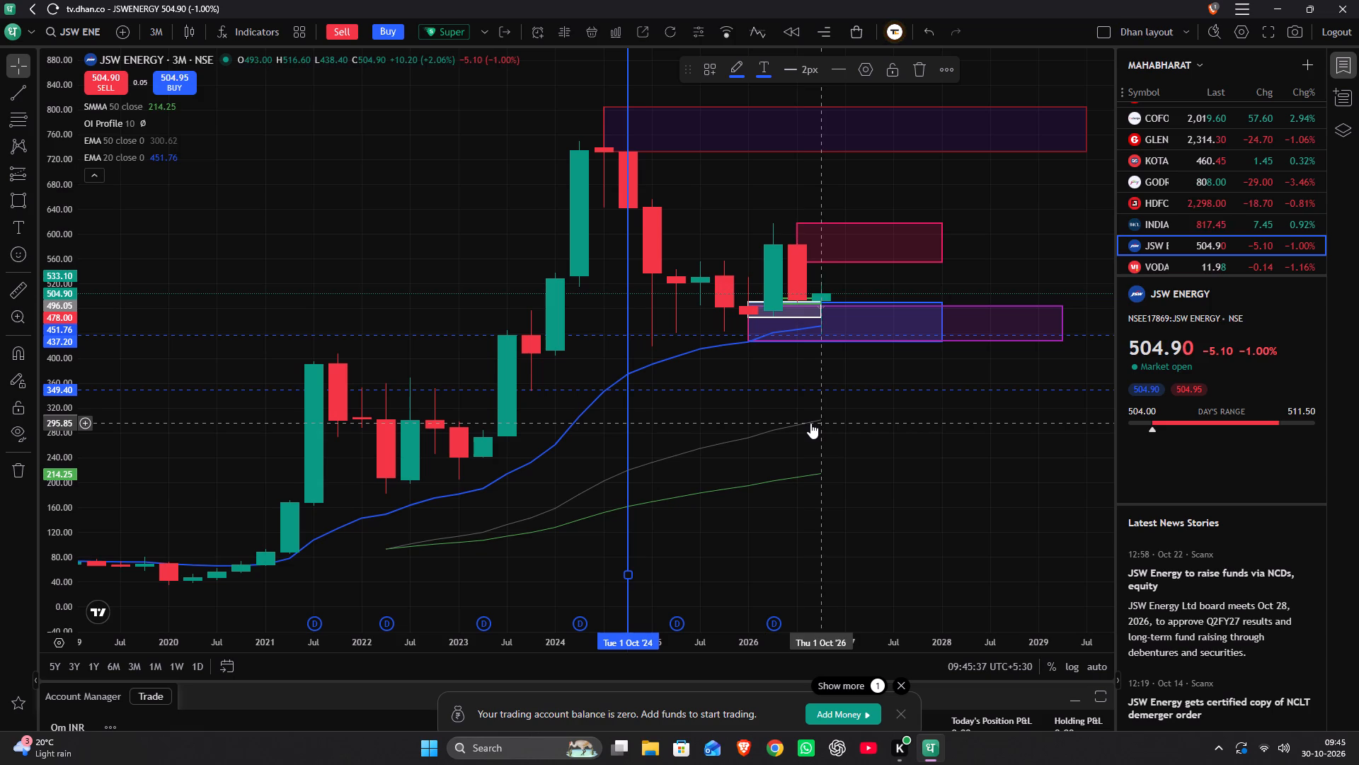
Set the JSW Energy chart's interval to 1 day.
{"action": "key", "text": "1"}
{"action": "key", "text": "d"}
{"action": "key", "text": "Return"}
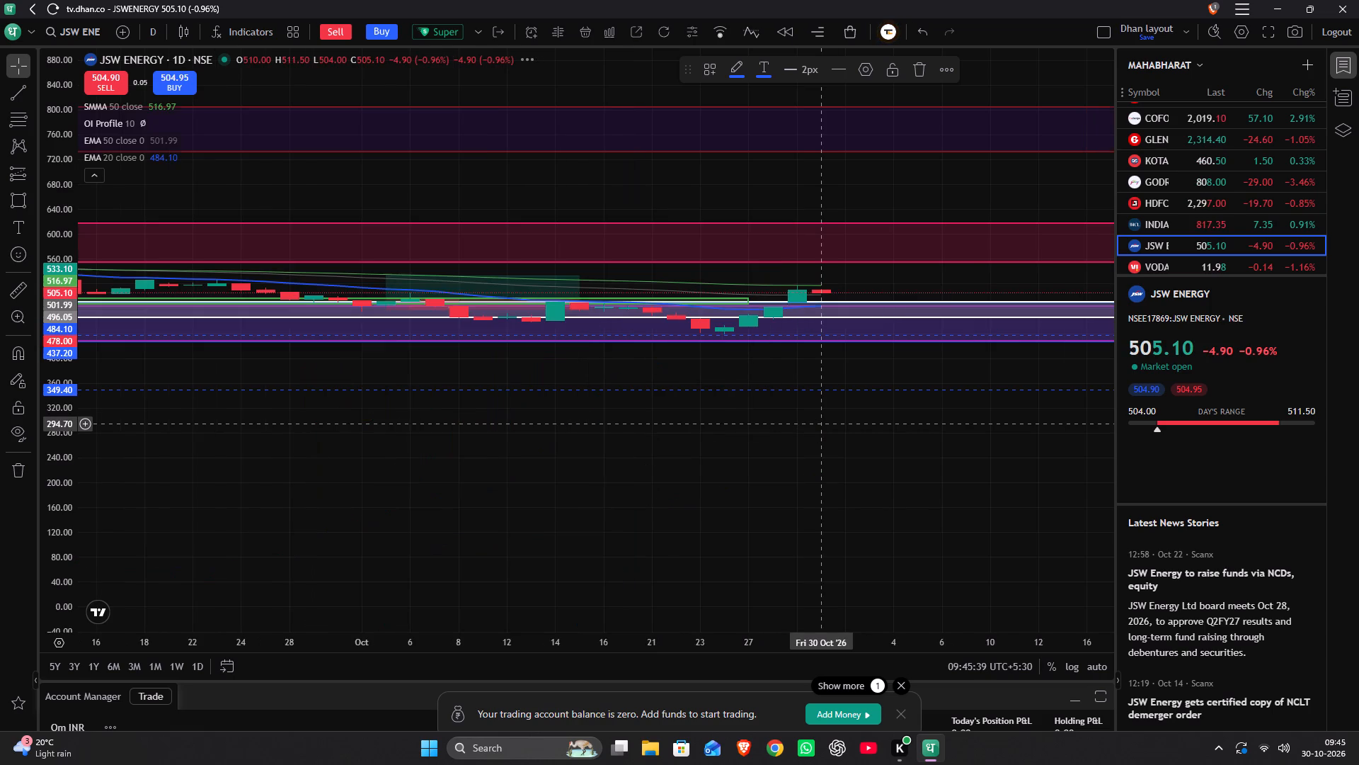
Place a long position on JSW Energy's daily chart at 5 March 2025 with its entry at about 440.45.
{"action": "scroll", "coordinate": [811, 424], "scroll_direction": "down", "scroll_amount": 13}
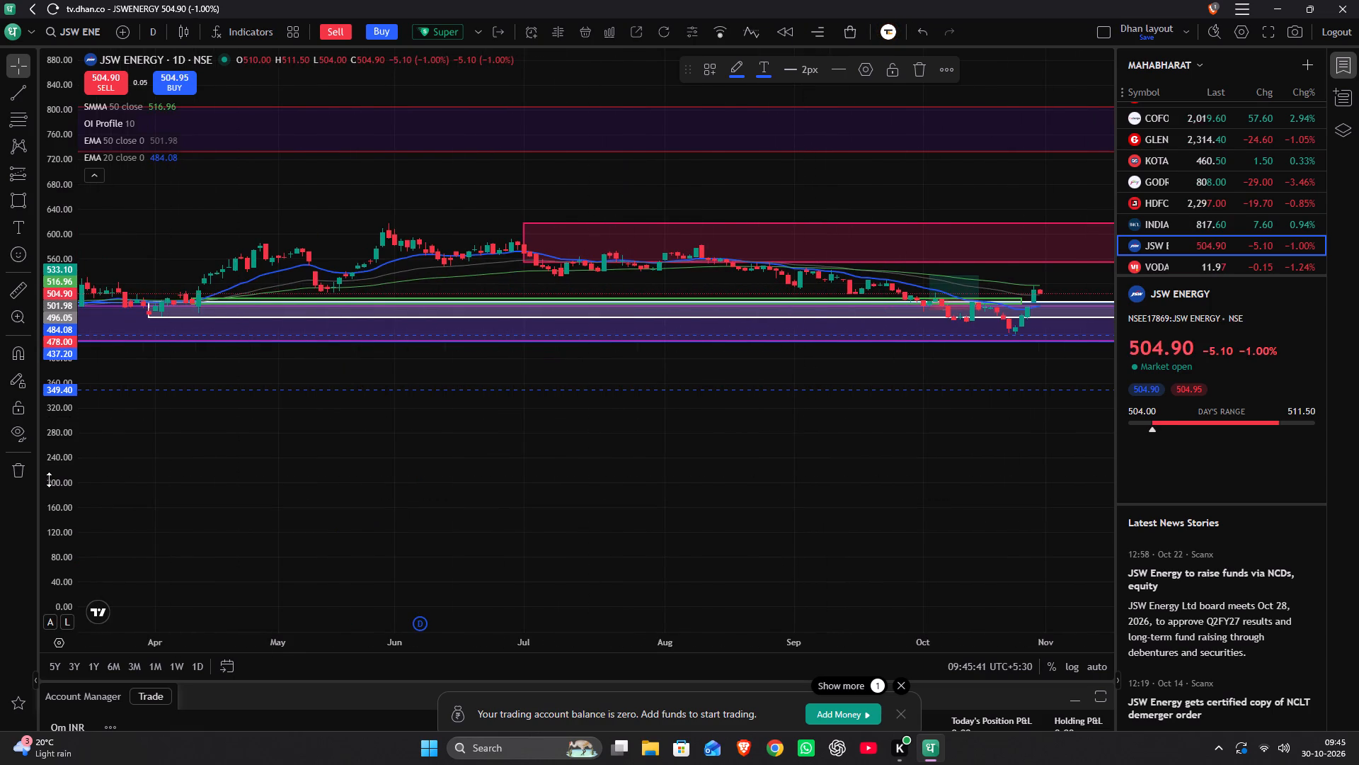
{"action": "scroll", "coordinate": [49, 477], "scroll_direction": "up", "scroll_amount": 20}
{"action": "scroll", "coordinate": [49, 477], "scroll_direction": "up", "scroll_amount": 10}
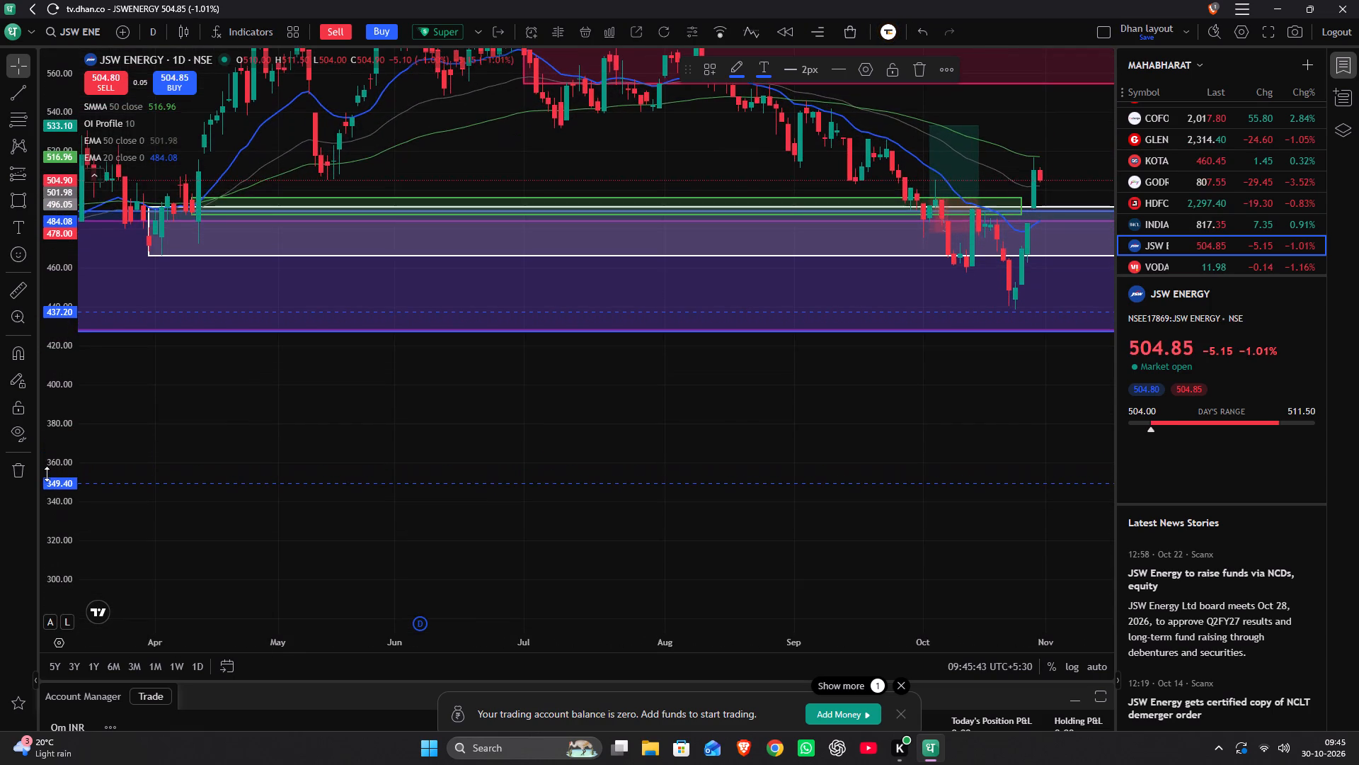
{"action": "scroll", "coordinate": [107, 411], "scroll_direction": "down", "scroll_amount": 13}
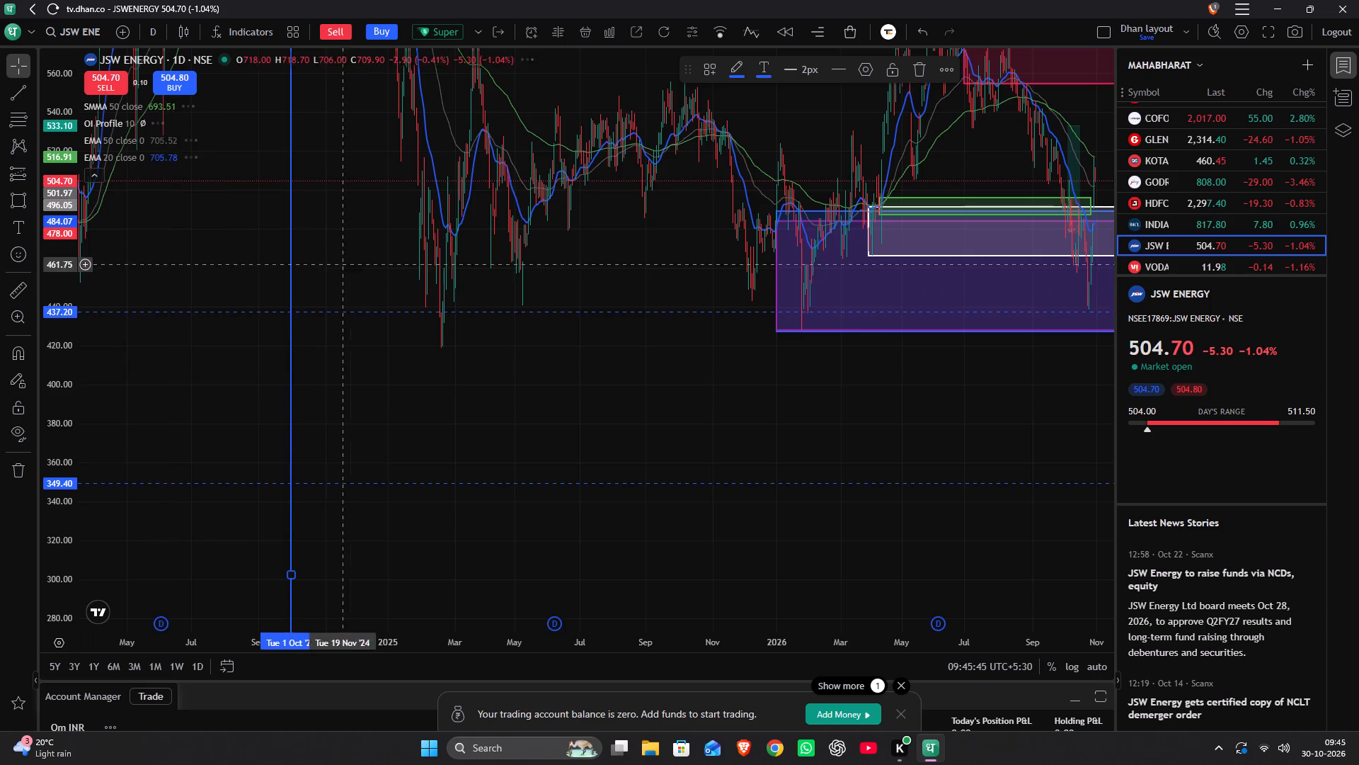
{"action": "left_click_drag", "start_coordinate": [352, 249], "coordinate": [788, 375]}
{"action": "scroll", "coordinate": [757, 351], "scroll_direction": "up", "scroll_amount": 11}
{"action": "left_click_drag", "start_coordinate": [461, 336], "coordinate": [462, 336]}
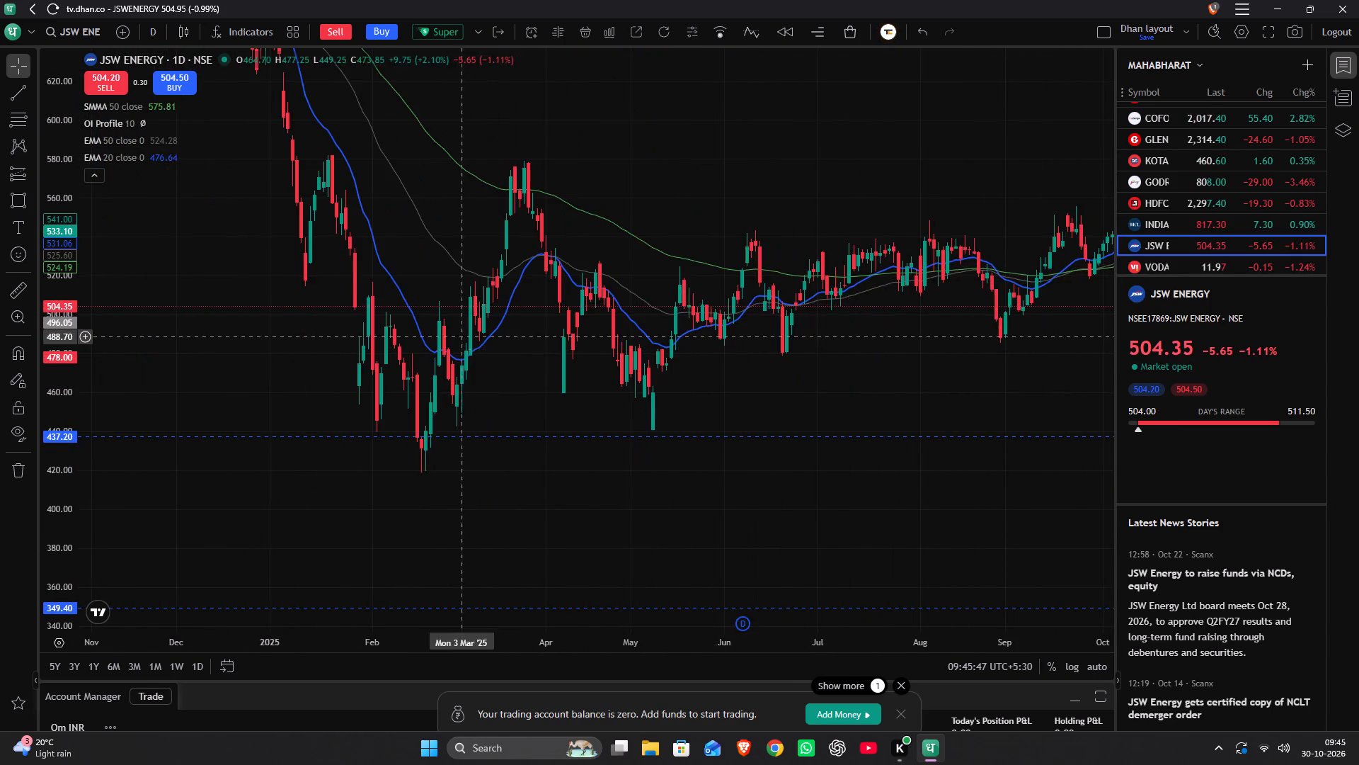
{"action": "left_click_drag", "start_coordinate": [462, 336], "coordinate": [856, 360]}
{"action": "scroll", "coordinate": [819, 350], "scroll_direction": "up", "scroll_amount": 8}
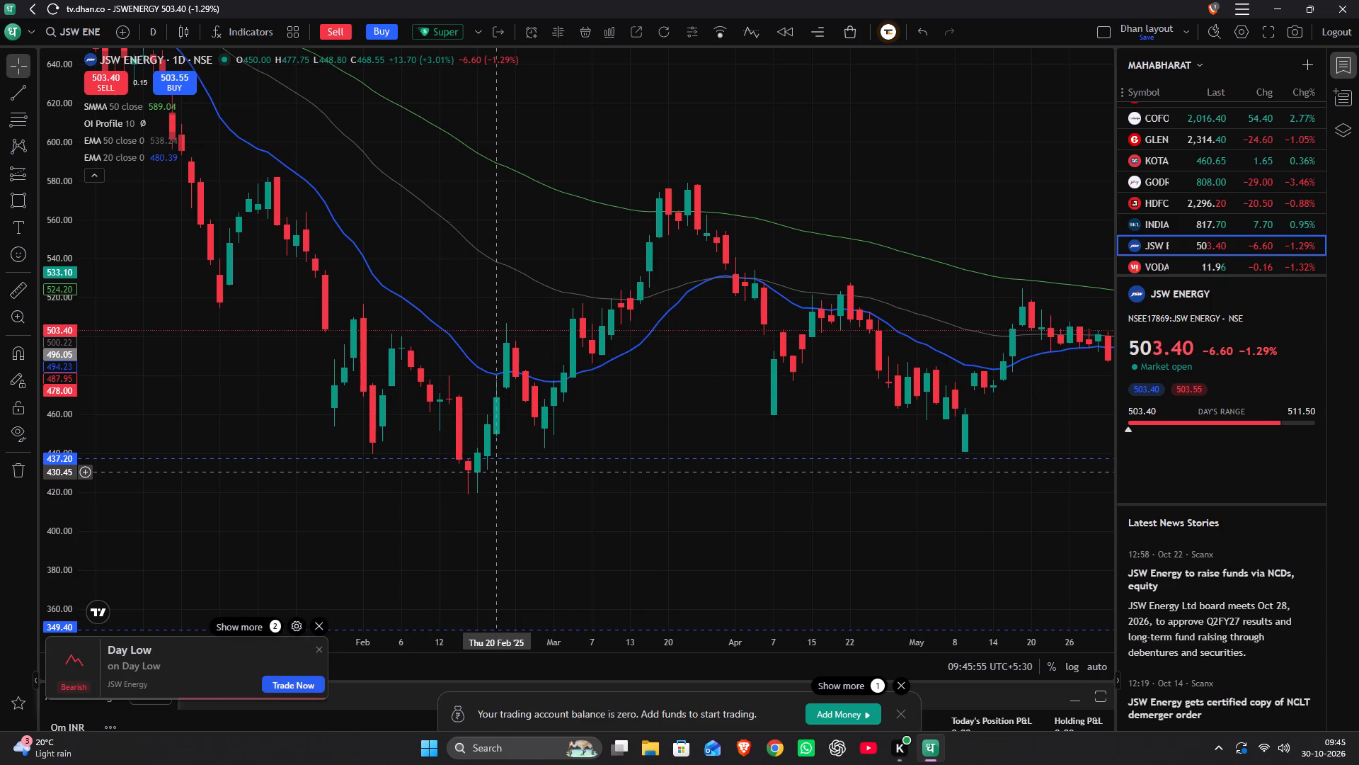
{"action": "scroll", "coordinate": [500, 472], "scroll_direction": "up", "scroll_amount": 2}
{"action": "scroll", "coordinate": [62, 475], "scroll_direction": "up", "scroll_amount": 11}
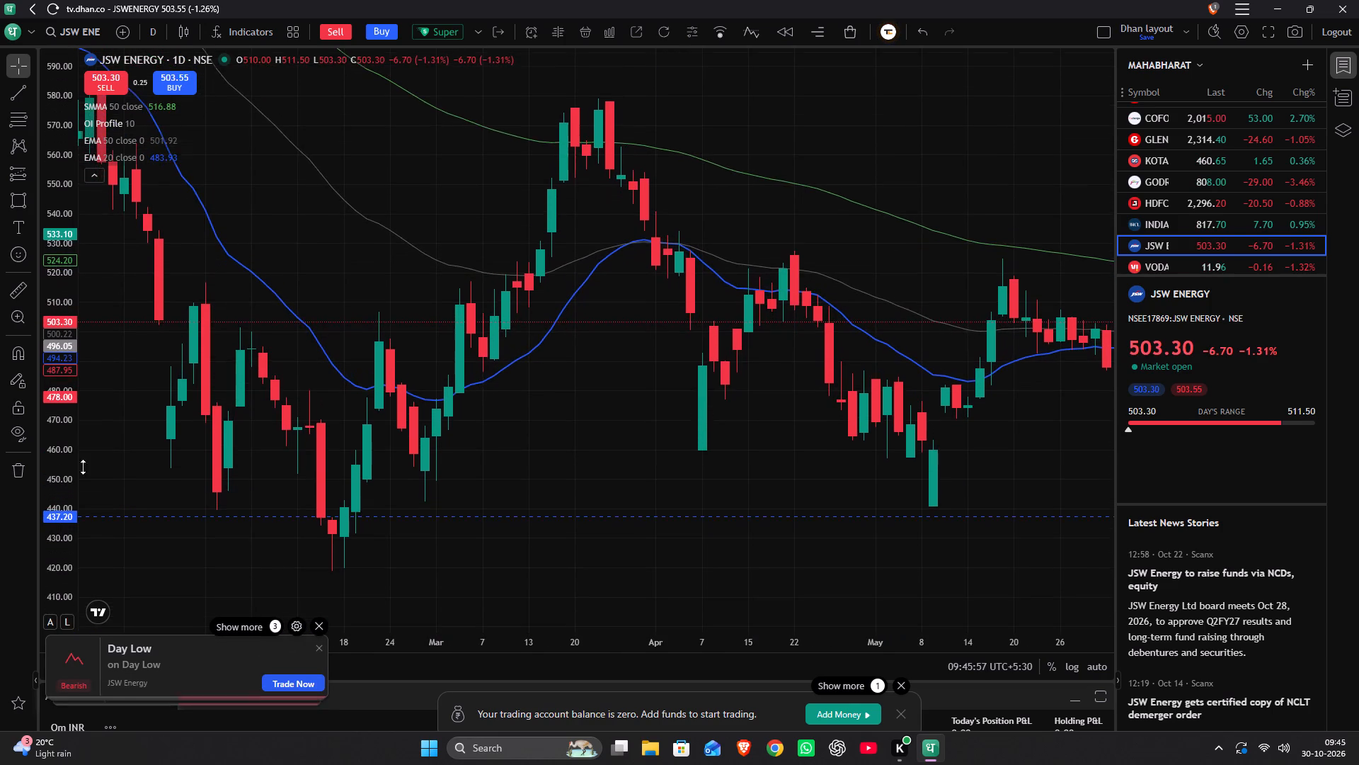
{"action": "left_click_drag", "start_coordinate": [412, 456], "coordinate": [600, 402]}
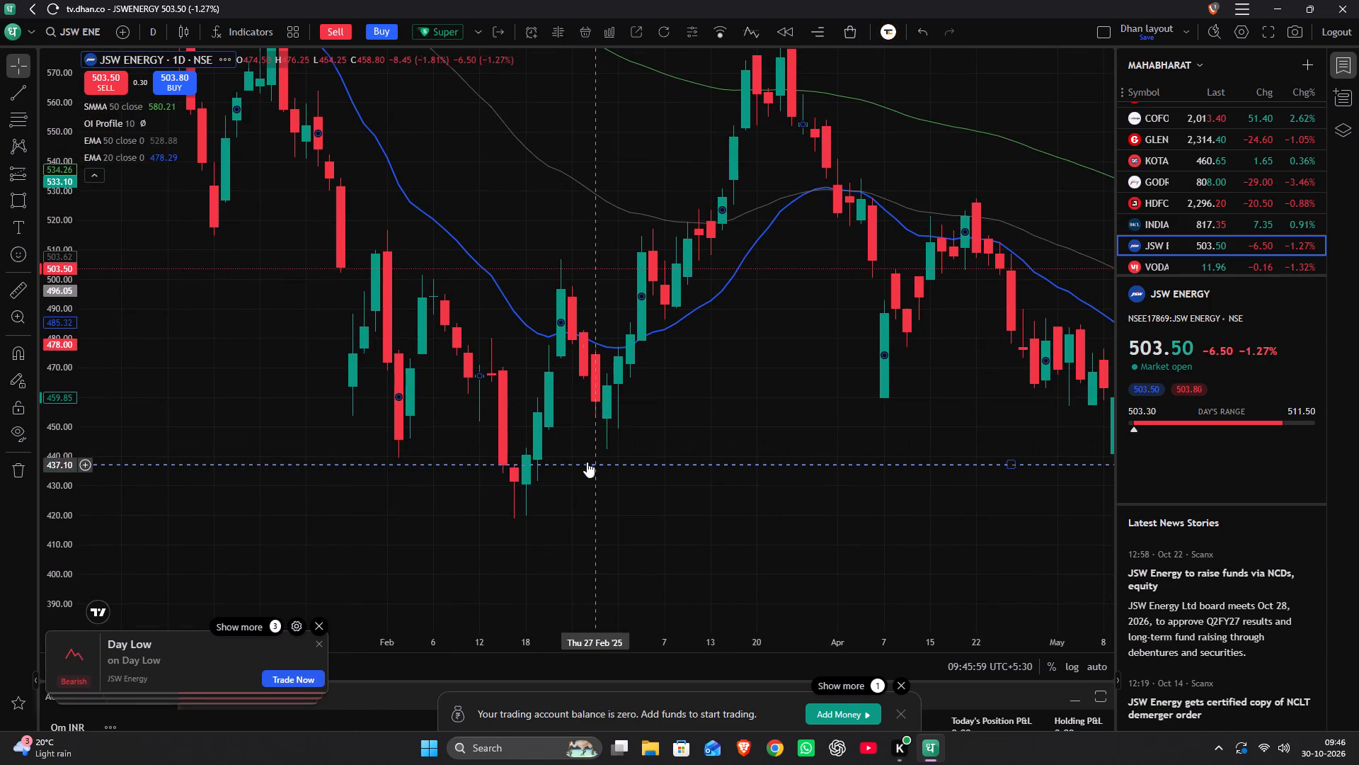
{"action": "left_click", "coordinate": [19, 171]}
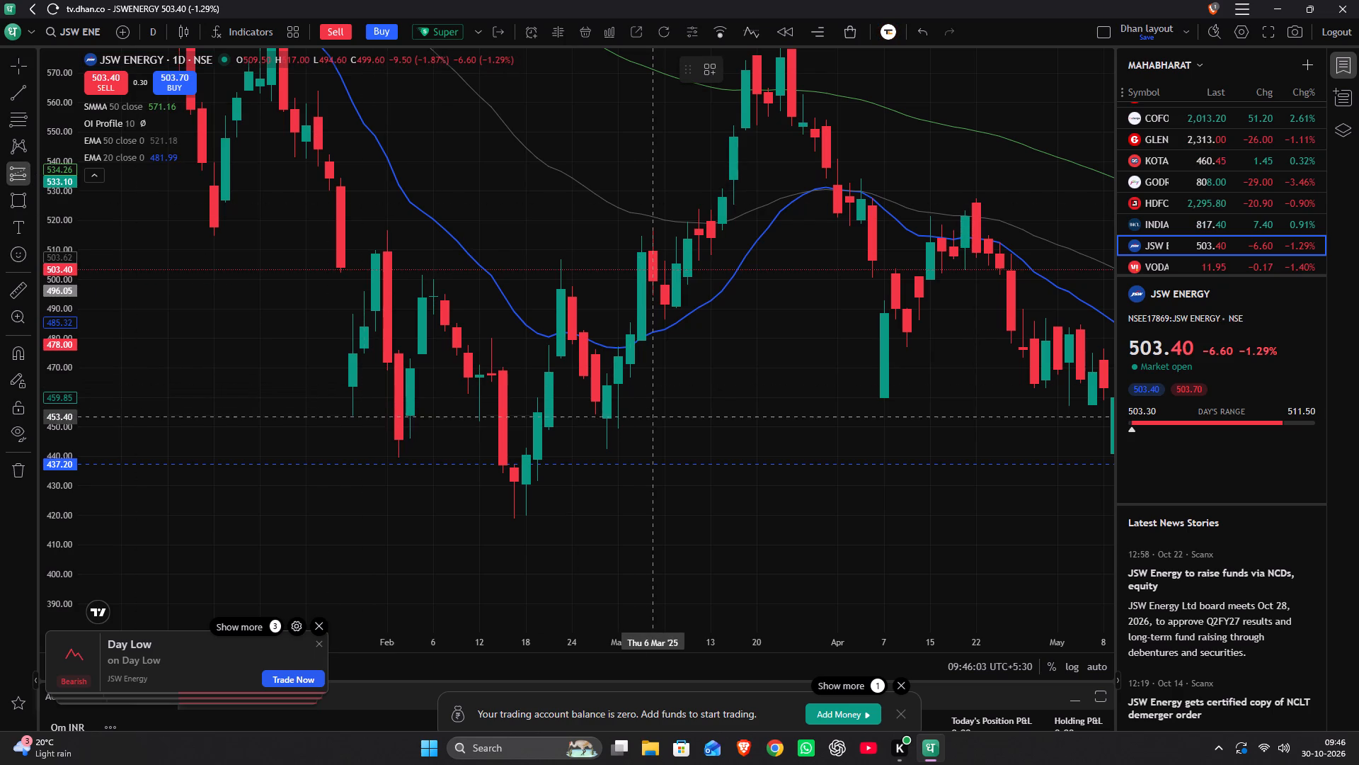
{"action": "left_click", "coordinate": [641, 455]}
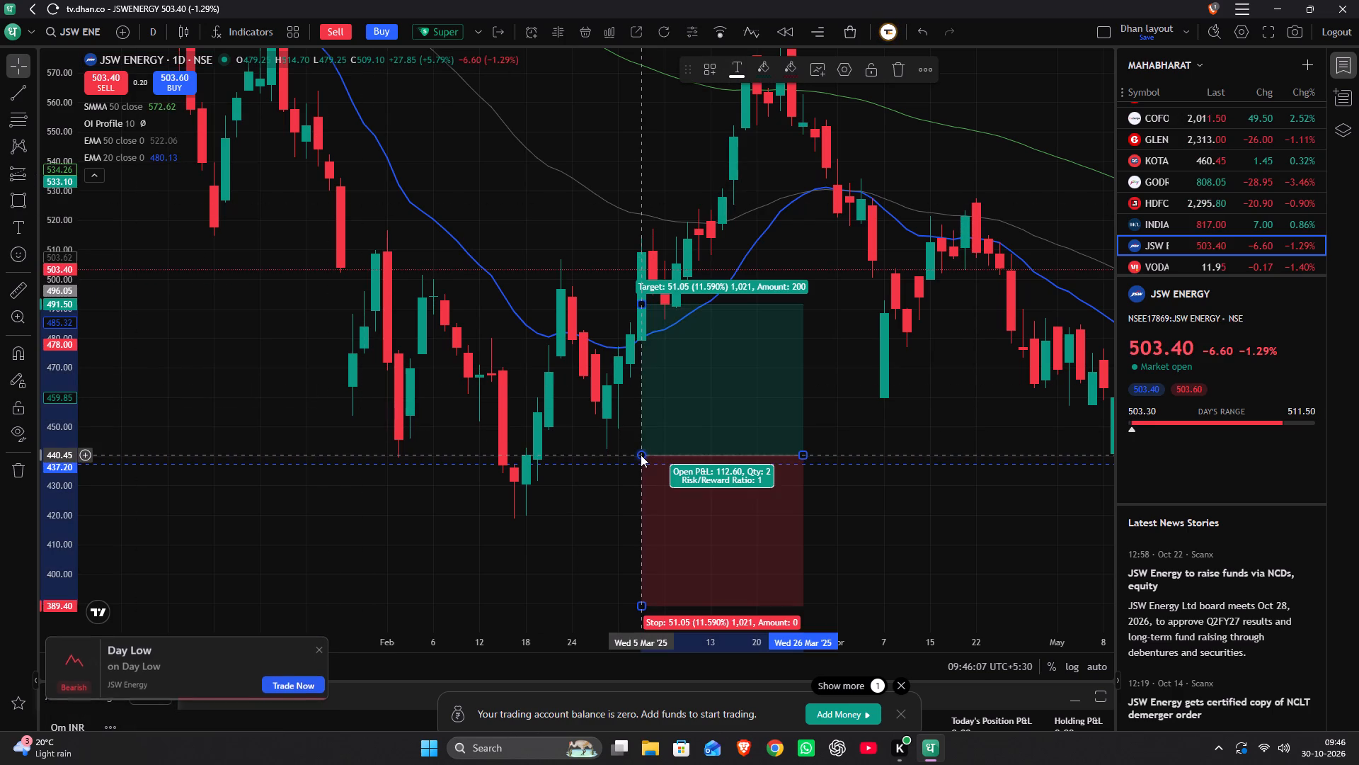
Raise the new long position's stop level to about 415.70.
{"action": "left_click_drag", "start_coordinate": [641, 608], "coordinate": [641, 606]}
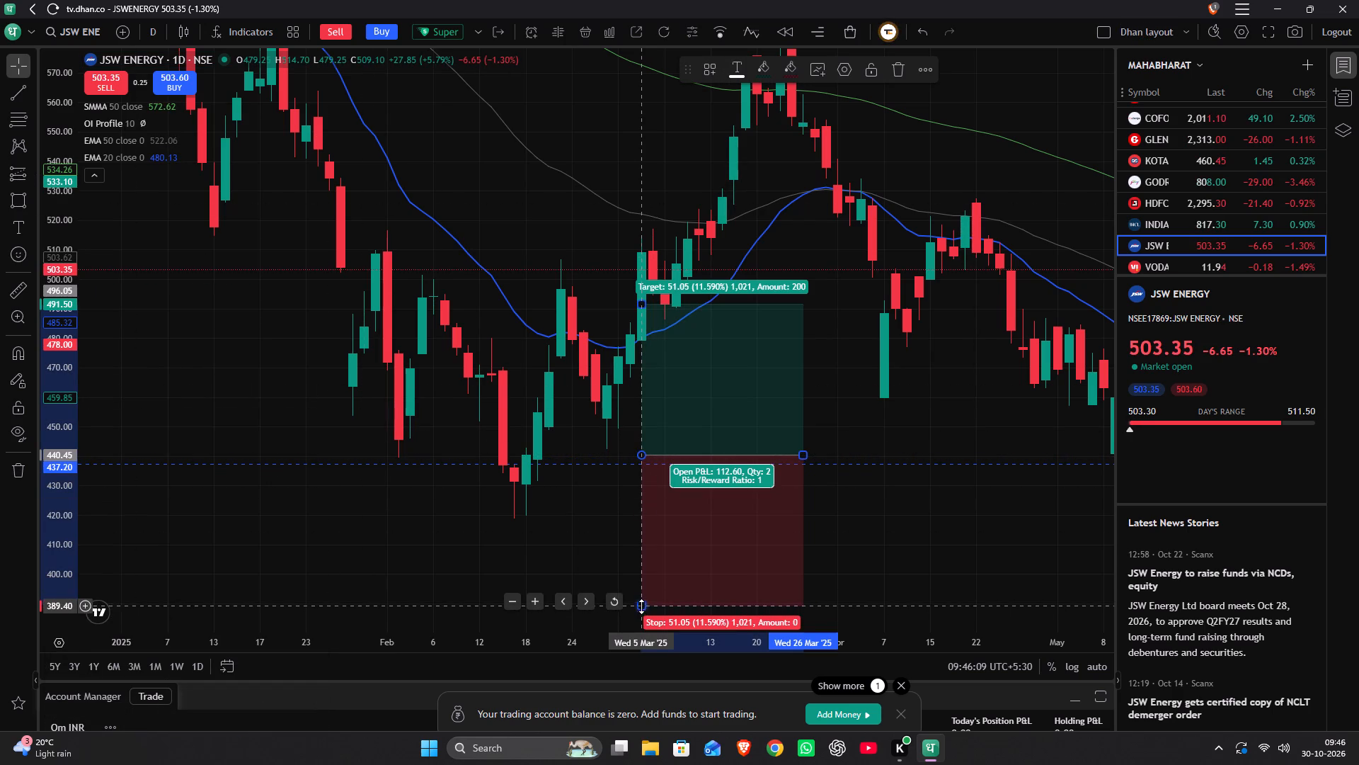
{"action": "left_click_drag", "start_coordinate": [641, 606], "coordinate": [667, 528]}
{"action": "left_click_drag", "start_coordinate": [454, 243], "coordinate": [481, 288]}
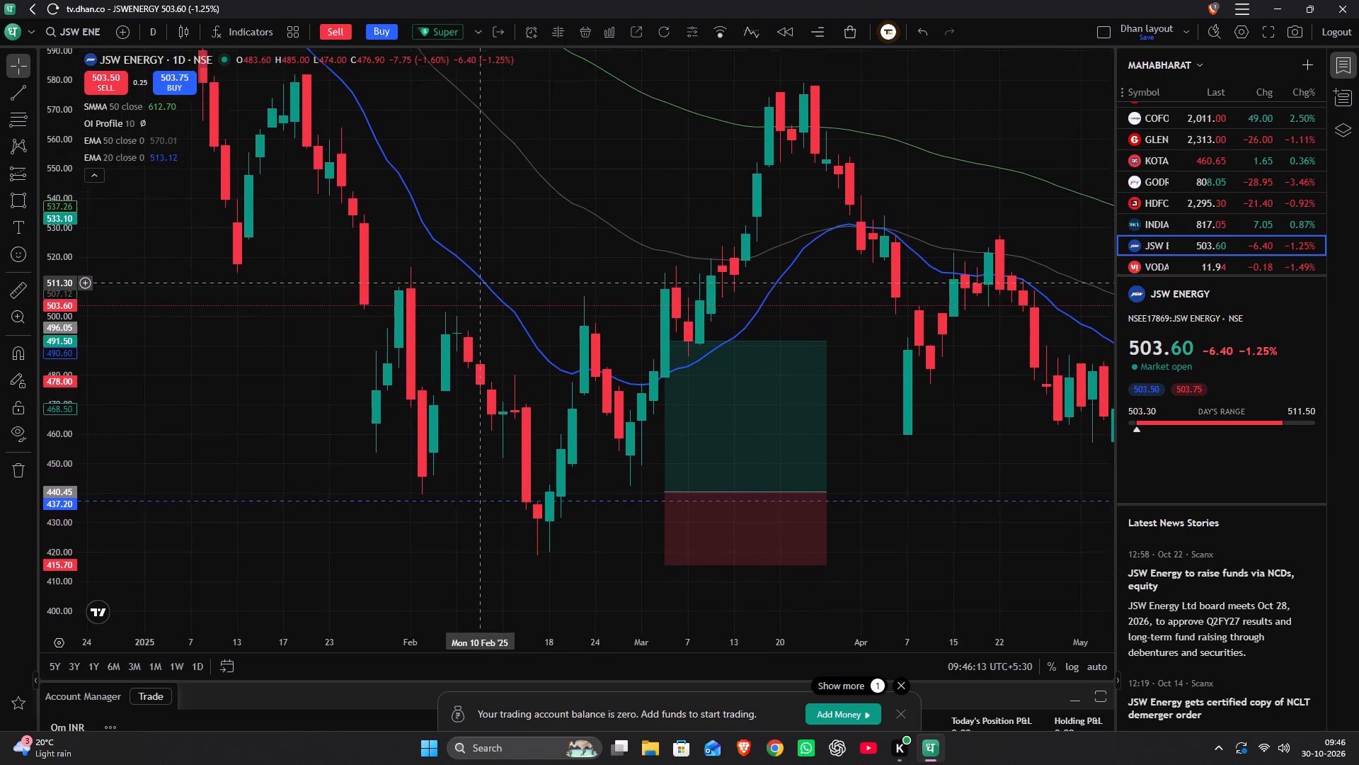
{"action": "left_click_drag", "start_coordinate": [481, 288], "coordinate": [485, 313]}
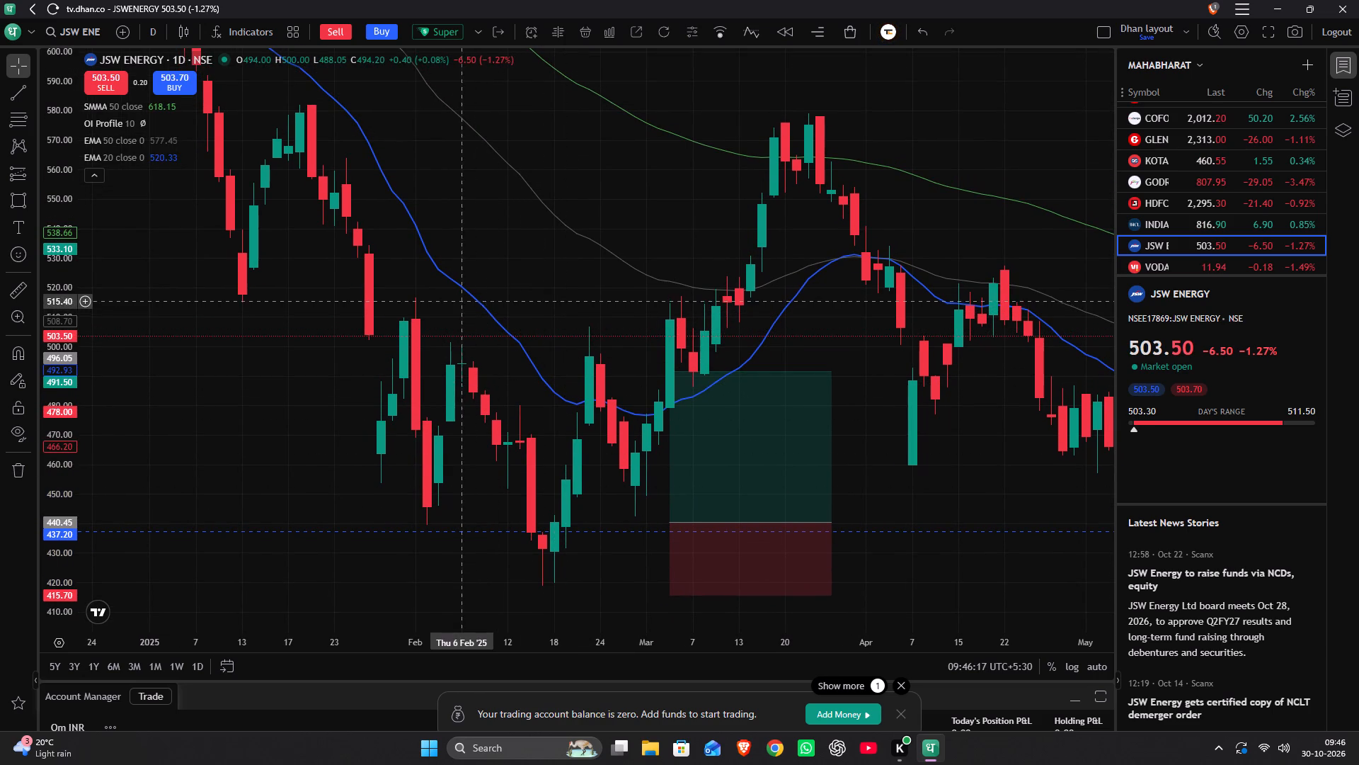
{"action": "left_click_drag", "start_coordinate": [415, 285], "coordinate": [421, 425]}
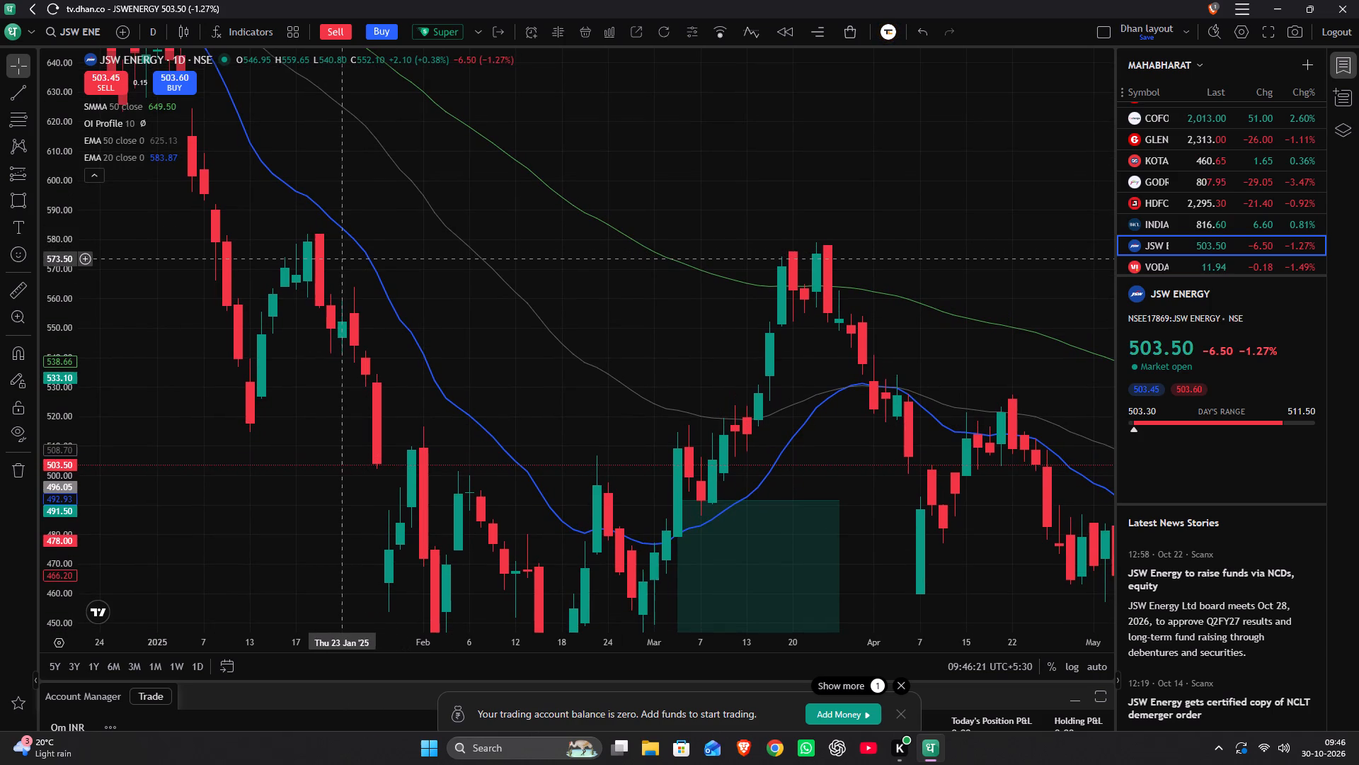
Set the JSW Energy chart's interval to 1 month.
{"action": "key", "text": "1"}
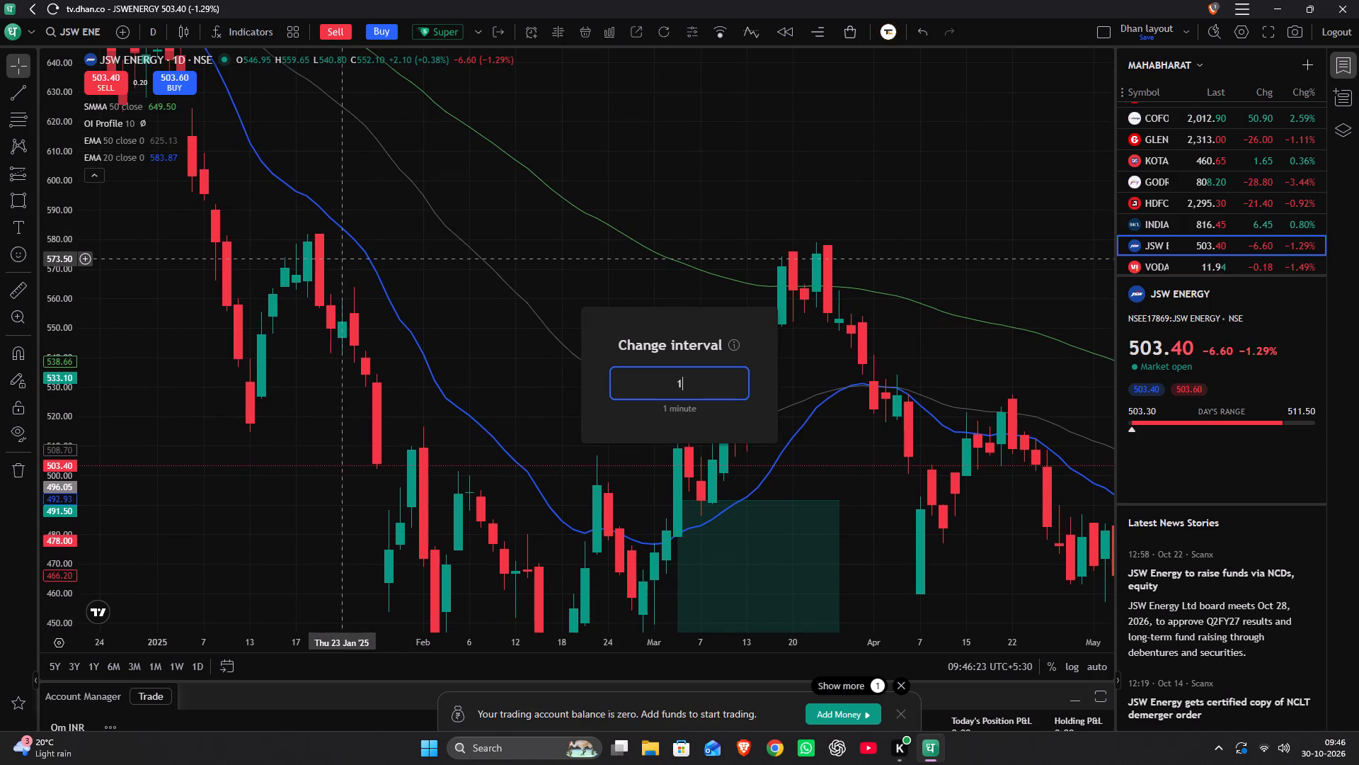
{"action": "key", "text": "m"}
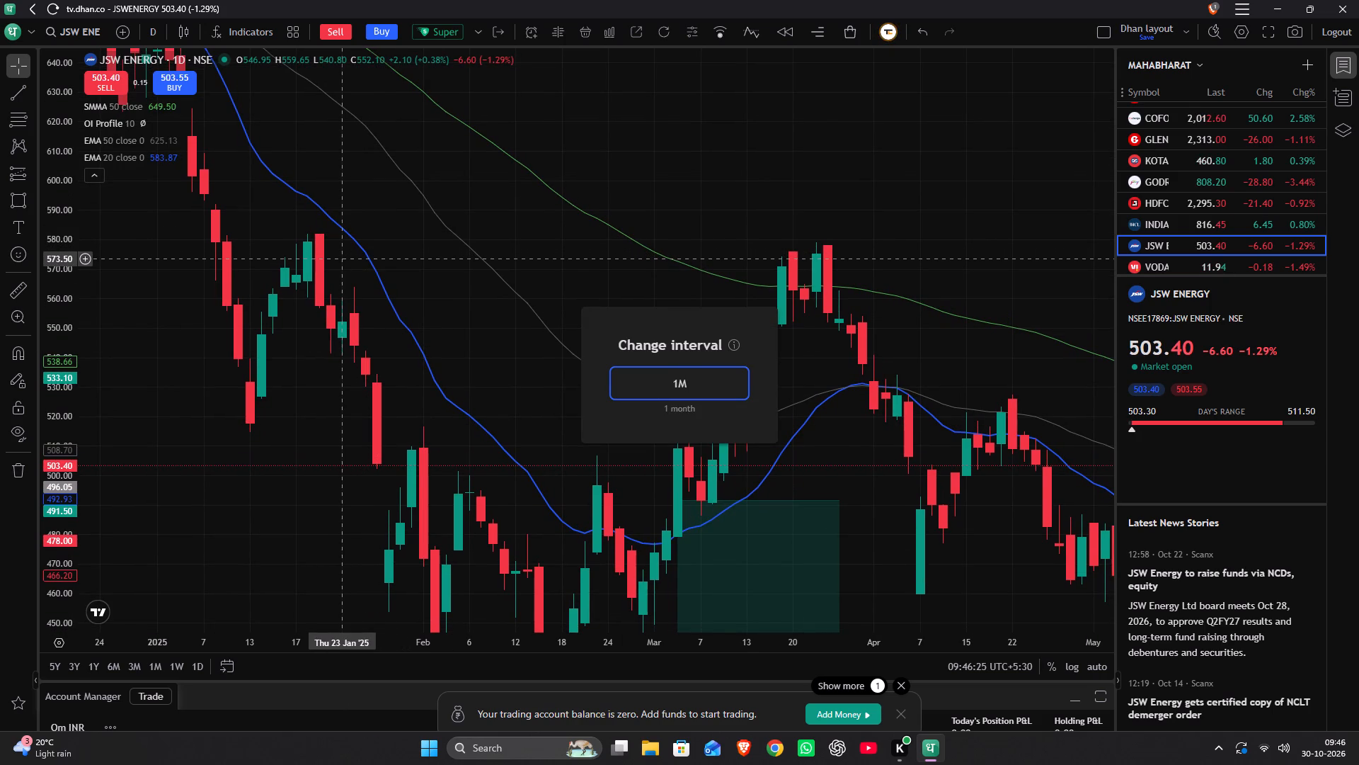
{"action": "key", "text": "Return"}
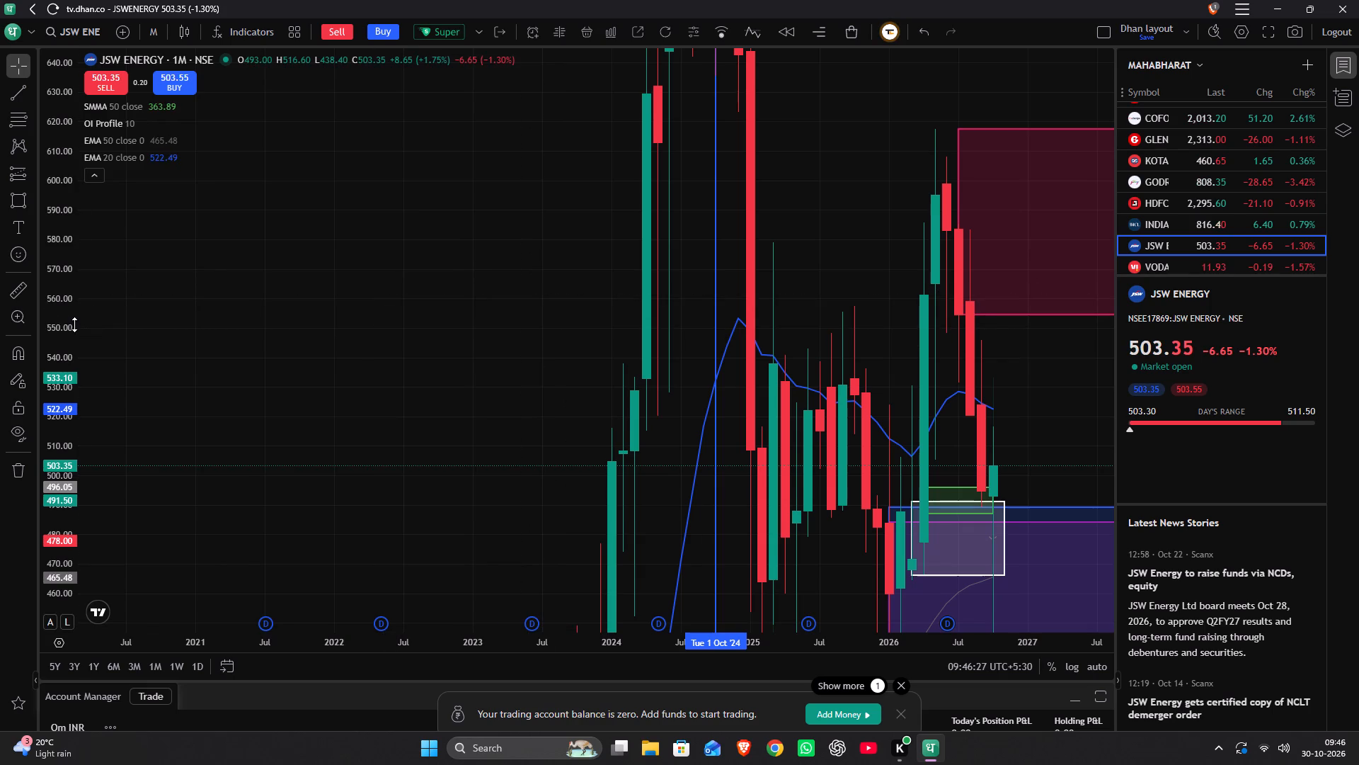
Add a horizontal line at about 643 on JSW Energy's monthly chart, near the October 2024 candle.
{"action": "scroll", "coordinate": [73, 324], "scroll_direction": "down", "scroll_amount": 16}
{"action": "scroll", "coordinate": [68, 317], "scroll_direction": "down", "scroll_amount": 14}
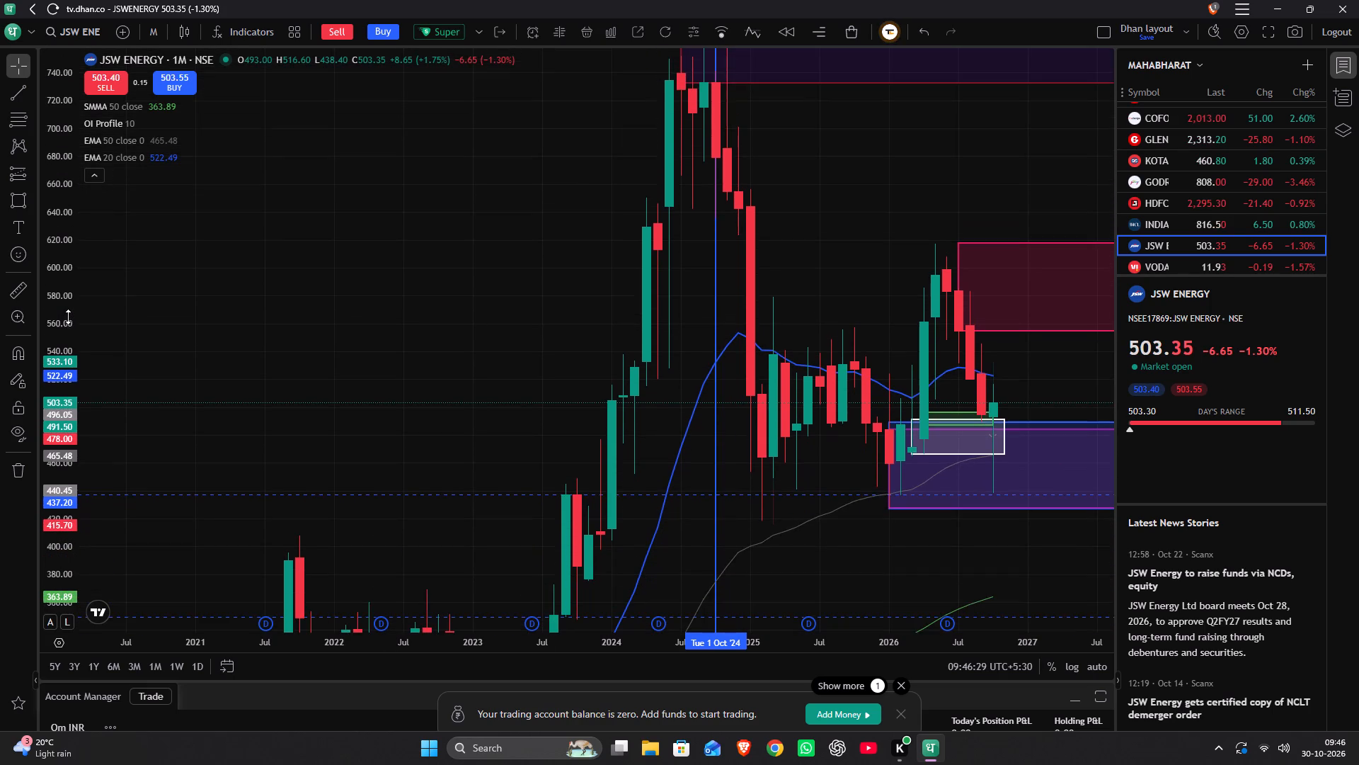
{"action": "scroll", "coordinate": [68, 316], "scroll_direction": "down", "scroll_amount": 5}
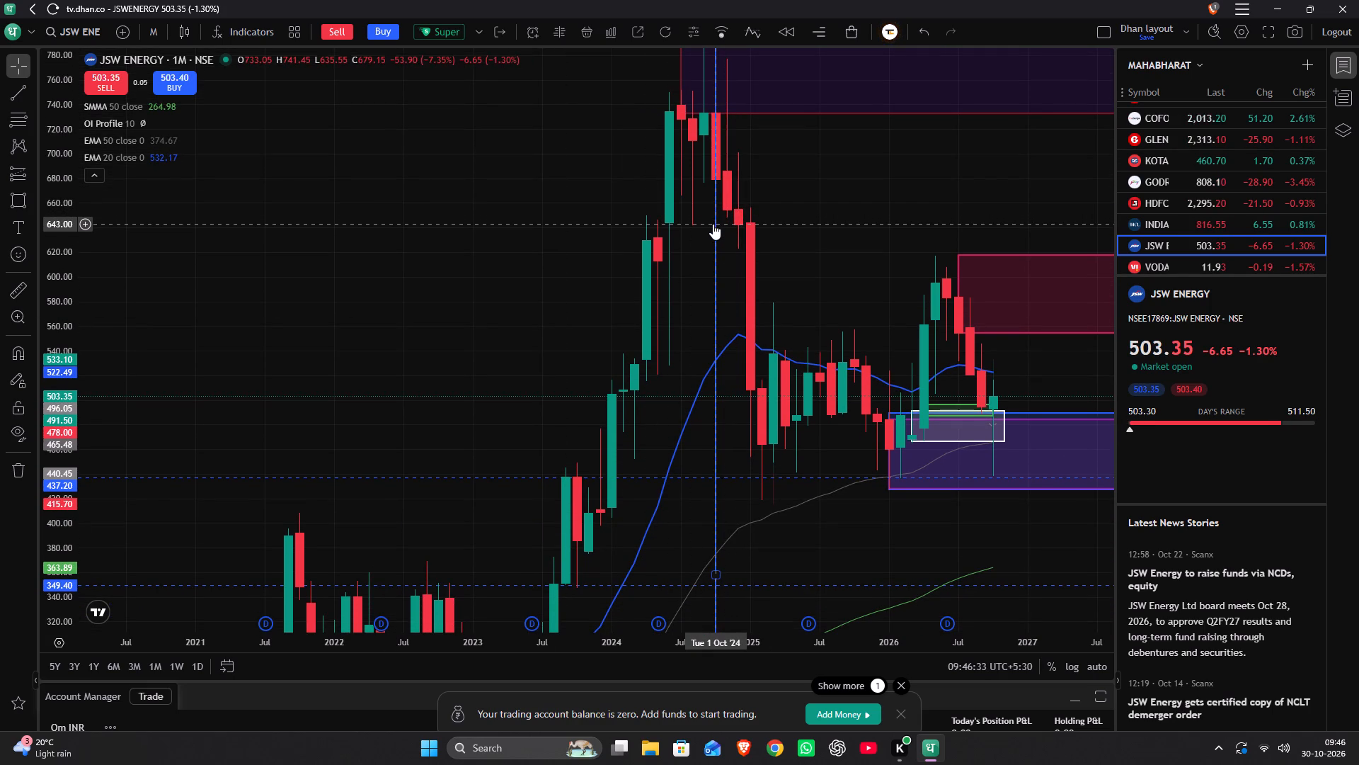
{"action": "key", "text": "alt+h"}
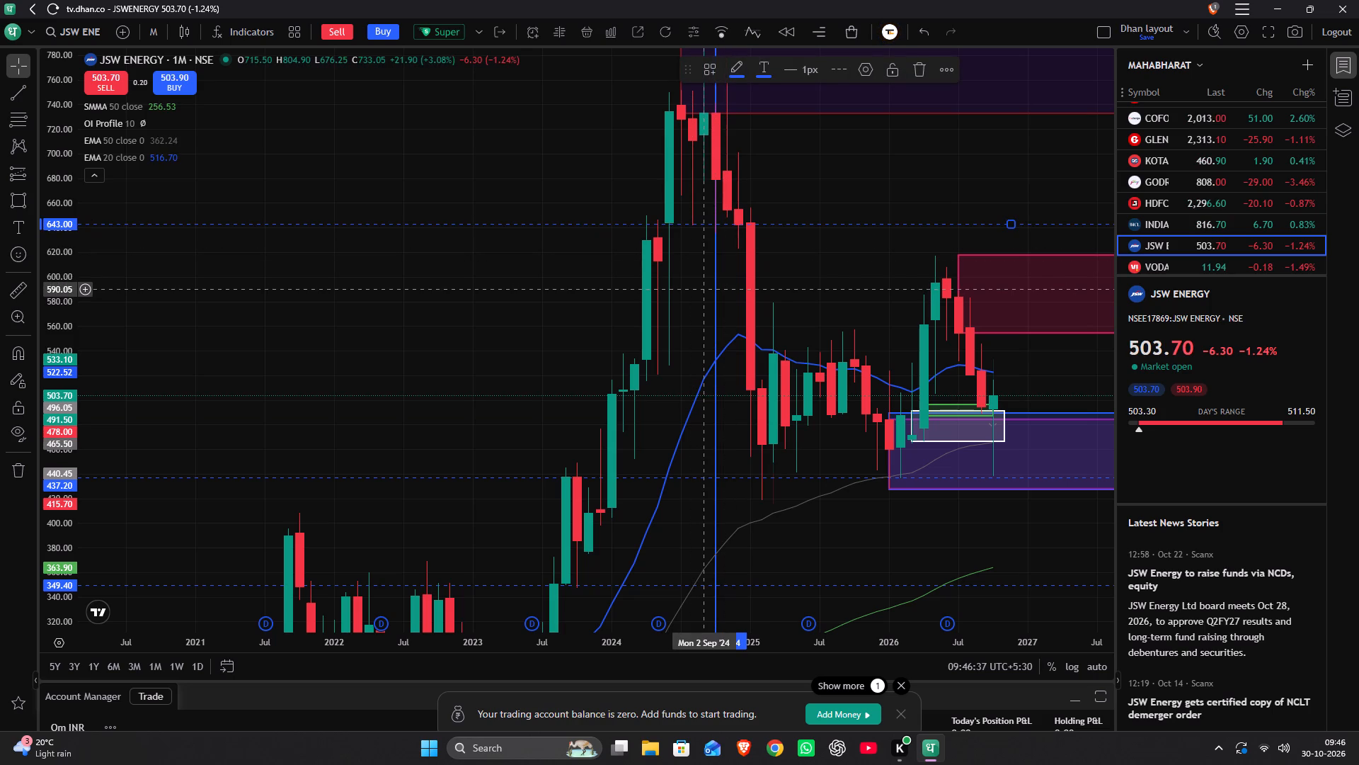
Set the JSW Energy chart's interval to 3 months.
{"action": "key", "text": "3"}
{"action": "key", "text": "m"}
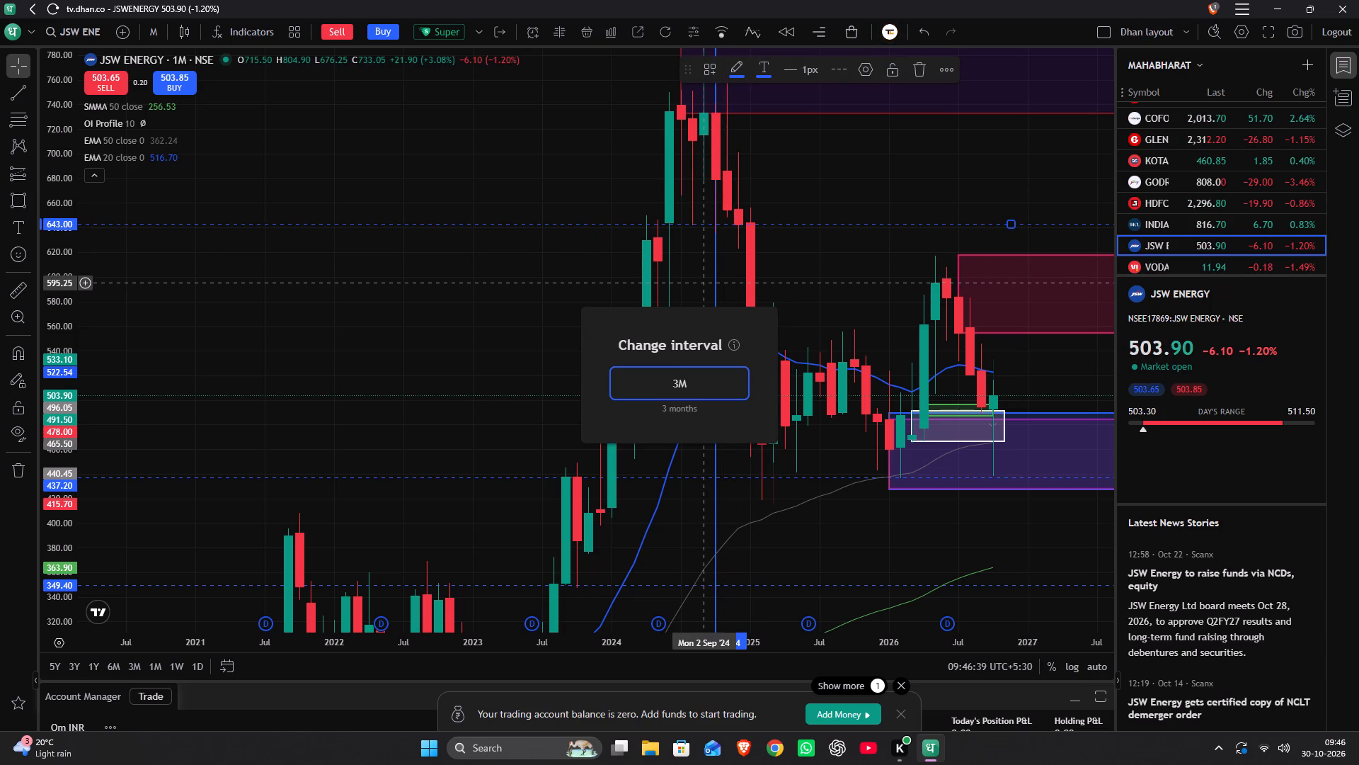
{"action": "key", "text": "Return"}
{"action": "scroll", "coordinate": [761, 293], "scroll_direction": "up", "scroll_amount": 3}
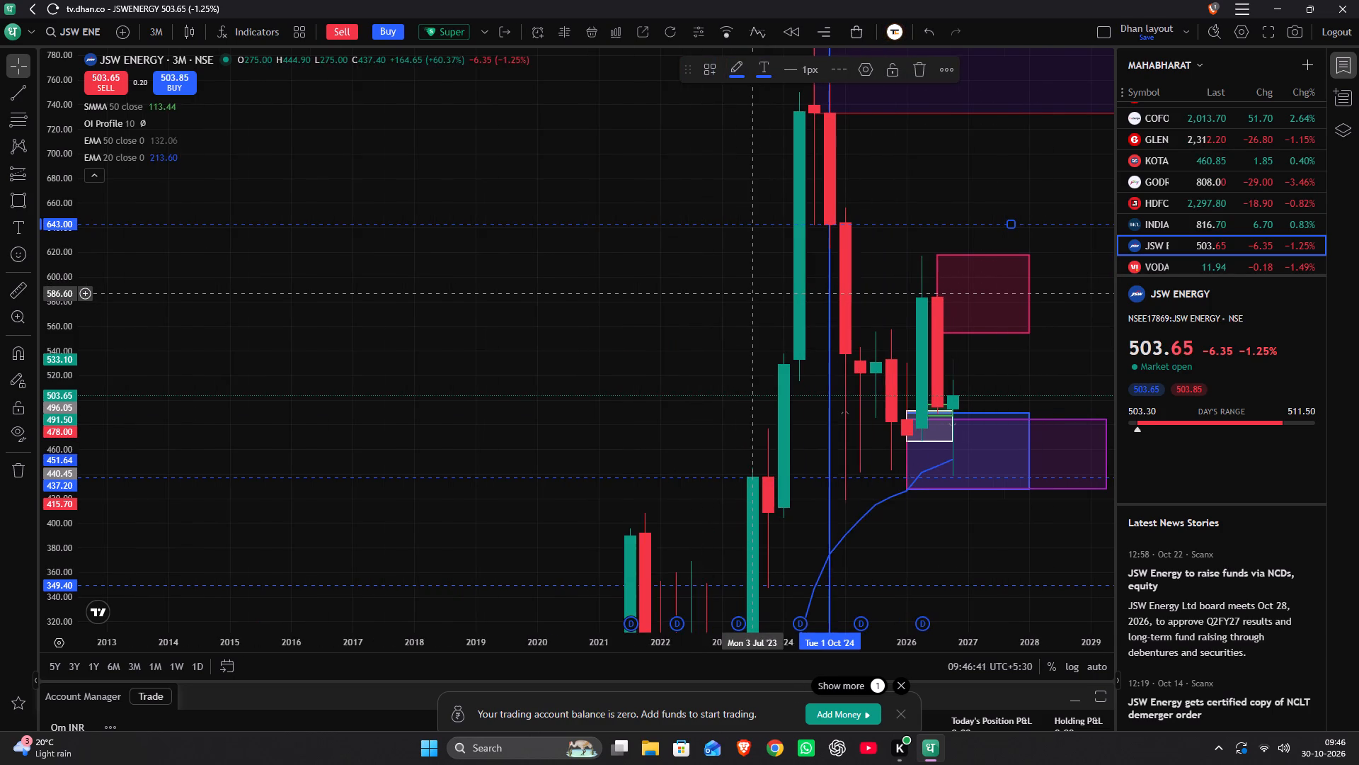
{"action": "scroll", "coordinate": [757, 292], "scroll_direction": "up", "scroll_amount": 5}
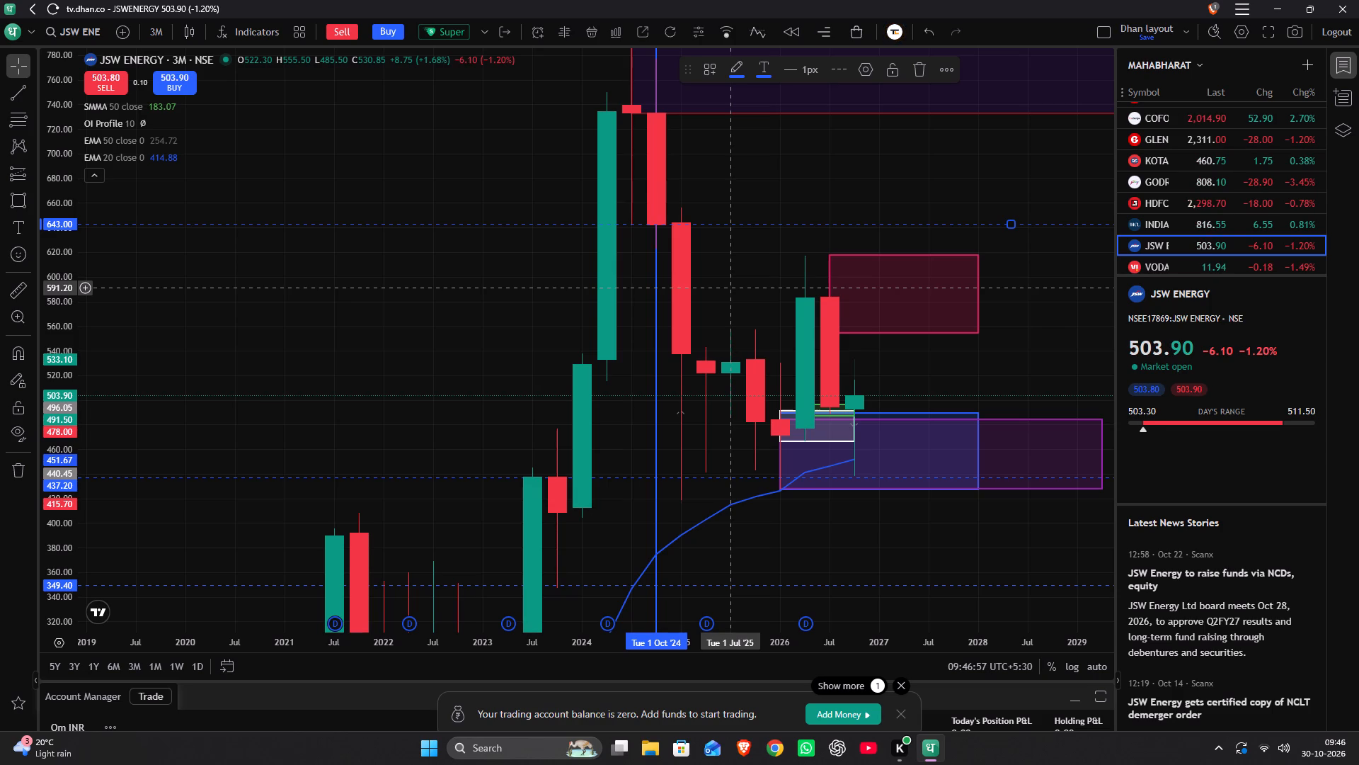
Set the JSW Energy chart's interval to 1 day.
{"action": "scroll", "coordinate": [721, 288], "scroll_direction": "down", "scroll_amount": 3}
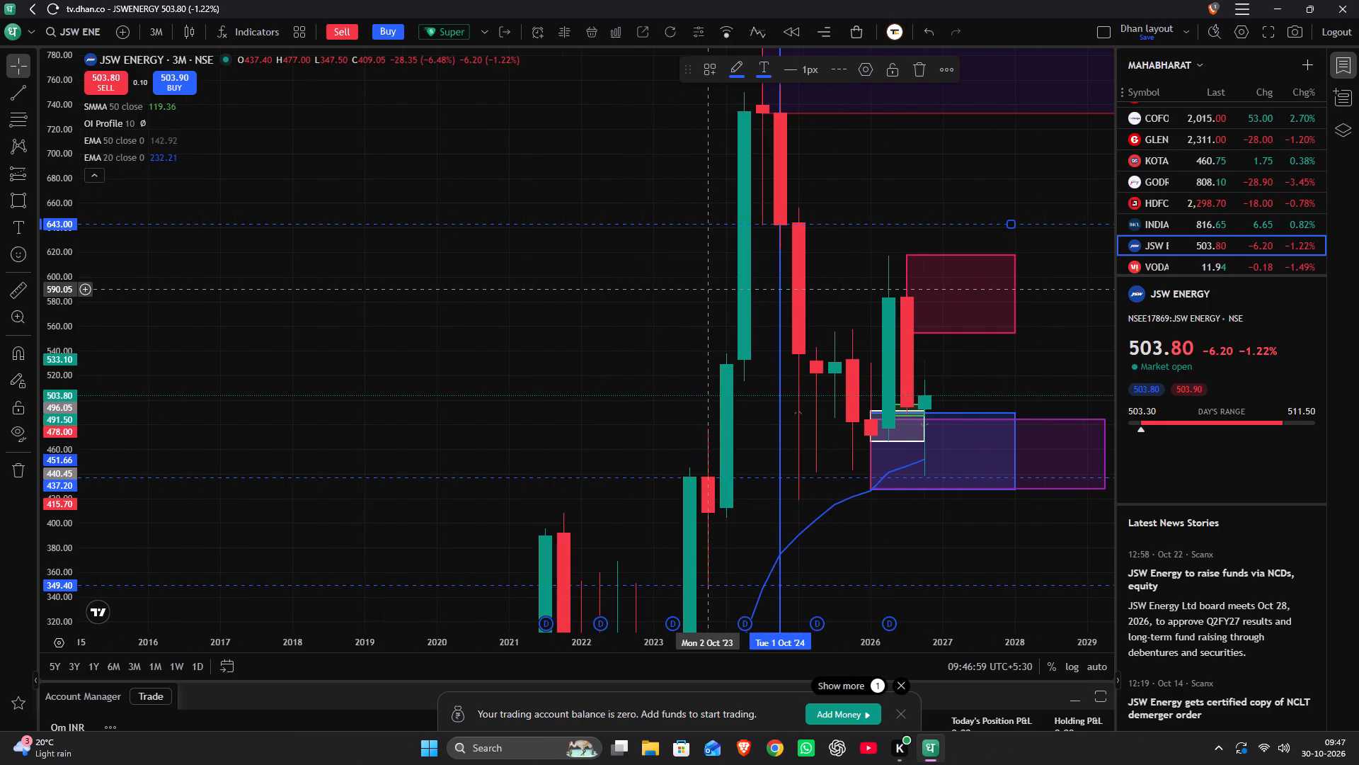
{"action": "left_click_drag", "start_coordinate": [711, 288], "coordinate": [702, 239]}
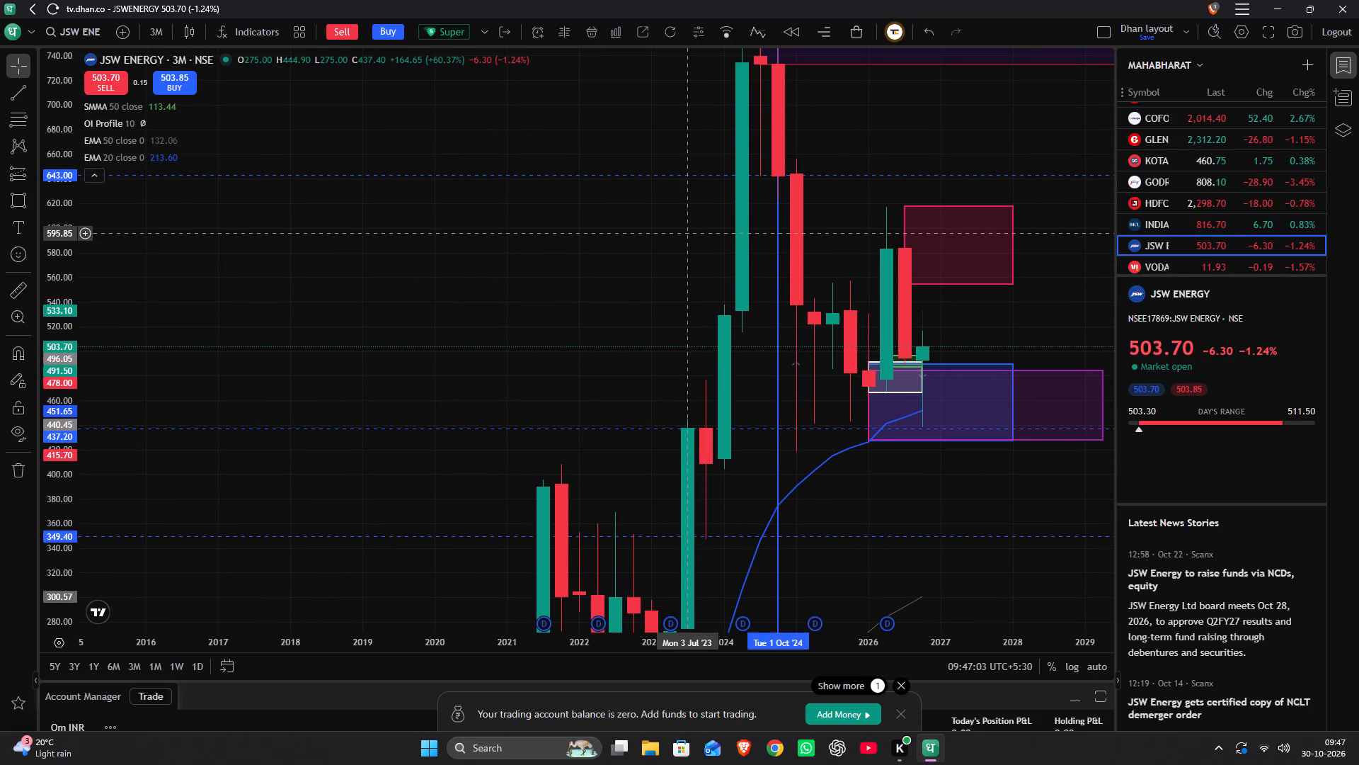
{"action": "type", "text": "1d"}
{"action": "key", "text": "Return"}
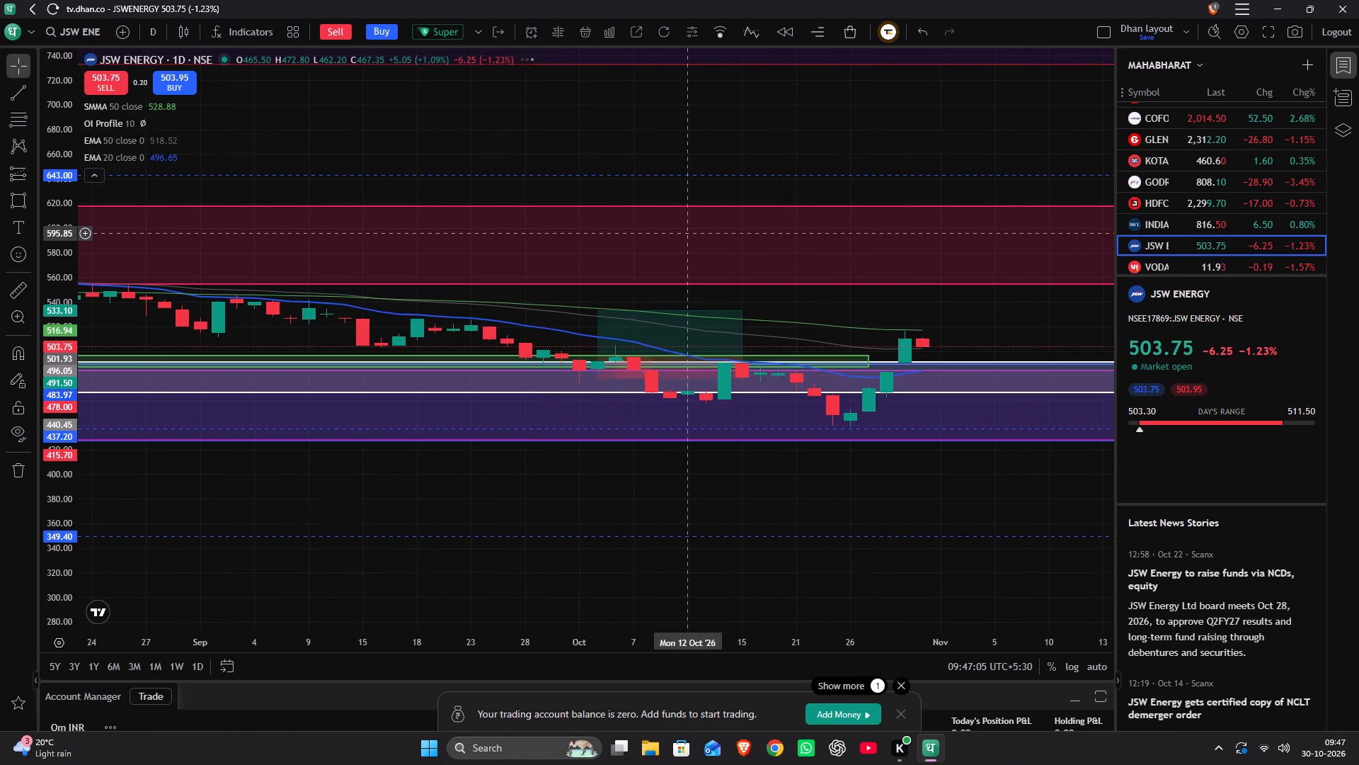
Examine JSW Energy's daily price action around the 2026 zones and back through 2025.
{"action": "scroll", "coordinate": [691, 233], "scroll_direction": "down", "scroll_amount": 18}
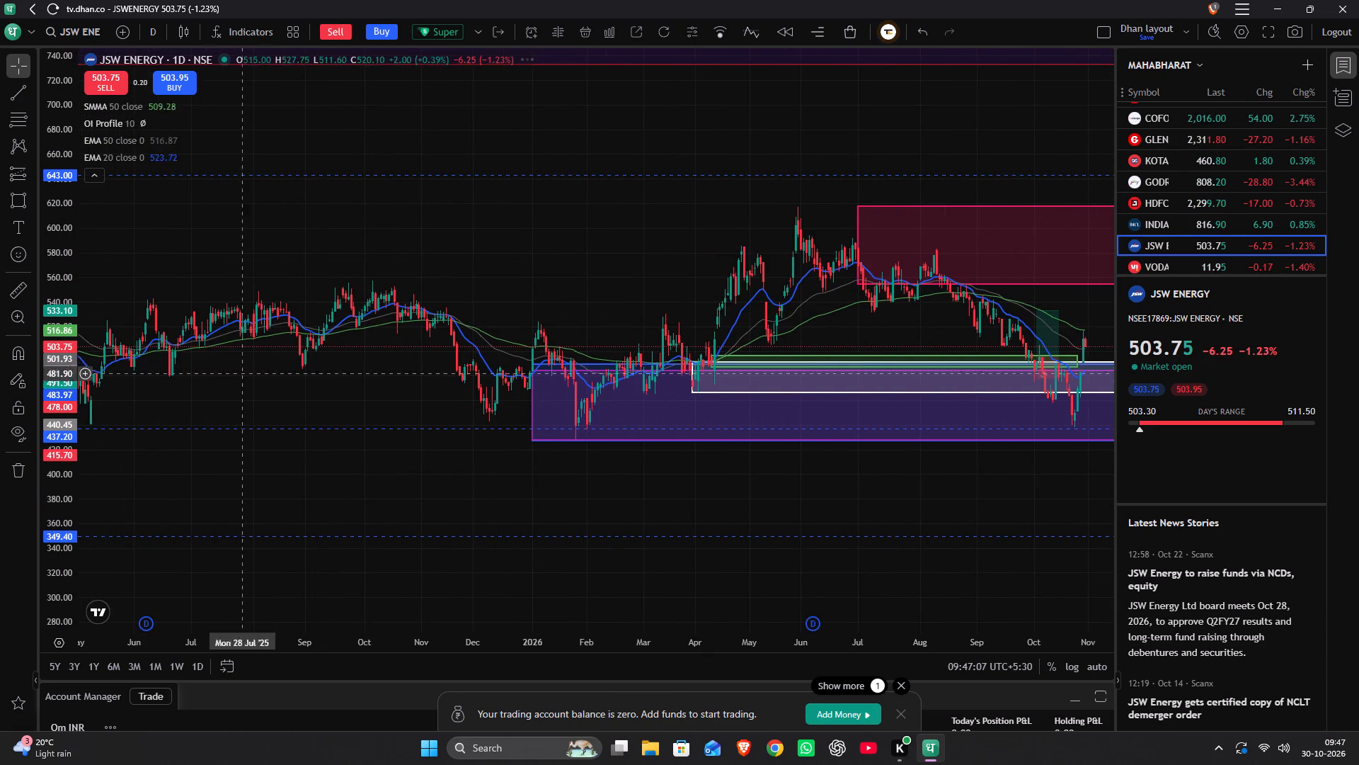
{"action": "scroll", "coordinate": [54, 396], "scroll_direction": "up", "scroll_amount": 20}
{"action": "scroll", "coordinate": [54, 396], "scroll_direction": "up", "scroll_amount": 1}
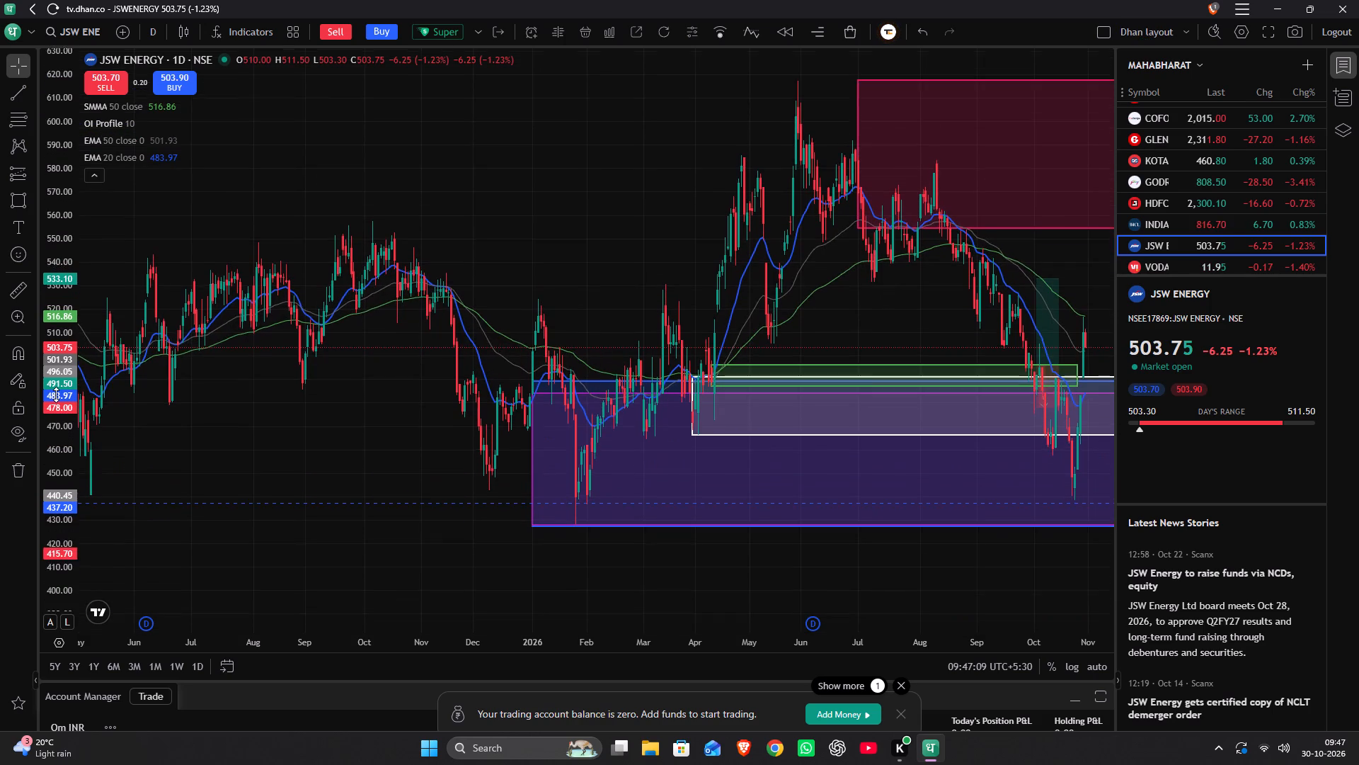
{"action": "scroll", "coordinate": [56, 395], "scroll_direction": "up", "scroll_amount": 6}
{"action": "left_click_drag", "start_coordinate": [267, 171], "coordinate": [67, 157]}
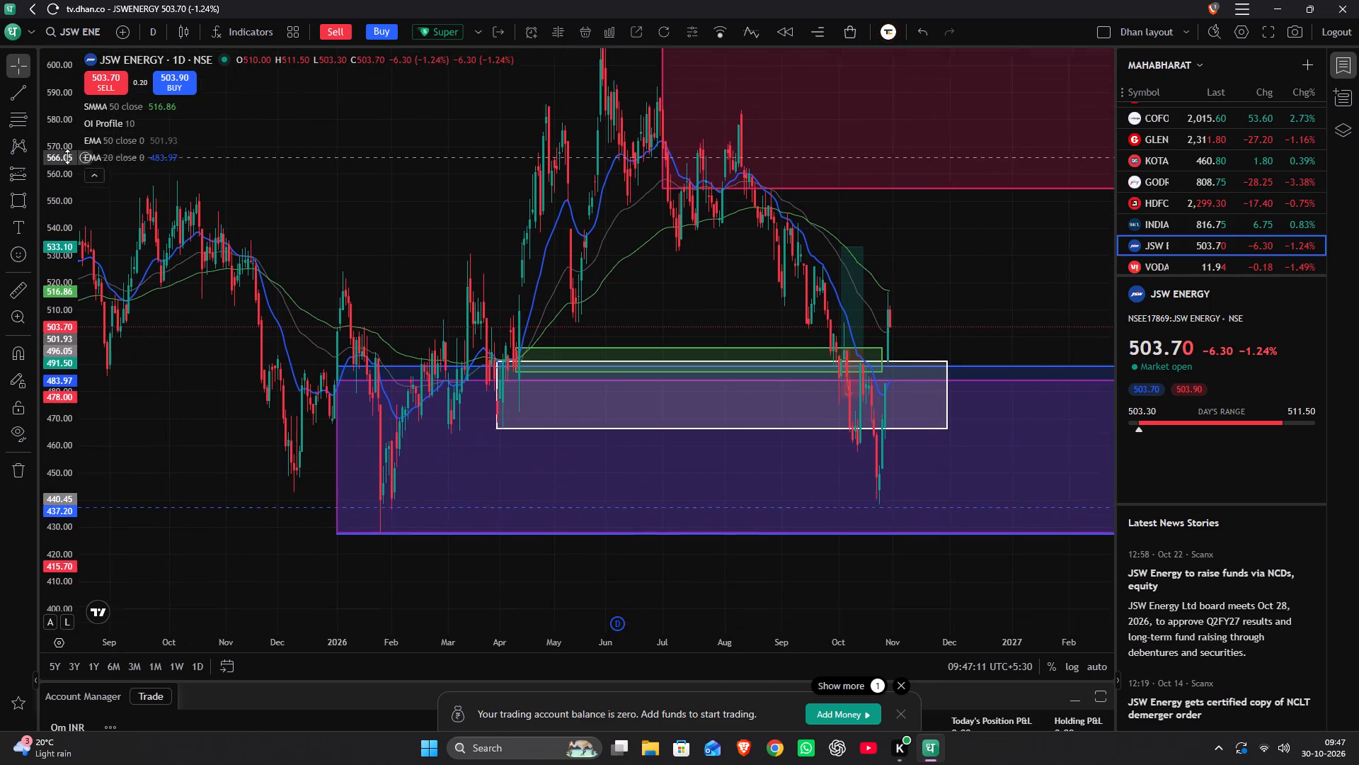
{"action": "left_click_drag", "start_coordinate": [67, 157], "coordinate": [166, 153]}
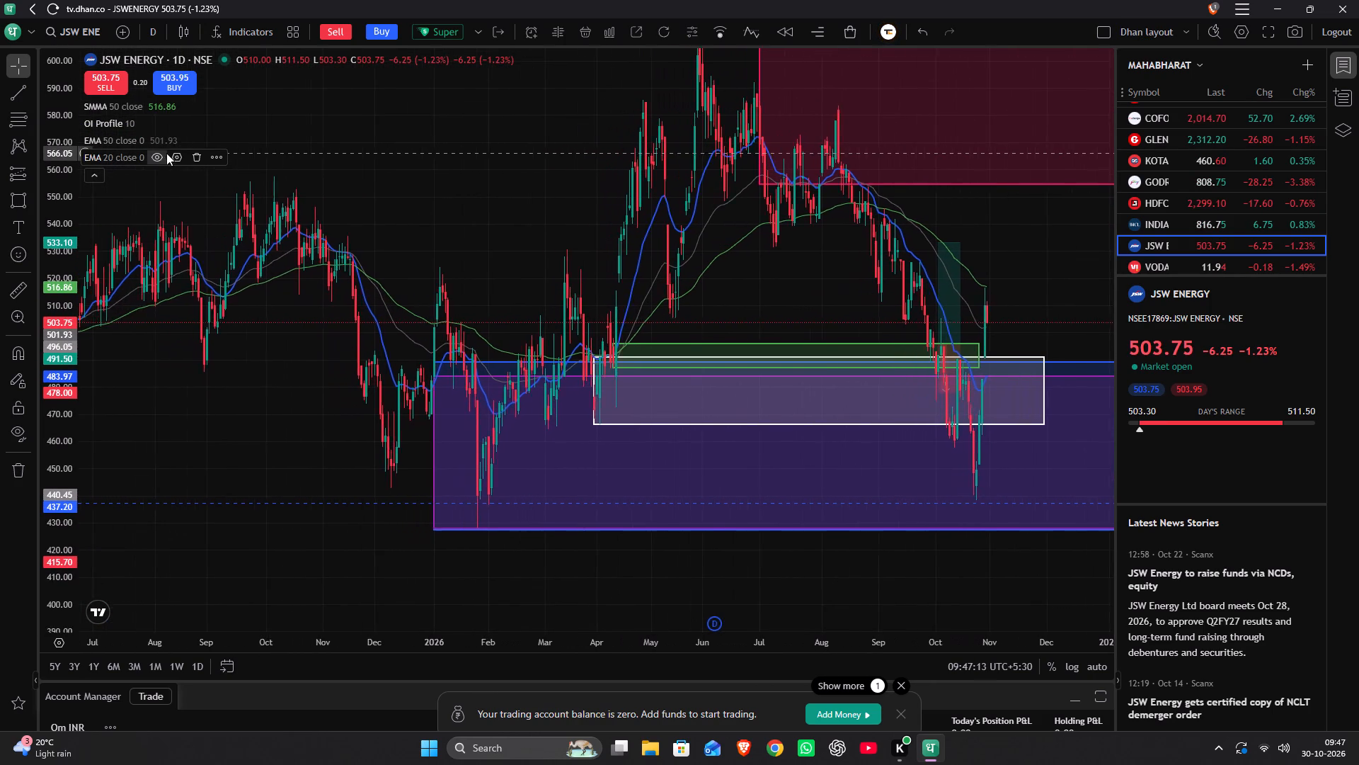
{"action": "left_click_drag", "start_coordinate": [166, 153], "coordinate": [311, 191]}
{"action": "scroll", "coordinate": [313, 188], "scroll_direction": "up", "scroll_amount": 3}
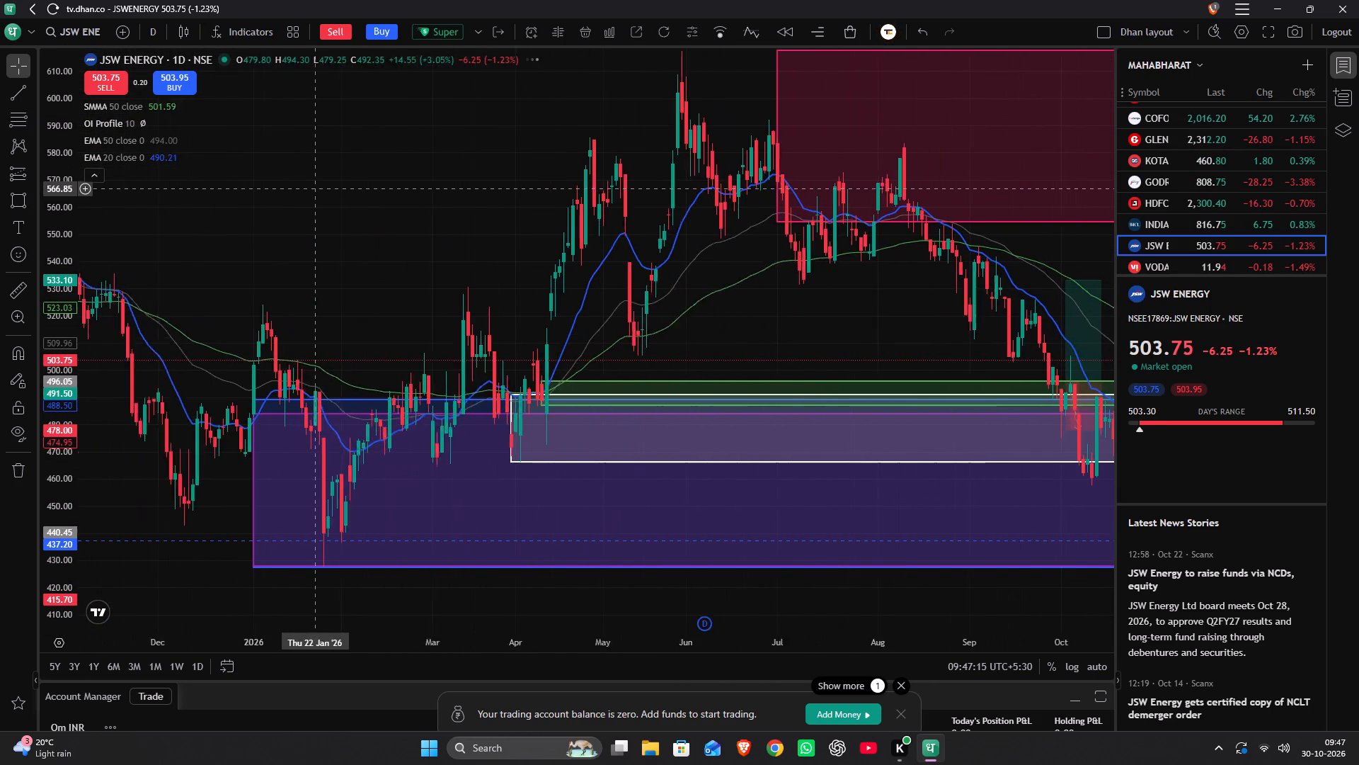
{"action": "scroll", "coordinate": [313, 188], "scroll_direction": "up", "scroll_amount": 5}
{"action": "left_click_drag", "start_coordinate": [248, 205], "coordinate": [716, 162]}
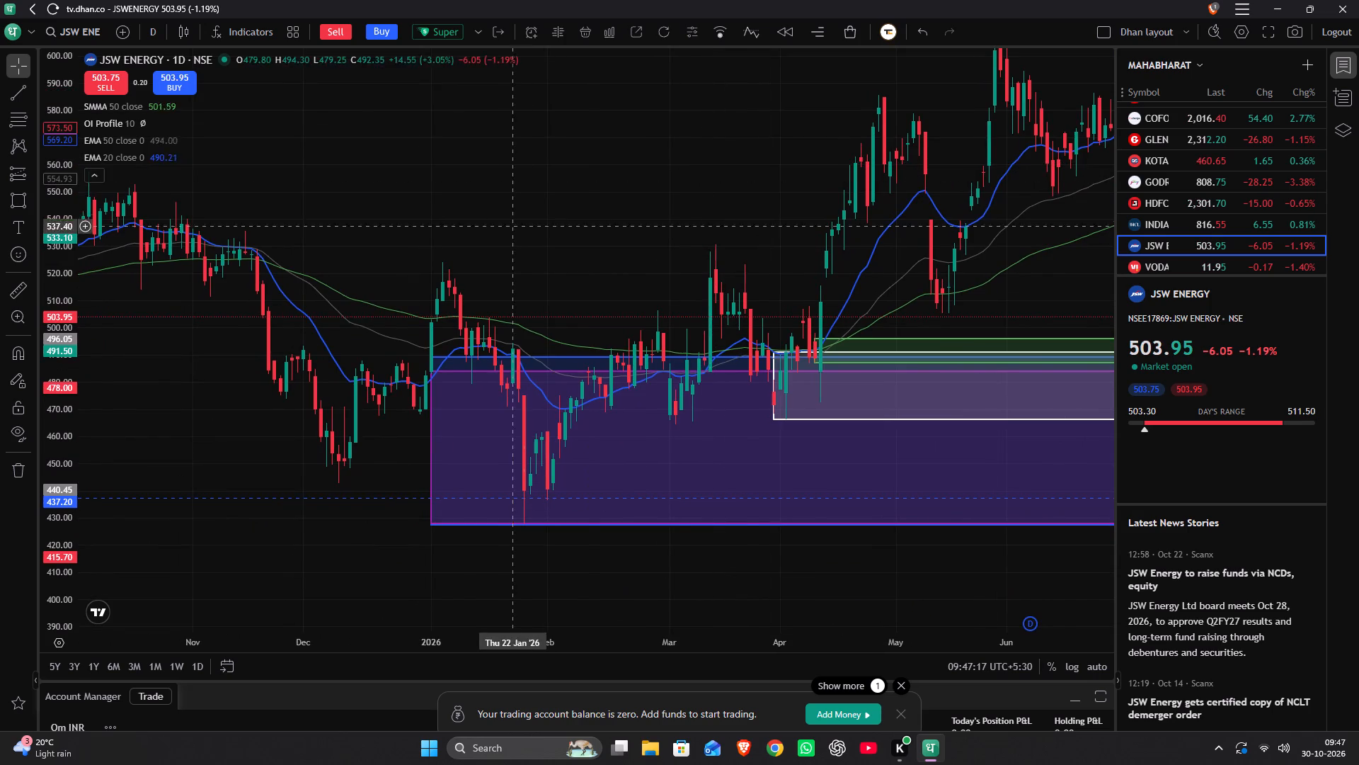
{"action": "scroll", "coordinate": [514, 217], "scroll_direction": "up", "scroll_amount": 4}
{"action": "left_click_drag", "start_coordinate": [393, 251], "coordinate": [934, 181]}
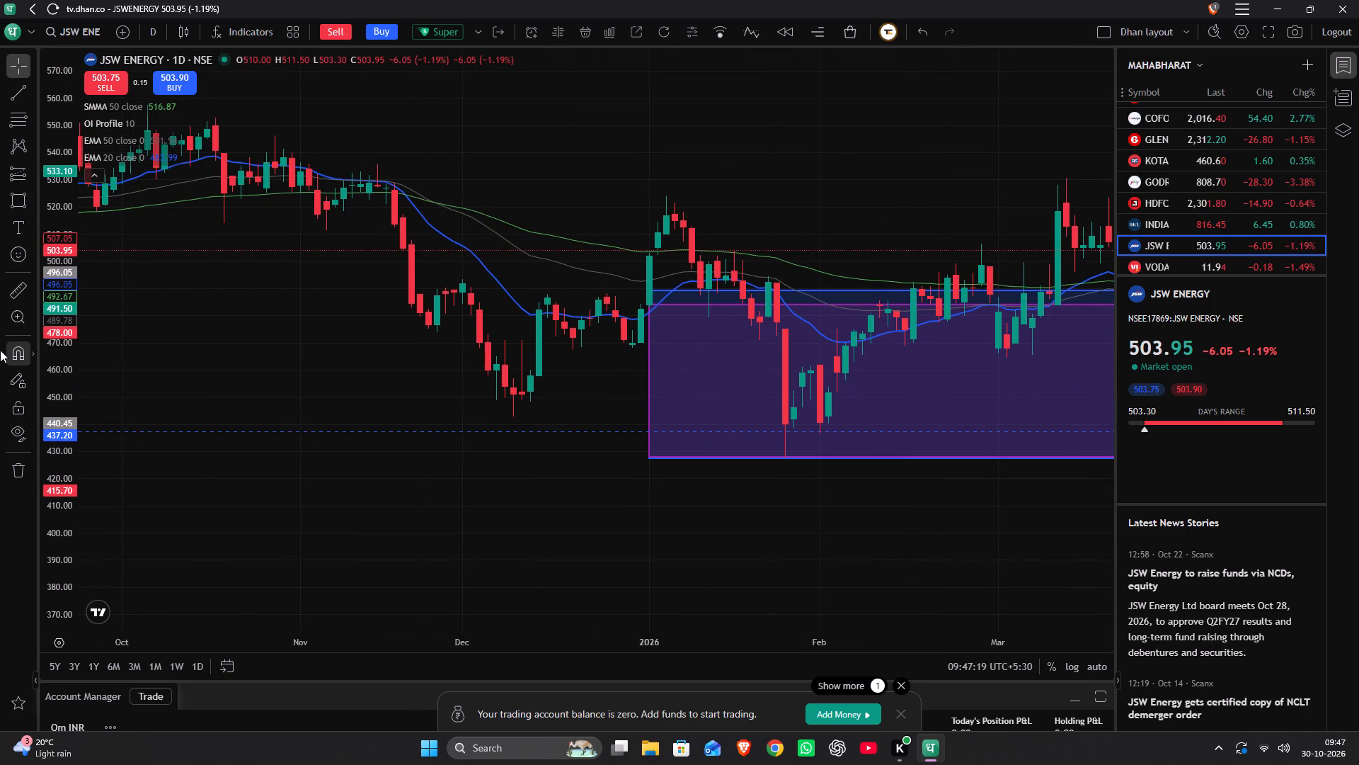
{"action": "scroll", "coordinate": [44, 372], "scroll_direction": "up", "scroll_amount": 20}
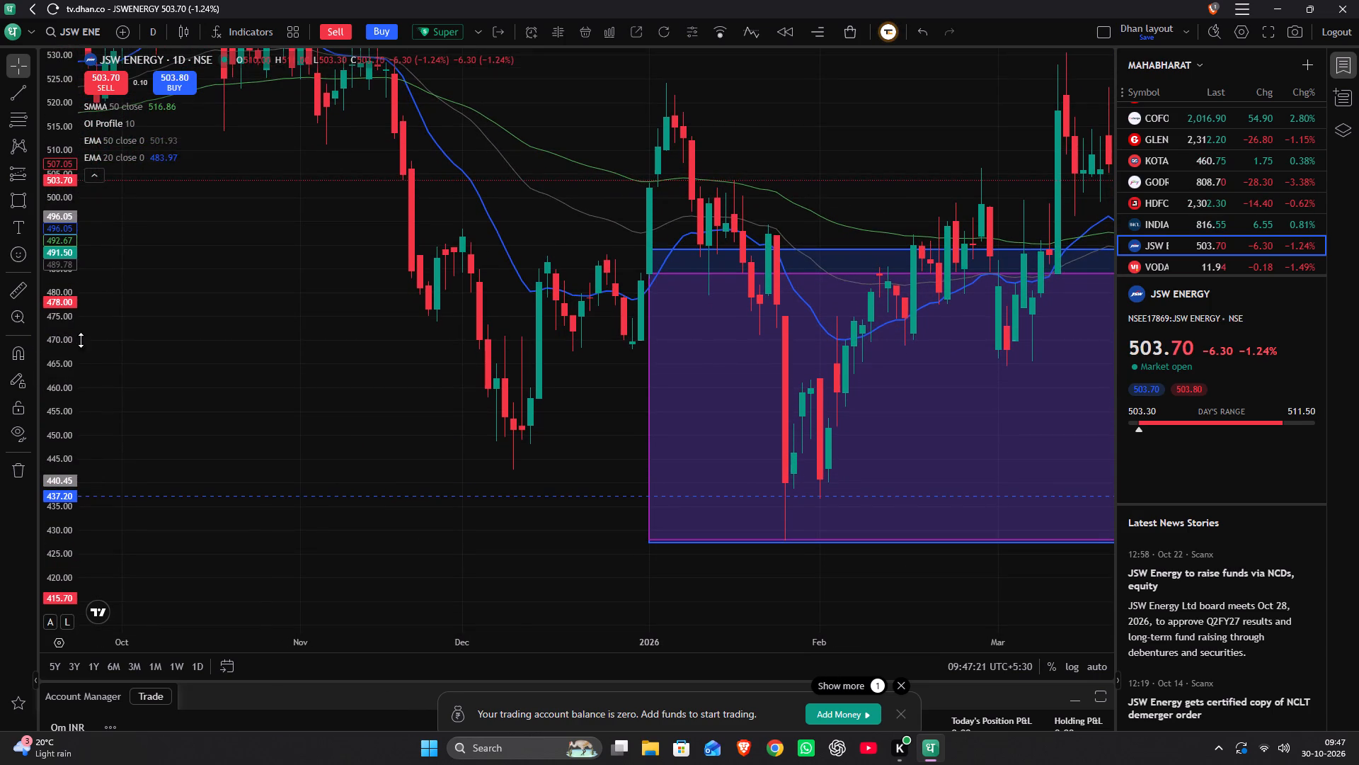
{"action": "scroll", "coordinate": [474, 236], "scroll_direction": "up", "scroll_amount": 1}
{"action": "scroll", "coordinate": [468, 237], "scroll_direction": "down", "scroll_amount": 12}
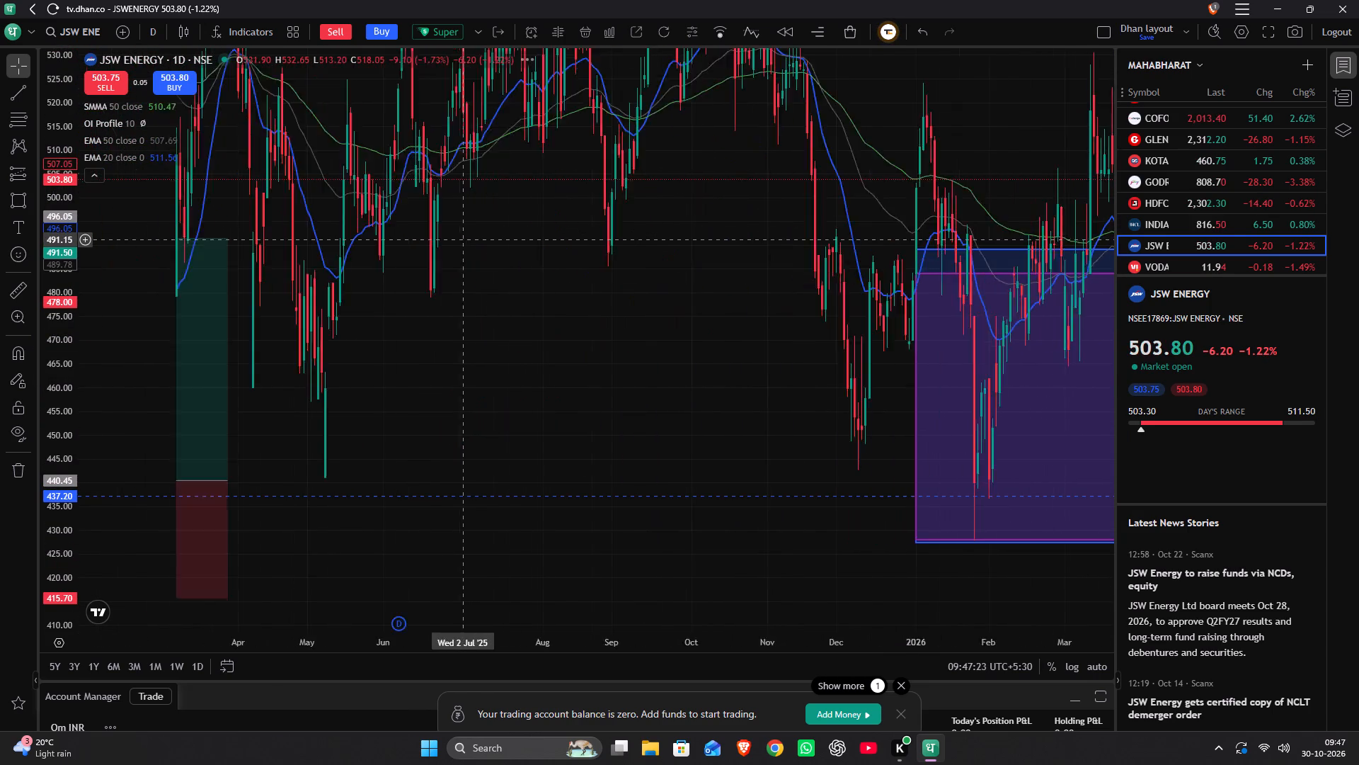
{"action": "scroll", "coordinate": [464, 239], "scroll_direction": "down", "scroll_amount": 2}
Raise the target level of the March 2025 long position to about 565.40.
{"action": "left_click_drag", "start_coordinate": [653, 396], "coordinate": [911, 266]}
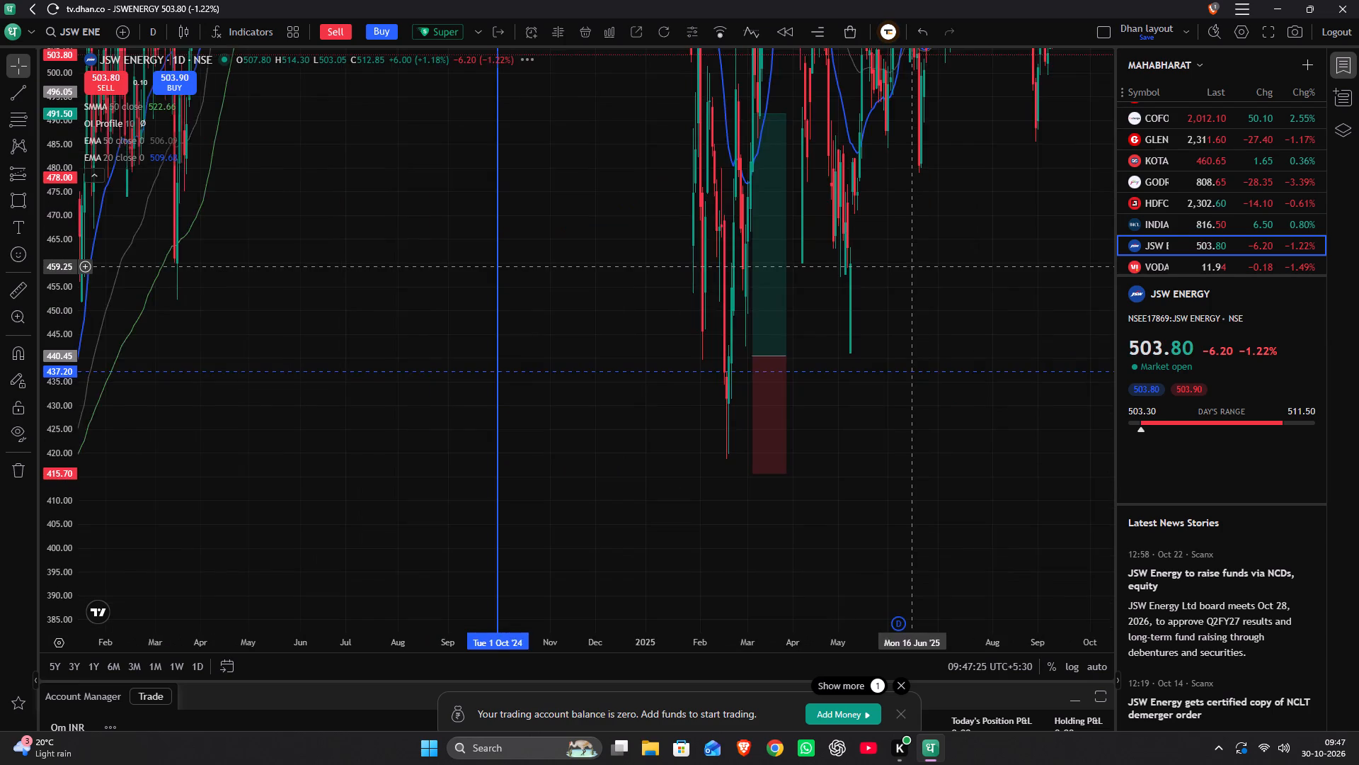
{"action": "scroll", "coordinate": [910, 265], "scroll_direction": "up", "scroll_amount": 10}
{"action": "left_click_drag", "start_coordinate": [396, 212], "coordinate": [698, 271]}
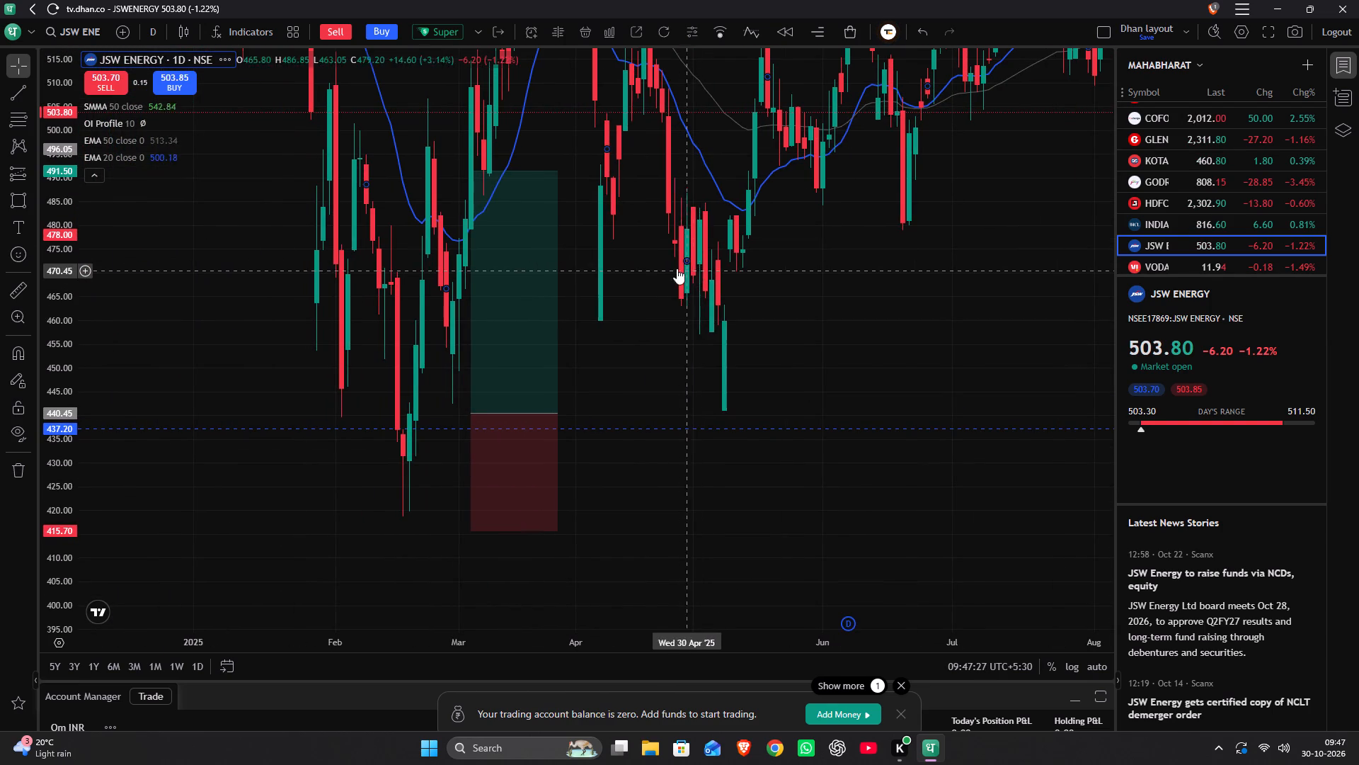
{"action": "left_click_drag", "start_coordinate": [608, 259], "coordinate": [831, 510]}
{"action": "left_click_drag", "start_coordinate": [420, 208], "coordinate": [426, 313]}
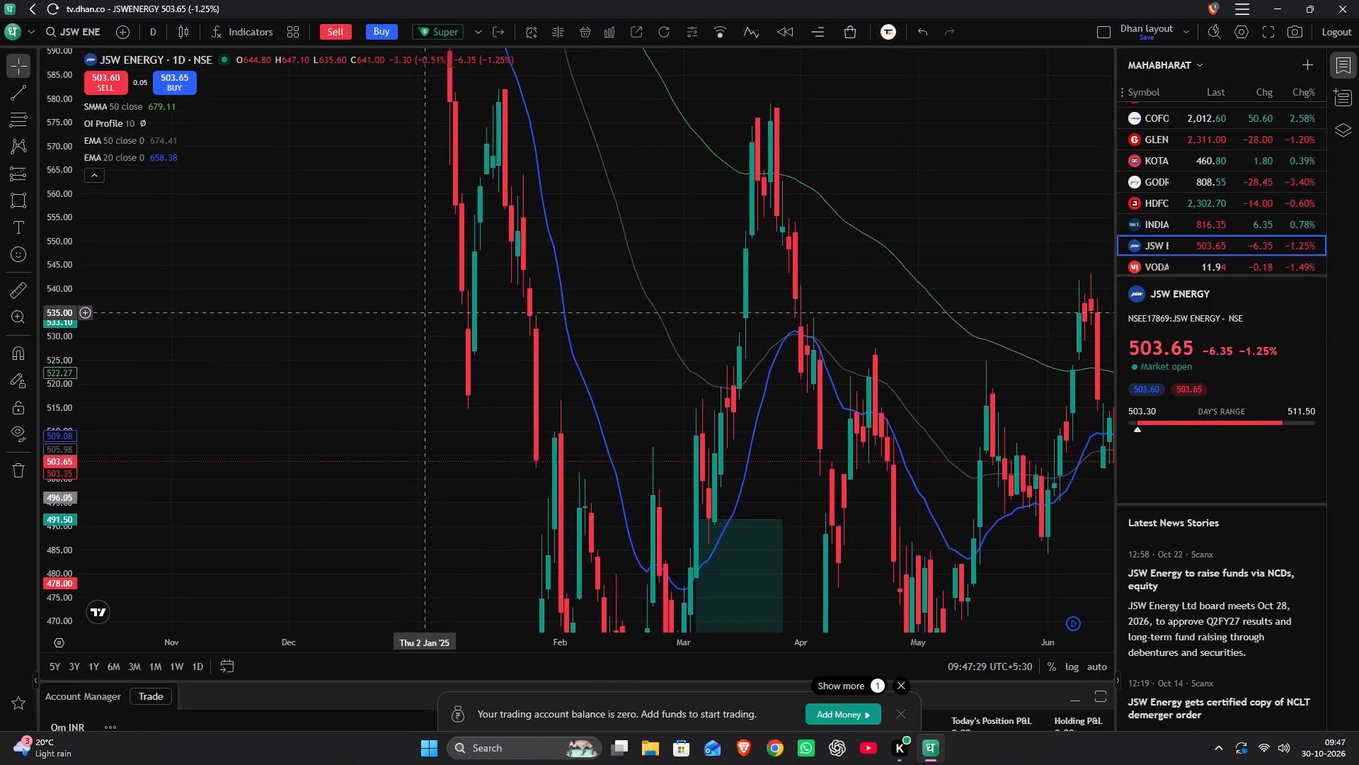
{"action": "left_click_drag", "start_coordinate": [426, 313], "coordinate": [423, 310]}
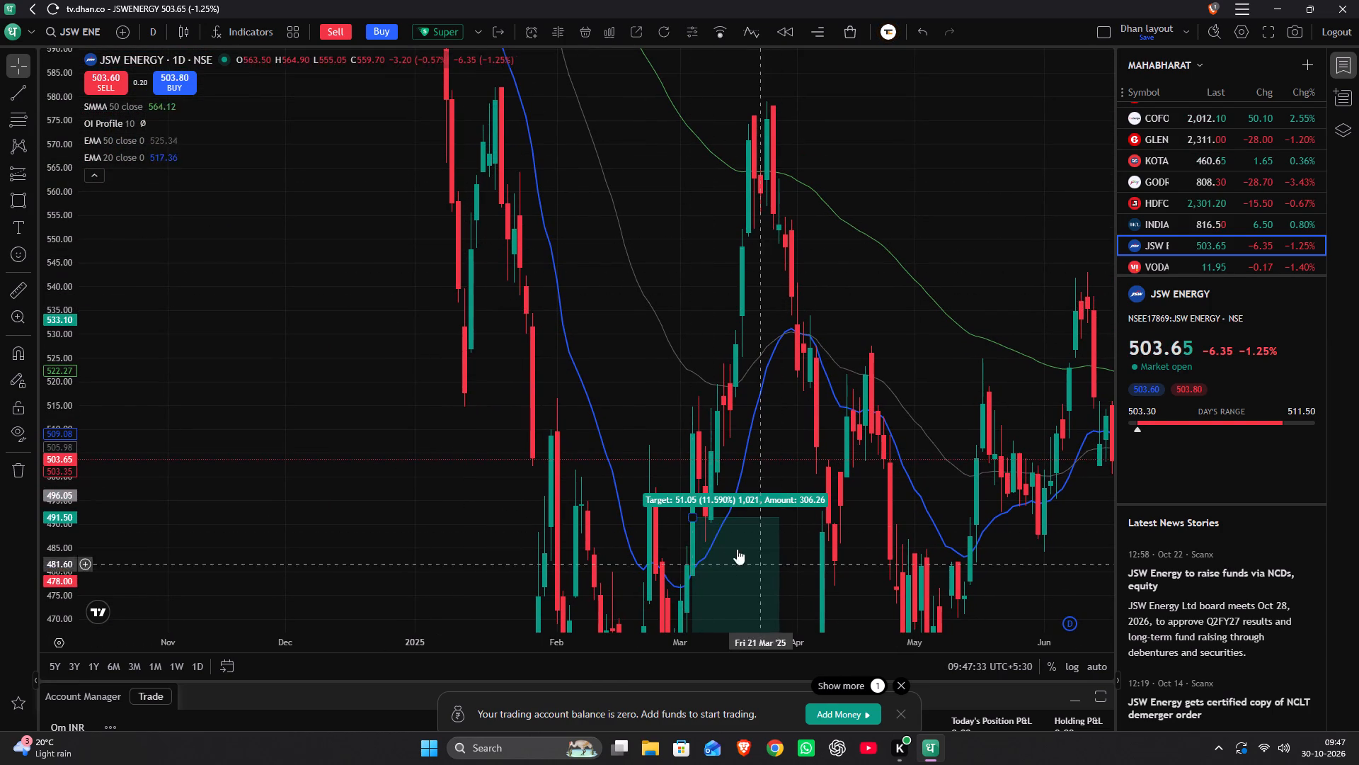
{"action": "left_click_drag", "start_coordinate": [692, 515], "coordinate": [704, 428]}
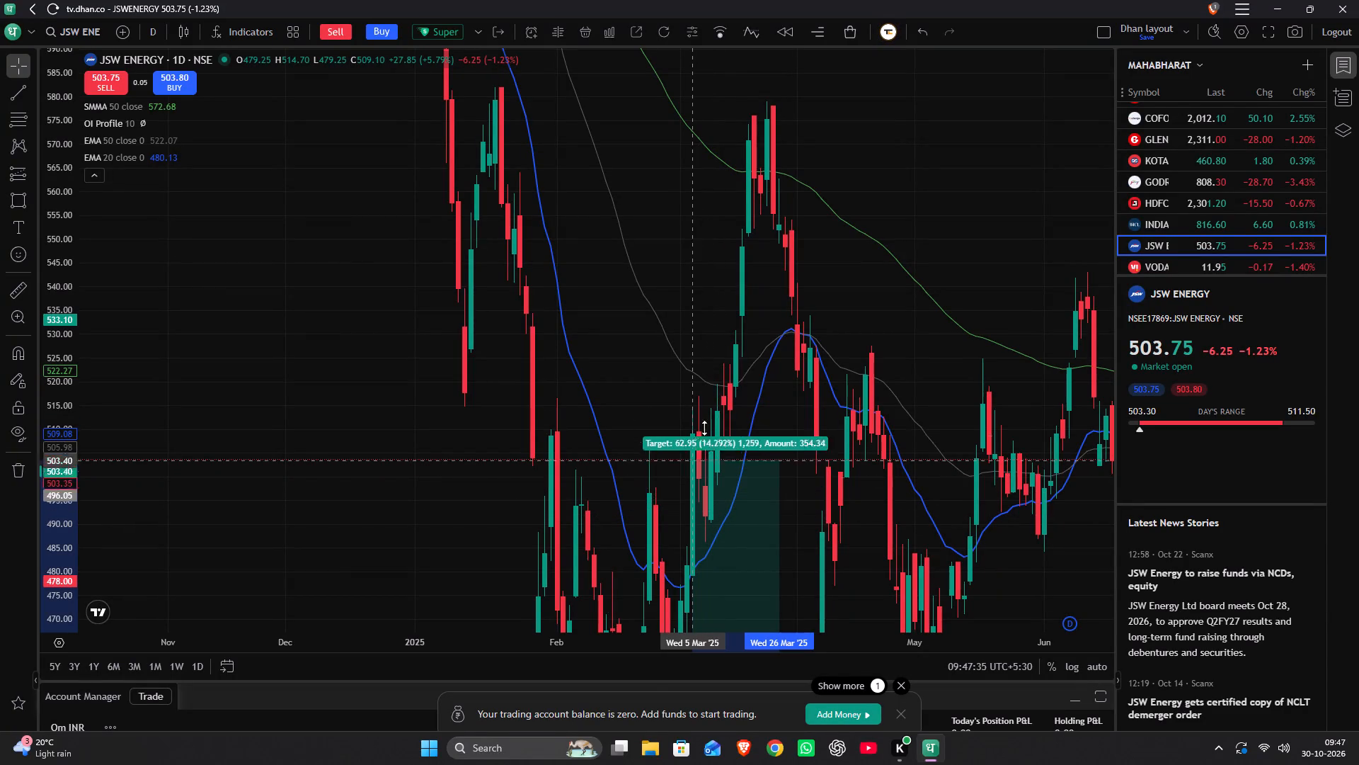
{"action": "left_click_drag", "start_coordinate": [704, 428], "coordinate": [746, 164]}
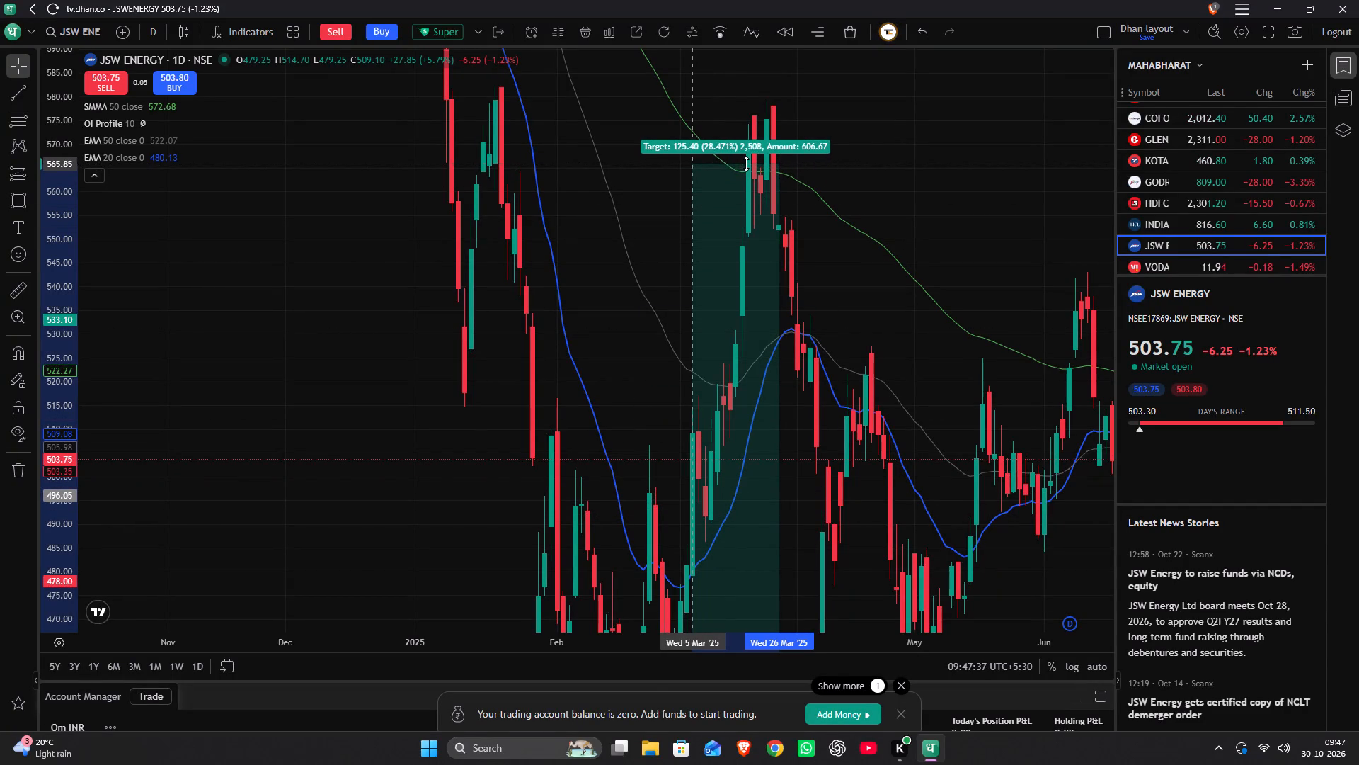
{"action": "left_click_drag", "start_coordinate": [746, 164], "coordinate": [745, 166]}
Raise the March 2025 long position's target to about 642.80, at the 643 horizontal line.
{"action": "left_click_drag", "start_coordinate": [688, 256], "coordinate": [686, 228]}
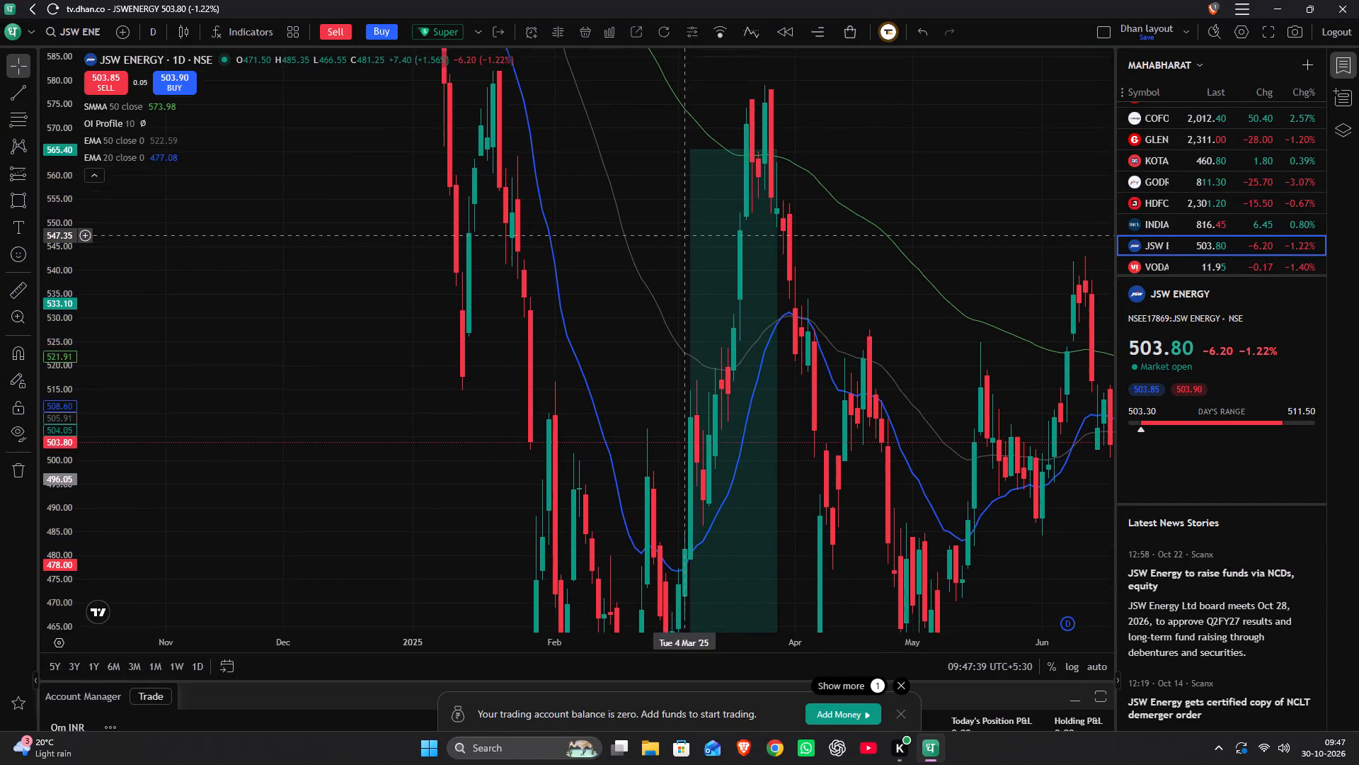
{"action": "left_click_drag", "start_coordinate": [686, 228], "coordinate": [600, 2]}
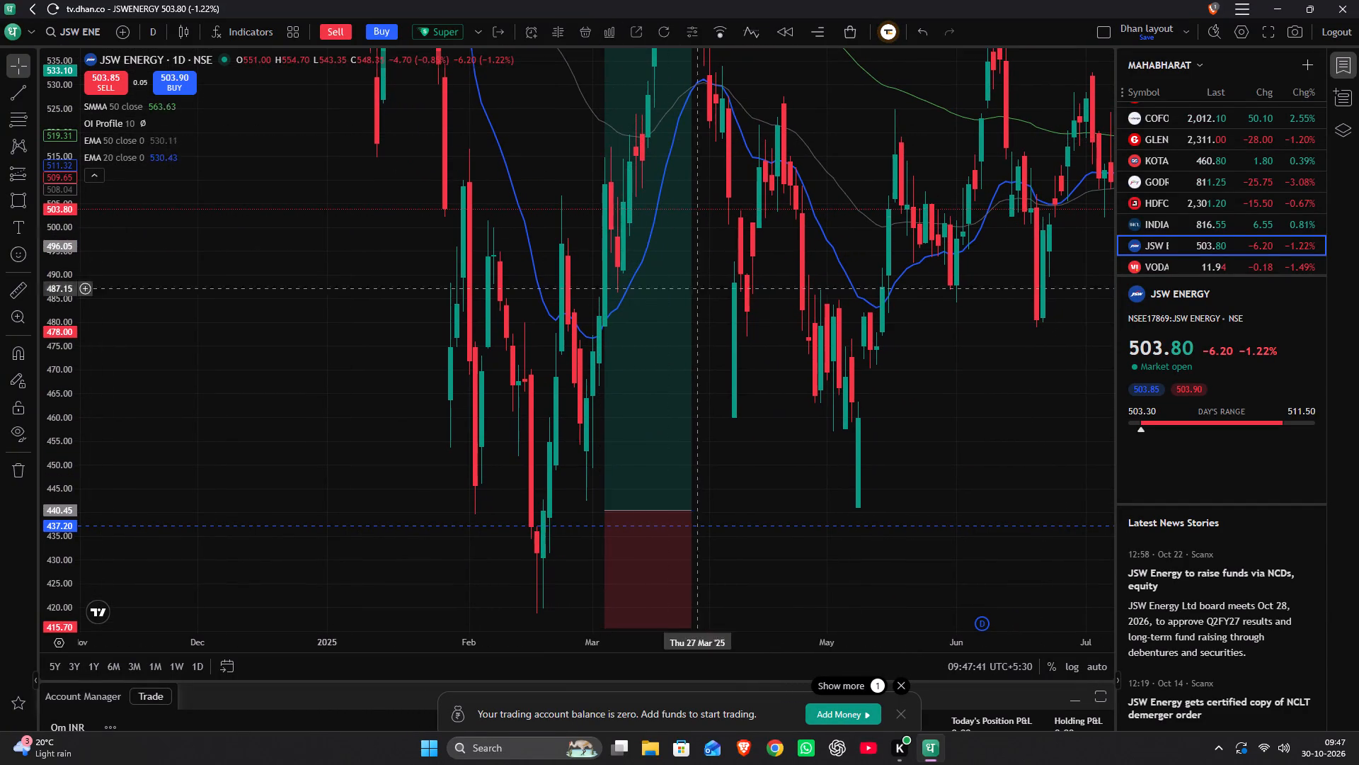
{"action": "left_click_drag", "start_coordinate": [798, 443], "coordinate": [758, 256]}
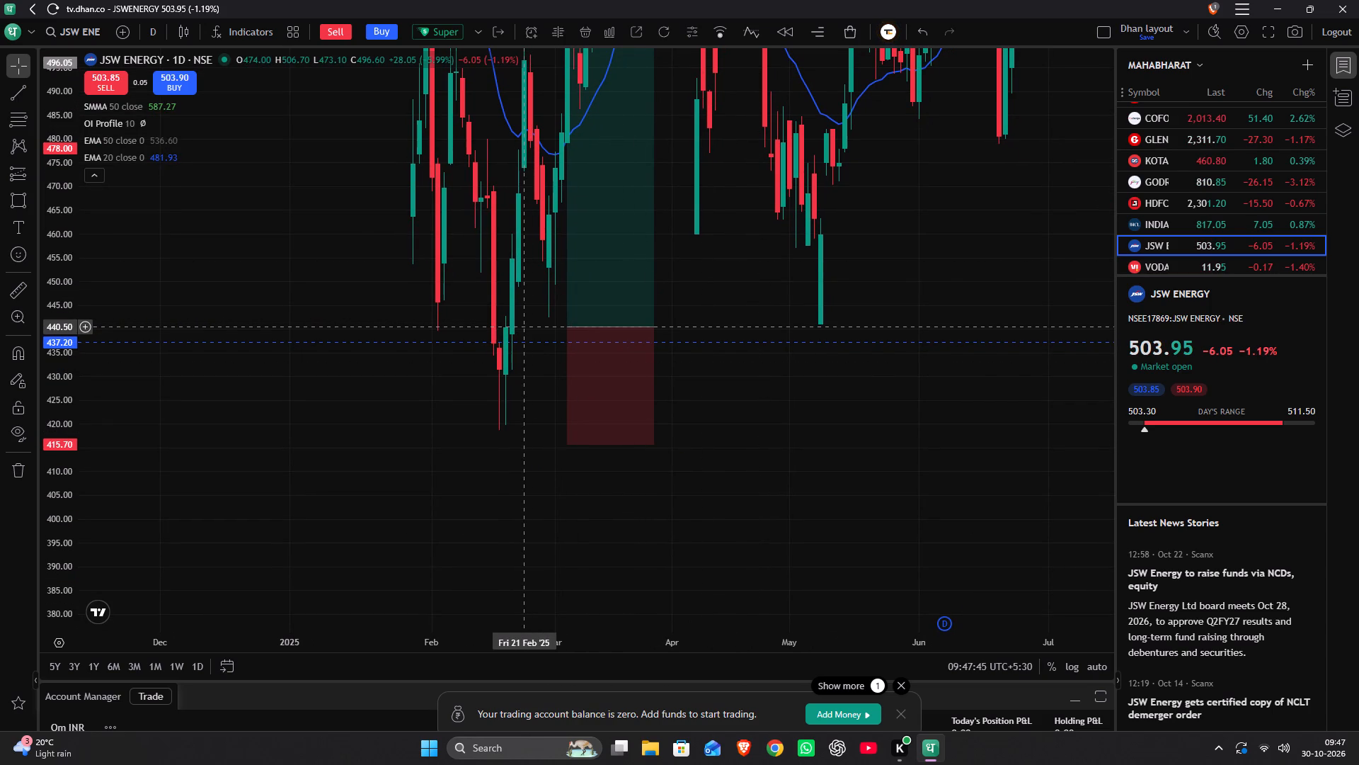
{"action": "scroll", "coordinate": [57, 276], "scroll_direction": "down", "scroll_amount": 9}
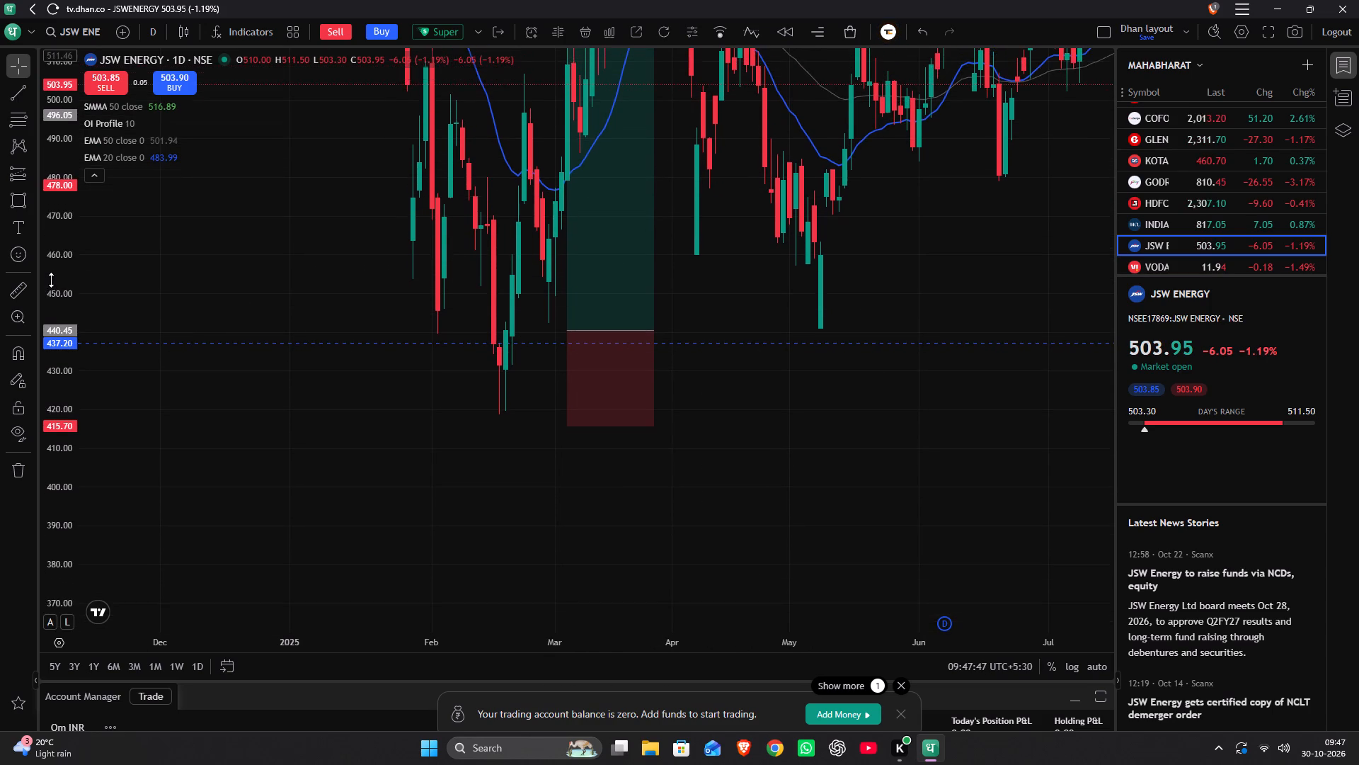
{"action": "scroll", "coordinate": [51, 280], "scroll_direction": "down", "scroll_amount": 14}
{"action": "scroll", "coordinate": [308, 215], "scroll_direction": "down", "scroll_amount": 5}
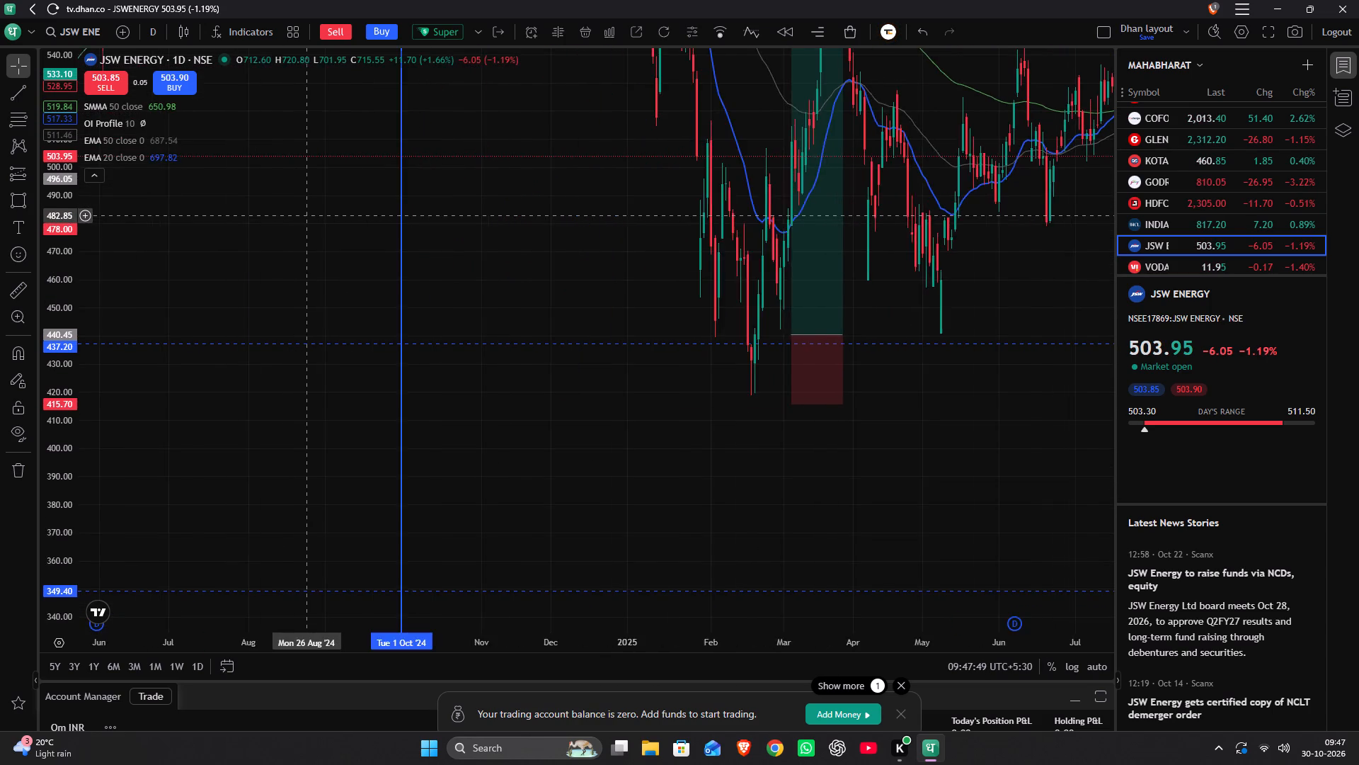
{"action": "scroll", "coordinate": [306, 214], "scroll_direction": "down", "scroll_amount": 3}
{"action": "left_click_drag", "start_coordinate": [528, 186], "coordinate": [324, 535]}
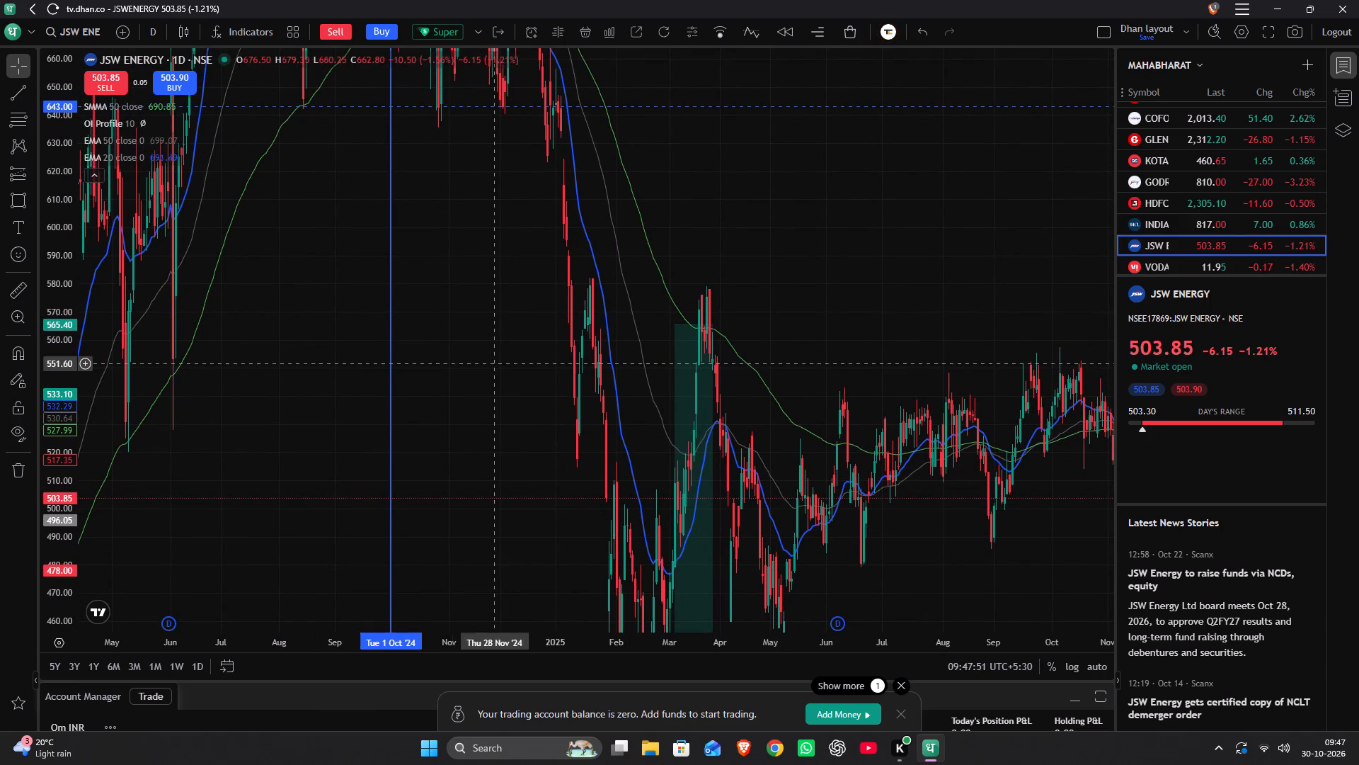
{"action": "left_click_drag", "start_coordinate": [674, 327], "coordinate": [670, 318]}
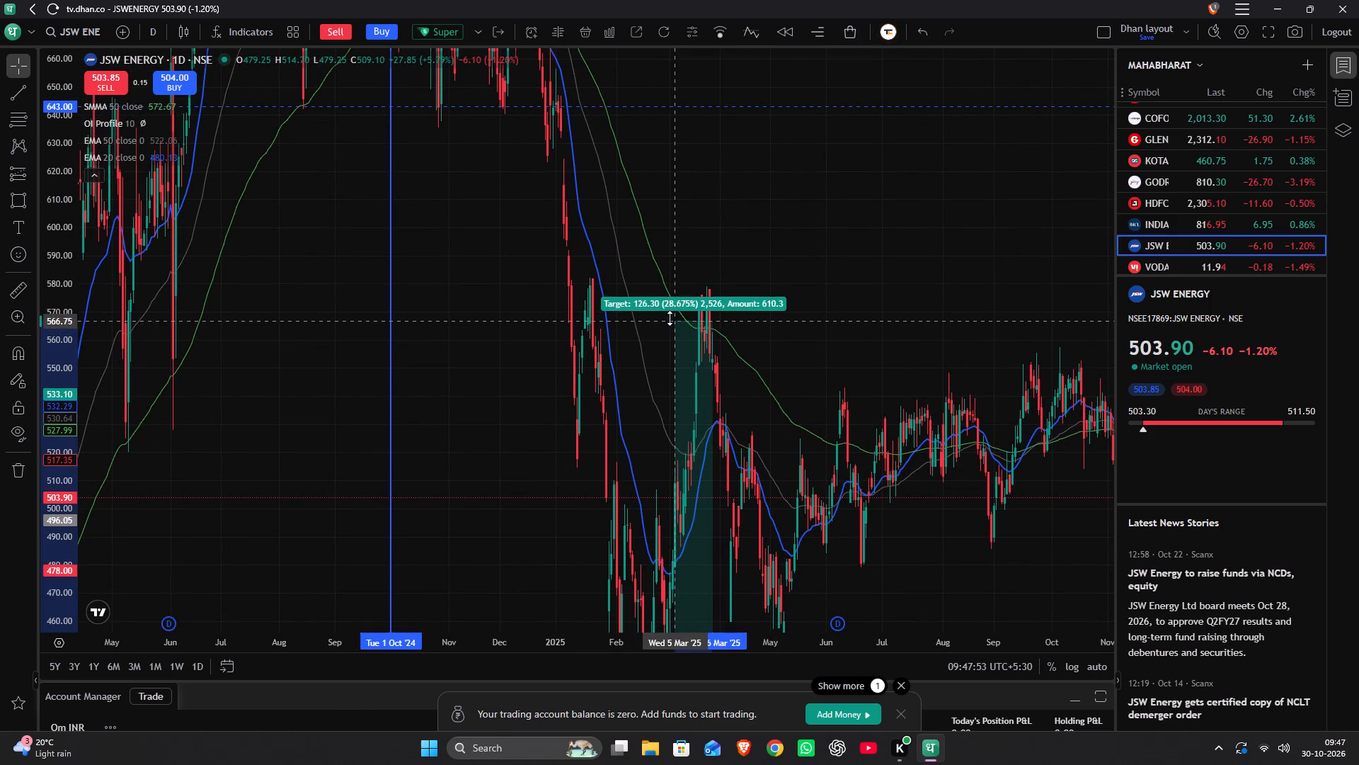
{"action": "left_click_drag", "start_coordinate": [670, 318], "coordinate": [706, 115]}
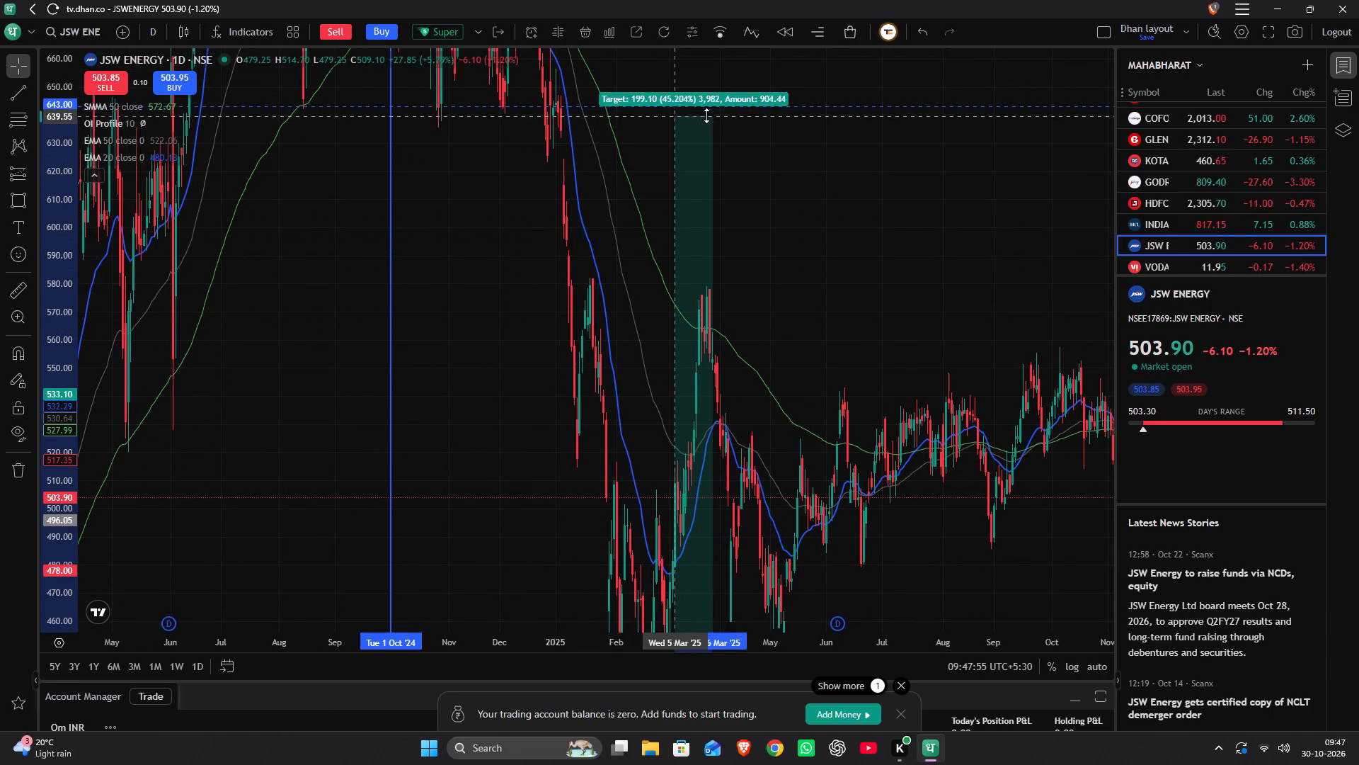
{"action": "left_click_drag", "start_coordinate": [706, 115], "coordinate": [713, 107]}
Examine JSW Energy's daily price action from the March 2025 long position through to the 2026 zones.
{"action": "left_click_drag", "start_coordinate": [811, 300], "coordinate": [843, 29]}
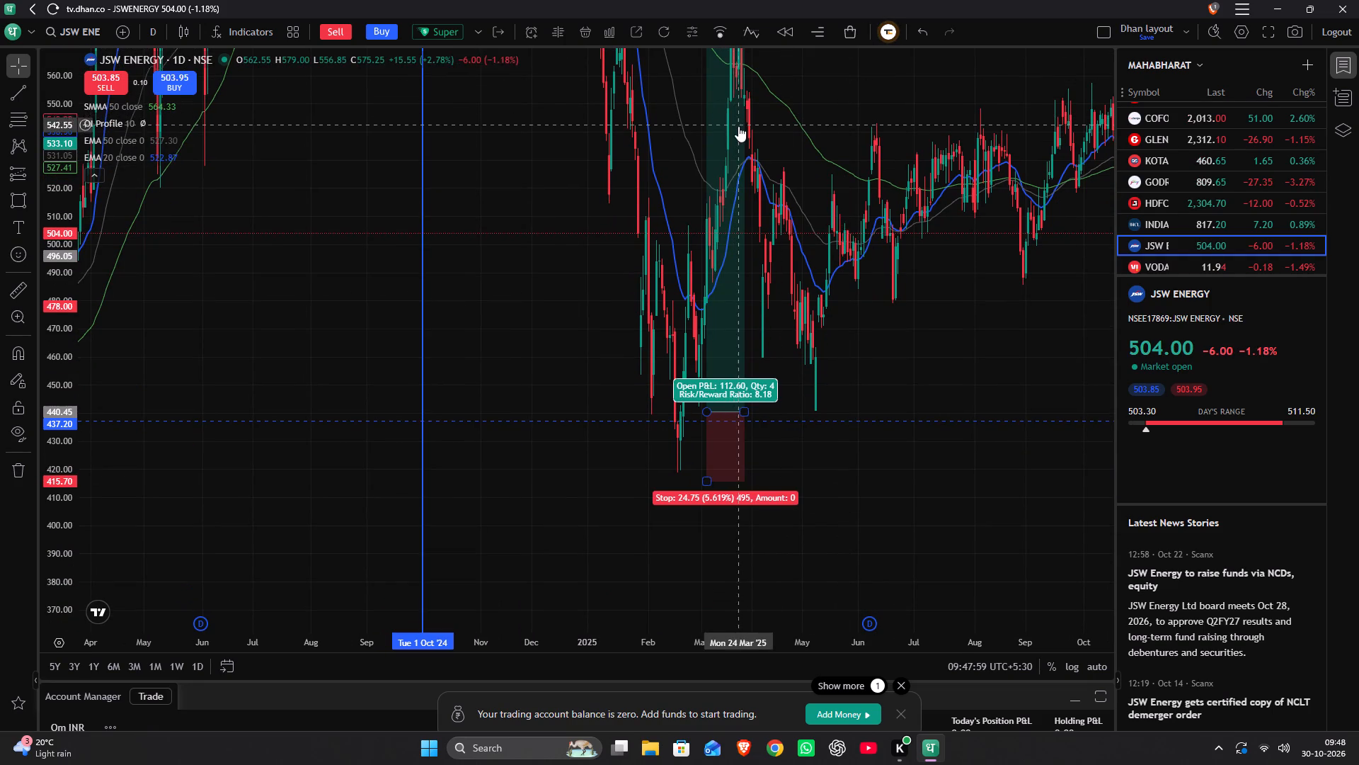
{"action": "scroll", "coordinate": [55, 316], "scroll_direction": "down", "scroll_amount": 16}
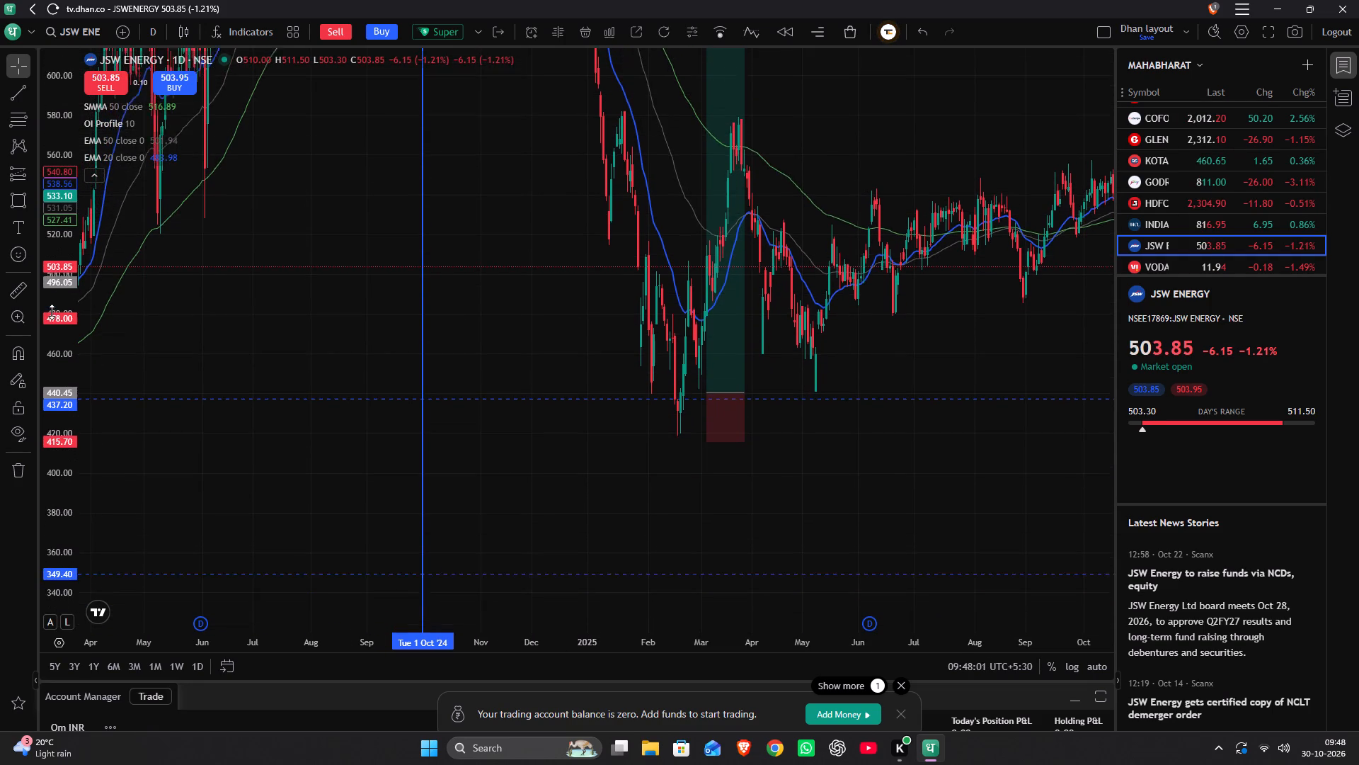
{"action": "scroll", "coordinate": [50, 310], "scroll_direction": "down", "scroll_amount": 15}
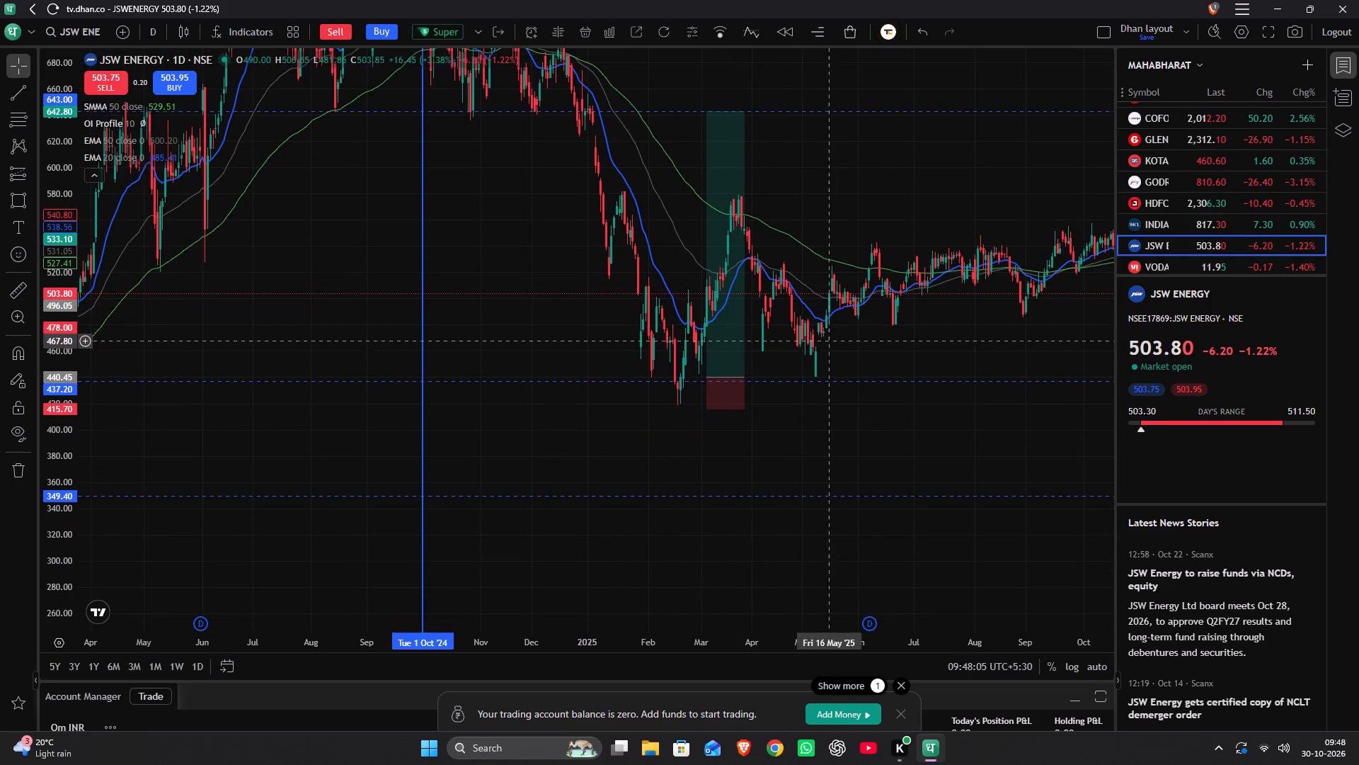
{"action": "left_click_drag", "start_coordinate": [924, 332], "coordinate": [549, 339]}
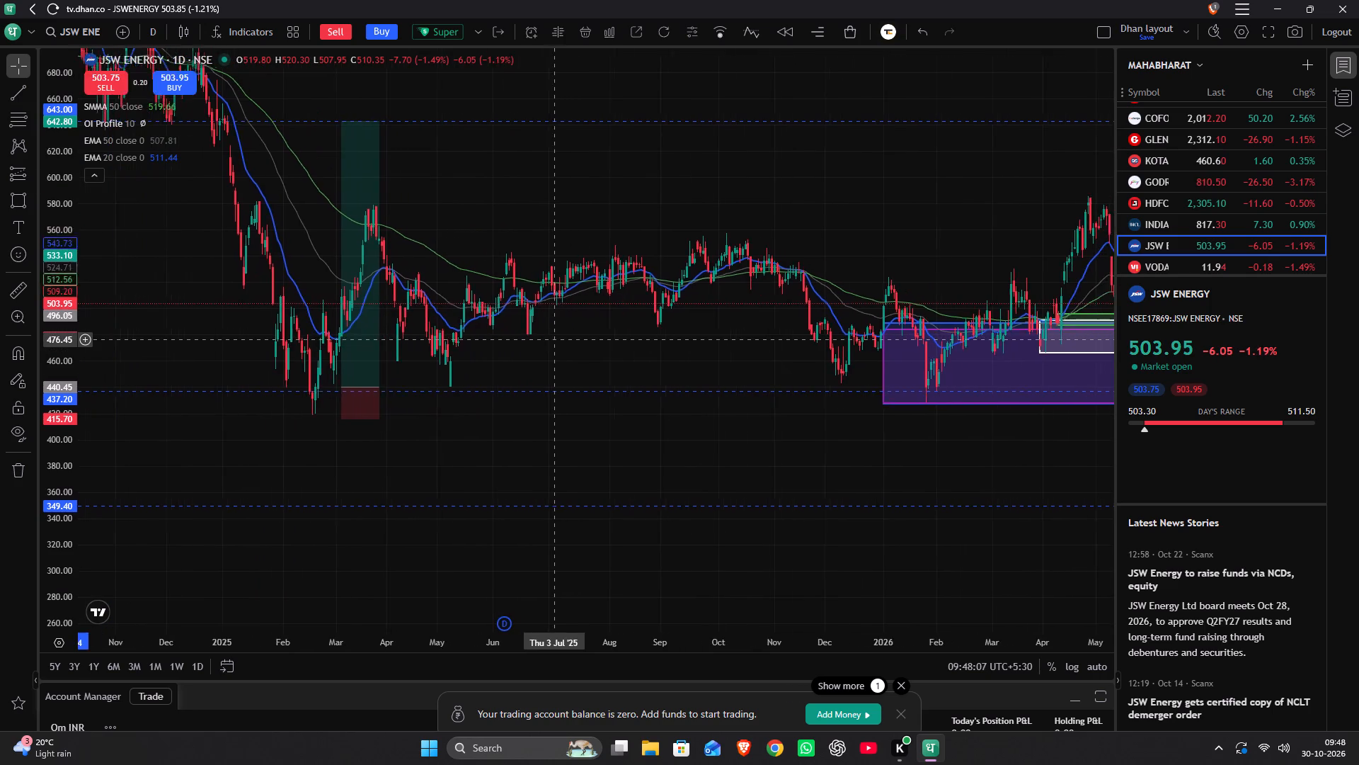
{"action": "left_click_drag", "start_coordinate": [549, 339], "coordinate": [77, 349]}
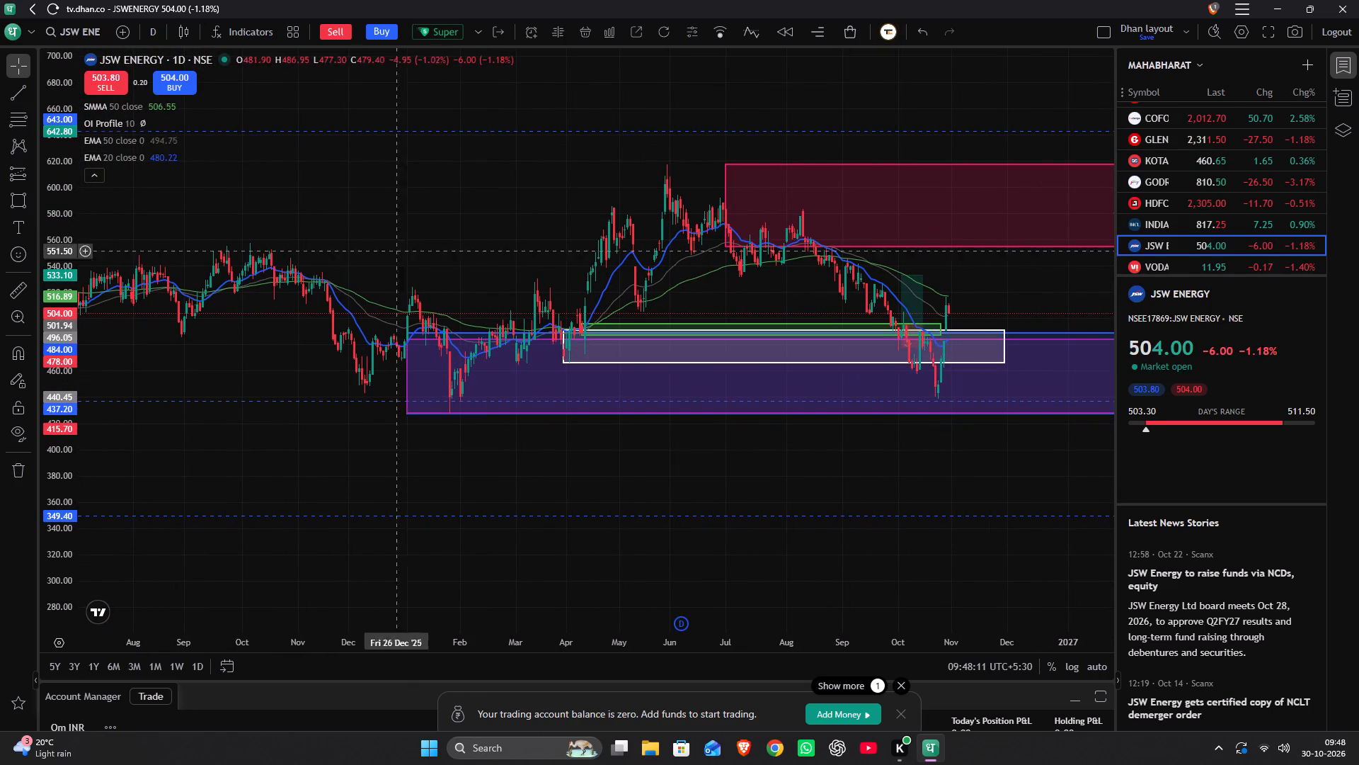
{"action": "left_click_drag", "start_coordinate": [207, 255], "coordinate": [844, 324]}
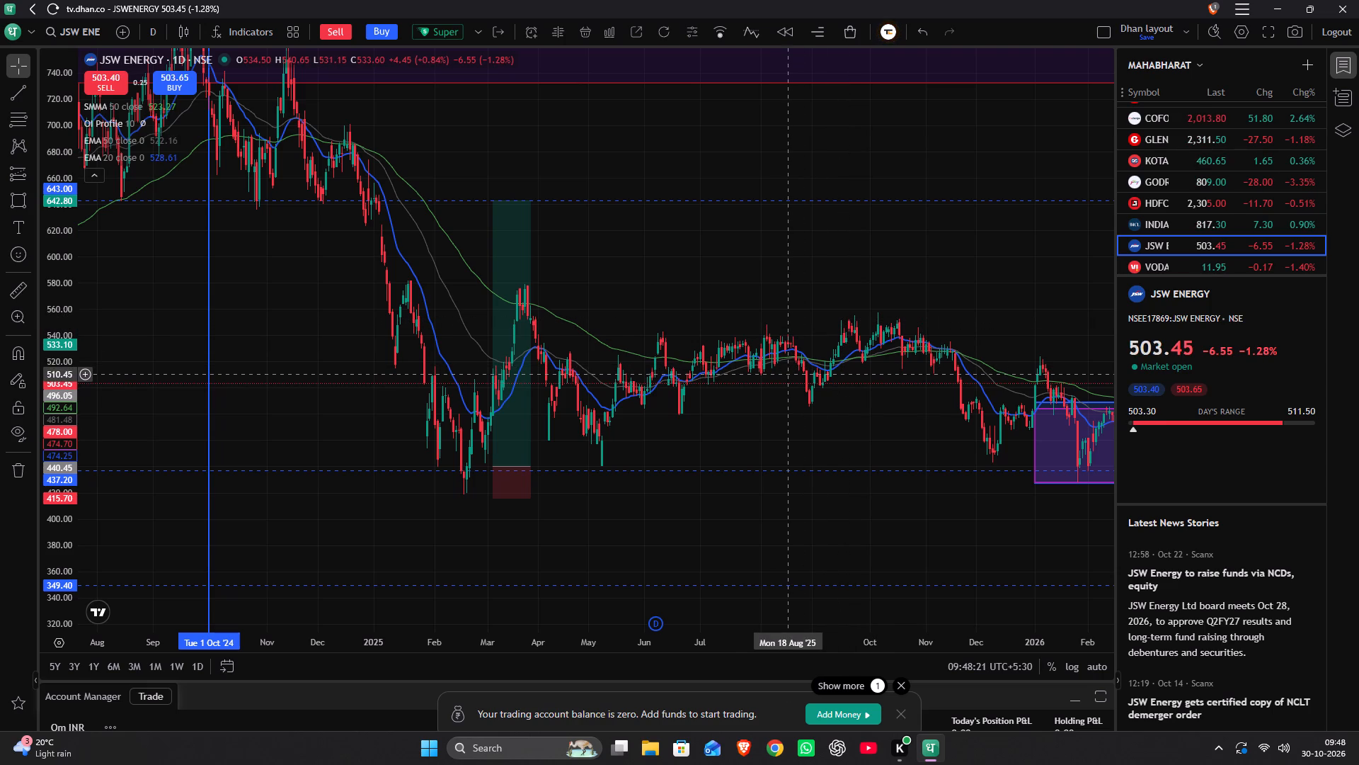
{"action": "left_click_drag", "start_coordinate": [793, 387], "coordinate": [412, 375]}
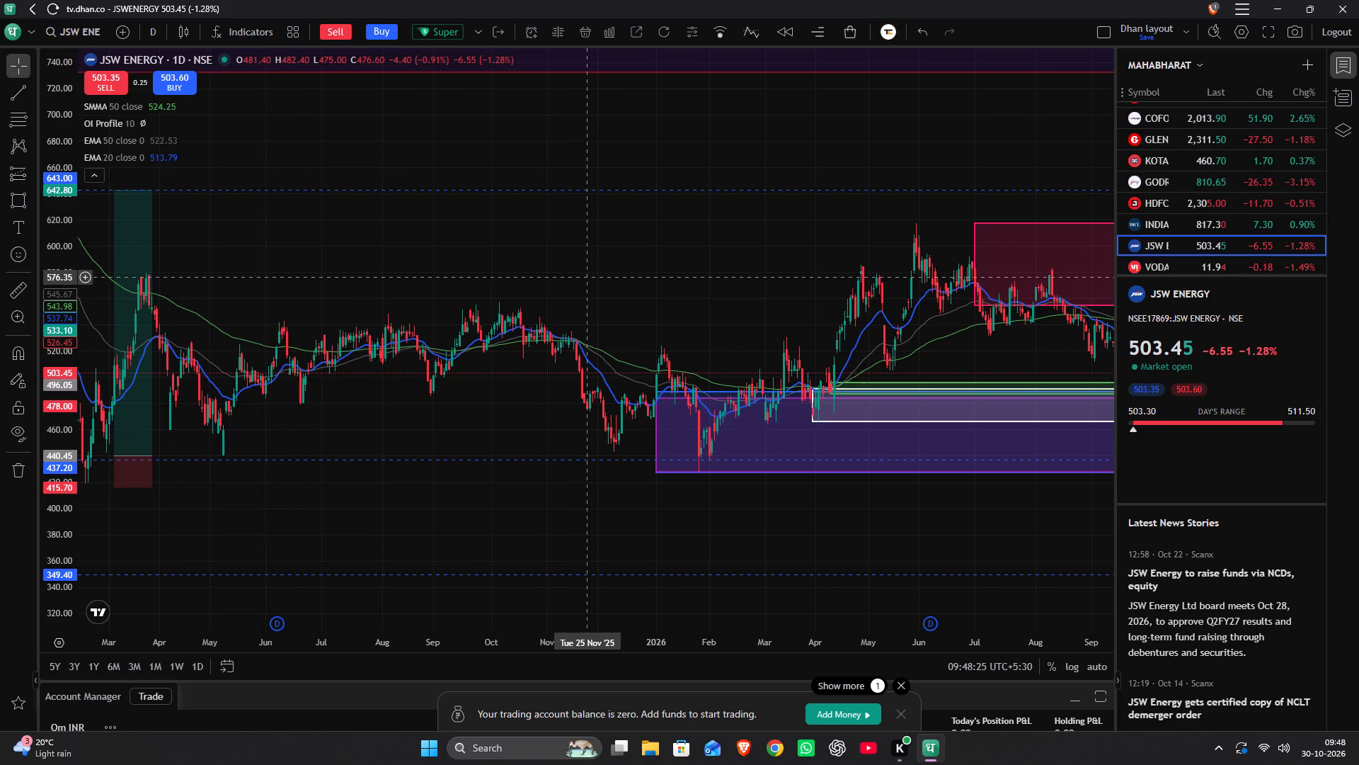
{"action": "left_click_drag", "start_coordinate": [709, 269], "coordinate": [611, 271]}
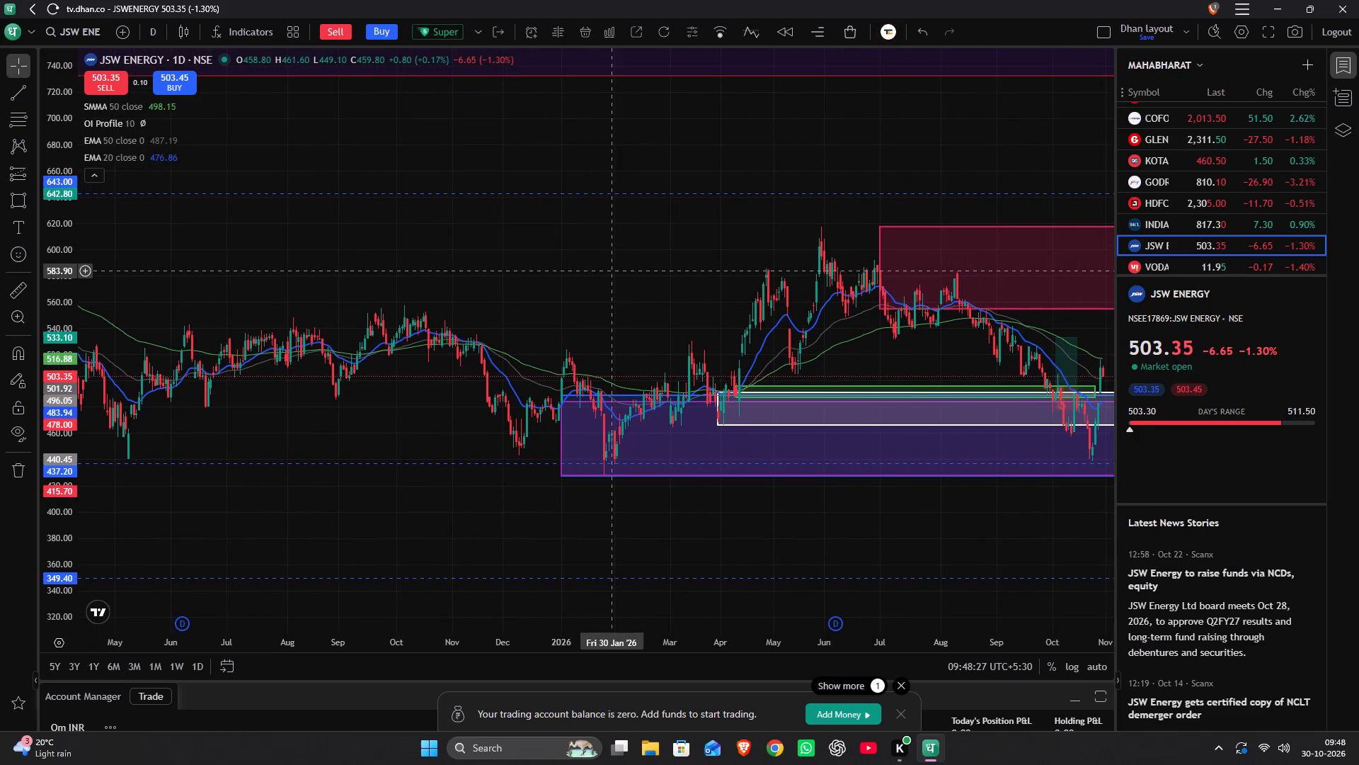
{"action": "left_click_drag", "start_coordinate": [611, 271], "coordinate": [956, 336]}
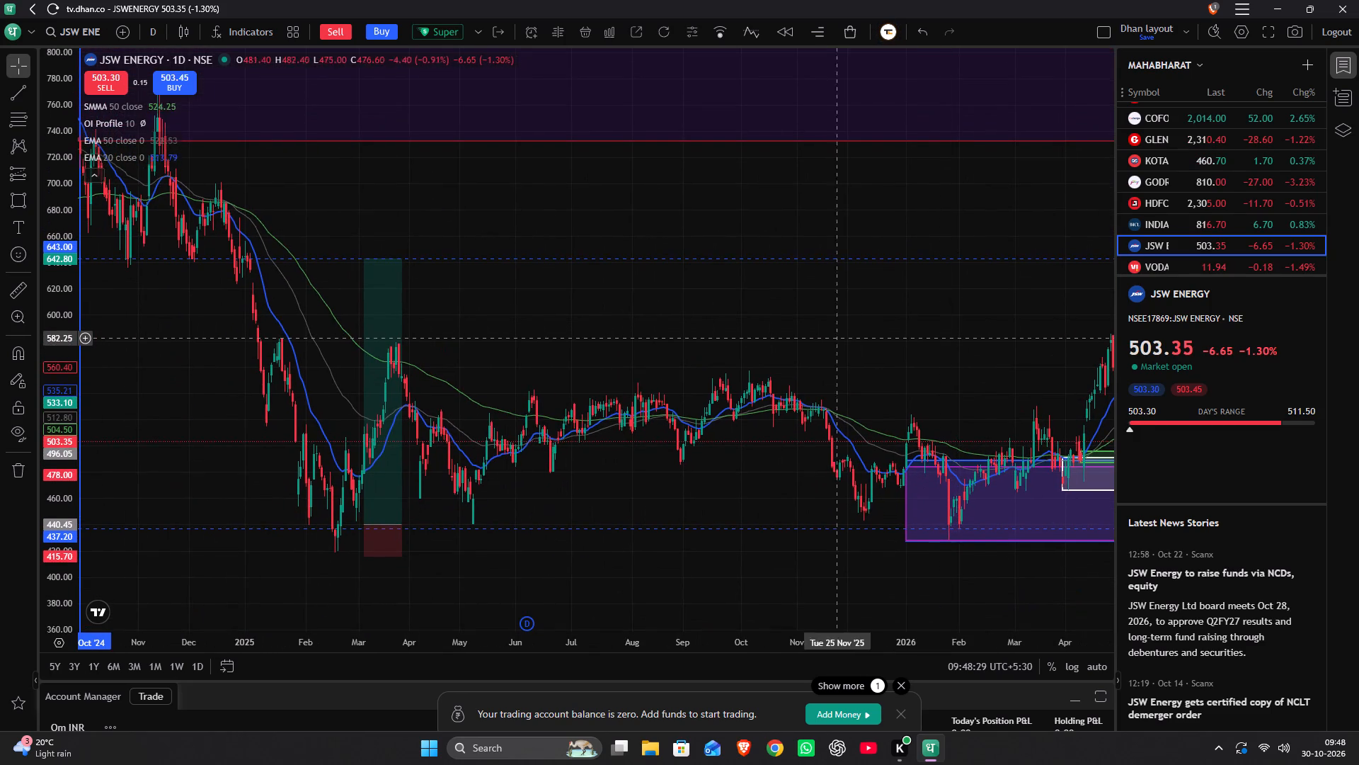
Examine JSW Energy's daily price action from the 2026 zones back through the 2023–2024 rise and the purple supply zone.
{"action": "left_click_drag", "start_coordinate": [815, 336], "coordinate": [481, 336]}
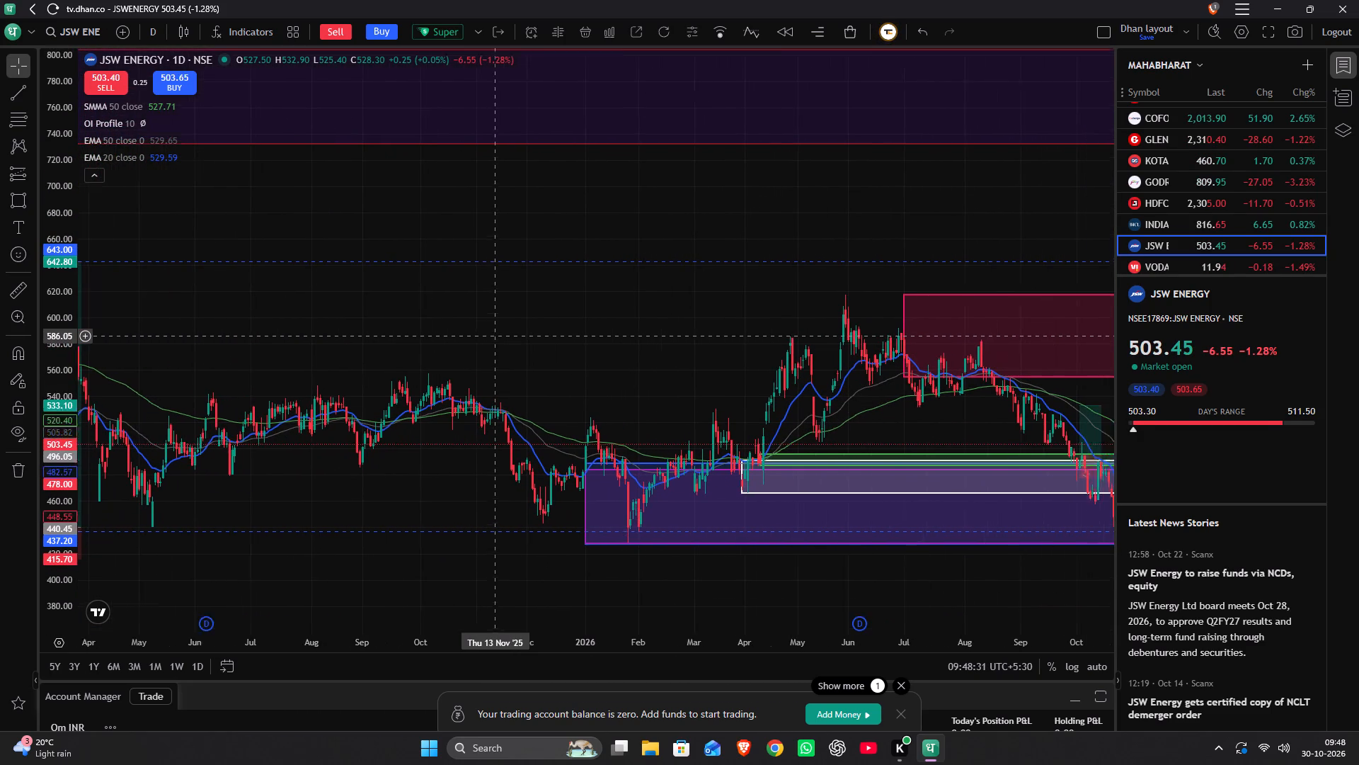
{"action": "left_click_drag", "start_coordinate": [481, 336], "coordinate": [113, 326]}
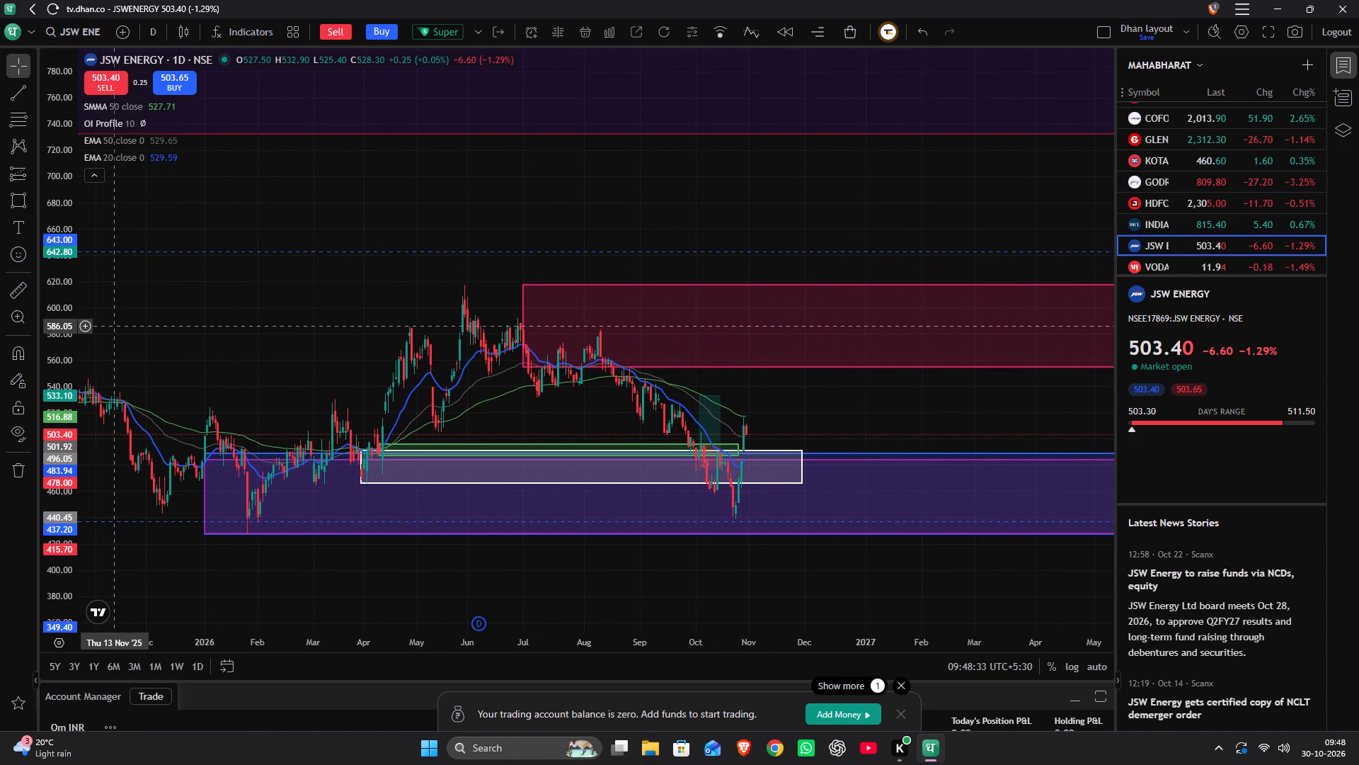
{"action": "left_click_drag", "start_coordinate": [113, 326], "coordinate": [113, 326]}
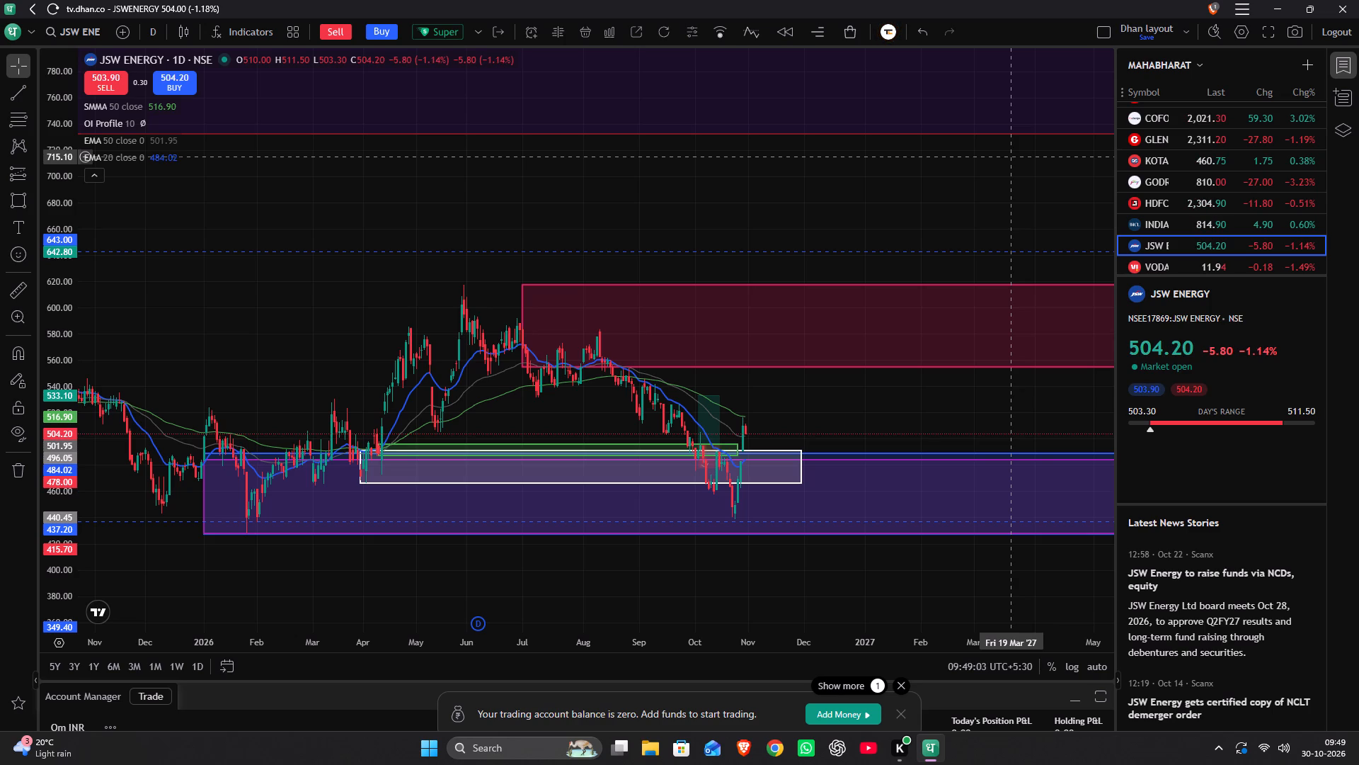
{"action": "scroll", "coordinate": [661, 253], "scroll_direction": "down", "scroll_amount": 6}
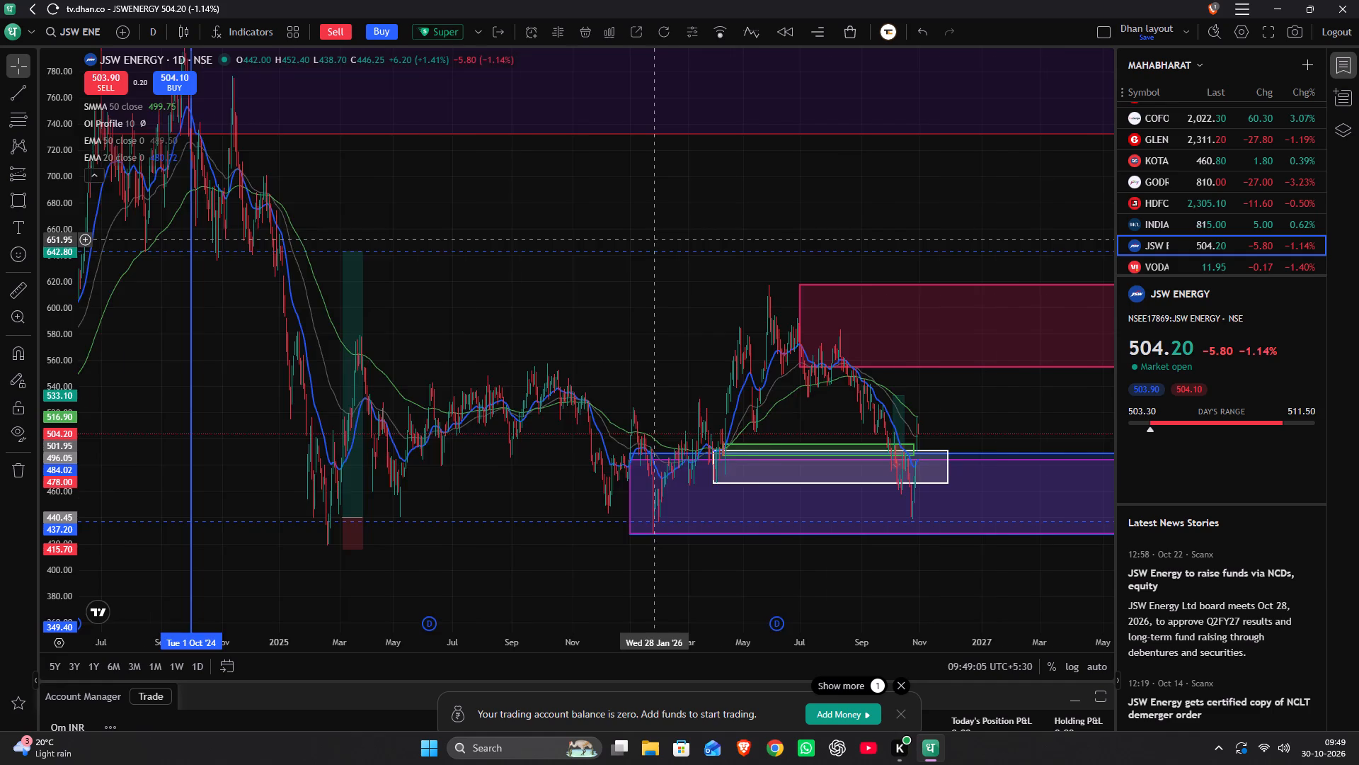
{"action": "scroll", "coordinate": [654, 239], "scroll_direction": "down", "scroll_amount": 3}
{"action": "left_click_drag", "start_coordinate": [644, 239], "coordinate": [822, 254]}
{"action": "left_click_drag", "start_coordinate": [825, 249], "coordinate": [764, 275]}
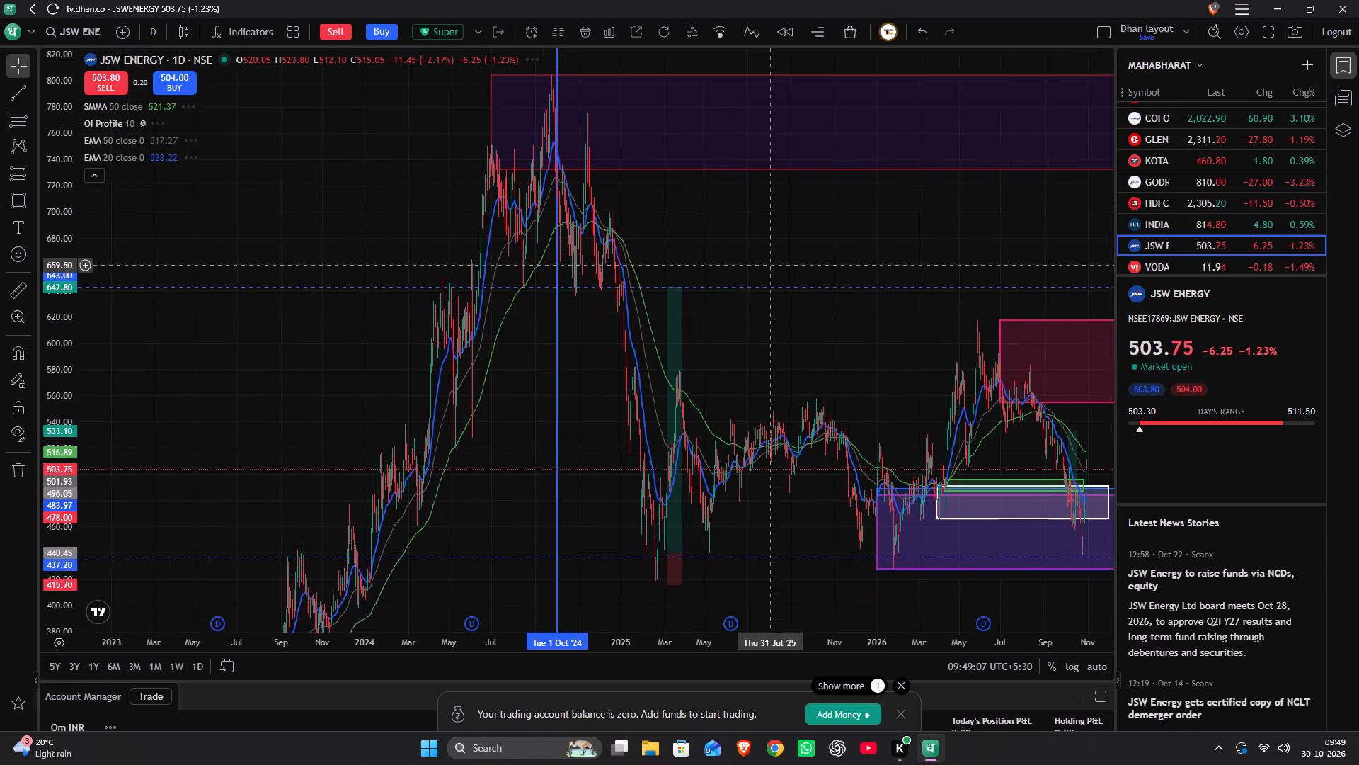
{"action": "left_click_drag", "start_coordinate": [764, 275], "coordinate": [517, 339]}
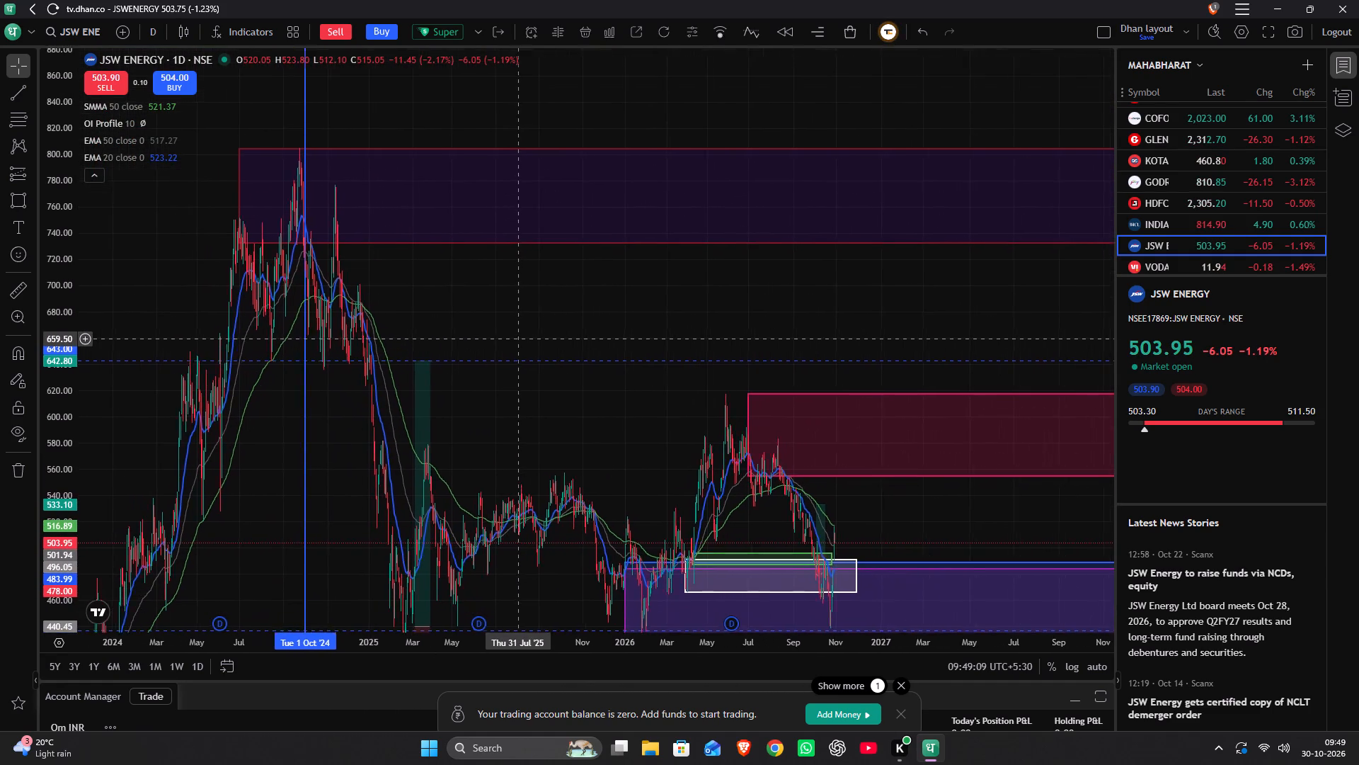
{"action": "left_click_drag", "start_coordinate": [517, 339], "coordinate": [601, 185]}
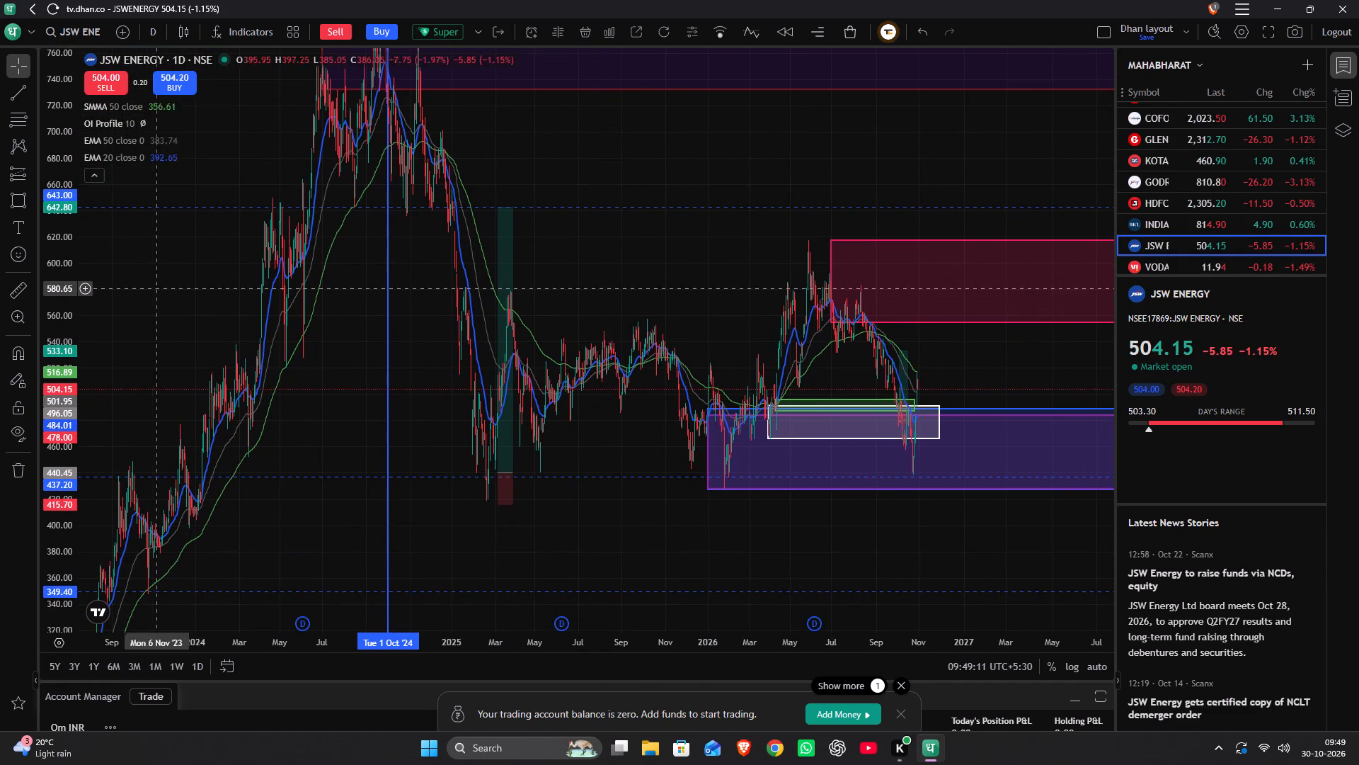
{"action": "scroll", "coordinate": [54, 297], "scroll_direction": "down", "scroll_amount": 4}
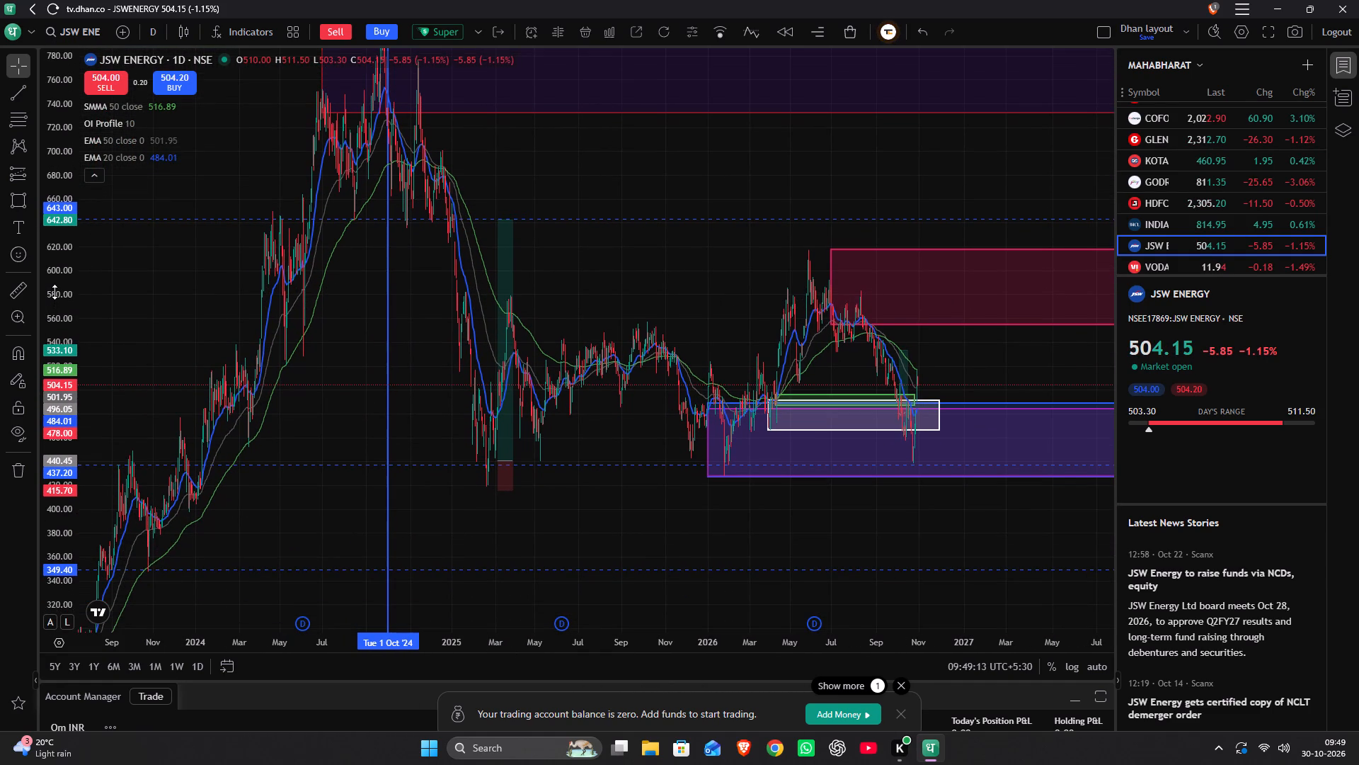
{"action": "scroll", "coordinate": [55, 293], "scroll_direction": "down", "scroll_amount": 3}
{"action": "scroll", "coordinate": [285, 263], "scroll_direction": "up", "scroll_amount": 6}
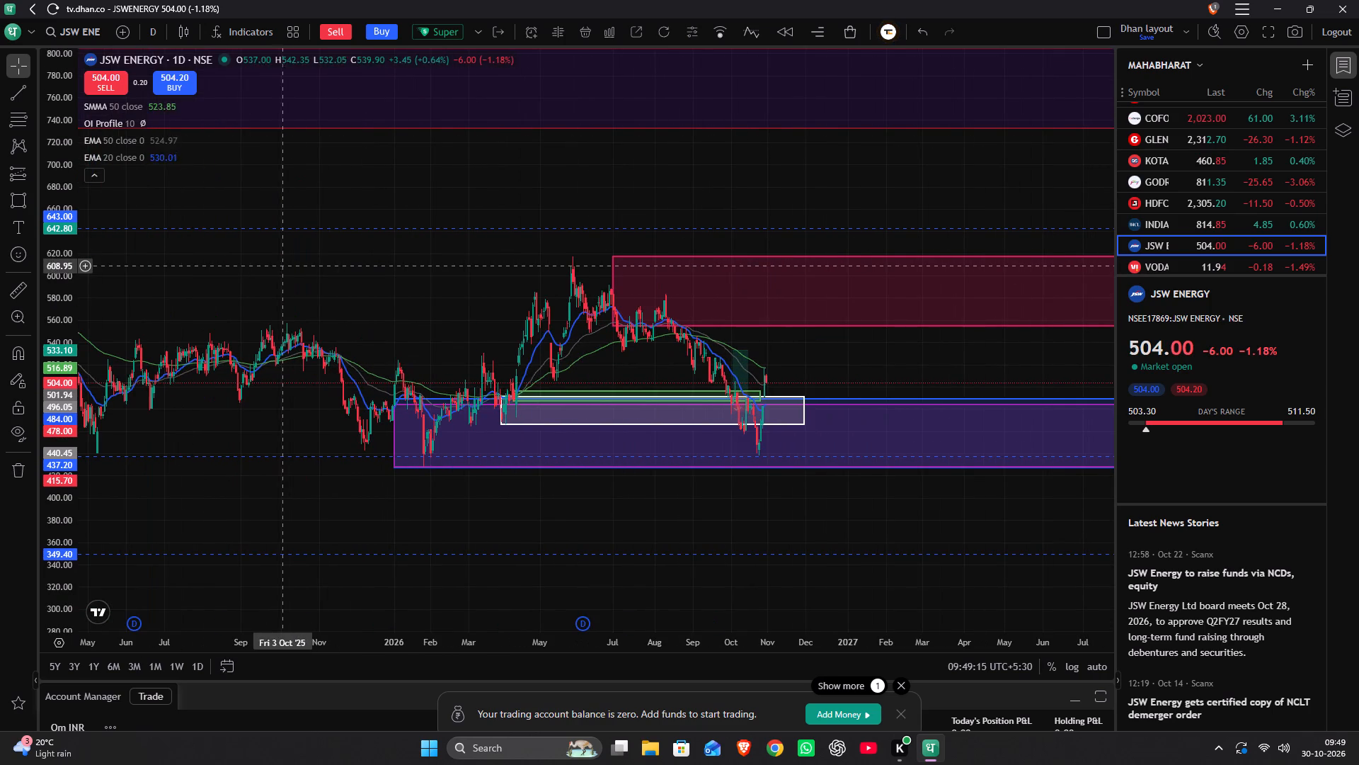
Compare JSW Energy's daily price action around the March 2025 long position with the 2026 demand and supply zones.
{"action": "left_click_drag", "start_coordinate": [260, 272], "coordinate": [607, 309]}
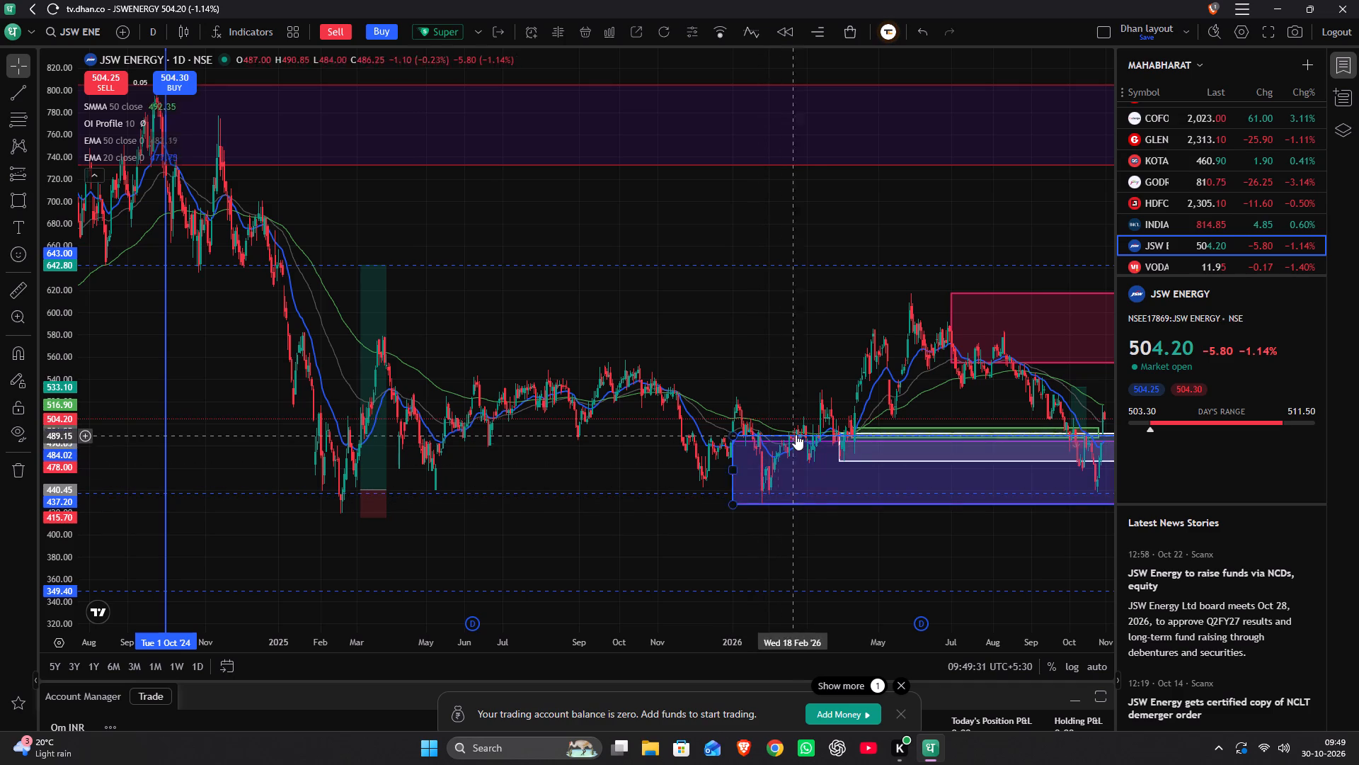
{"action": "left_click_drag", "start_coordinate": [817, 370], "coordinate": [711, 329]}
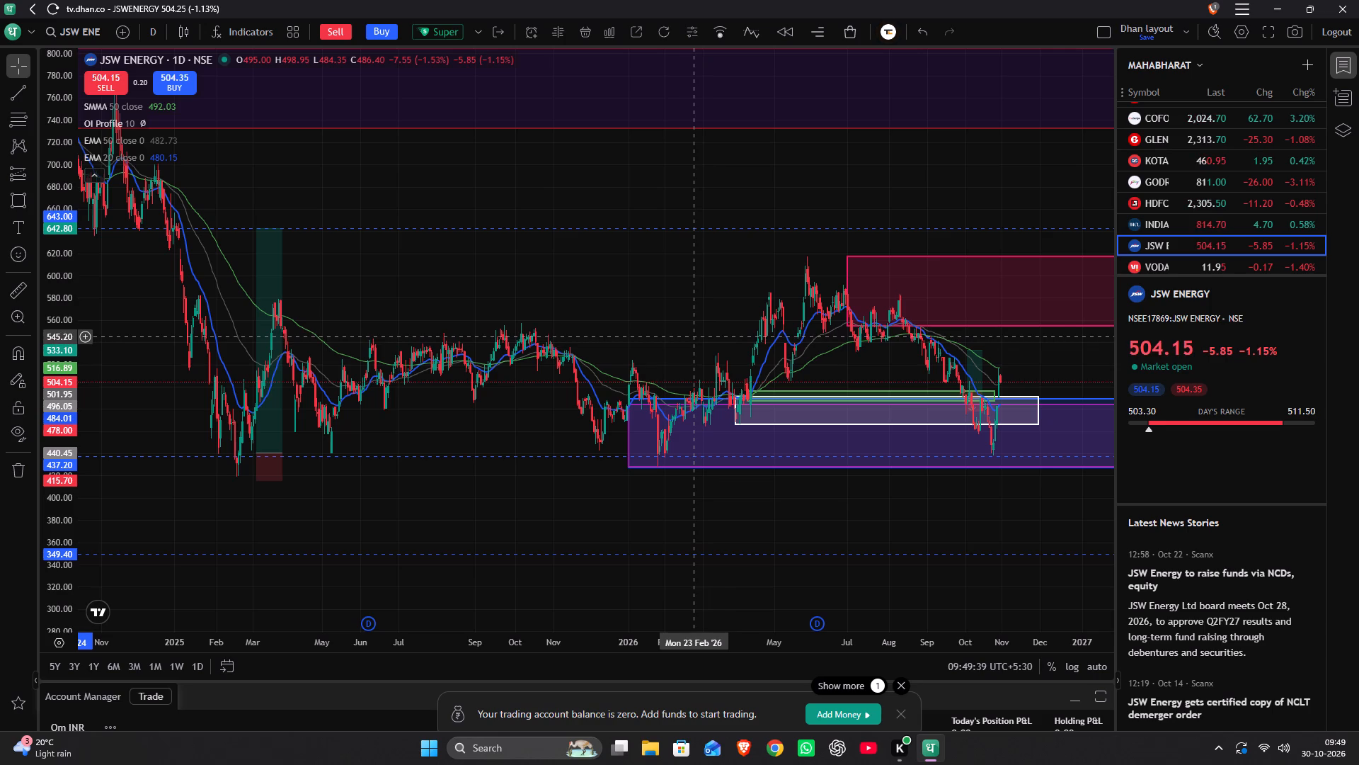
{"action": "left_click_drag", "start_coordinate": [689, 339], "coordinate": [385, 426]}
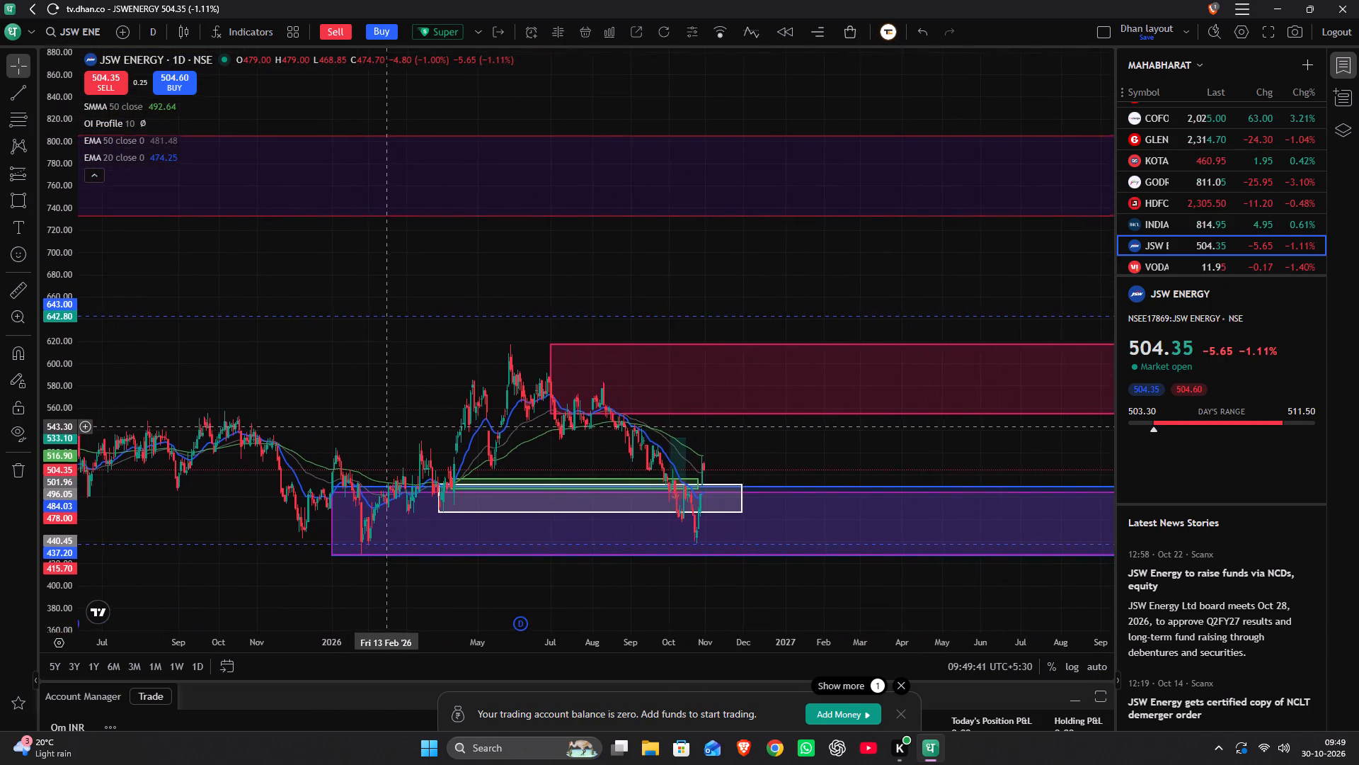
{"action": "left_click_drag", "start_coordinate": [385, 426], "coordinate": [371, 502]}
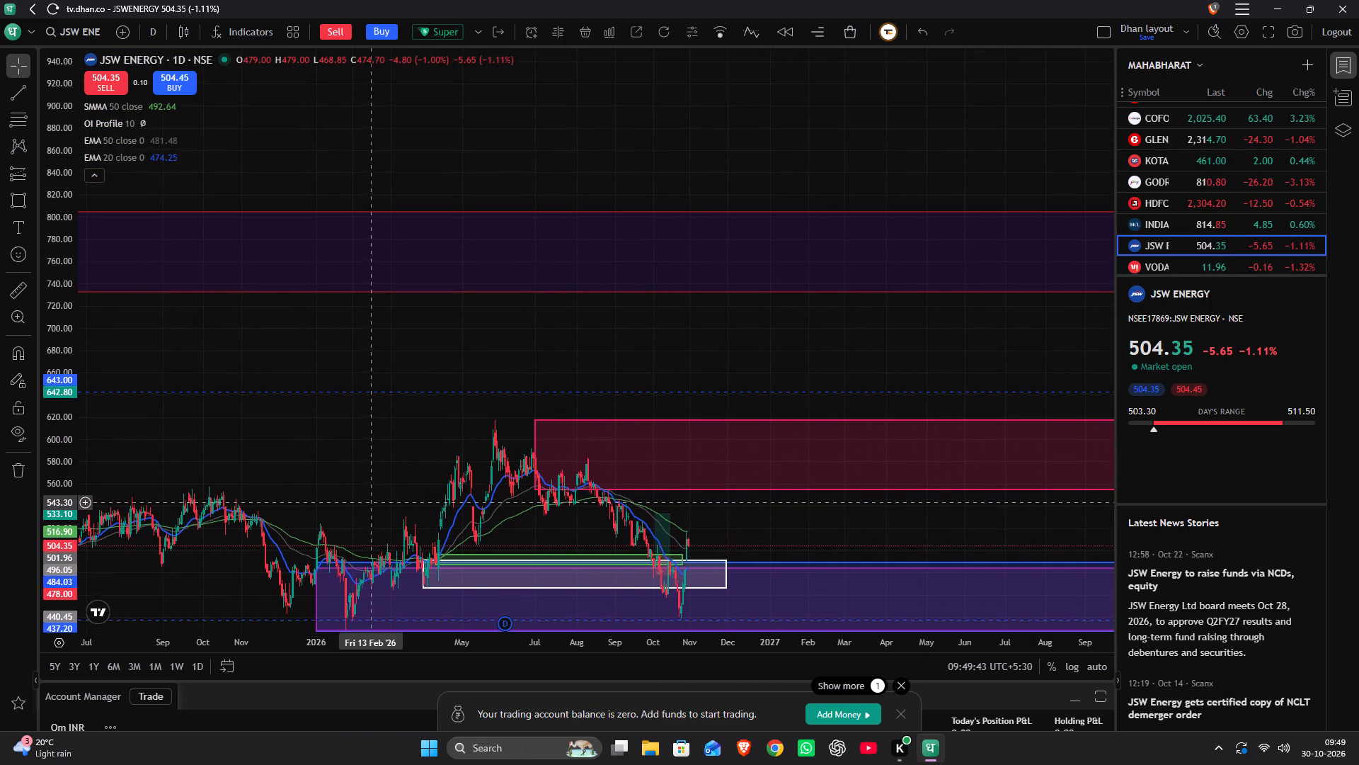
{"action": "left_click_drag", "start_coordinate": [371, 502], "coordinate": [365, 504]}
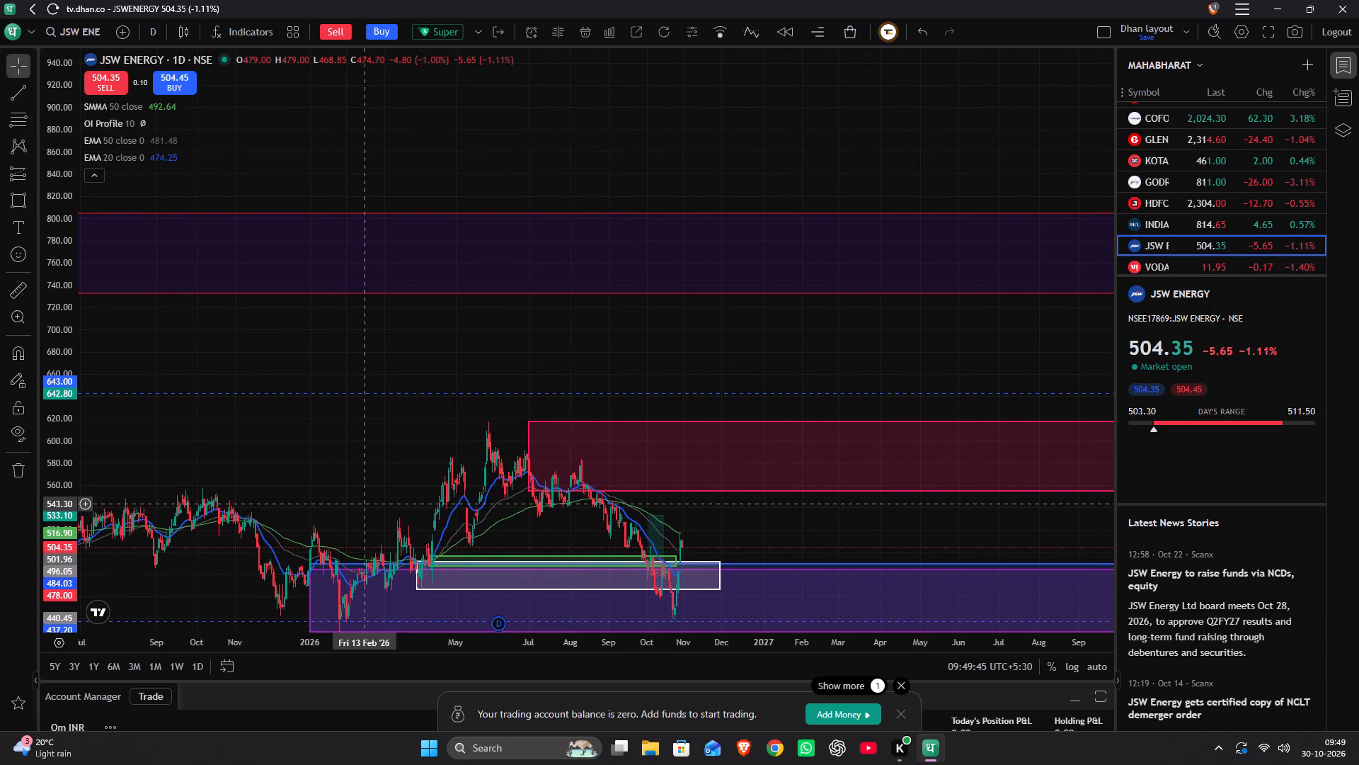
{"action": "left_click_drag", "start_coordinate": [365, 504], "coordinate": [383, 498]}
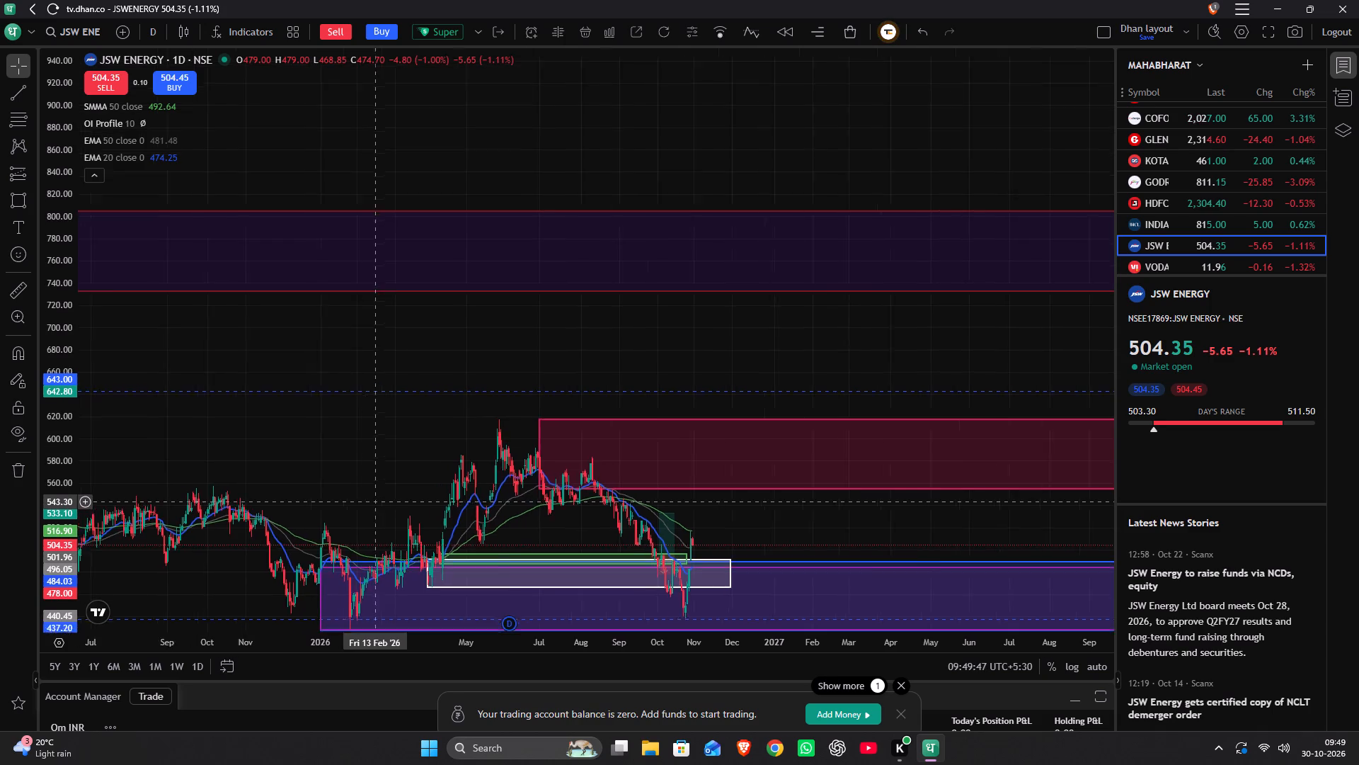
{"action": "left_click_drag", "start_coordinate": [383, 498], "coordinate": [937, 402]}
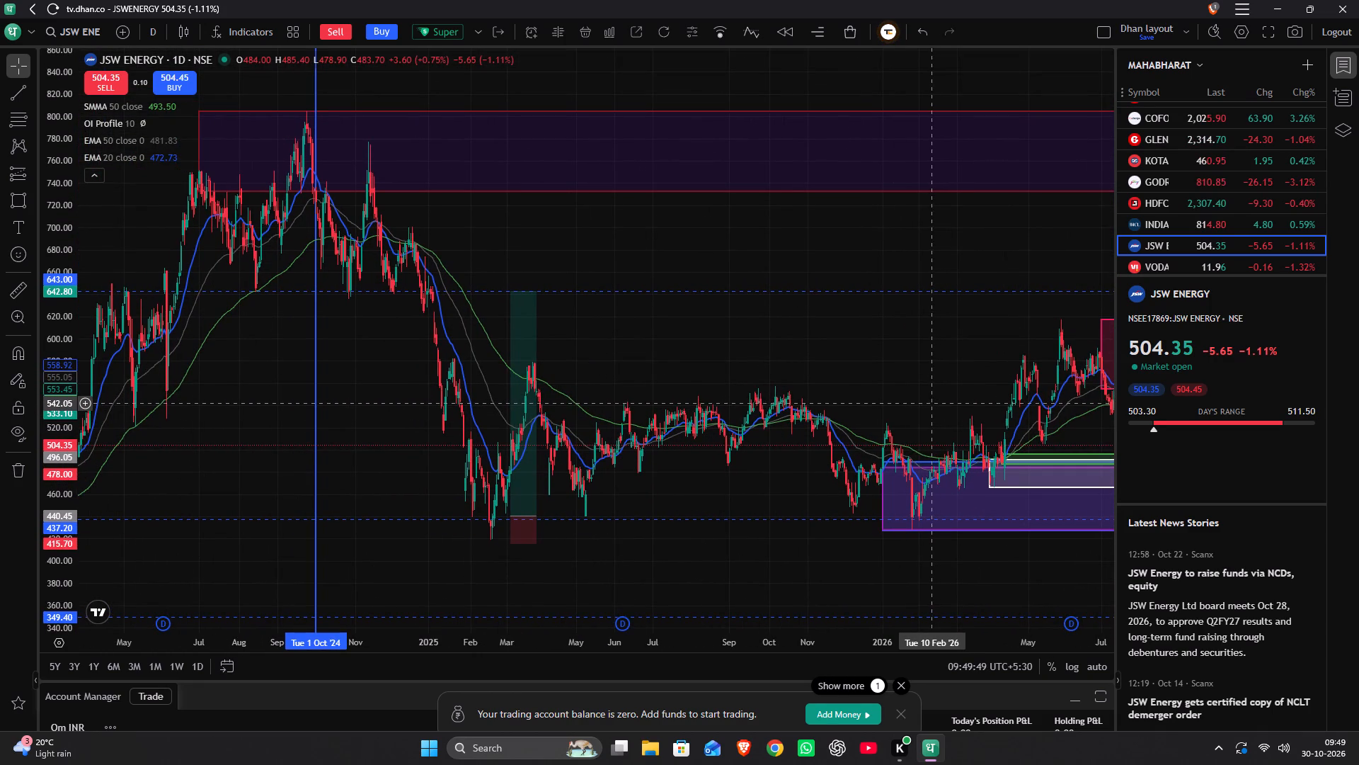
{"action": "left_click_drag", "start_coordinate": [898, 342], "coordinate": [613, 373]}
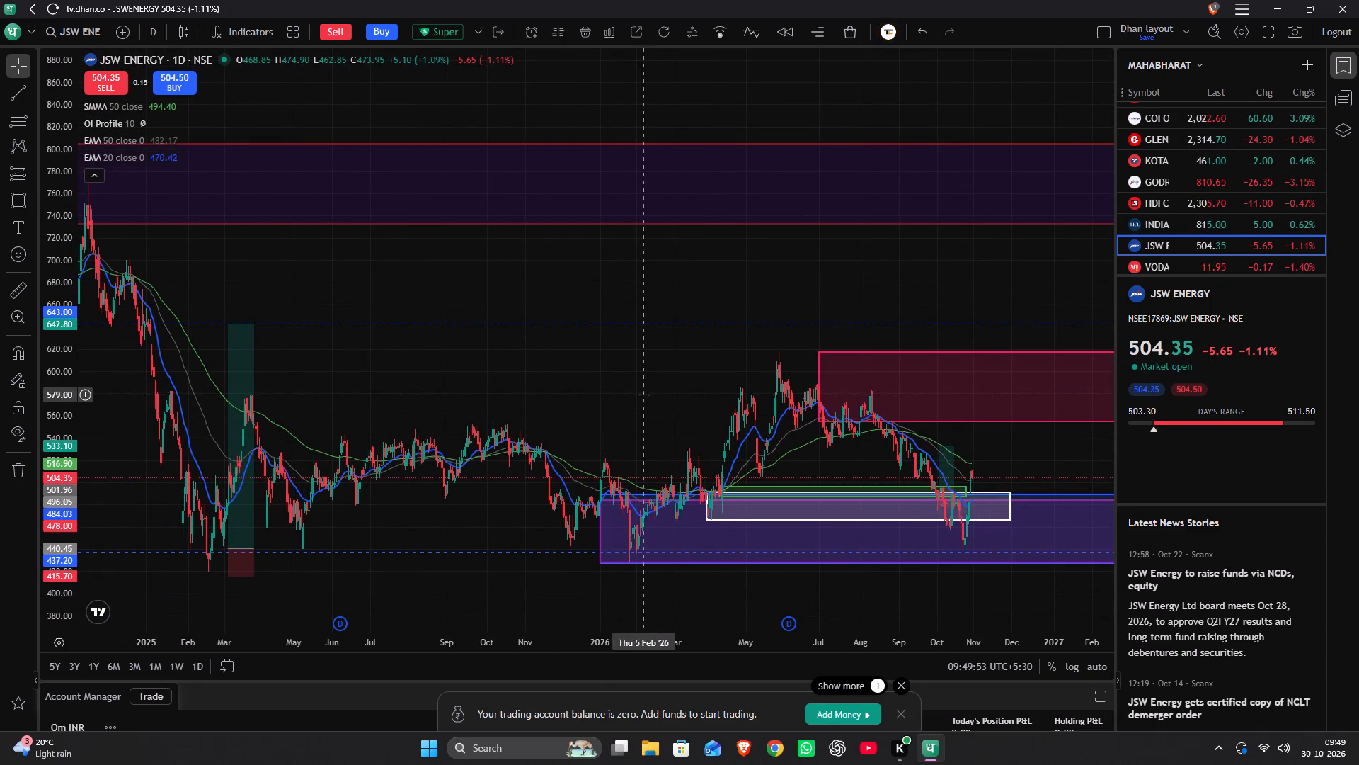
{"action": "scroll", "coordinate": [597, 378], "scroll_direction": "down", "scroll_amount": 2}
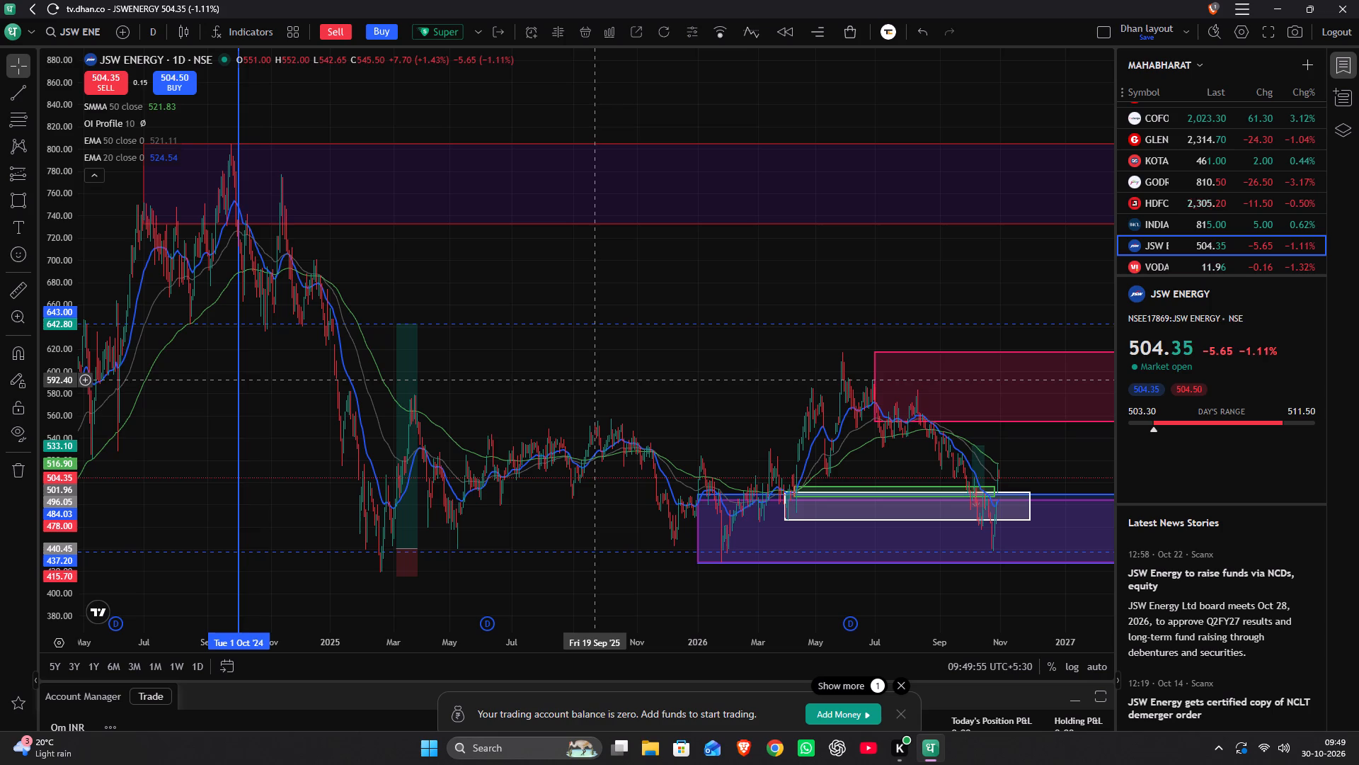
{"action": "left_click_drag", "start_coordinate": [587, 385], "coordinate": [672, 301]}
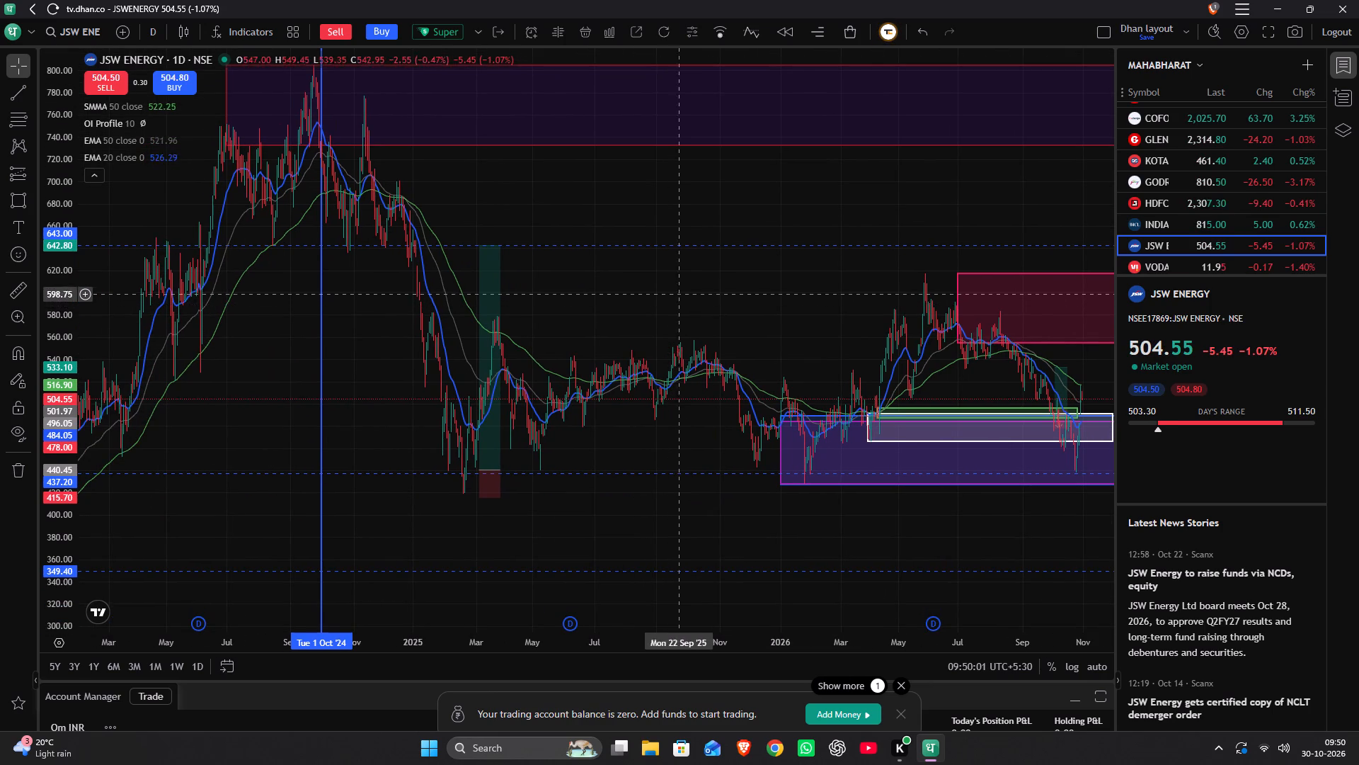
Delete the March 2025 long position from JSW Energy's daily chart.
{"action": "left_click", "coordinate": [482, 353]}
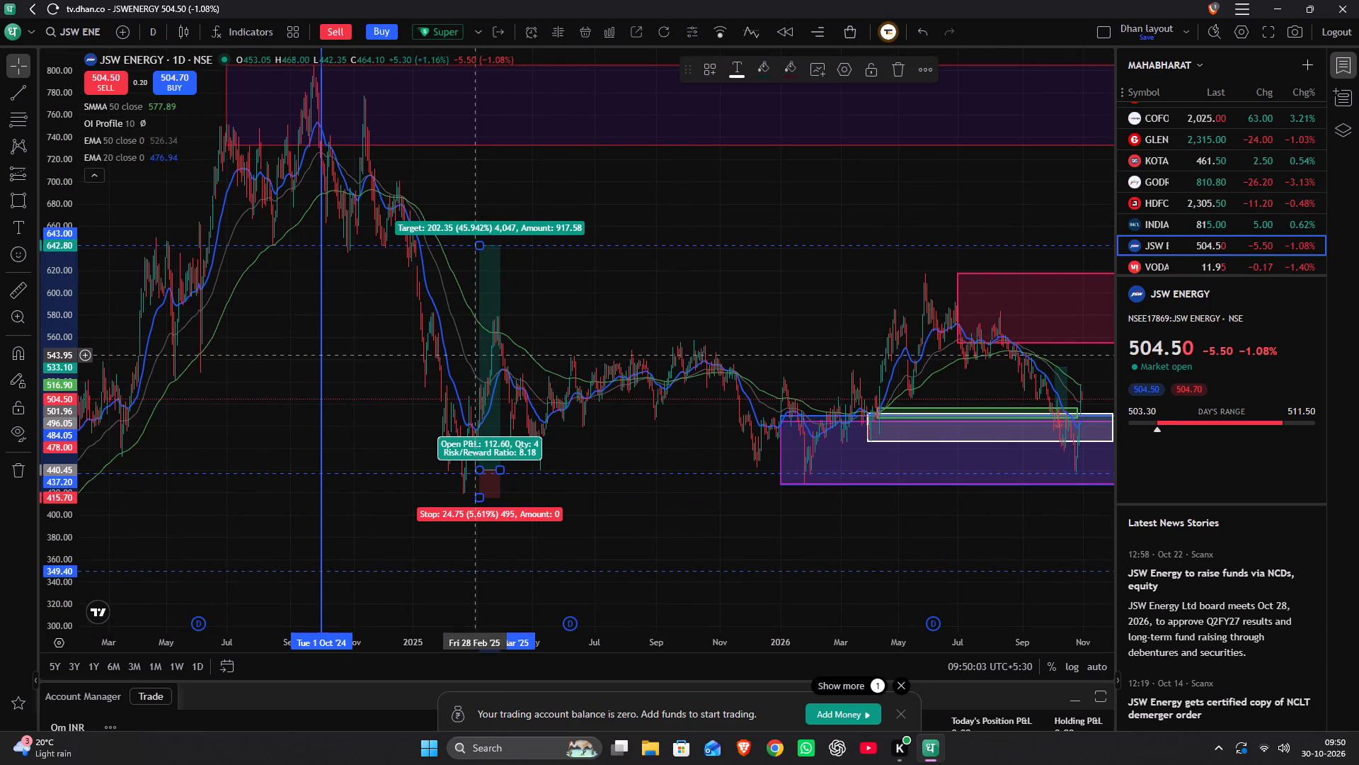
{"action": "key", "text": "Delete"}
Delete the horizontal lines at 437.20, 349.40 and 643.00 and the vertical line at 1 Oct 2024.
{"action": "left_click", "coordinate": [473, 470]}
{"action": "left_click", "coordinate": [470, 473]}
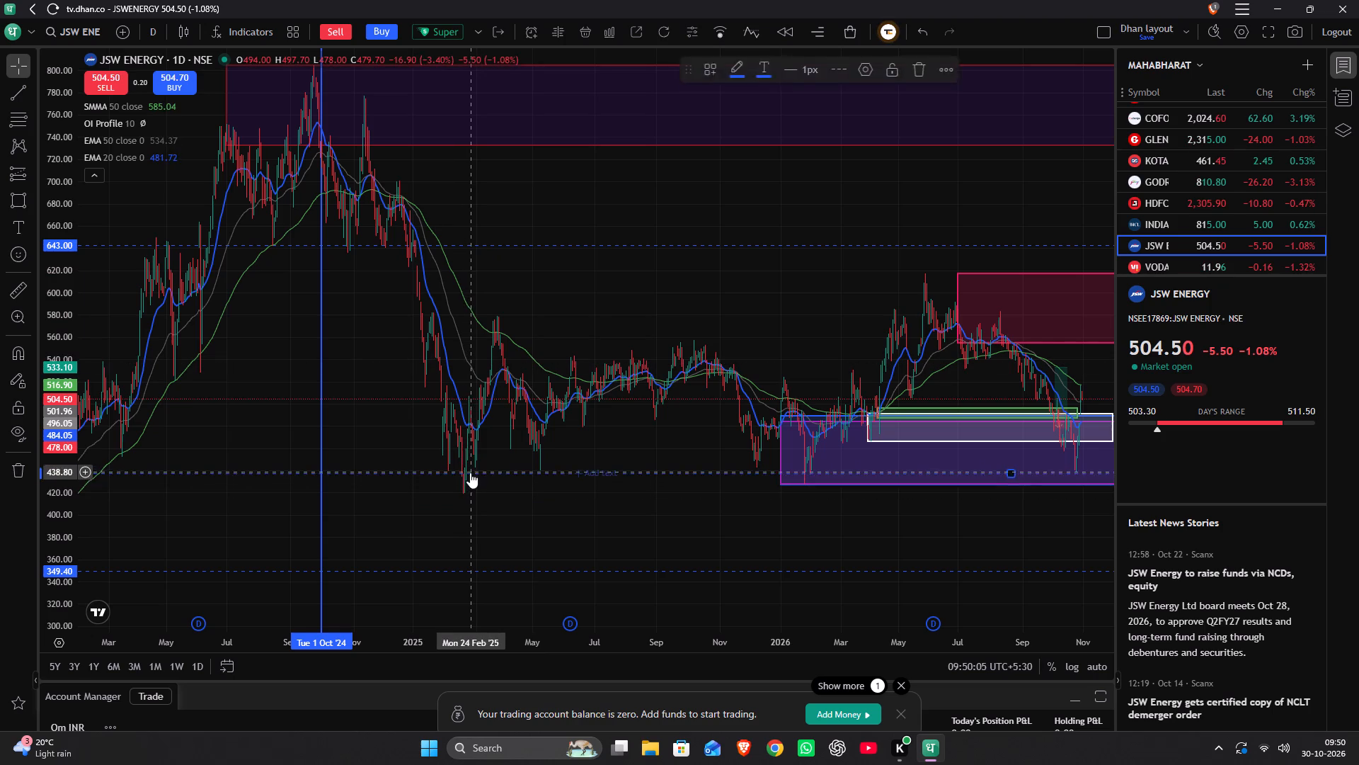
{"action": "key", "text": "Delete"}
{"action": "left_click", "coordinate": [323, 445]}
{"action": "key", "text": "Delete"}
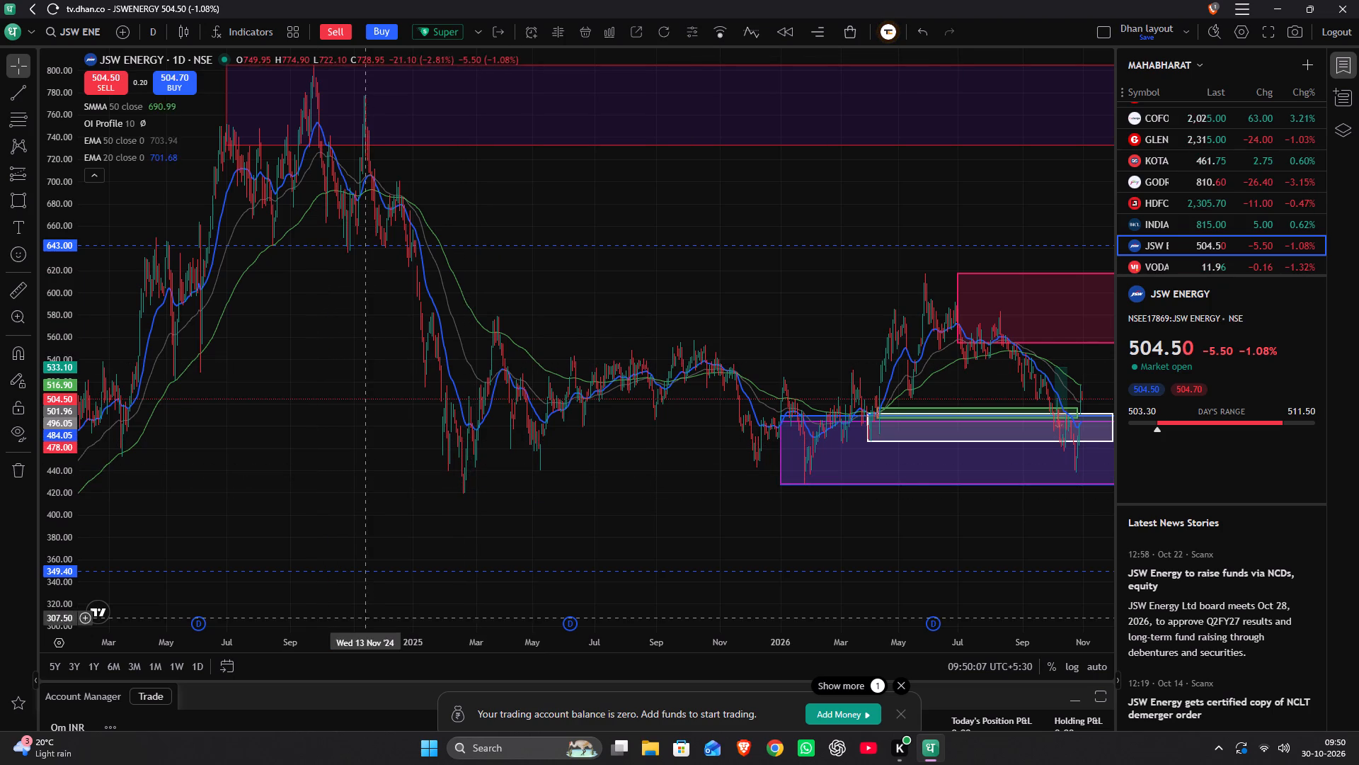
{"action": "left_click", "coordinate": [368, 569]}
{"action": "key", "text": "Delete"}
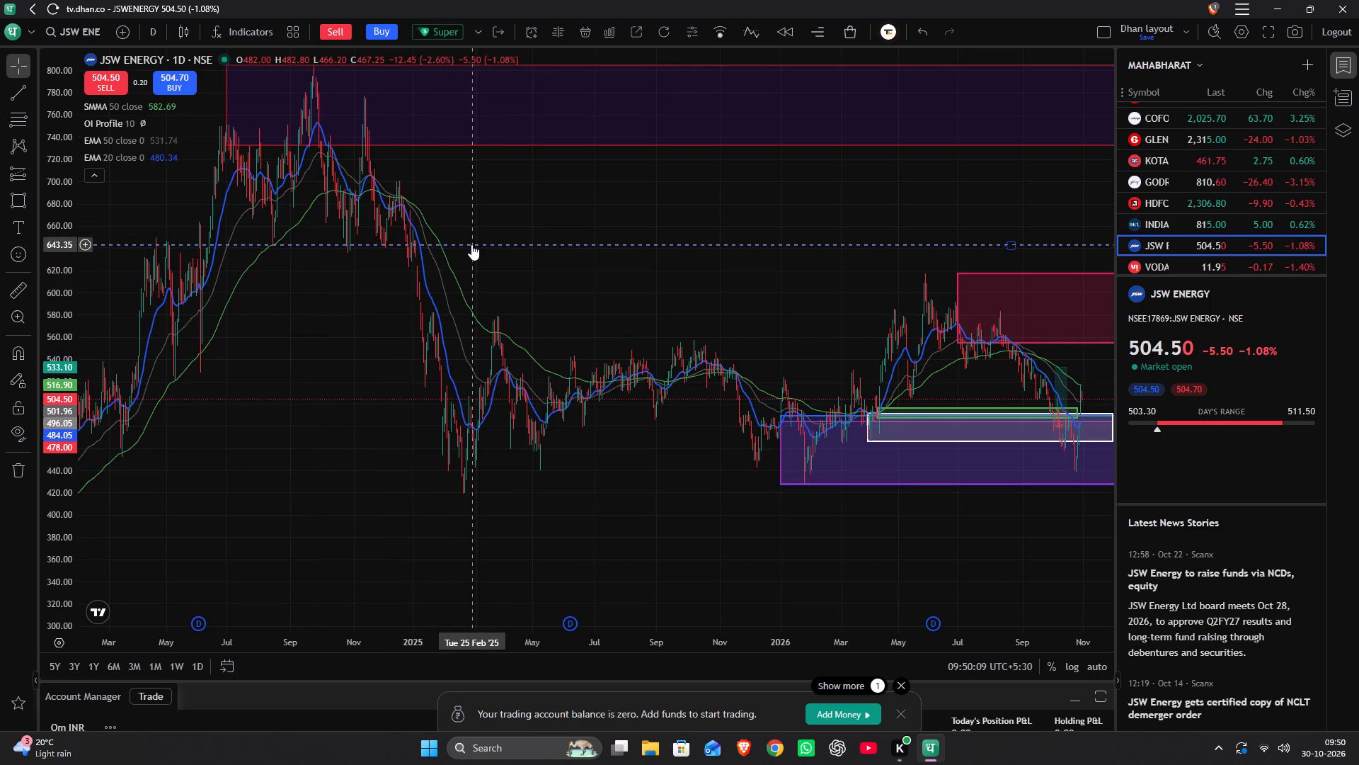
{"action": "left_click", "coordinate": [471, 244]}
{"action": "key", "text": "Delete"}
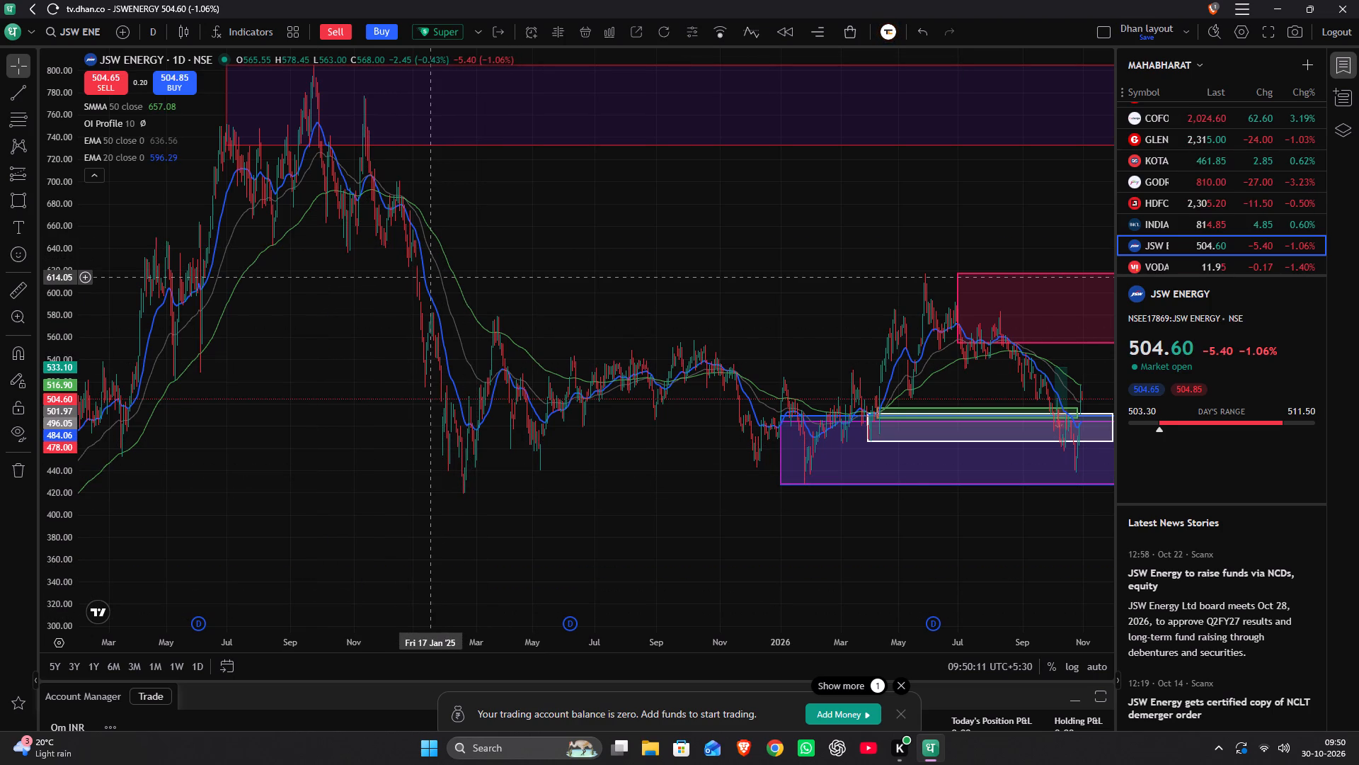
Switch JSW Energy's chart to the 1-month interval and examine the monthly candles around the 2026 zones.
{"action": "key", "text": "1"}
{"action": "key", "text": "m"}
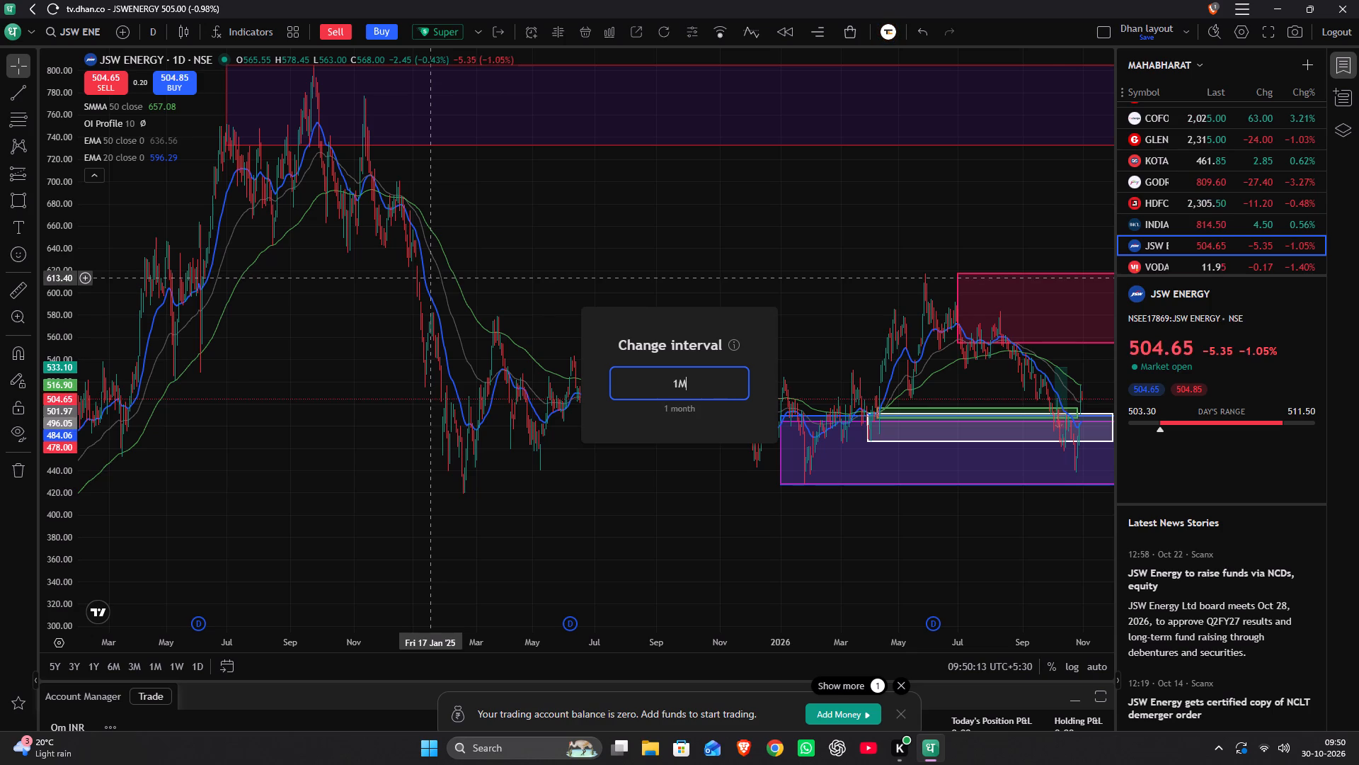
{"action": "key", "text": "Return"}
{"action": "left_click_drag", "start_coordinate": [591, 293], "coordinate": [136, 299]}
{"action": "scroll", "coordinate": [142, 288], "scroll_direction": "up", "scroll_amount": 2}
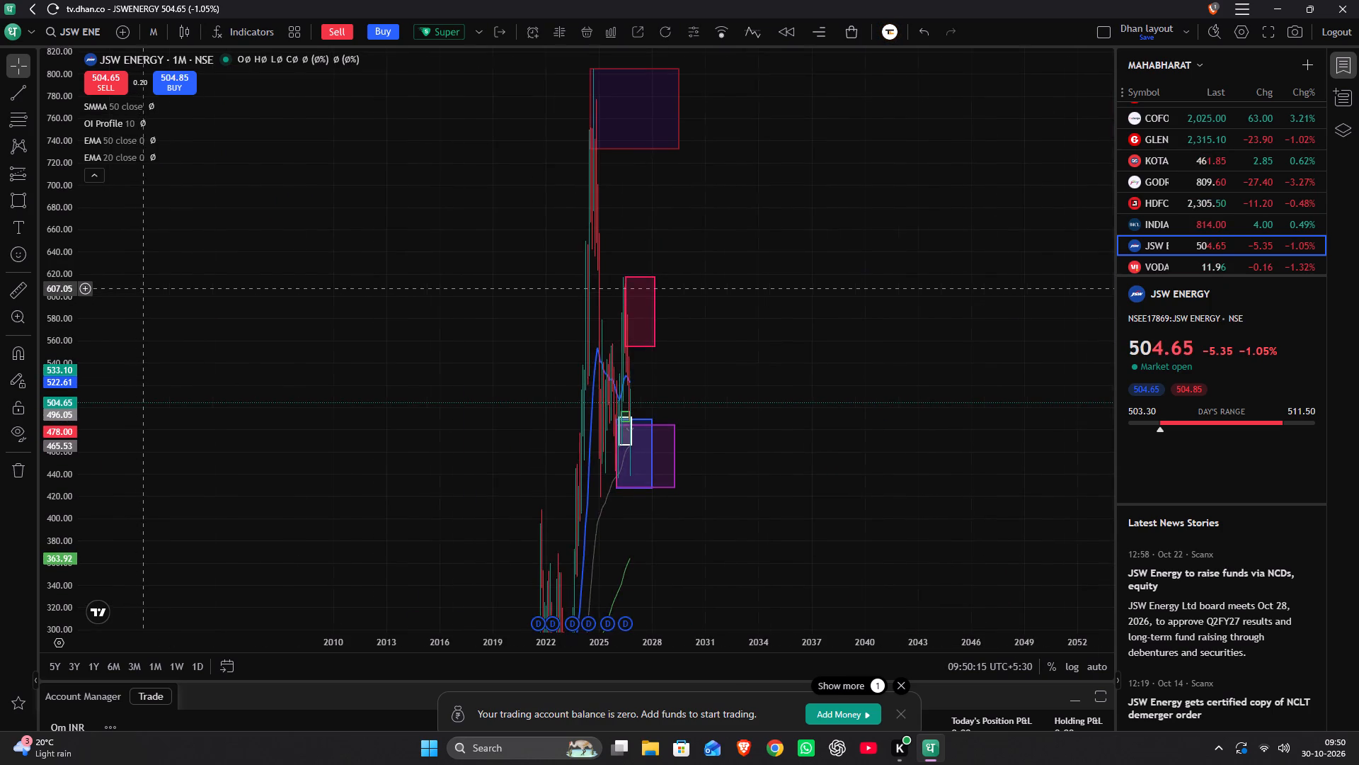
{"action": "scroll", "coordinate": [142, 288], "scroll_direction": "up", "scroll_amount": 8}
{"action": "left_click_drag", "start_coordinate": [266, 351], "coordinate": [951, 363]}
{"action": "scroll", "coordinate": [981, 362], "scroll_direction": "up", "scroll_amount": 5}
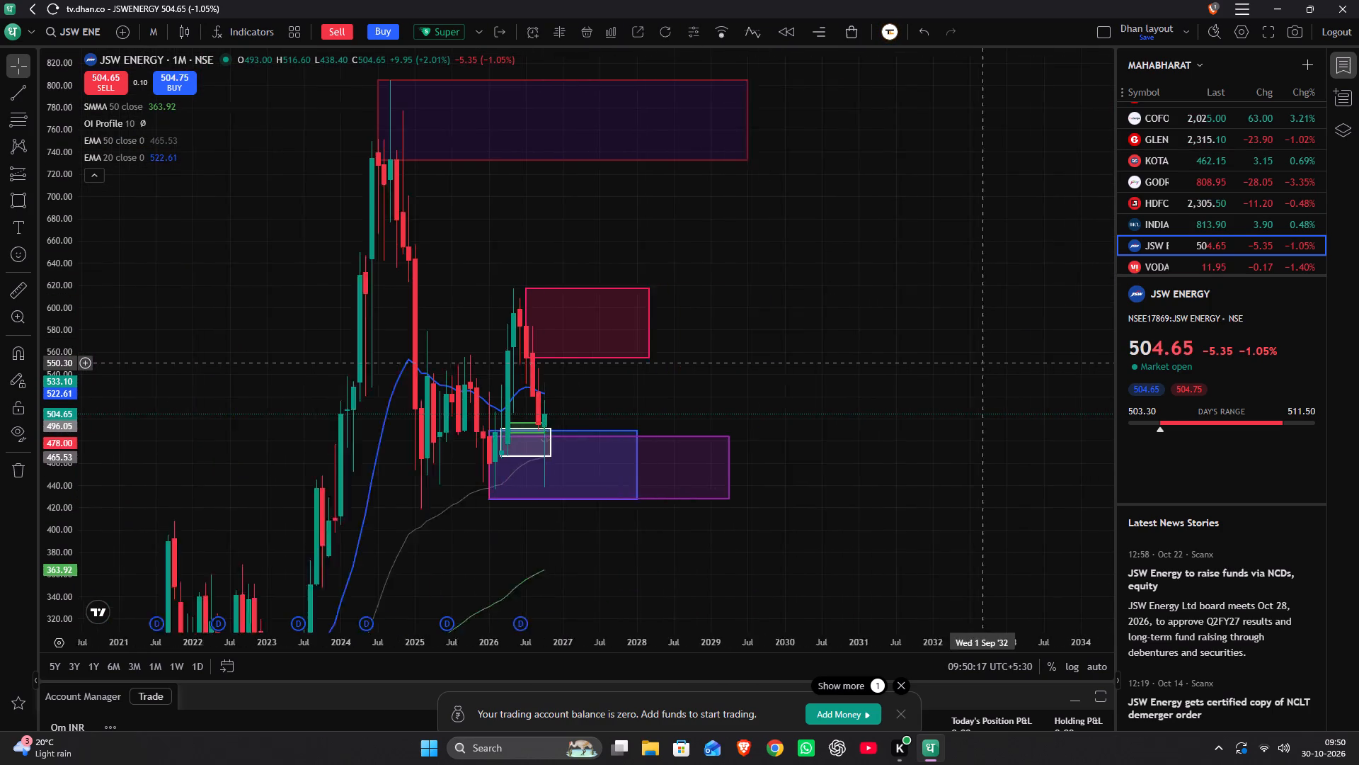
{"action": "scroll", "coordinate": [979, 363], "scroll_direction": "up", "scroll_amount": 6}
{"action": "left_click_drag", "start_coordinate": [379, 385], "coordinate": [919, 319]}
{"action": "scroll", "coordinate": [907, 319], "scroll_direction": "up", "scroll_amount": 4}
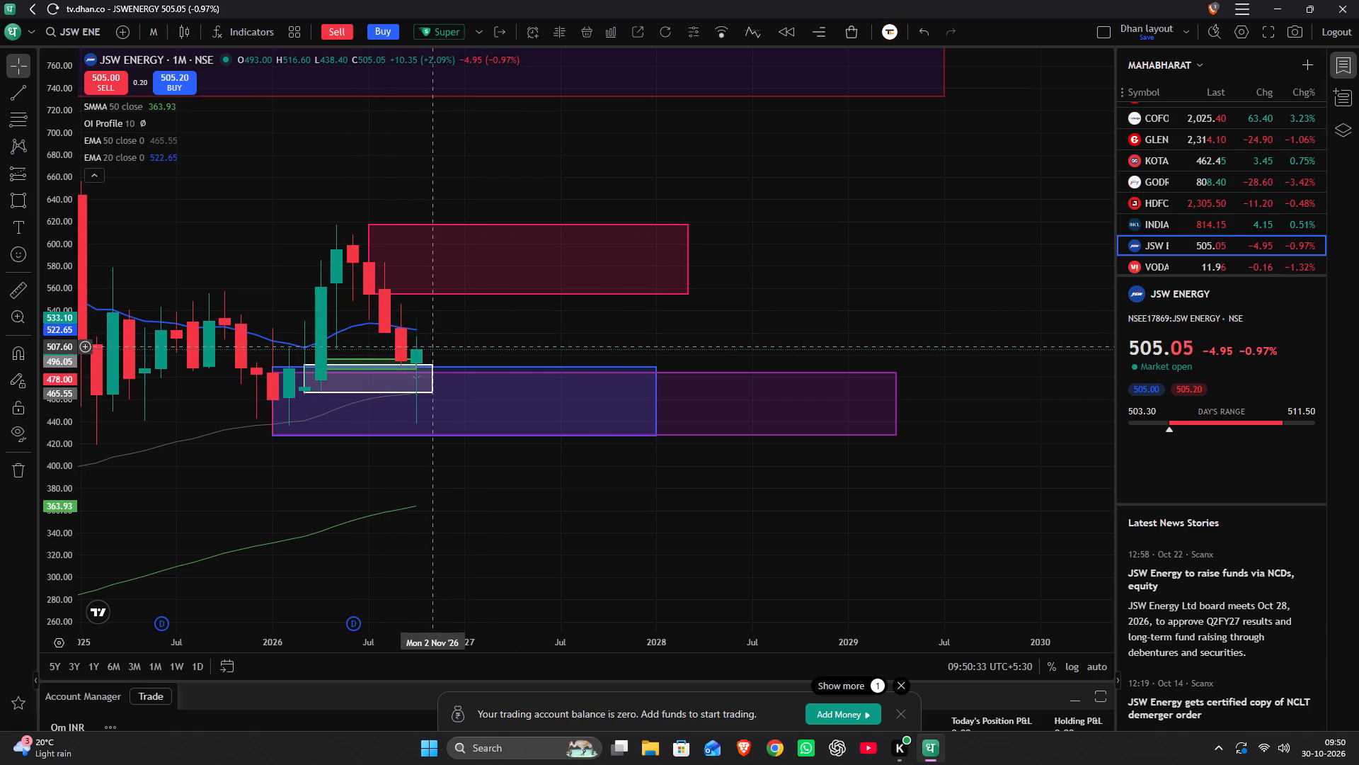
{"action": "left_click_drag", "start_coordinate": [440, 334], "coordinate": [665, 333]}
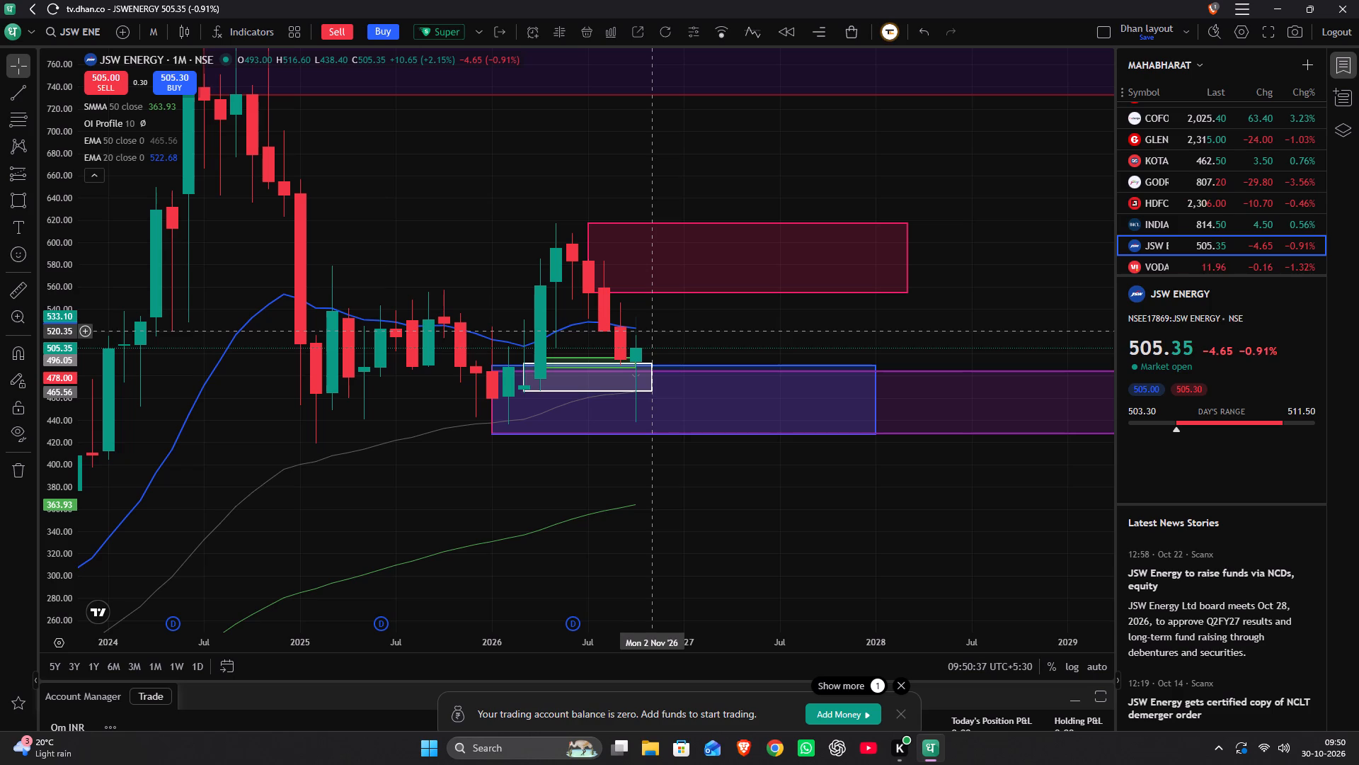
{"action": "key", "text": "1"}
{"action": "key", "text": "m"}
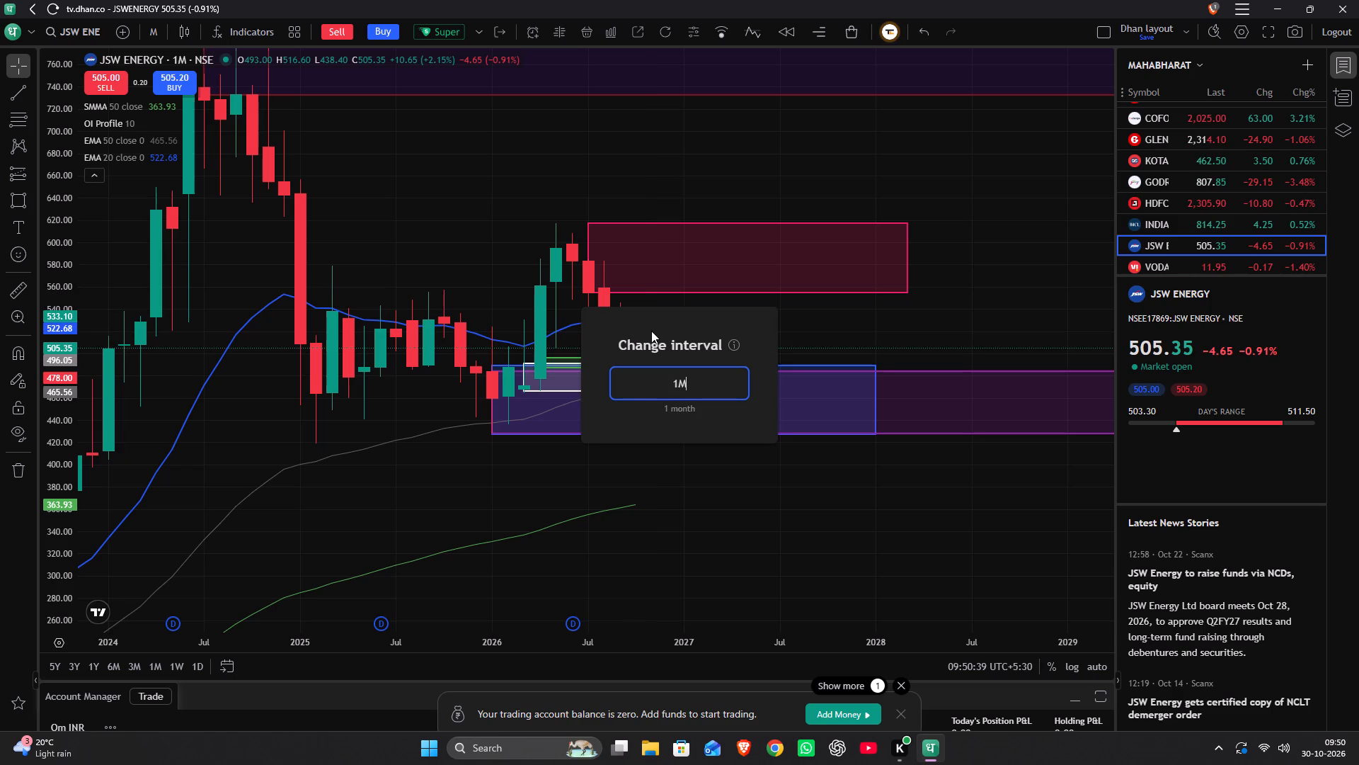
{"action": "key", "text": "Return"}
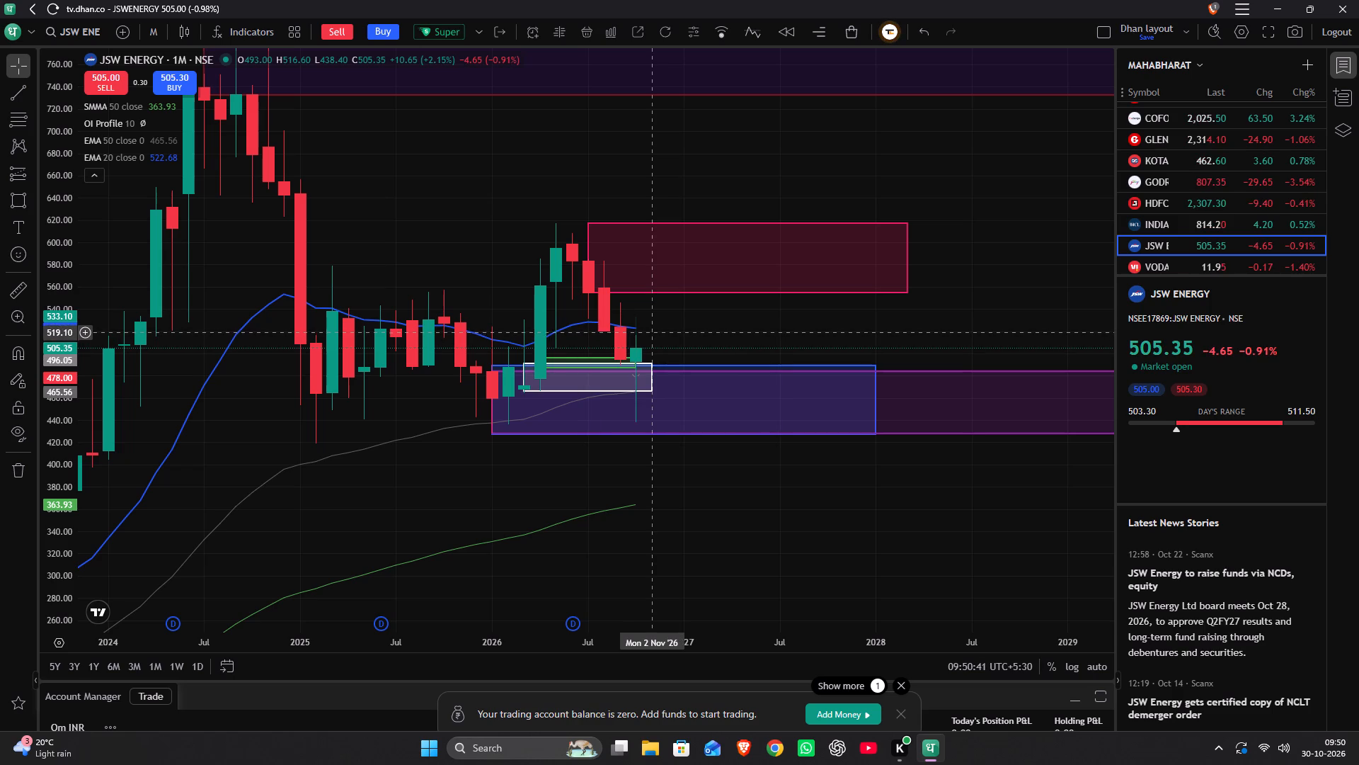
Switch JSW Energy's chart to the 1-day interval and examine the September–October 2026 candles around the demand zones.
{"action": "key", "text": "1"}
{"action": "key", "text": "d"}
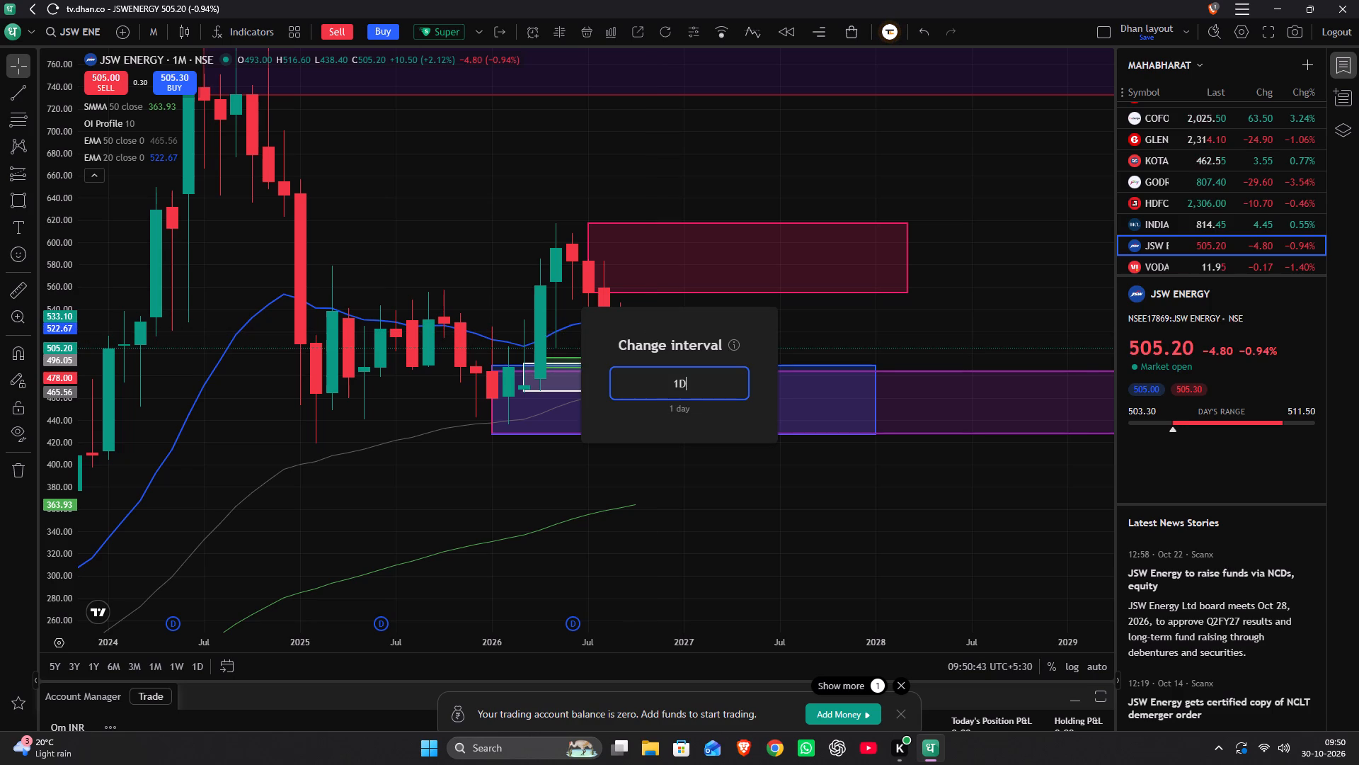
{"action": "key", "text": "Return"}
{"action": "scroll", "coordinate": [649, 334], "scroll_direction": "down", "scroll_amount": 5}
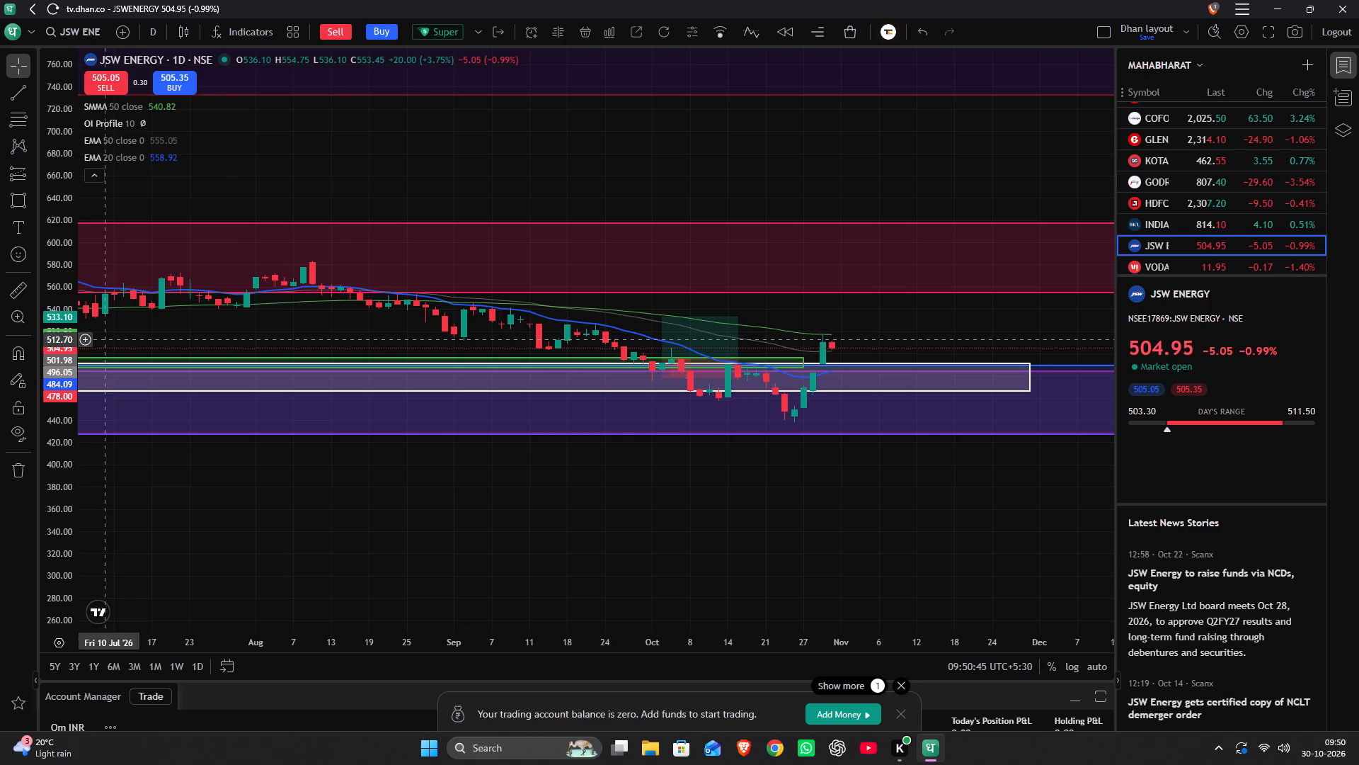
{"action": "scroll", "coordinate": [61, 375], "scroll_direction": "up", "scroll_amount": 20}
{"action": "scroll", "coordinate": [61, 375], "scroll_direction": "up", "scroll_amount": 6}
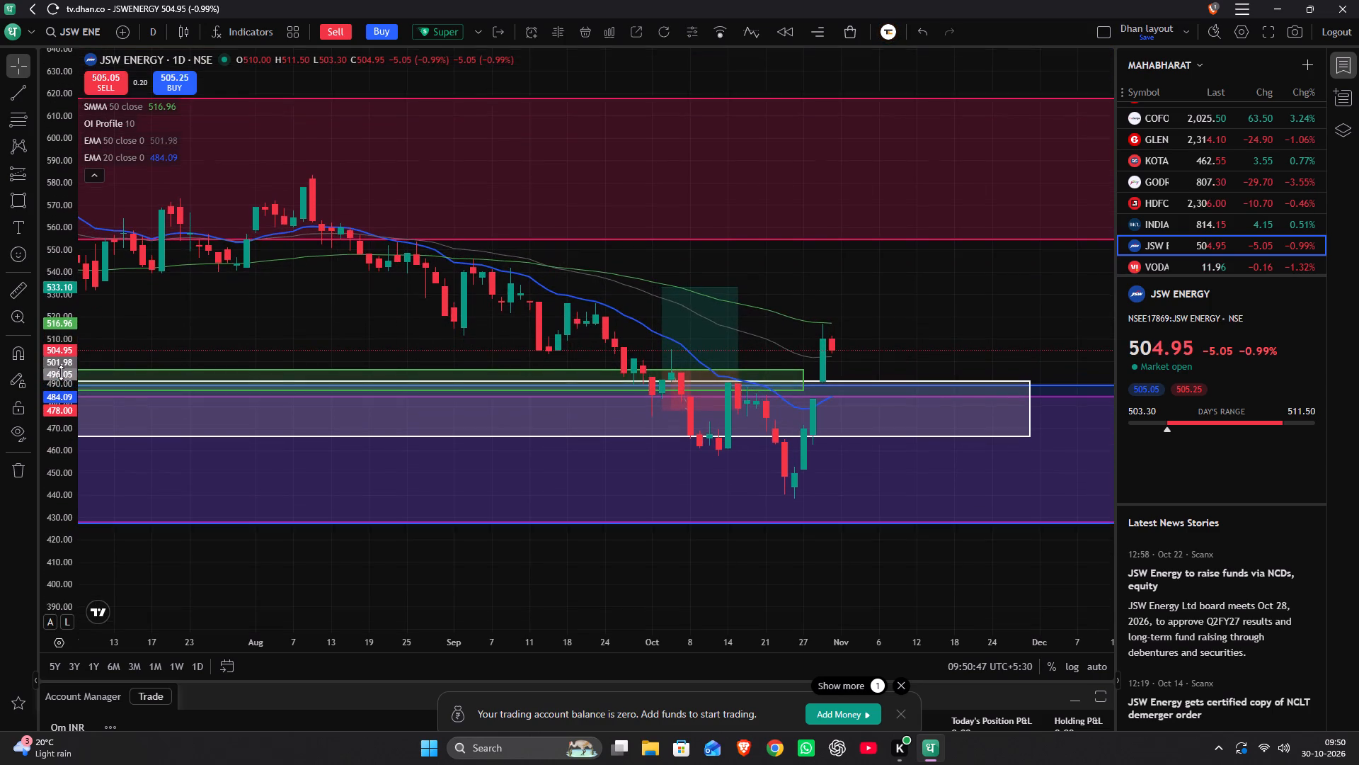
{"action": "scroll", "coordinate": [61, 373], "scroll_direction": "up", "scroll_amount": 3}
{"action": "scroll", "coordinate": [379, 336], "scroll_direction": "up", "scroll_amount": 3}
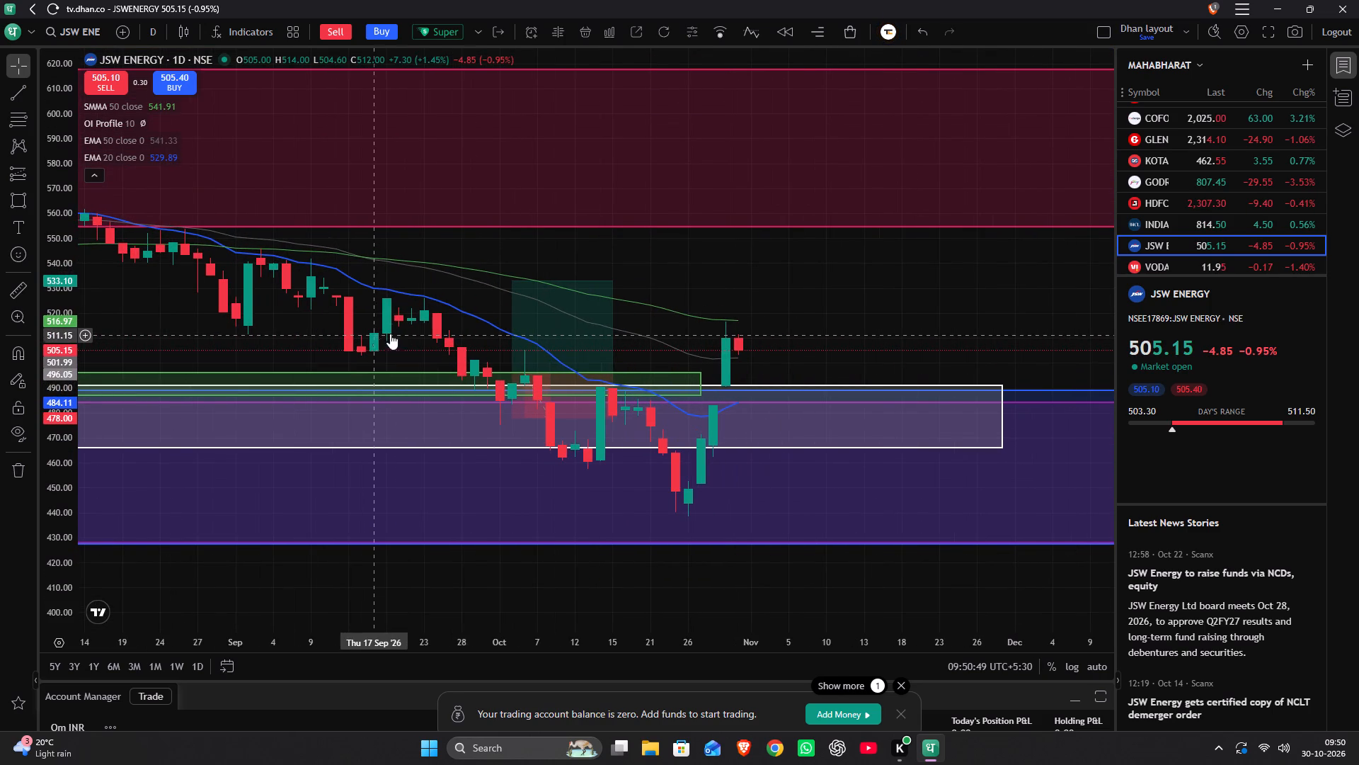
Move the early-October long position on JSW Energy's daily chart to start at 27 Oct 2026 with entry at 449.65.
{"action": "left_click_drag", "start_coordinate": [873, 319], "coordinate": [848, 366]}
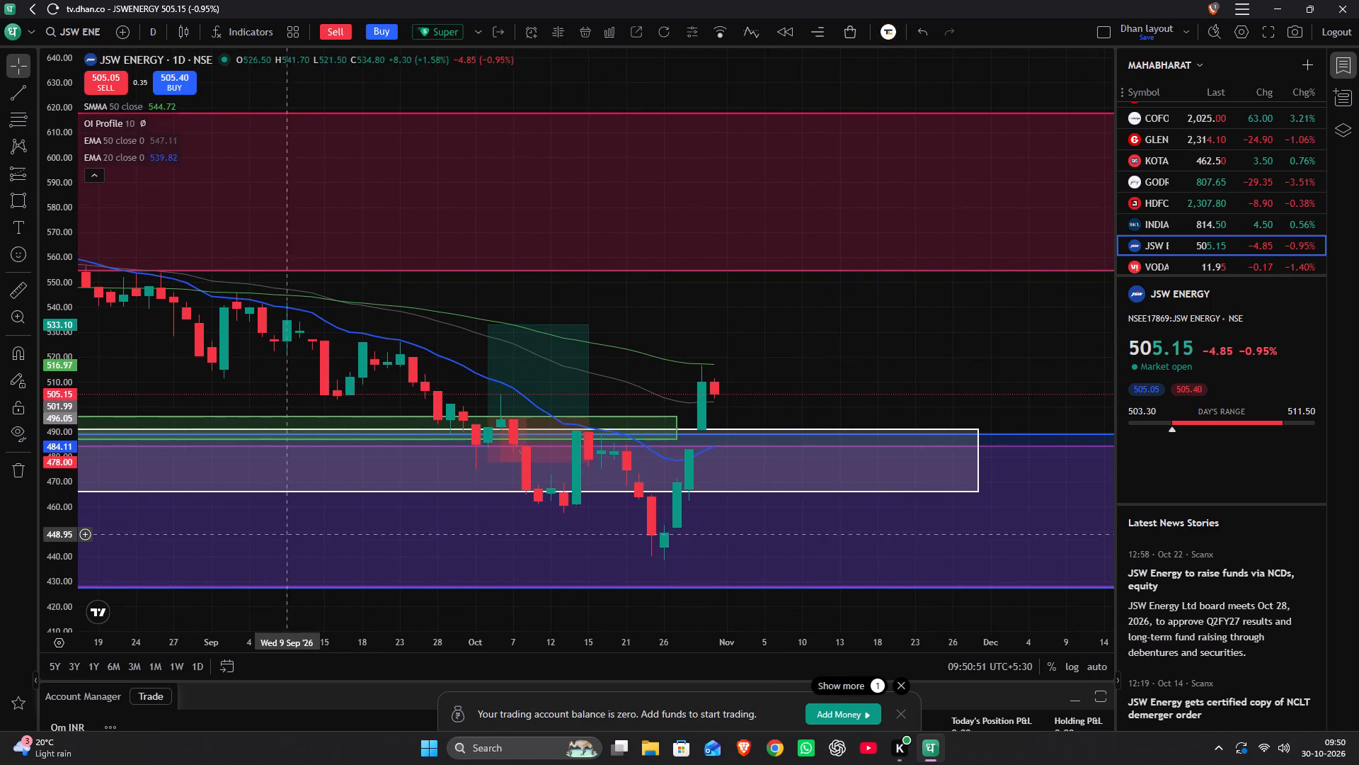
{"action": "scroll", "coordinate": [54, 536], "scroll_direction": "up", "scroll_amount": 5}
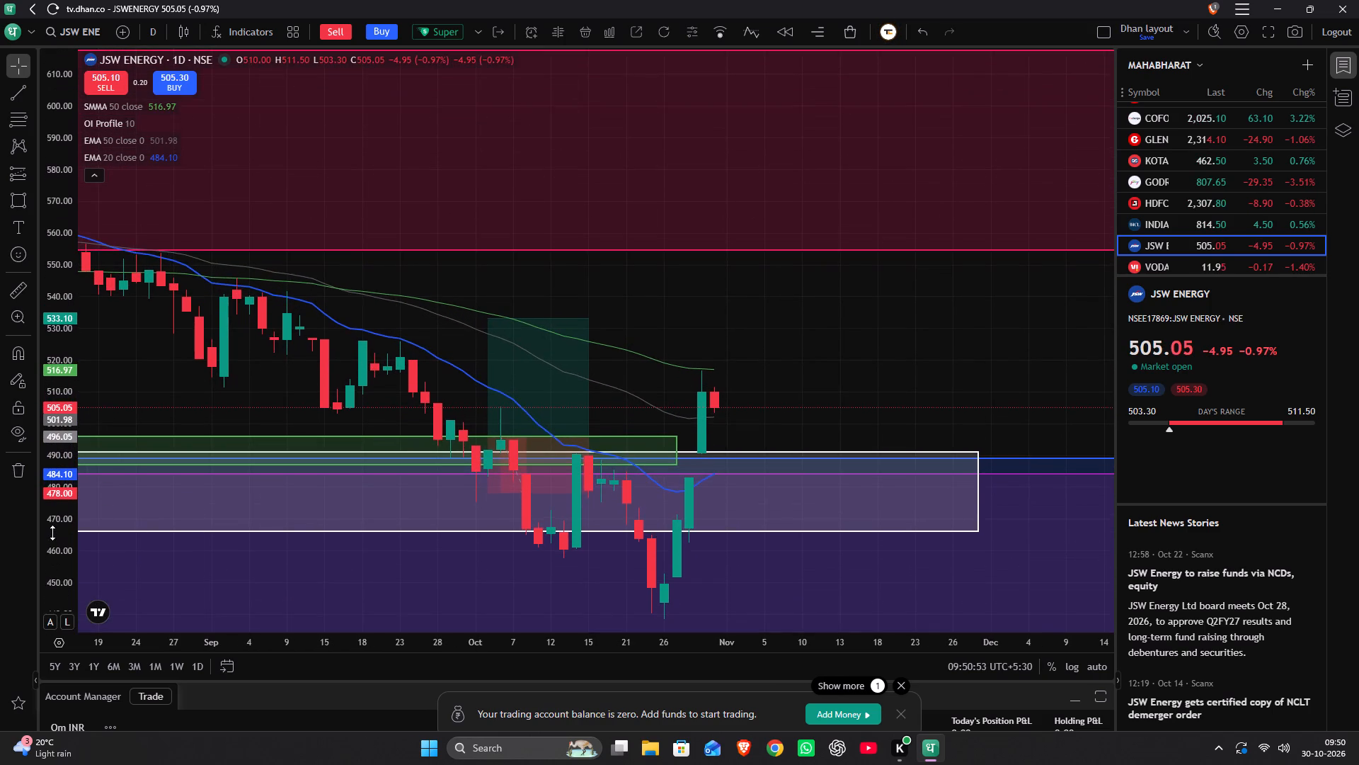
{"action": "scroll", "coordinate": [52, 533], "scroll_direction": "up", "scroll_amount": 2}
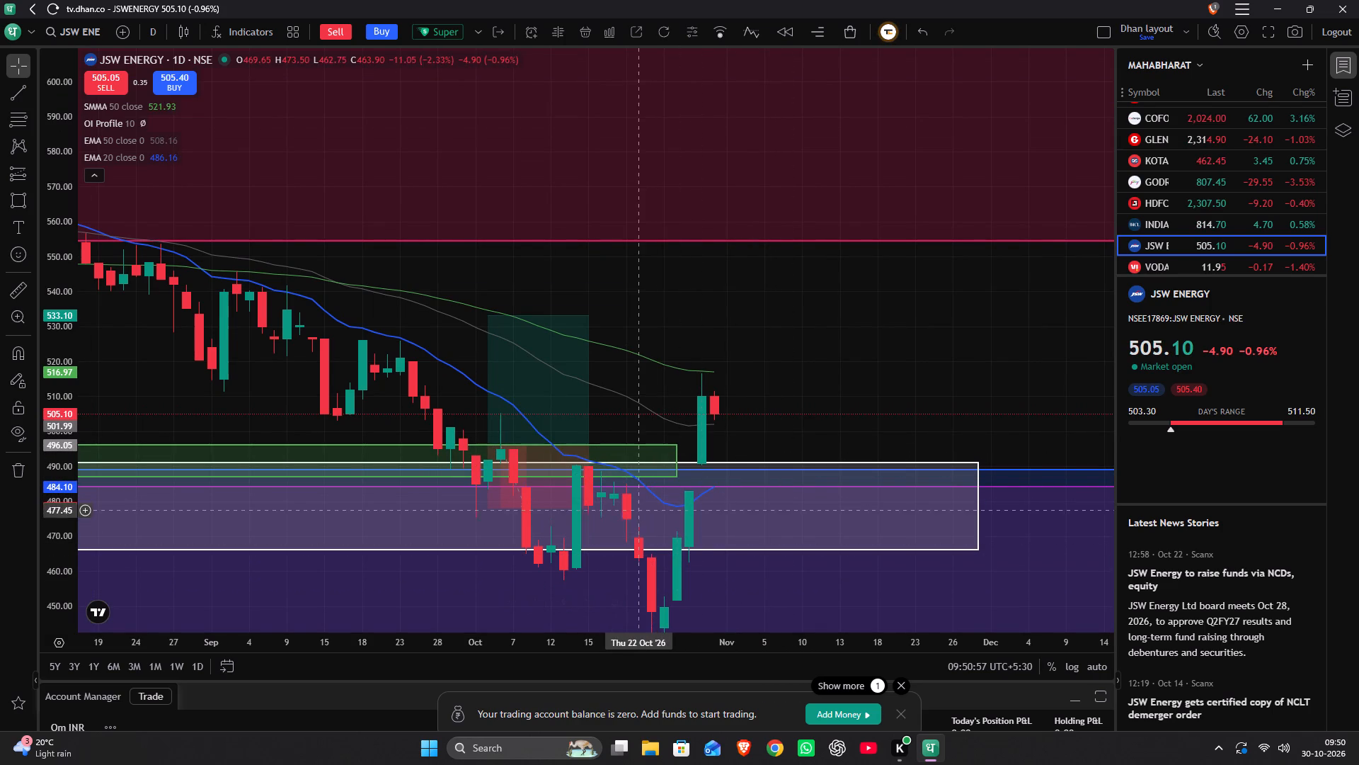
{"action": "left_click_drag", "start_coordinate": [851, 345], "coordinate": [859, 282]}
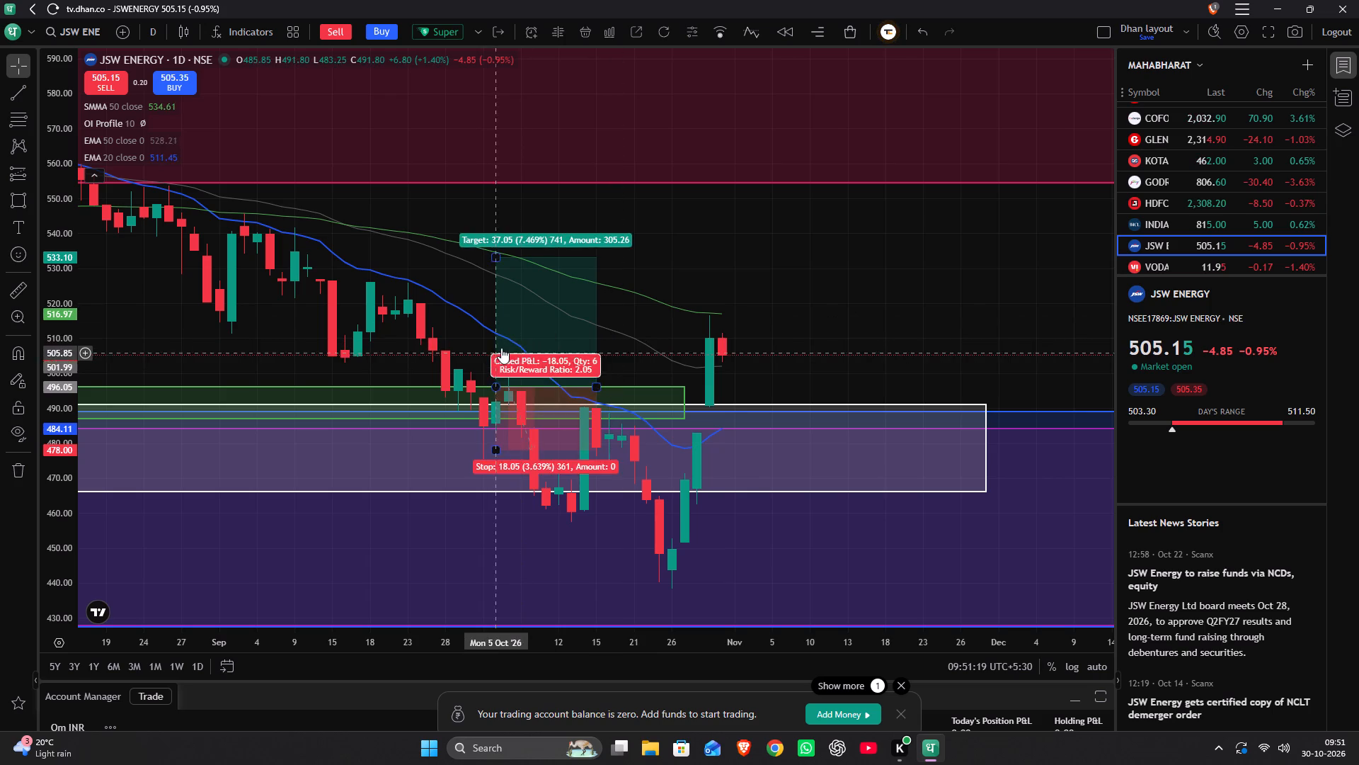
{"action": "left_click_drag", "start_coordinate": [801, 344], "coordinate": [807, 324]}
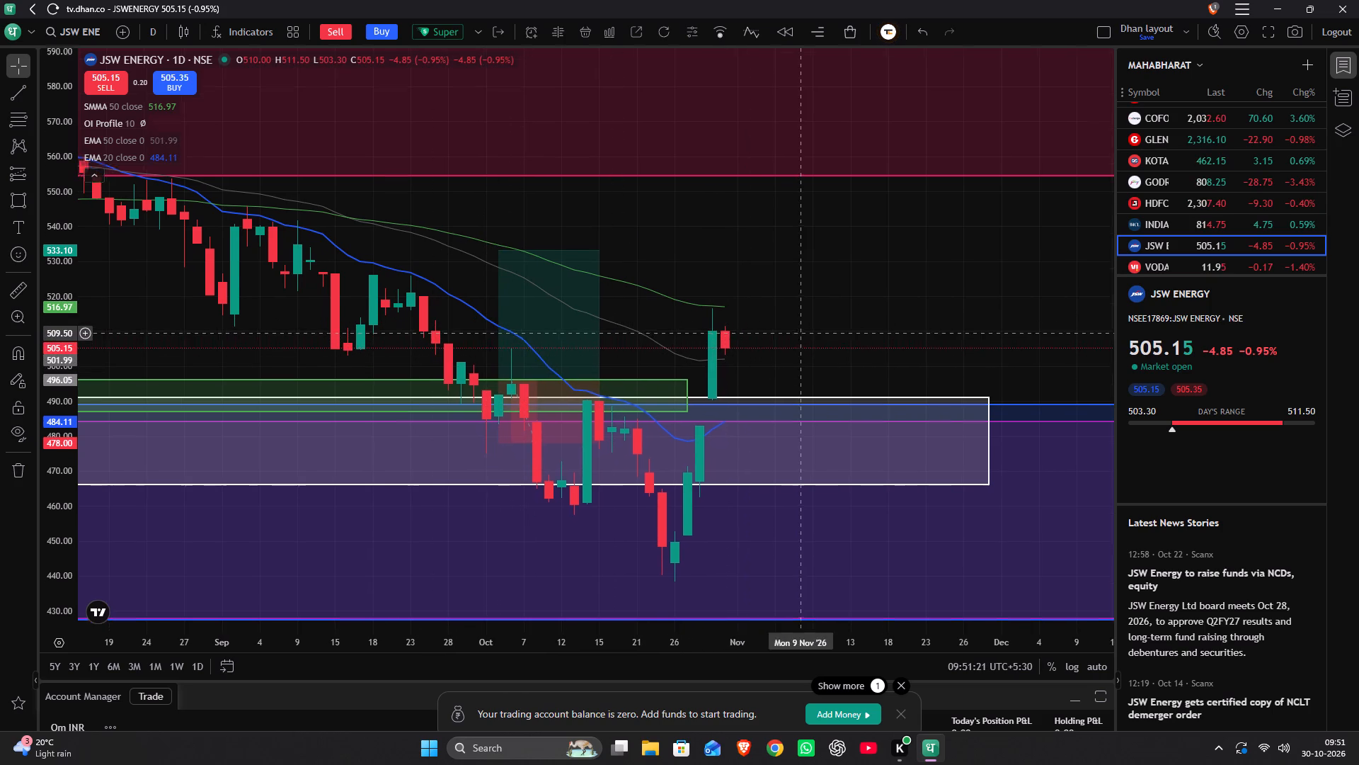
{"action": "left_click_drag", "start_coordinate": [807, 324], "coordinate": [792, 274]}
{"action": "left_click_drag", "start_coordinate": [558, 316], "coordinate": [738, 413]}
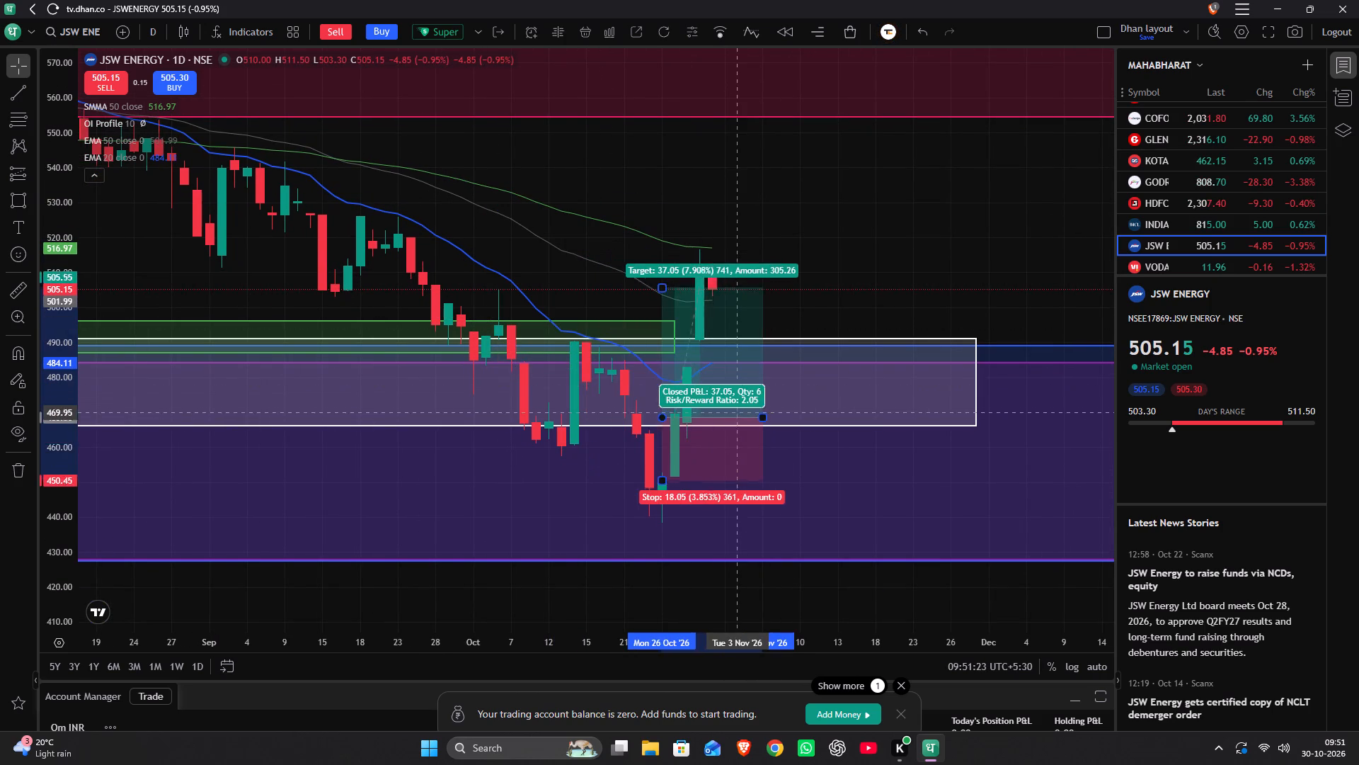
{"action": "left_click_drag", "start_coordinate": [738, 413], "coordinate": [757, 487]}
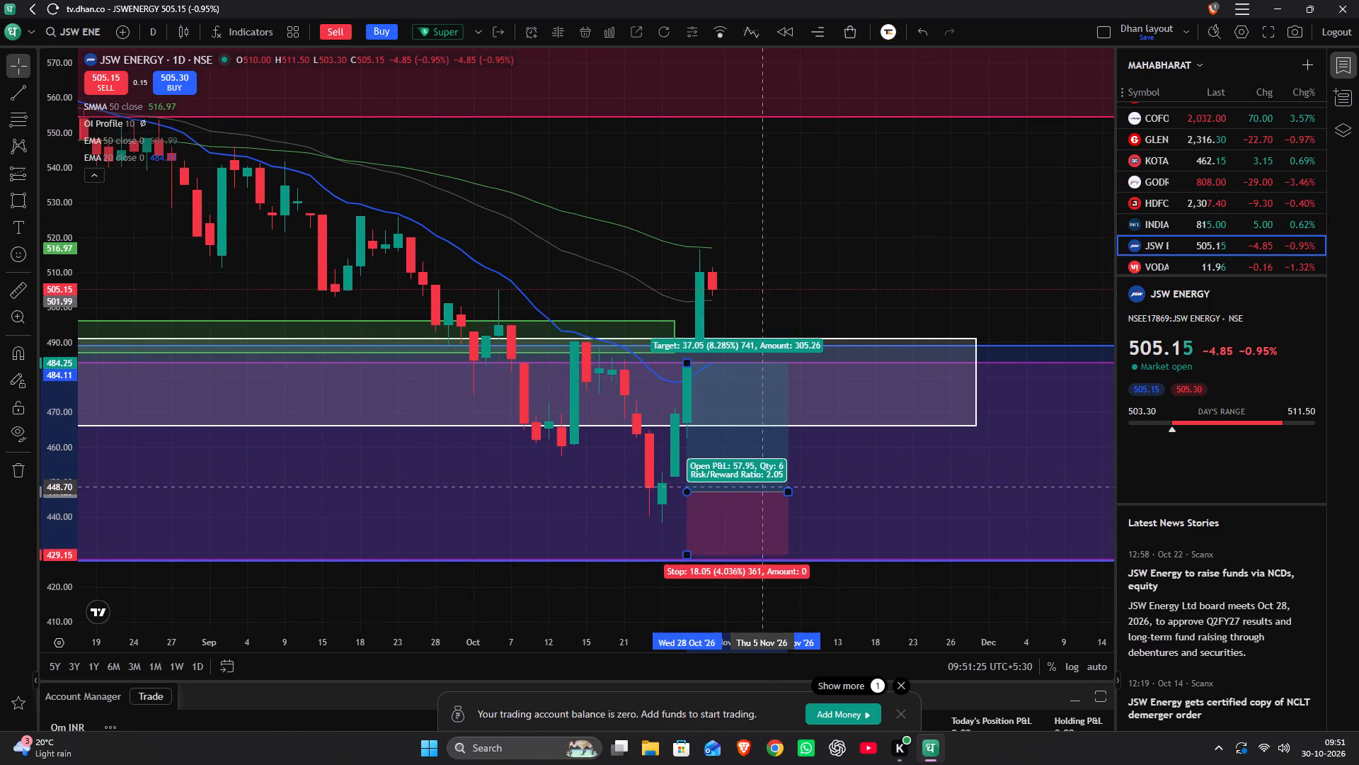
{"action": "left_click_drag", "start_coordinate": [757, 487], "coordinate": [757, 483]}
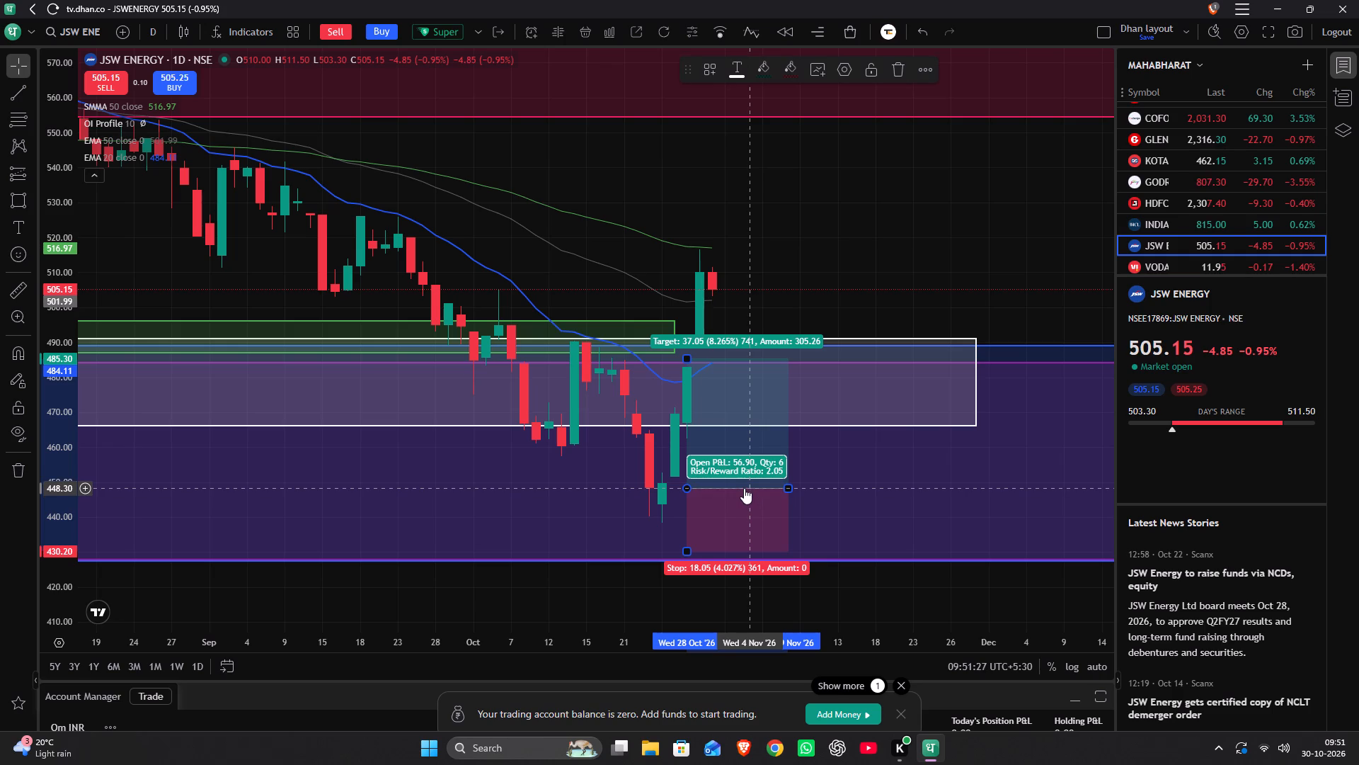
{"action": "left_click", "coordinate": [744, 488]}
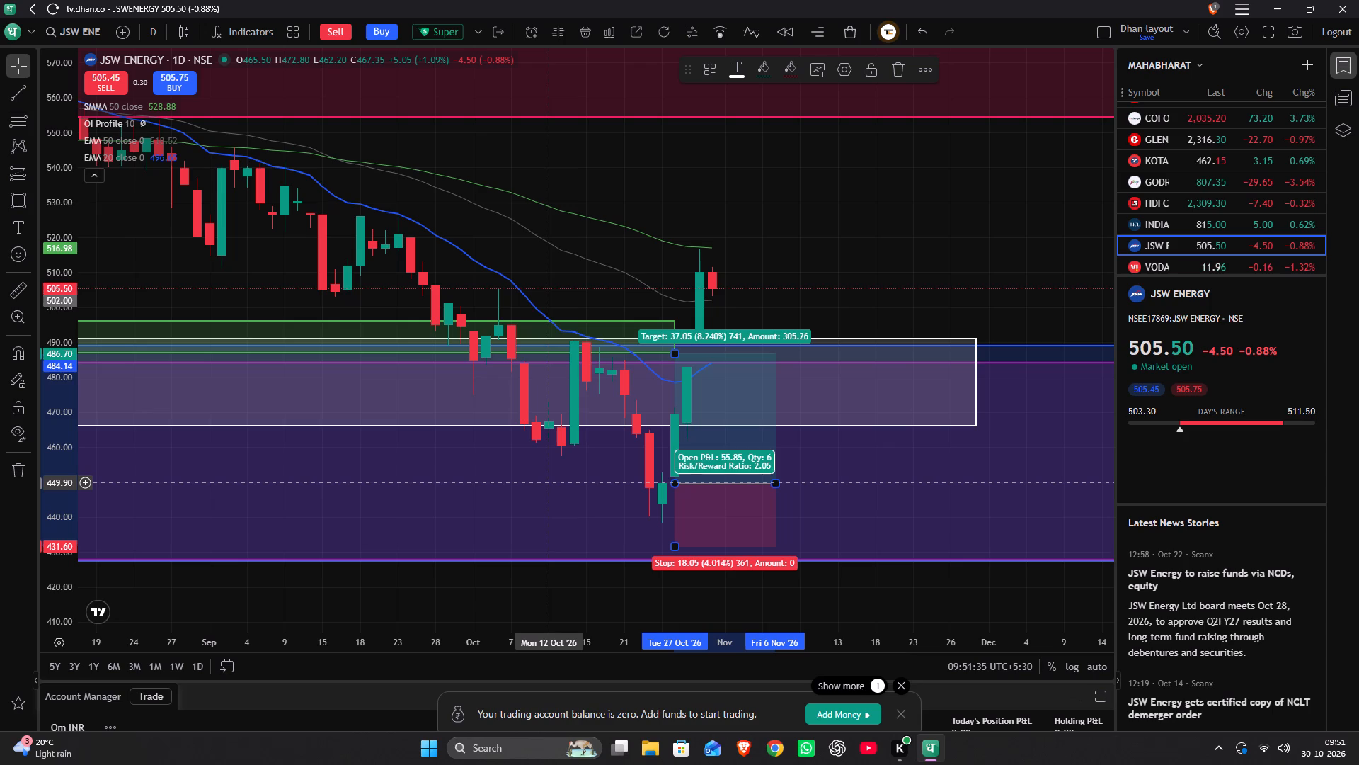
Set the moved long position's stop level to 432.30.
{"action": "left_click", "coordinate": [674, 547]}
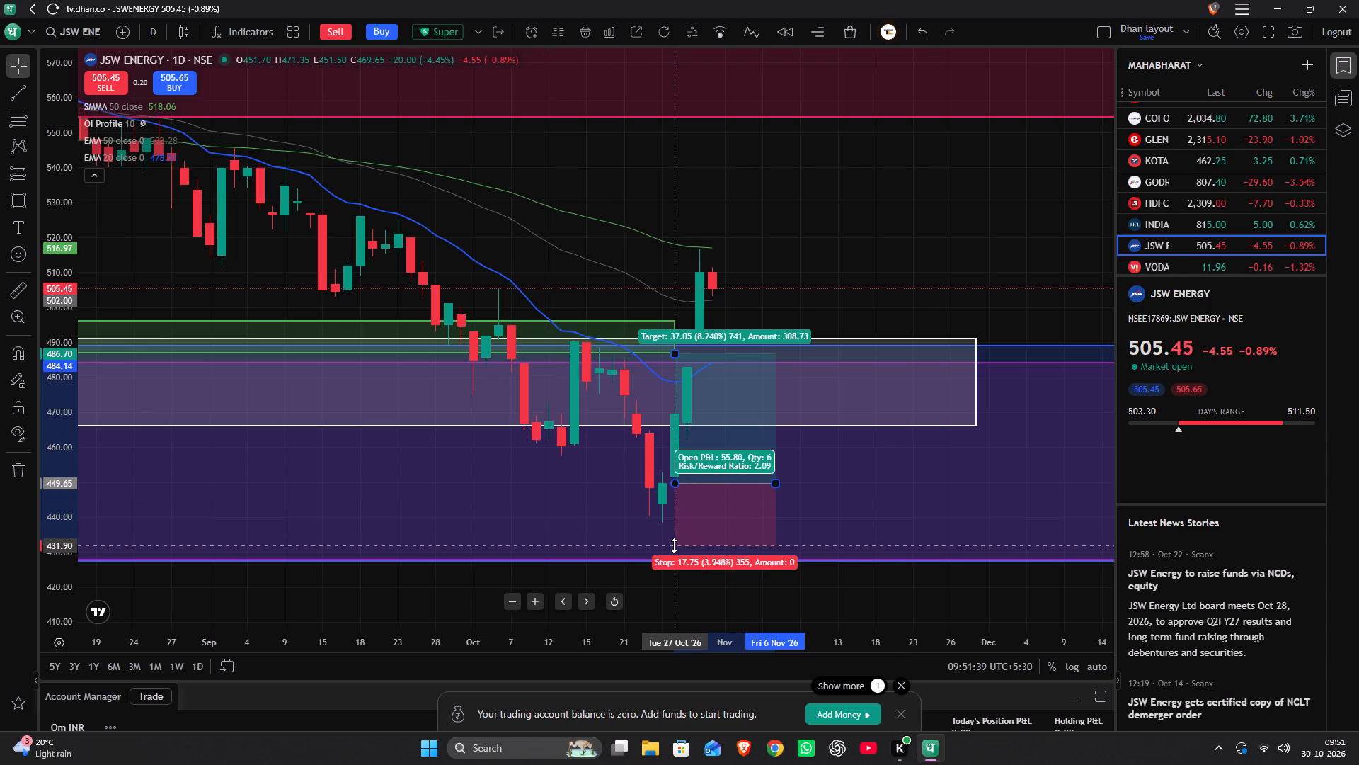
Raise the long position's target level to 516.55, around the high of the latest rally candles.
{"action": "left_click_drag", "start_coordinate": [428, 187], "coordinate": [684, 238]}
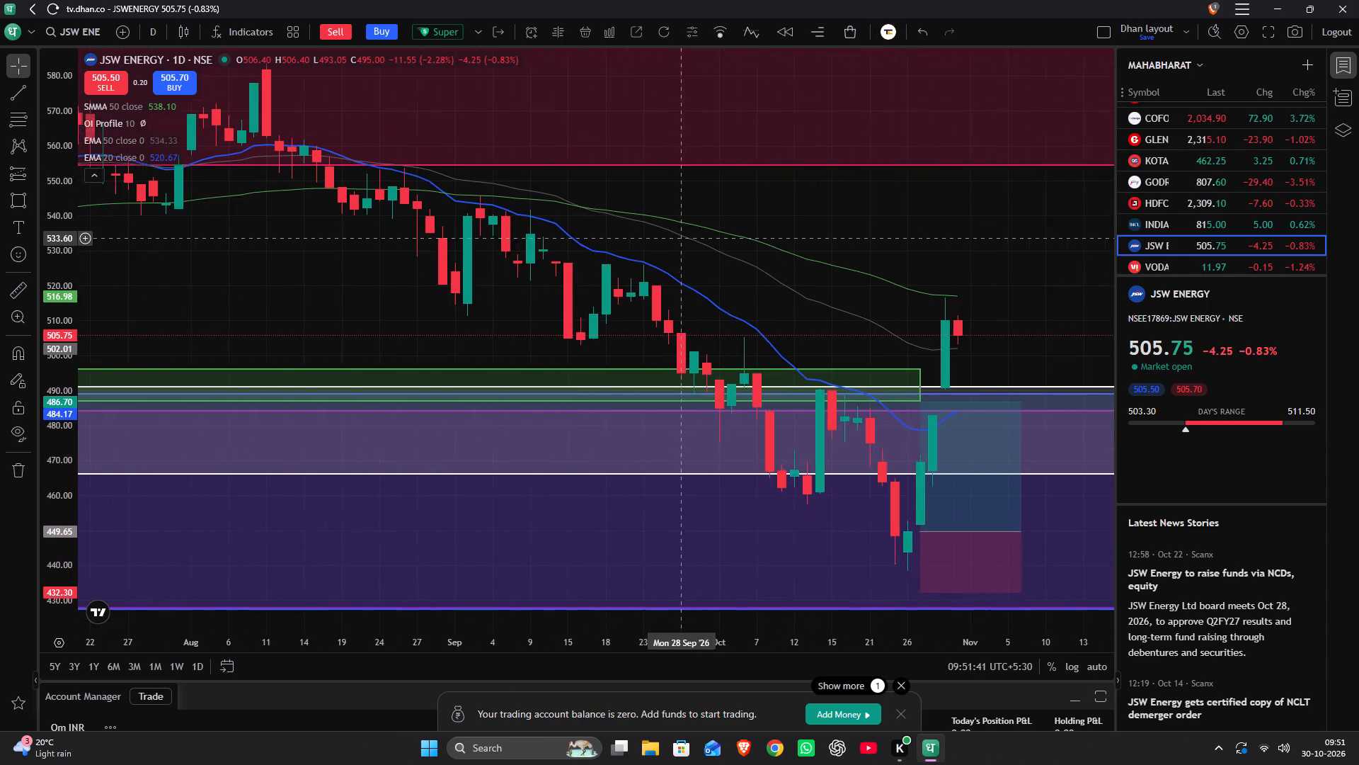
{"action": "left_click_drag", "start_coordinate": [684, 238], "coordinate": [769, 232]}
{"action": "scroll", "coordinate": [769, 232], "scroll_direction": "down", "scroll_amount": 8}
{"action": "left_click_drag", "start_coordinate": [810, 239], "coordinate": [755, 255]}
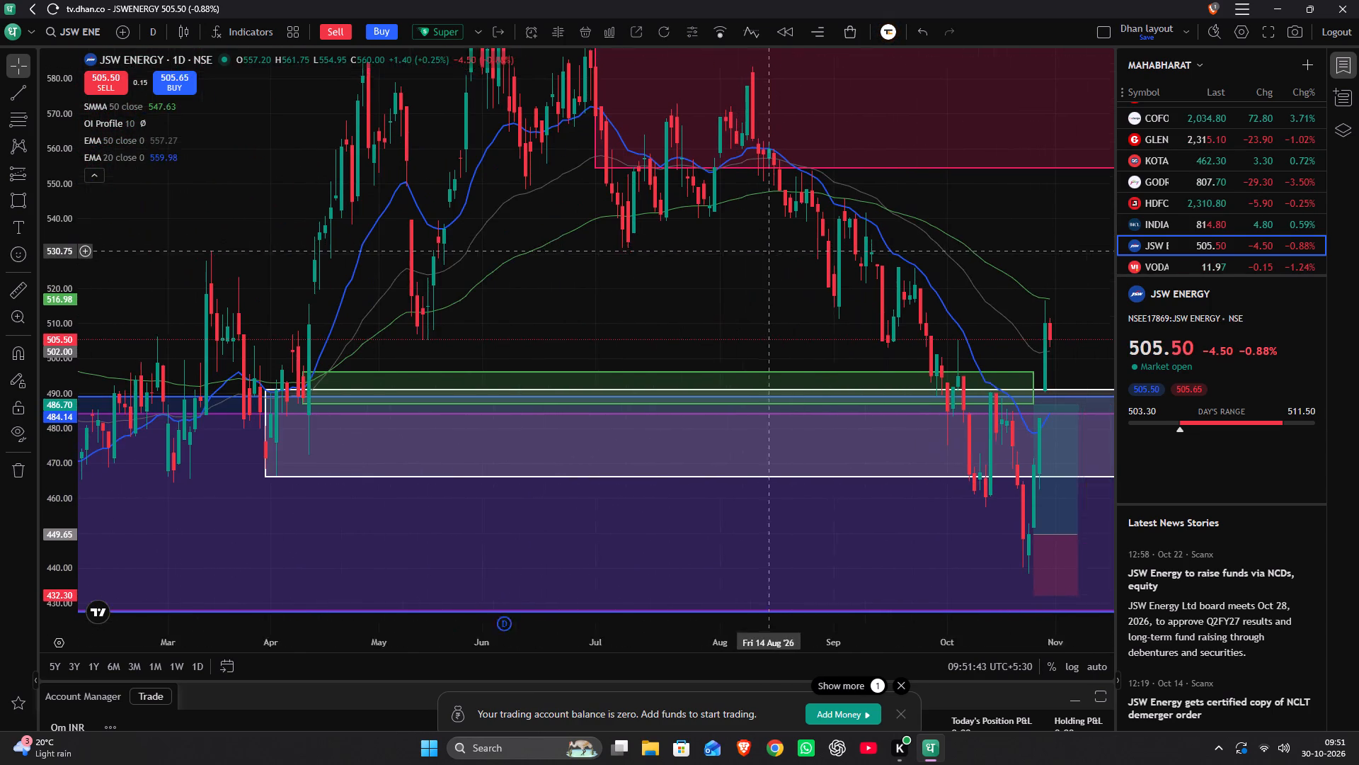
{"action": "left_click_drag", "start_coordinate": [755, 255], "coordinate": [279, 242]}
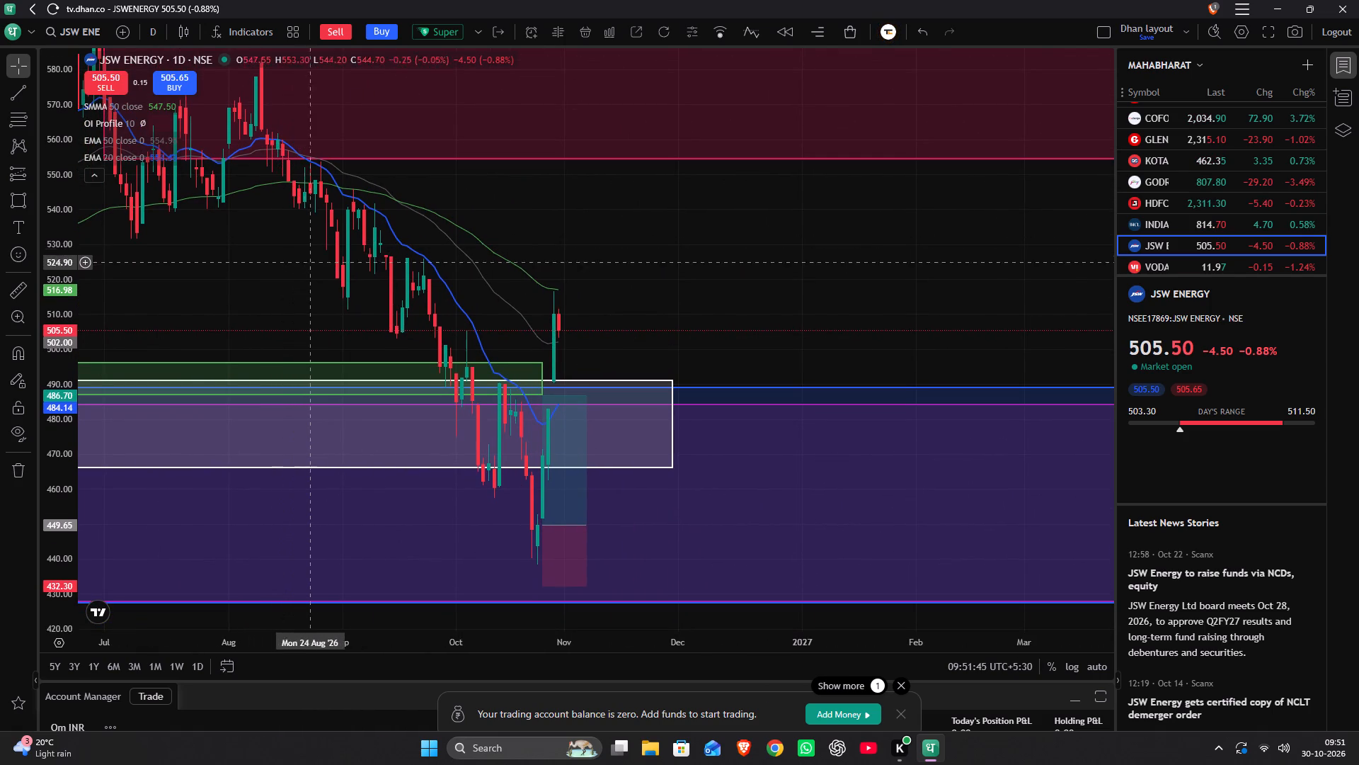
{"action": "left_click", "coordinate": [541, 394]}
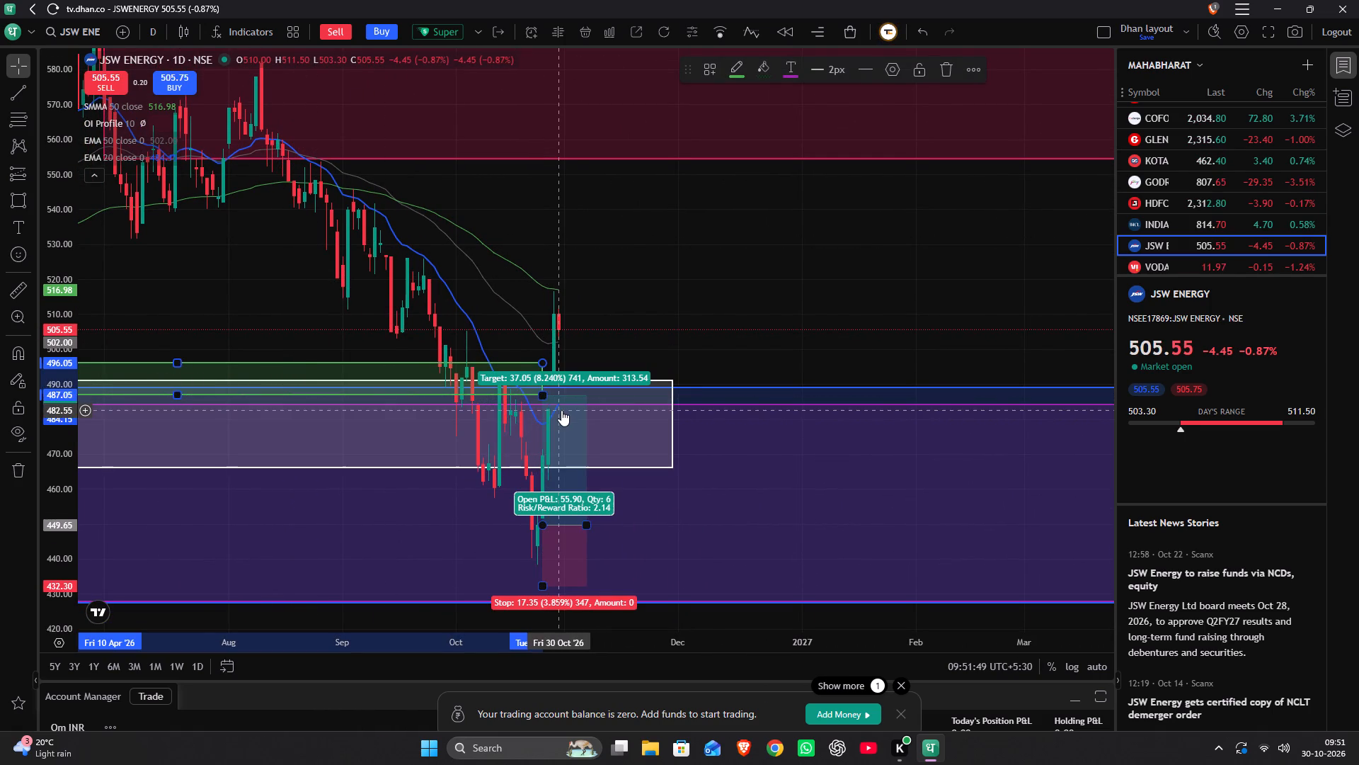
{"action": "left_click", "coordinate": [561, 410]}
{"action": "left_click_drag", "start_coordinate": [540, 394], "coordinate": [540, 393]}
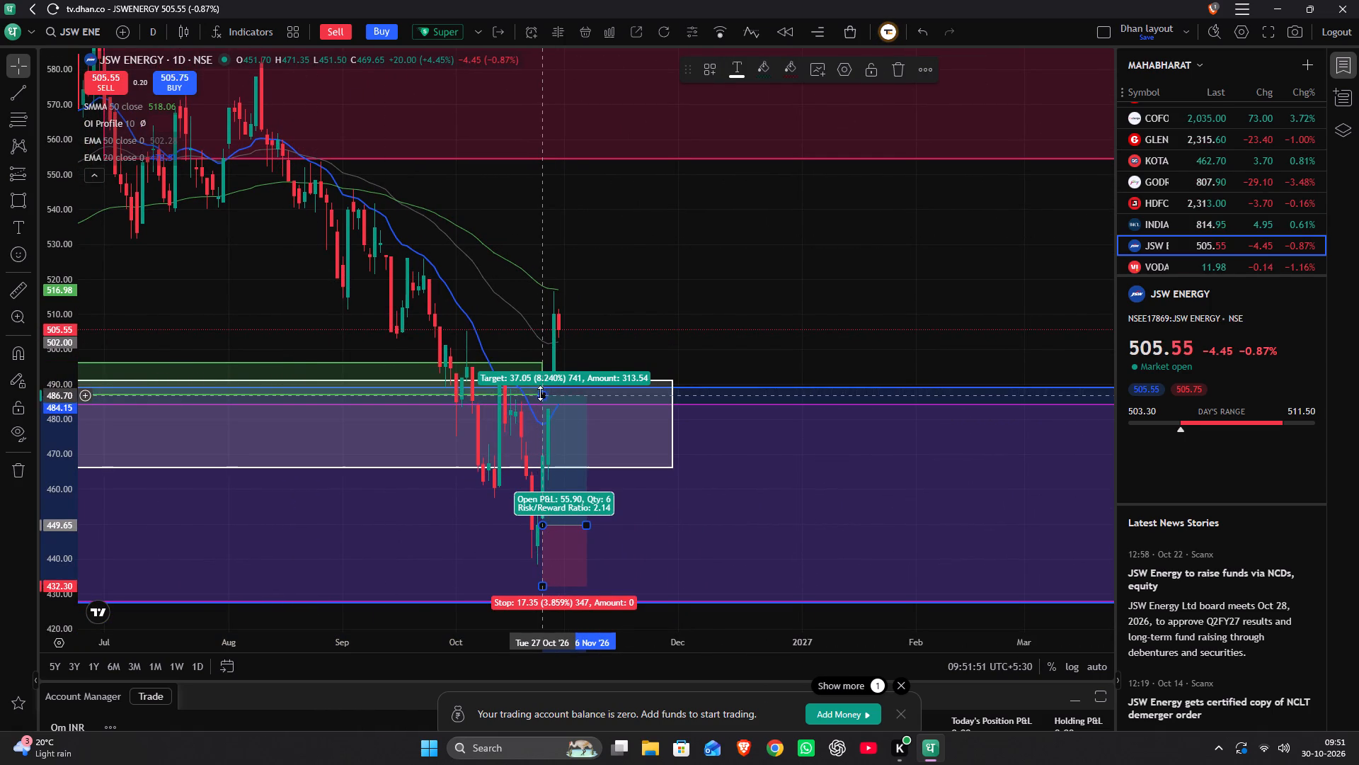
{"action": "left_click_drag", "start_coordinate": [540, 393], "coordinate": [578, 312]}
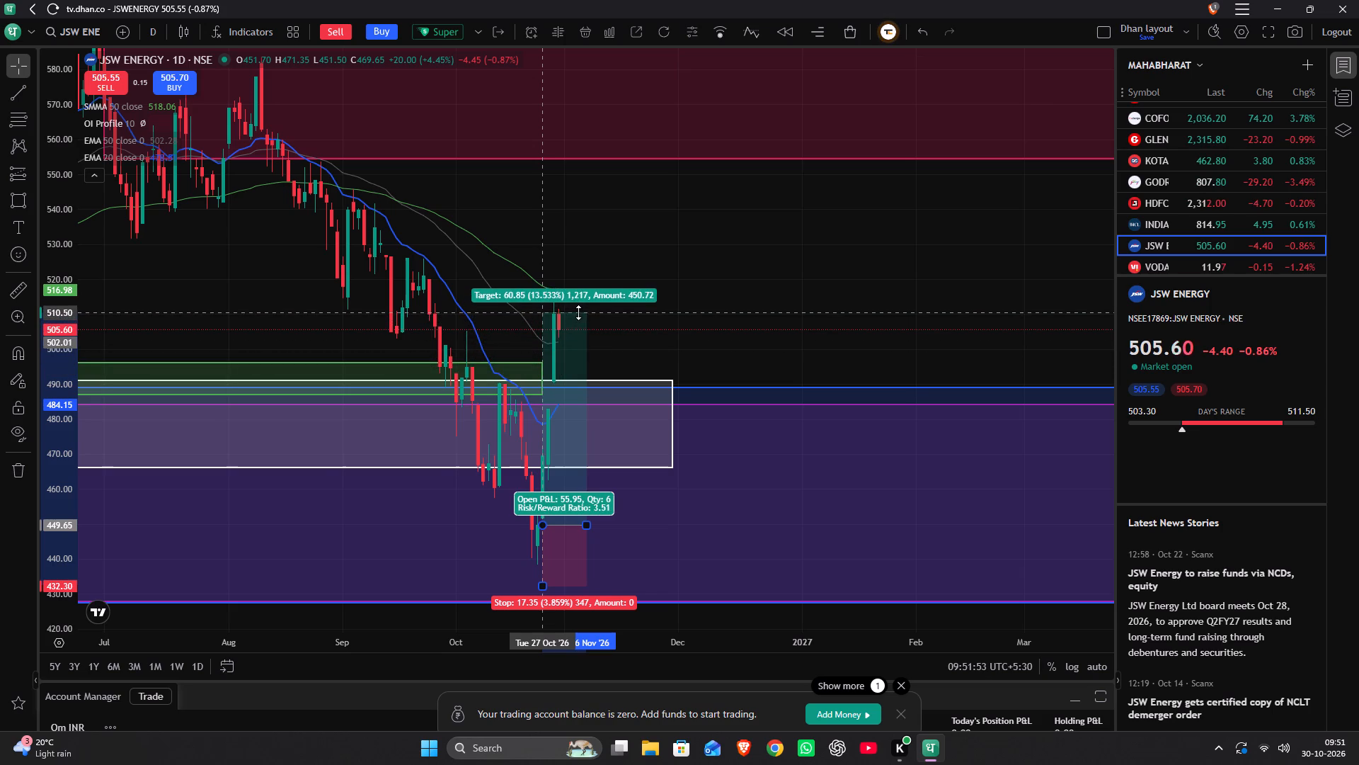
{"action": "left_click_drag", "start_coordinate": [578, 312], "coordinate": [586, 291]}
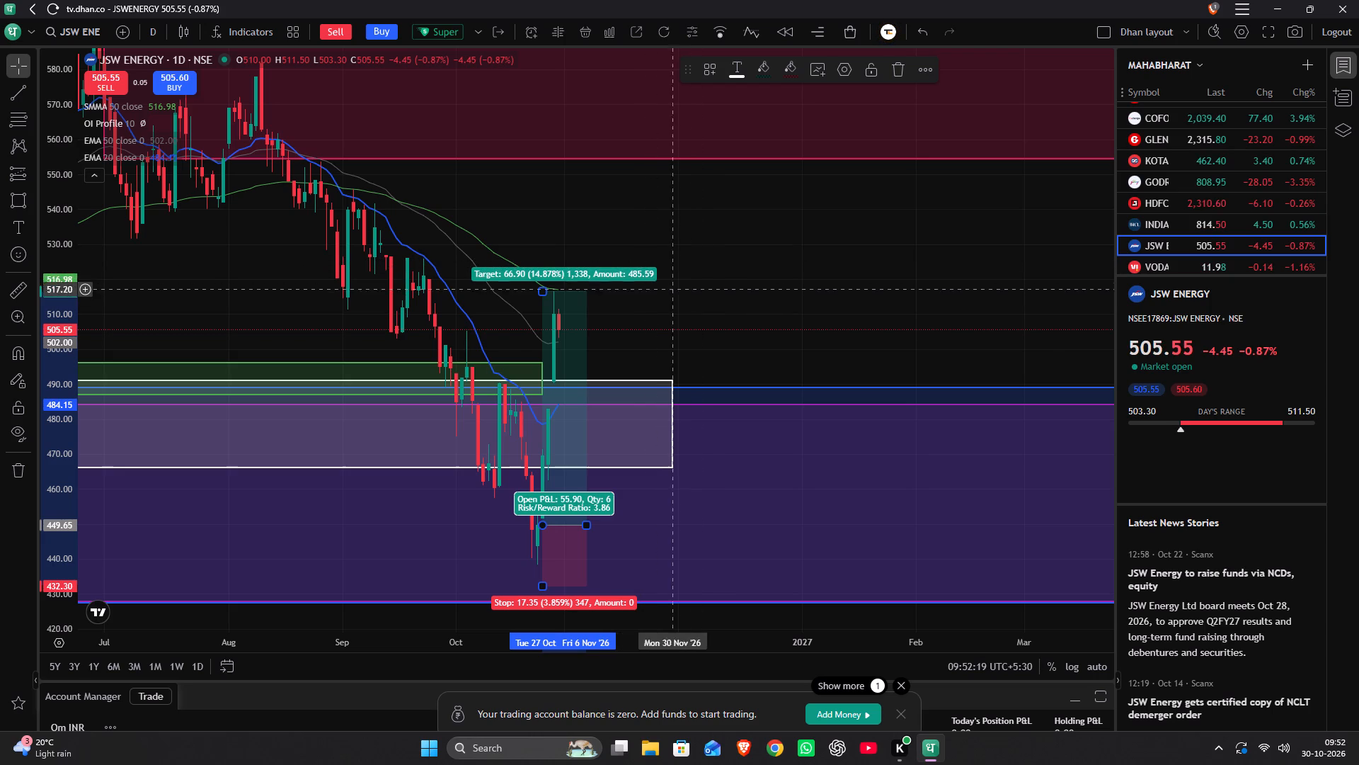
Tighten the long position's stop level to 435.55, just below the late-October swing low.
{"action": "left_click", "coordinate": [744, 280]}
{"action": "left_click_drag", "start_coordinate": [716, 283], "coordinate": [854, 224]}
{"action": "left_click_drag", "start_coordinate": [805, 244], "coordinate": [929, 188]}
{"action": "scroll", "coordinate": [927, 186], "scroll_direction": "up", "scroll_amount": 3}
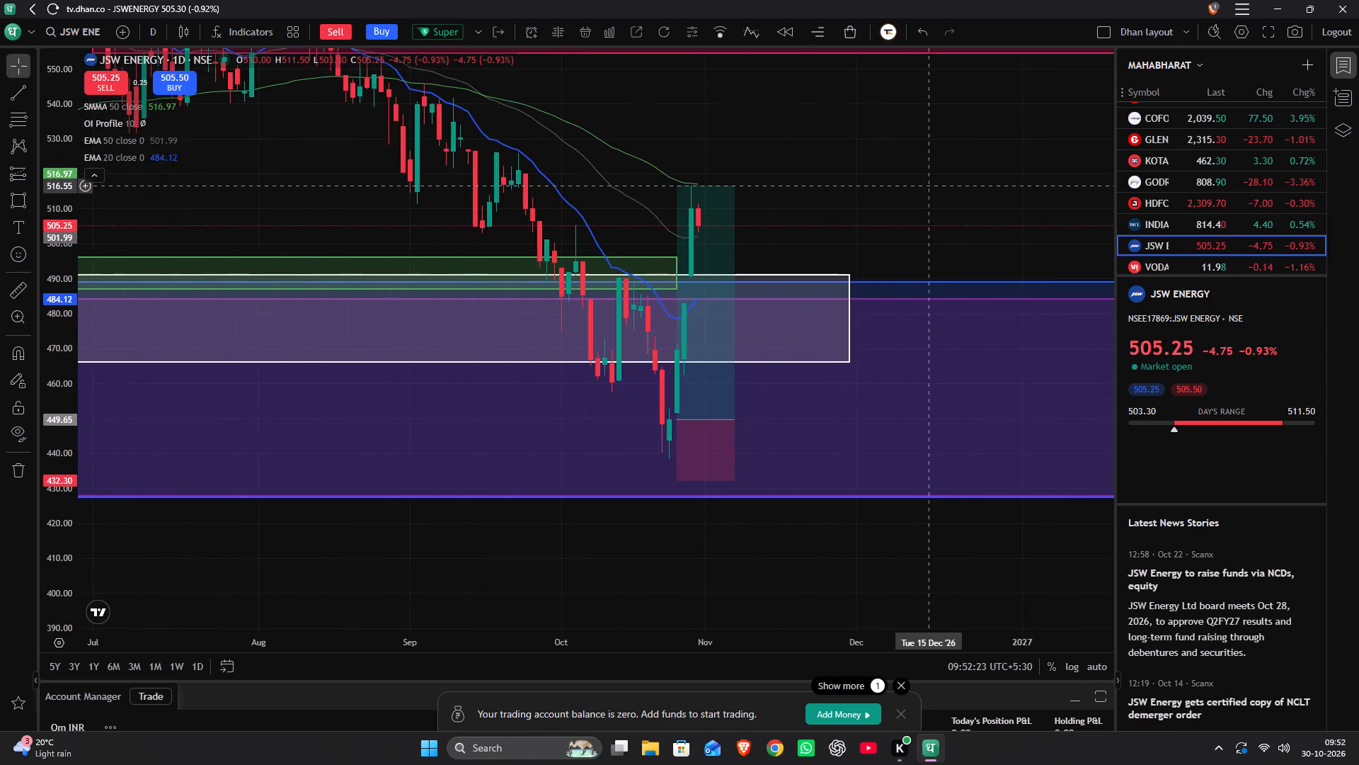
{"action": "scroll", "coordinate": [927, 186], "scroll_direction": "up", "scroll_amount": 2}
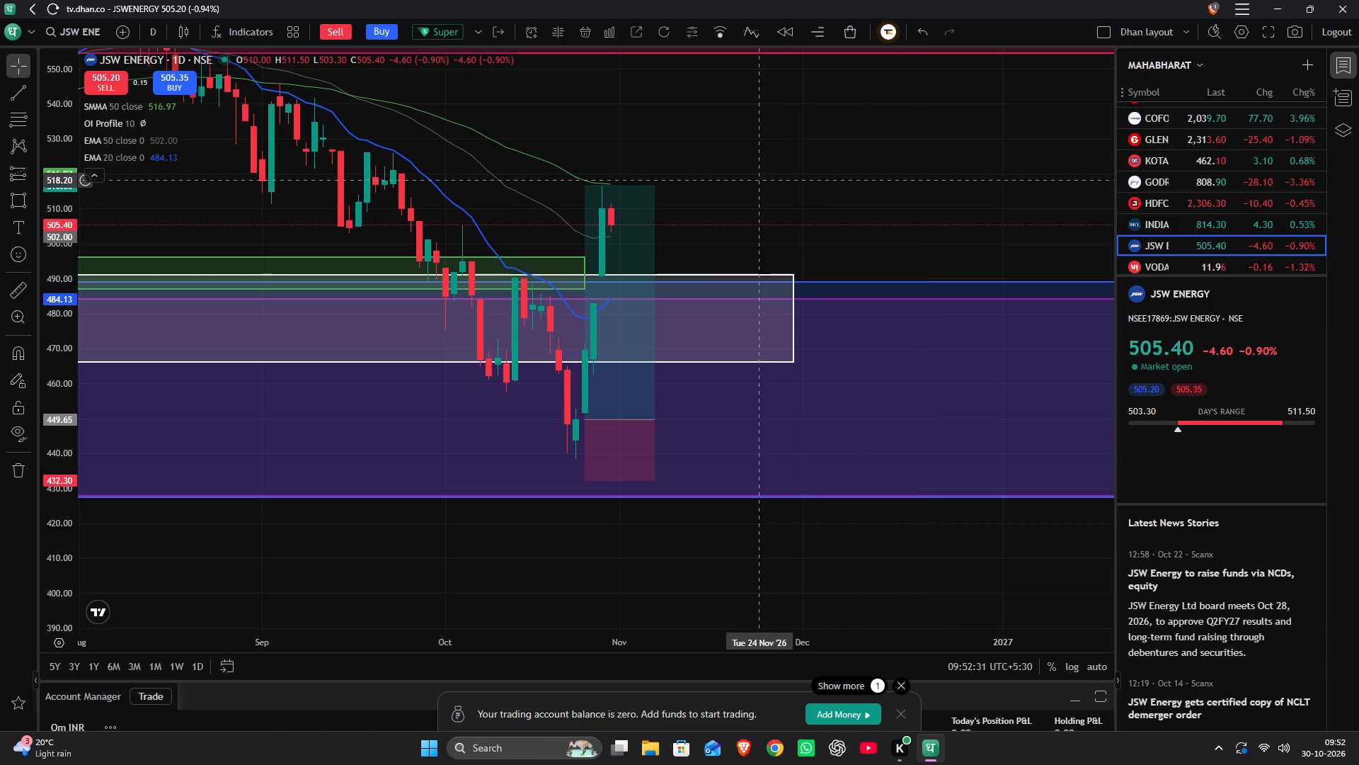
{"action": "scroll", "coordinate": [769, 204], "scroll_direction": "down", "scroll_amount": 2}
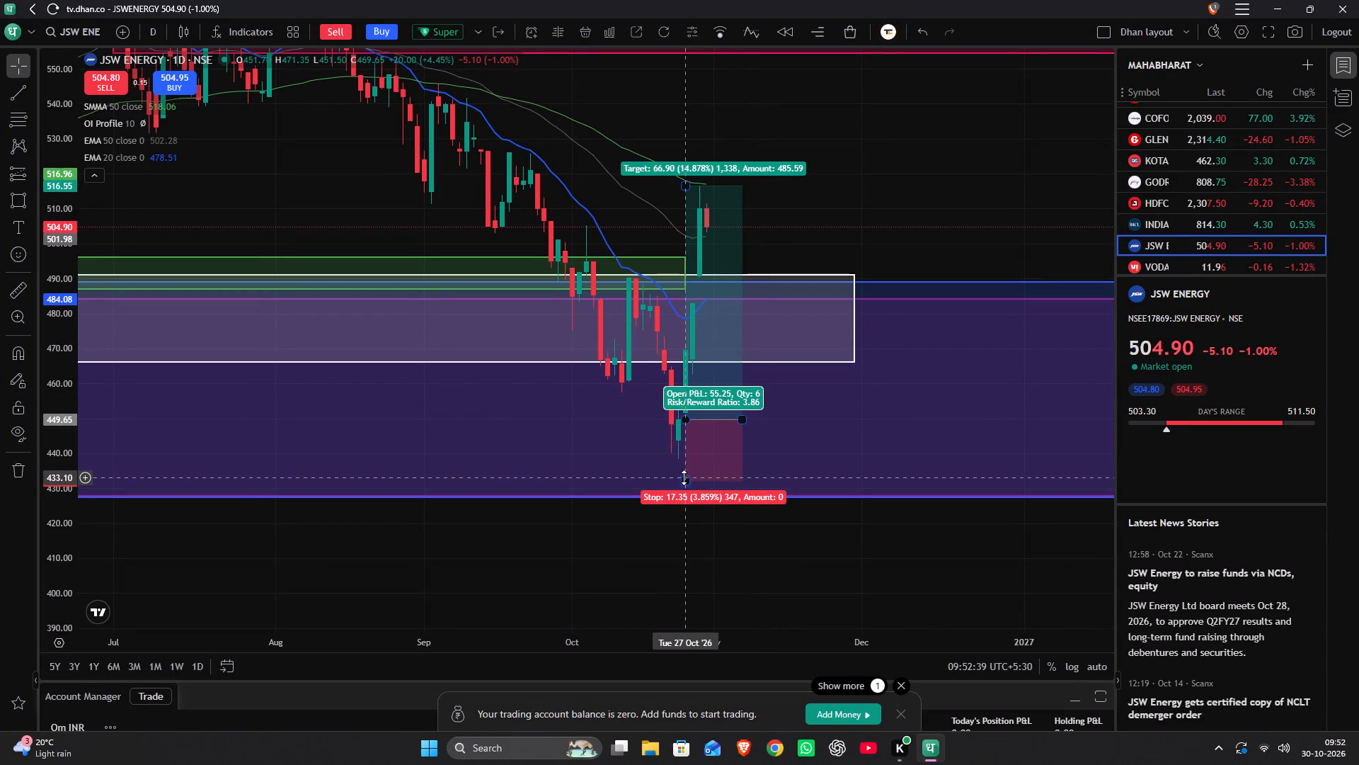
{"action": "left_click_drag", "start_coordinate": [685, 480], "coordinate": [691, 469]}
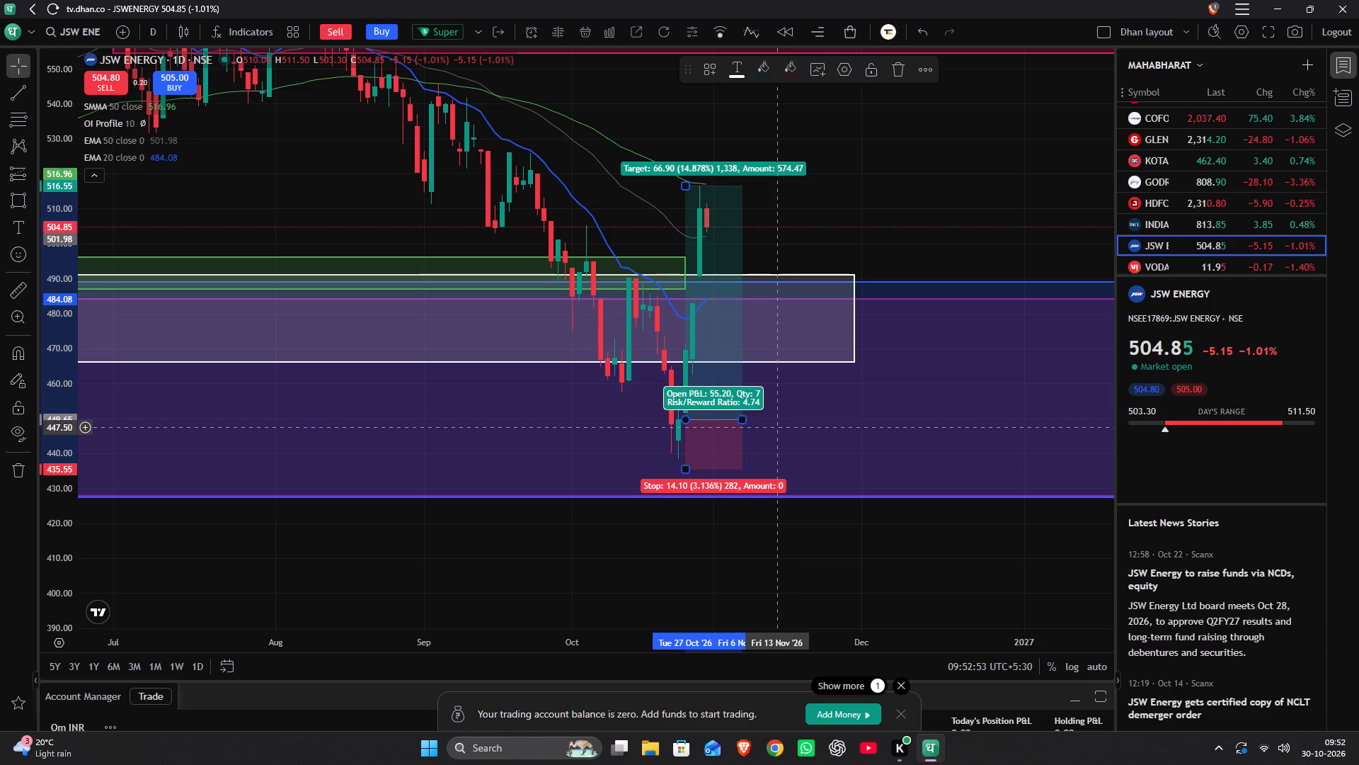
Switch to the confirmation entry watchlist and add JSW Energy to it.
{"action": "left_click", "coordinate": [1171, 61]}
{"action": "left_click", "coordinate": [1162, 218]}
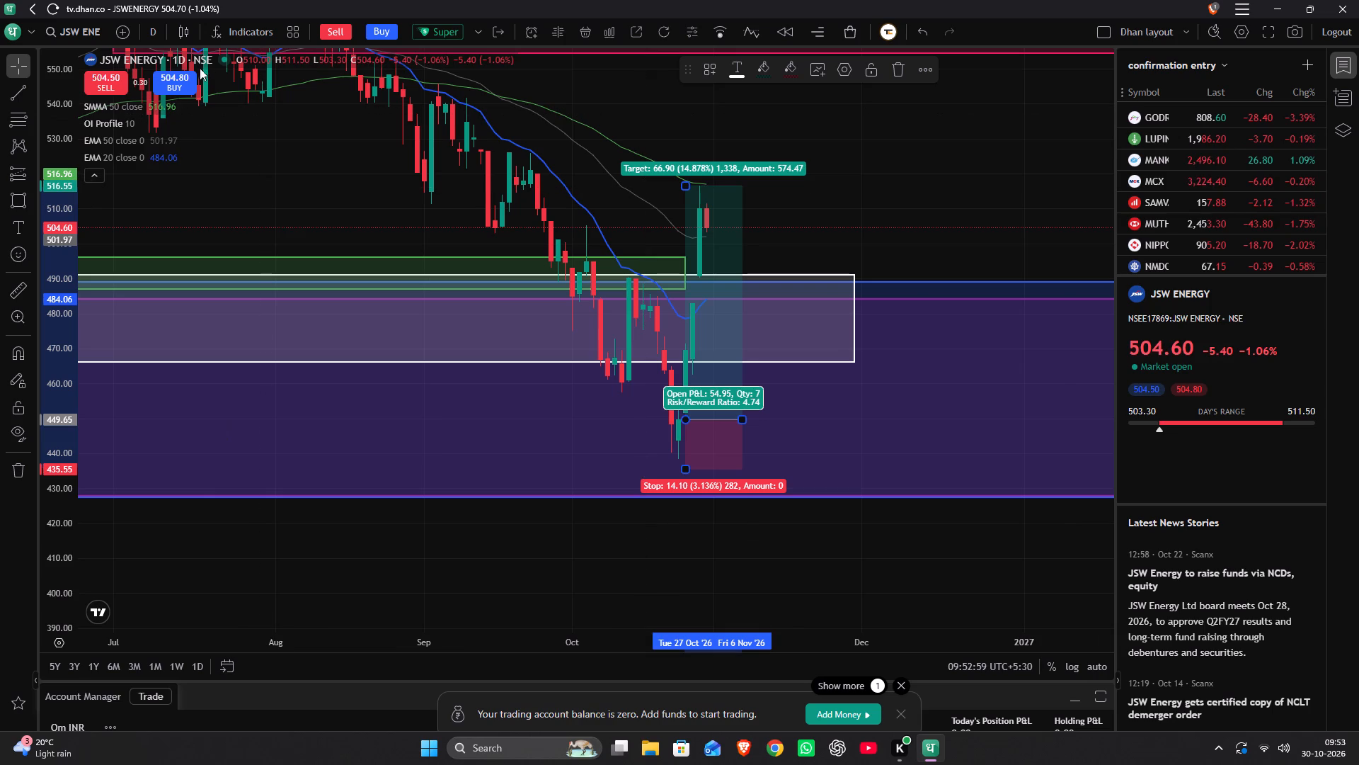
{"action": "left_click", "coordinate": [221, 54]}
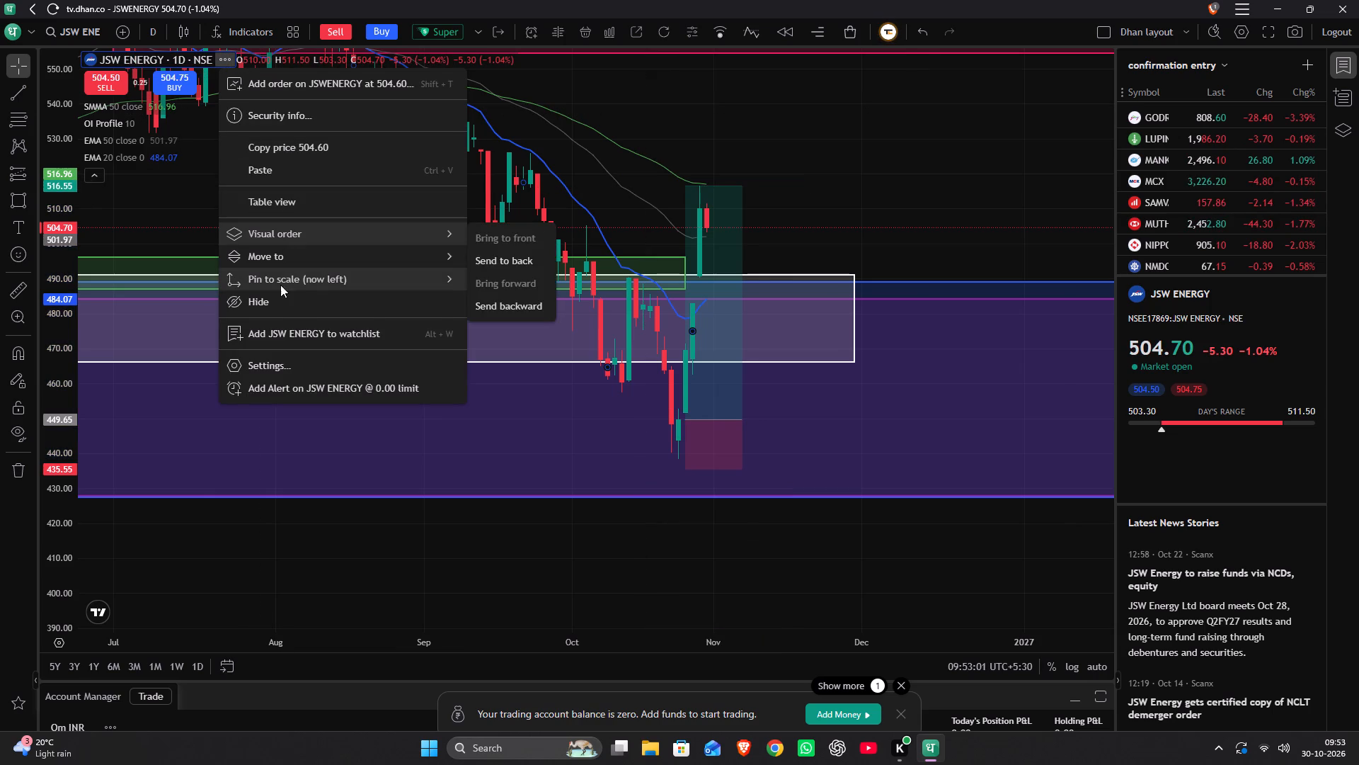
{"action": "left_click", "coordinate": [282, 331]}
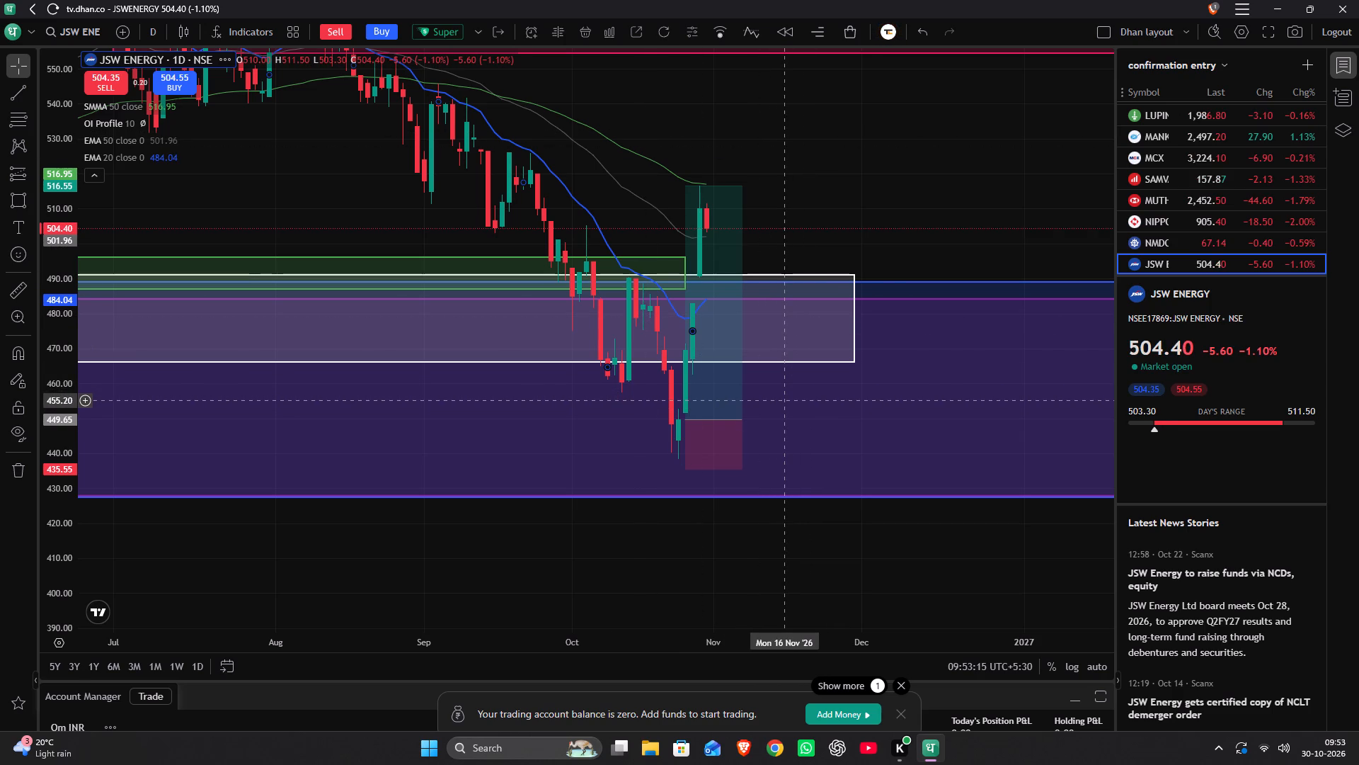
Create a price alert on JSW Energy with the Crossing condition at 460.
{"action": "left_click", "coordinate": [519, 33]}
{"action": "left_click", "coordinate": [994, 468]}
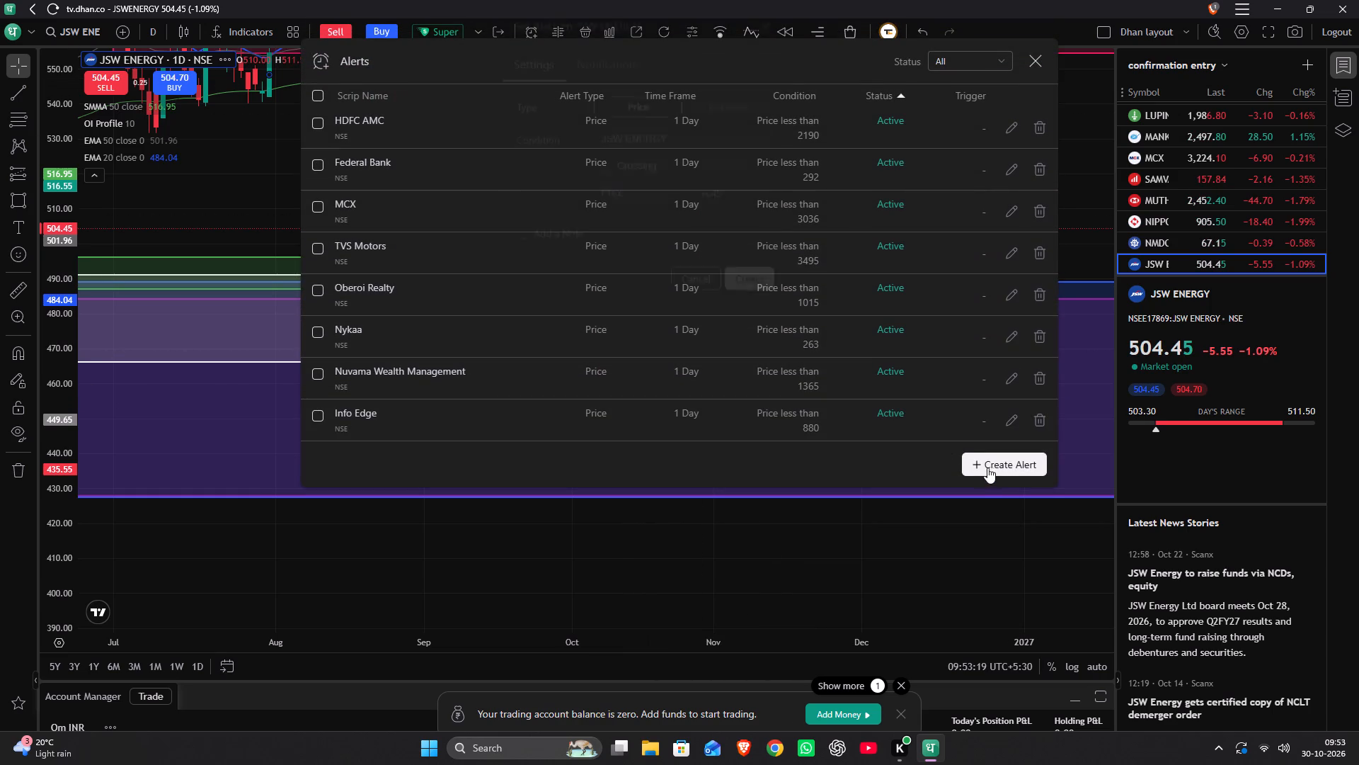
{"action": "left_click_drag", "start_coordinate": [729, 224], "coordinate": [624, 262]}
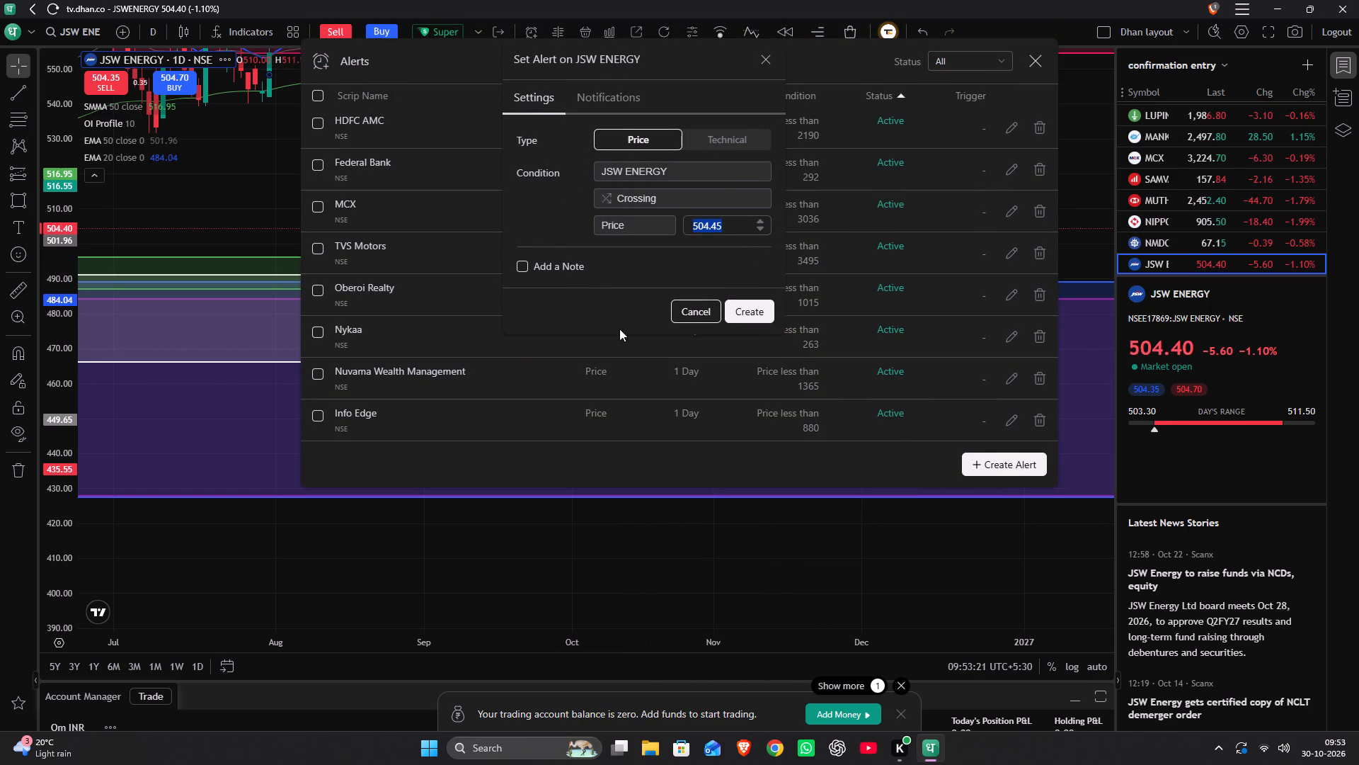
{"action": "key", "text": "BackSpace"}
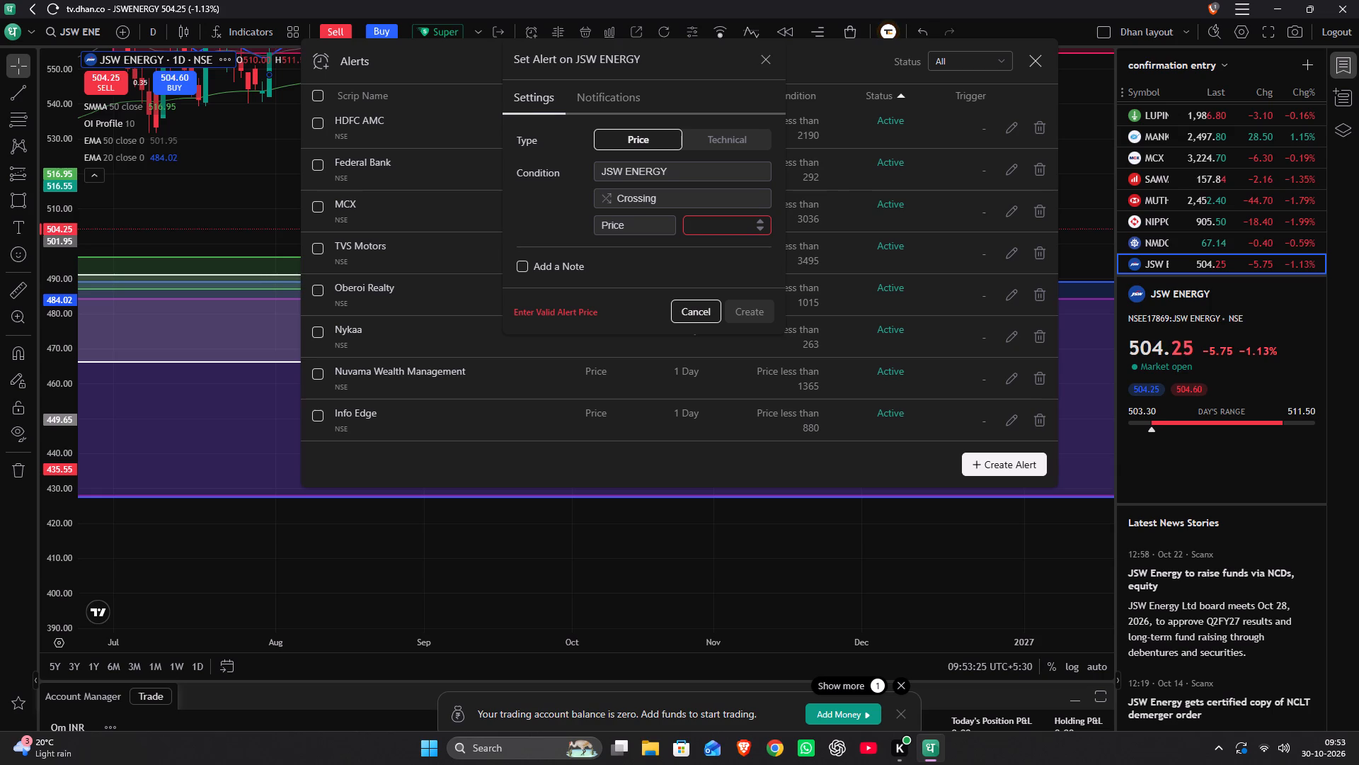
{"action": "key", "text": "4"}
{"action": "type", "text": "60"}
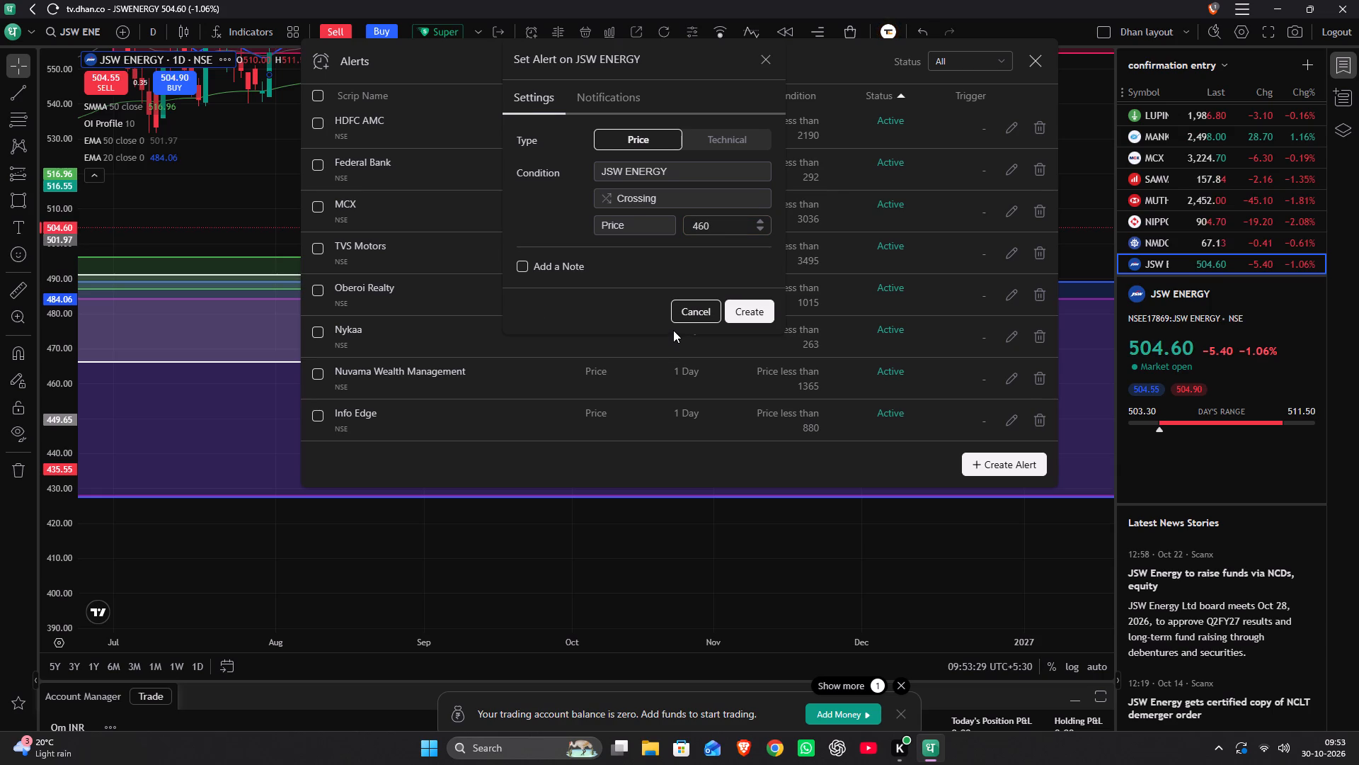
{"action": "left_click", "coordinate": [767, 315]}
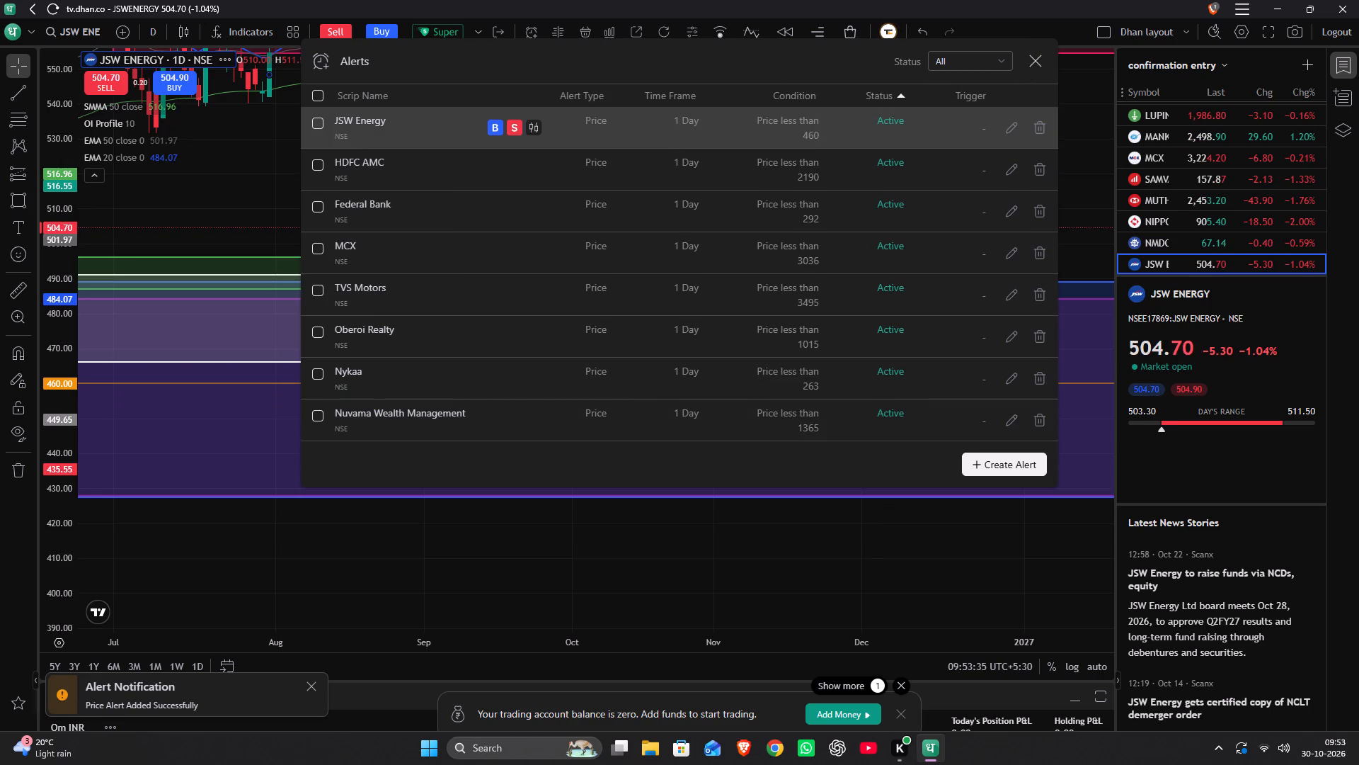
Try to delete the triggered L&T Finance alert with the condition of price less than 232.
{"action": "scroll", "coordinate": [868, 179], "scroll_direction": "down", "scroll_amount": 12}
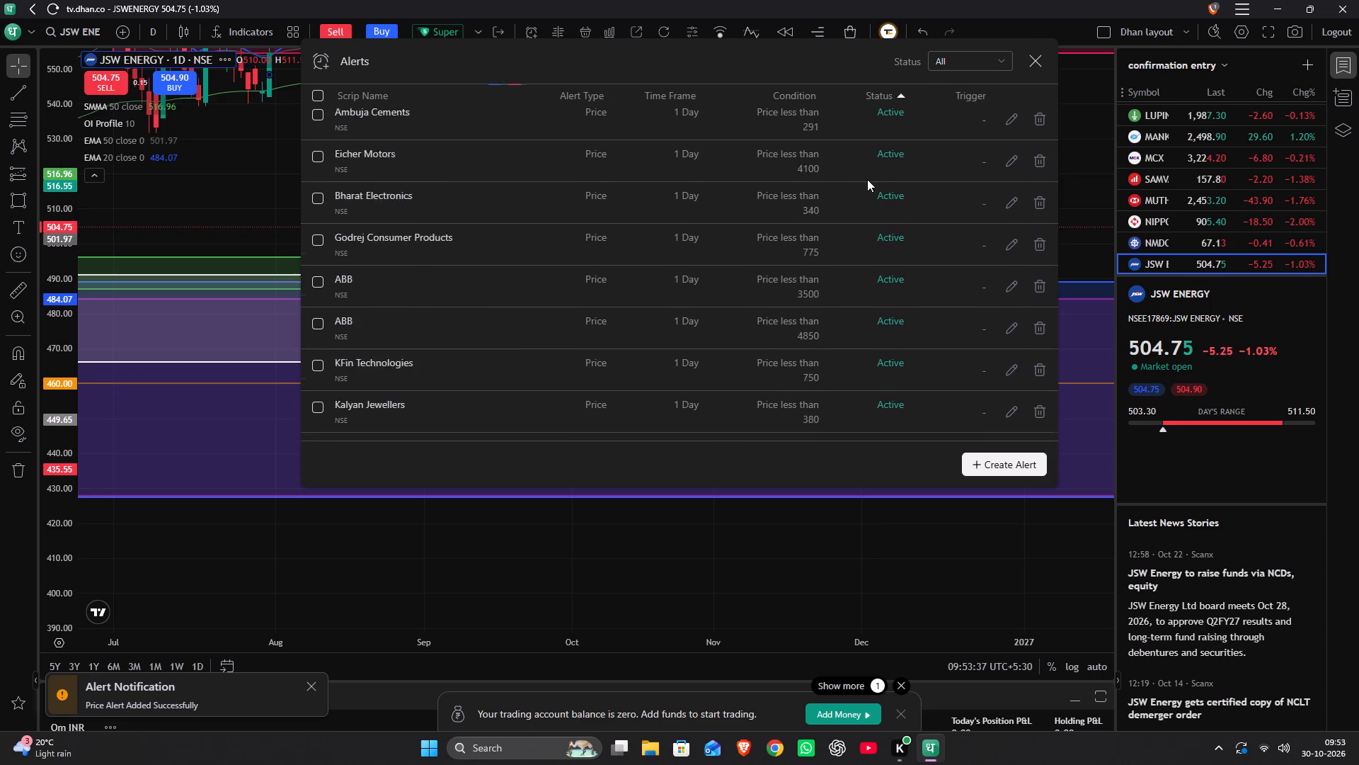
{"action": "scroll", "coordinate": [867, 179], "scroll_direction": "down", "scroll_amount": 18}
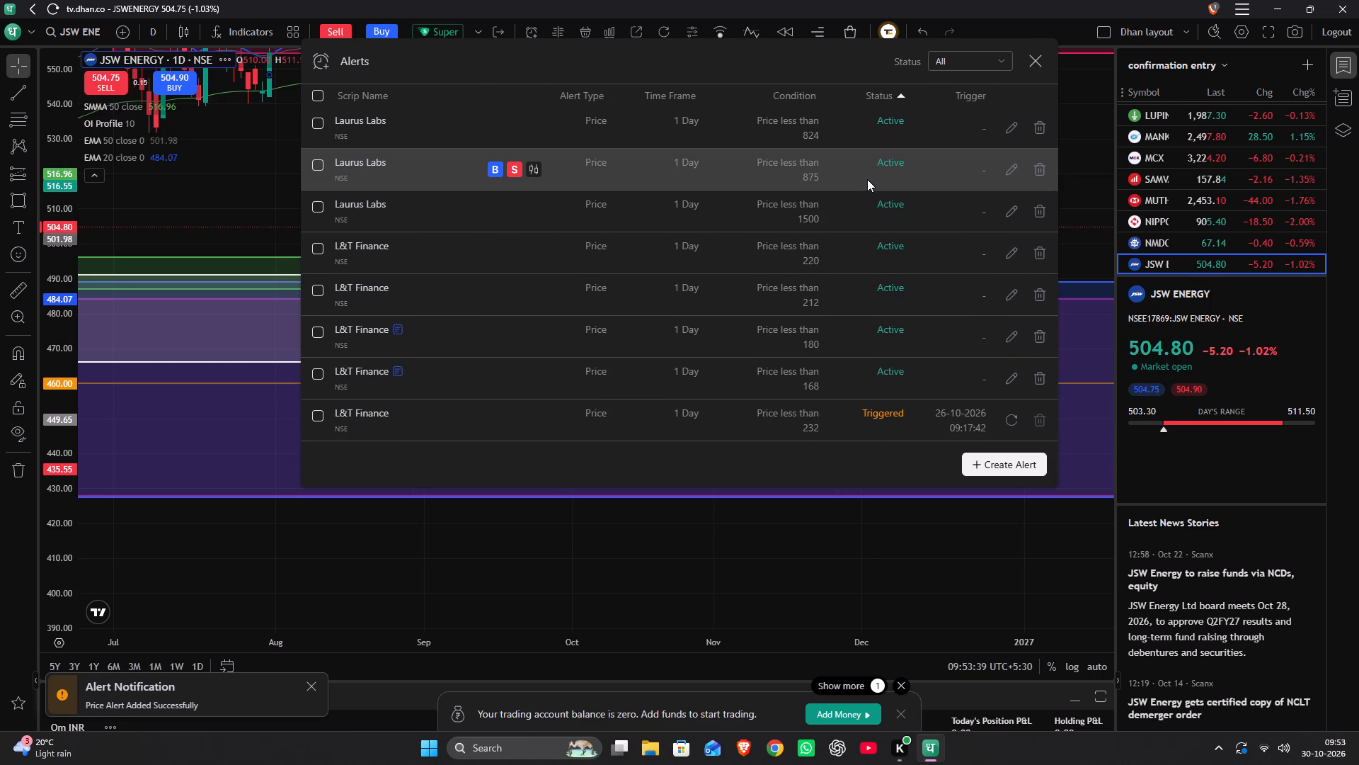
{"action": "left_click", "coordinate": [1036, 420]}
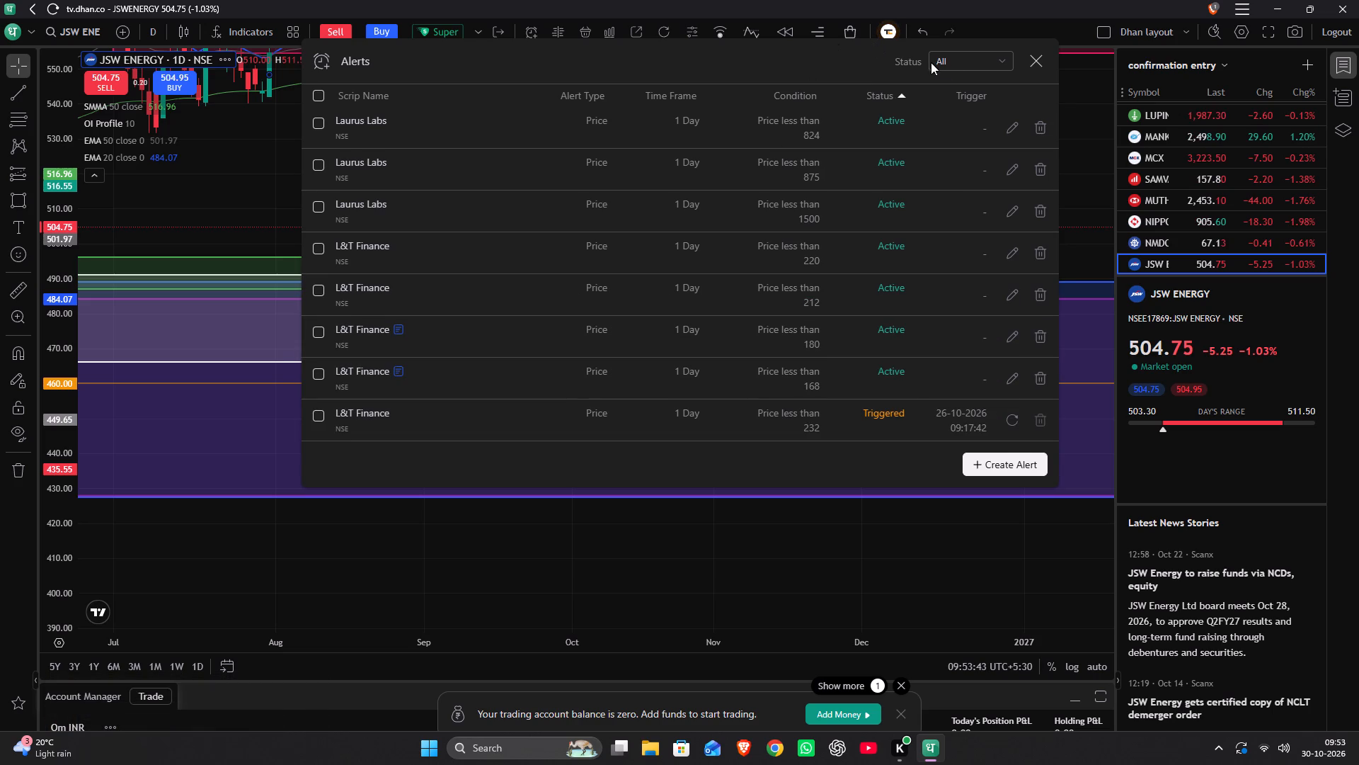
Check the status filter options for the alerts and close the alerts list.
{"action": "left_click", "coordinate": [951, 64]}
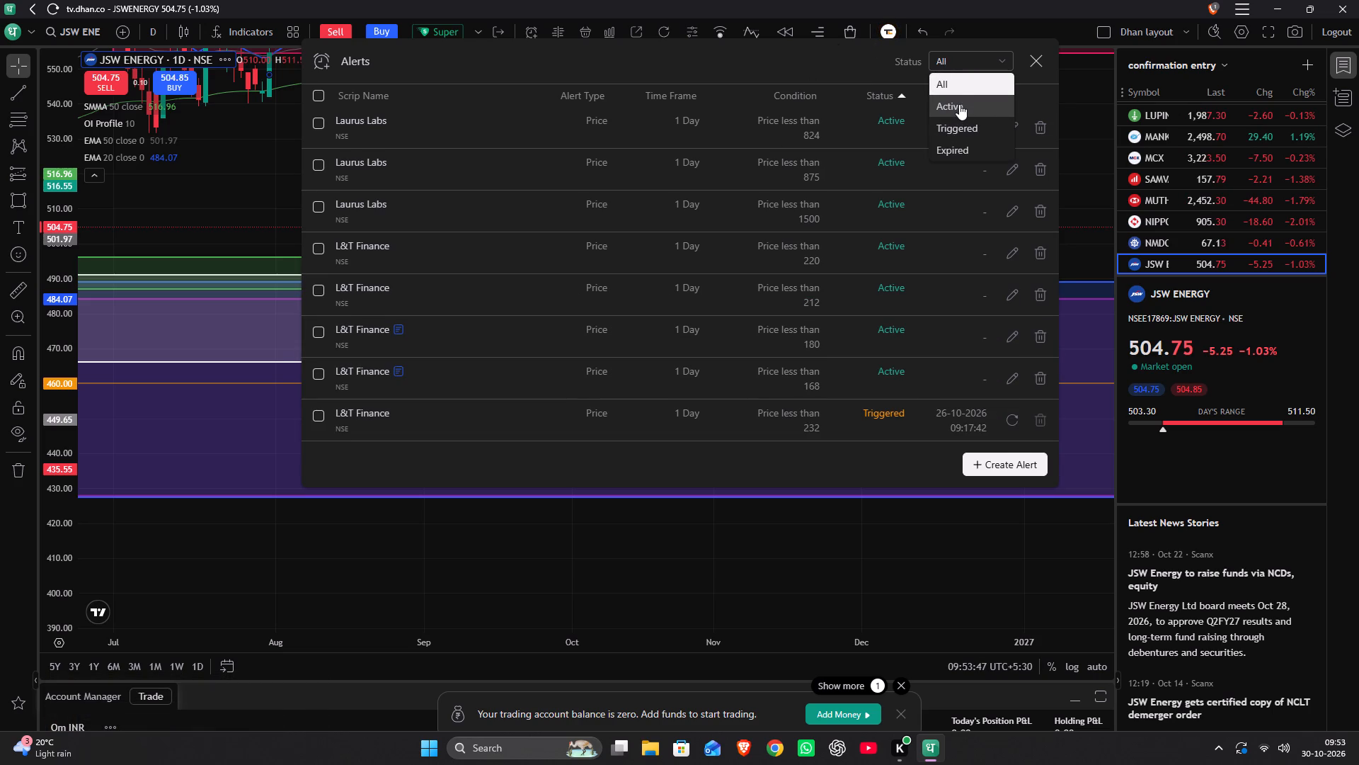
{"action": "left_click", "coordinate": [965, 59]}
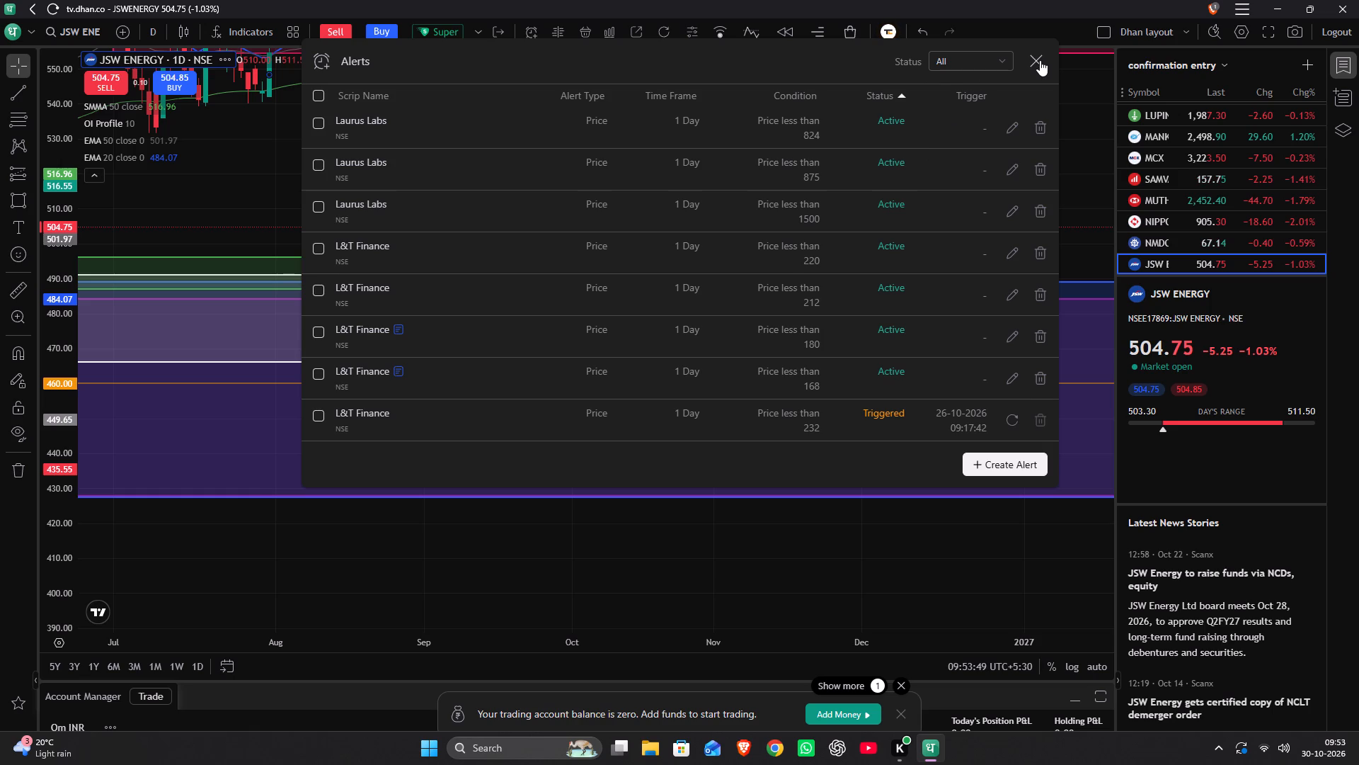
{"action": "left_click", "coordinate": [1034, 60]}
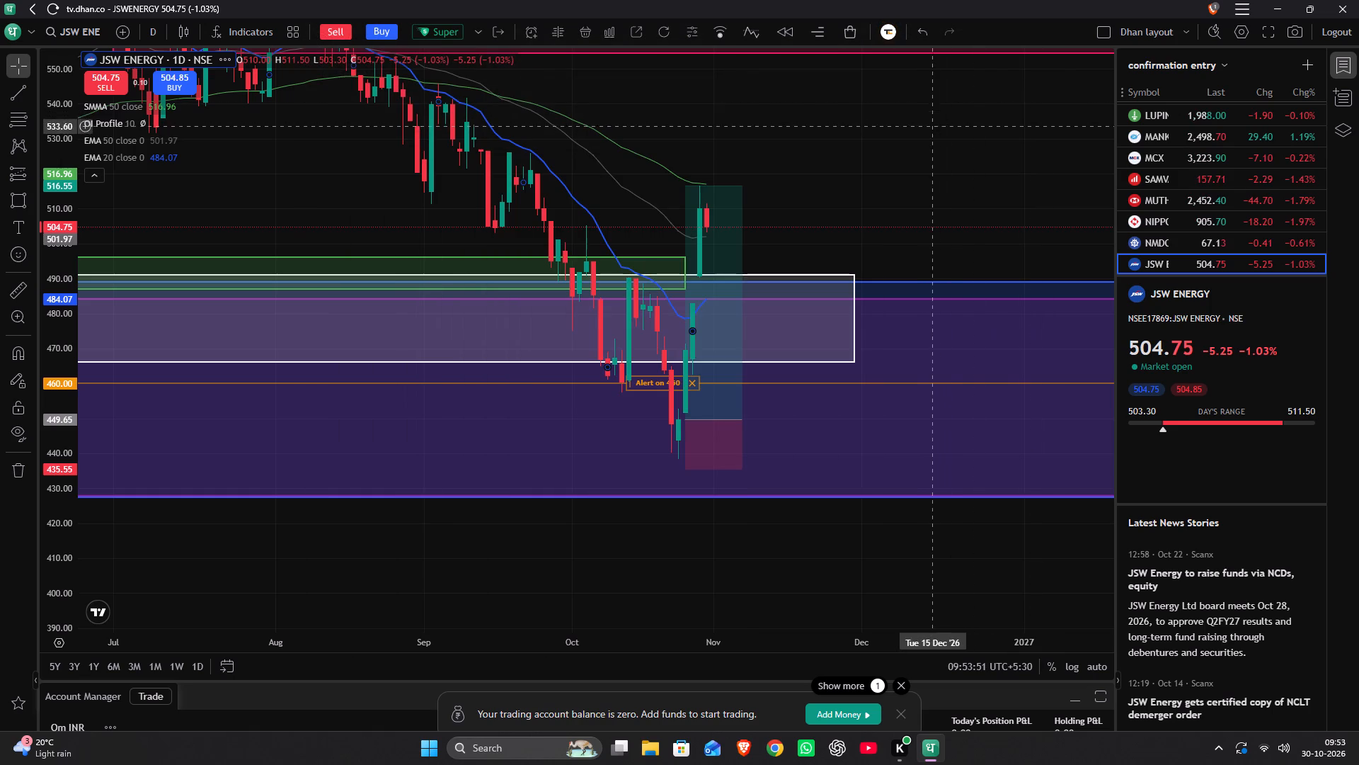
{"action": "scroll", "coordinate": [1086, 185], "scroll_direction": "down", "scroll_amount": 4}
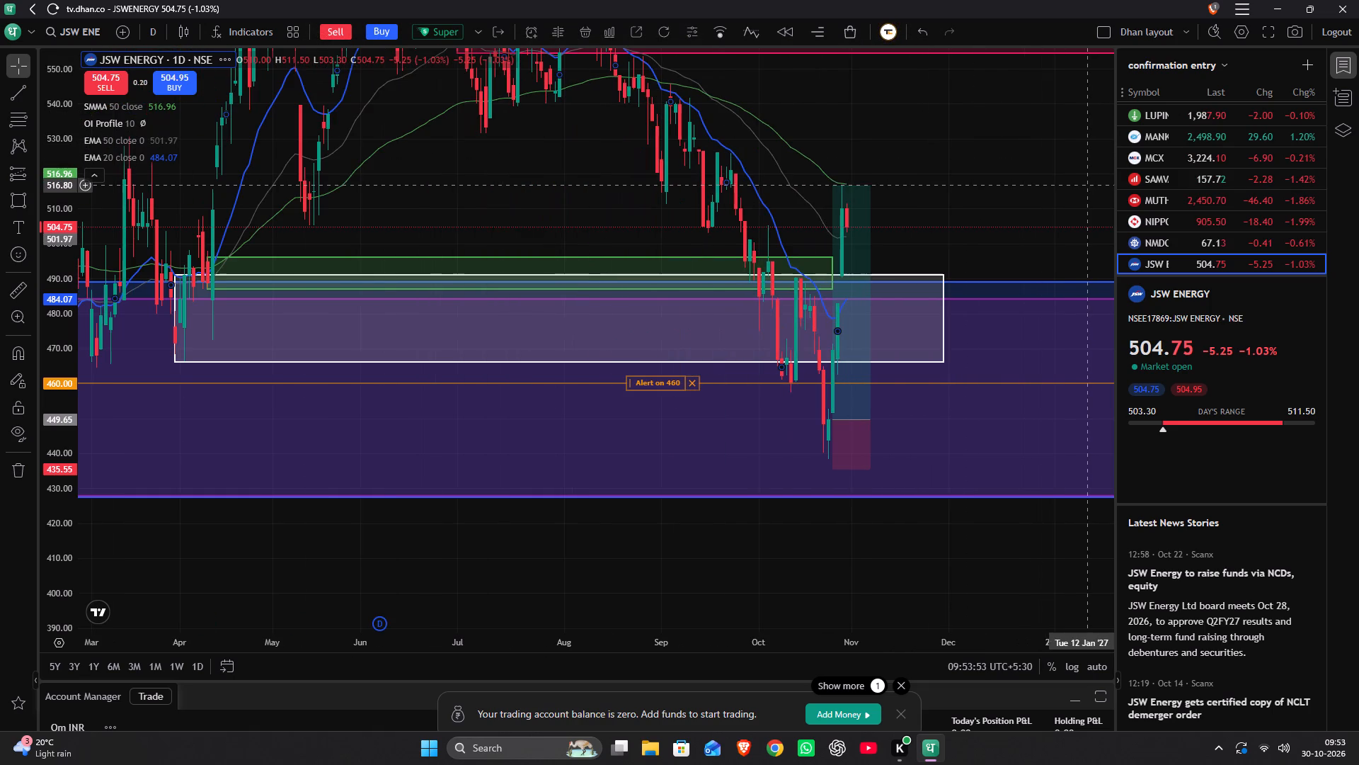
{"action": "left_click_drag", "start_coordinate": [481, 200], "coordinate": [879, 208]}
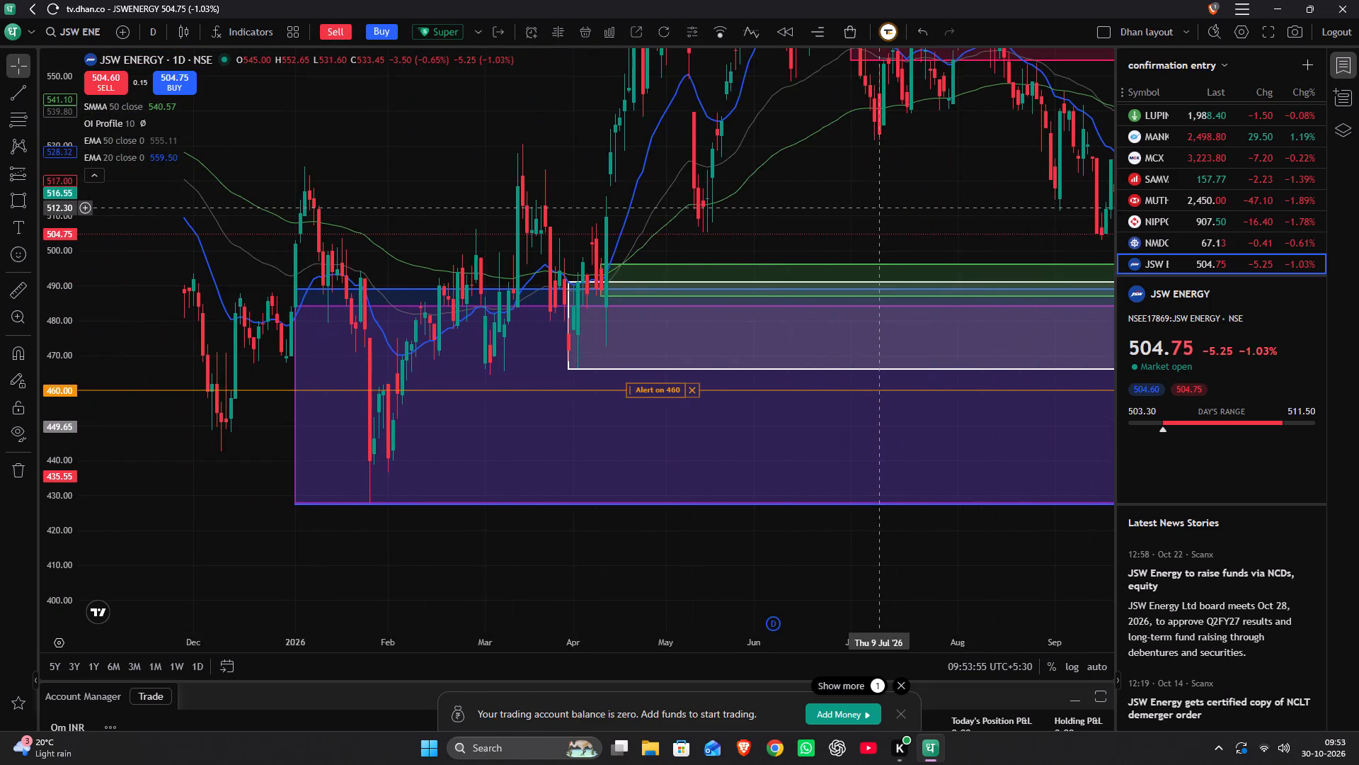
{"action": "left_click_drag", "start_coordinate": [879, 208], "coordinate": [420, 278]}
Switch to the MAHABHARAT watchlist and open the Vodafone Idea chart from it.
{"action": "left_click", "coordinate": [1160, 71]}
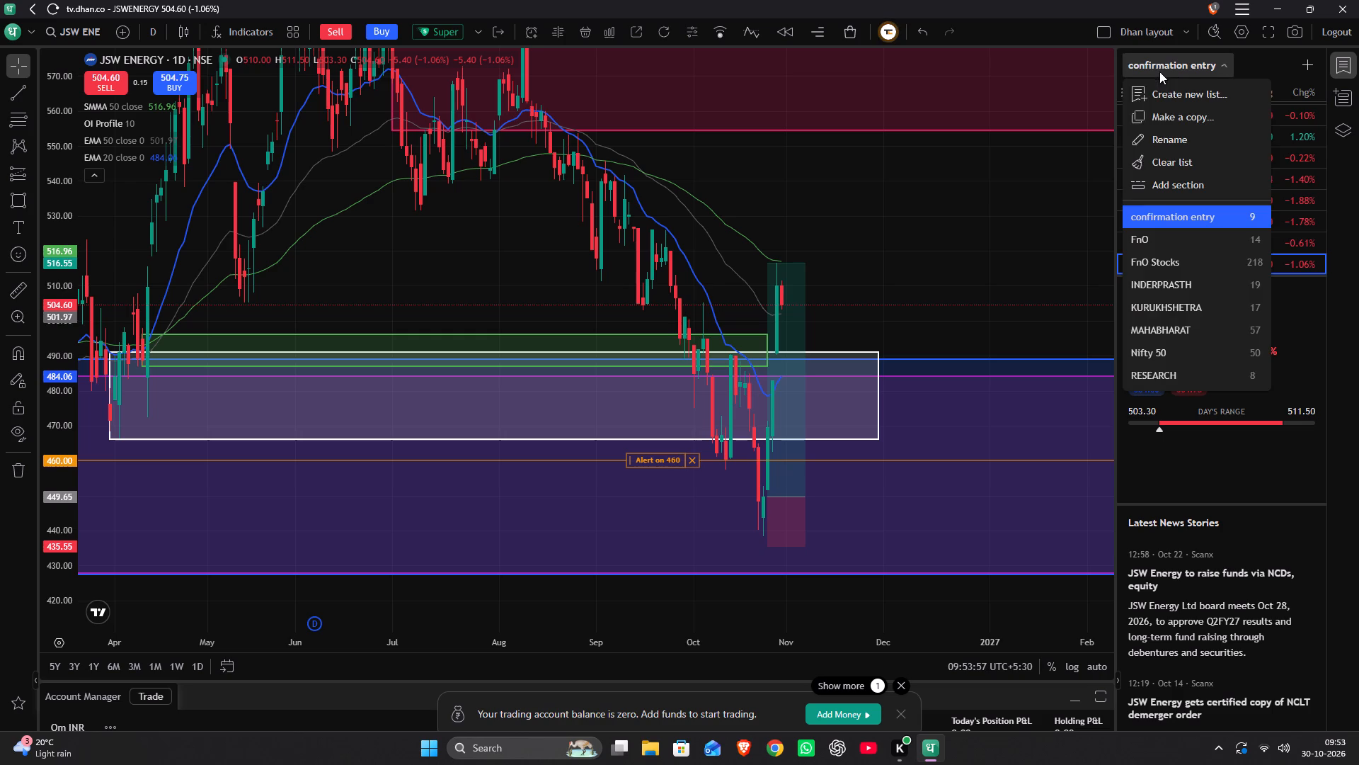
{"action": "left_click", "coordinate": [1153, 336]}
{"action": "scroll", "coordinate": [1173, 240], "scroll_direction": "up", "scroll_amount": 4}
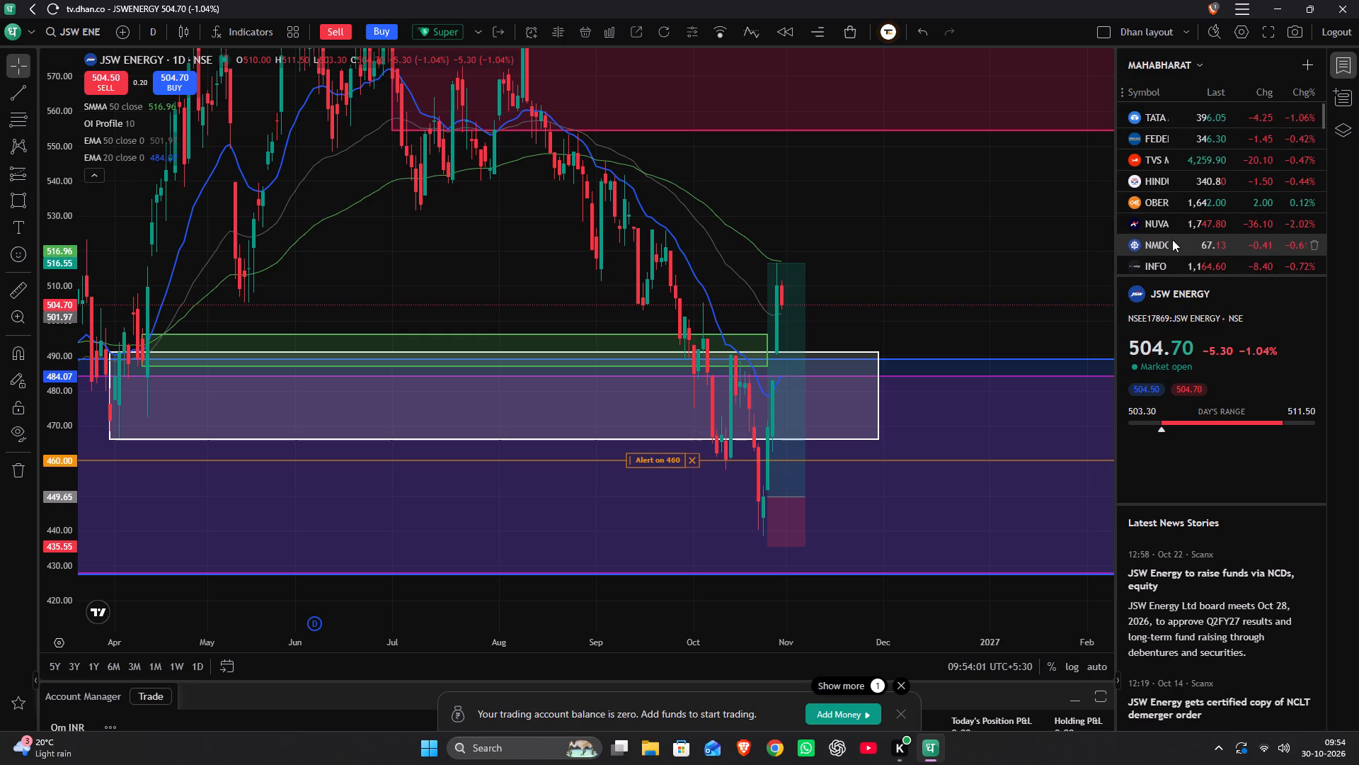
{"action": "scroll", "coordinate": [1172, 239], "scroll_direction": "down", "scroll_amount": 13}
{"action": "scroll", "coordinate": [1169, 239], "scroll_direction": "up", "scroll_amount": 1}
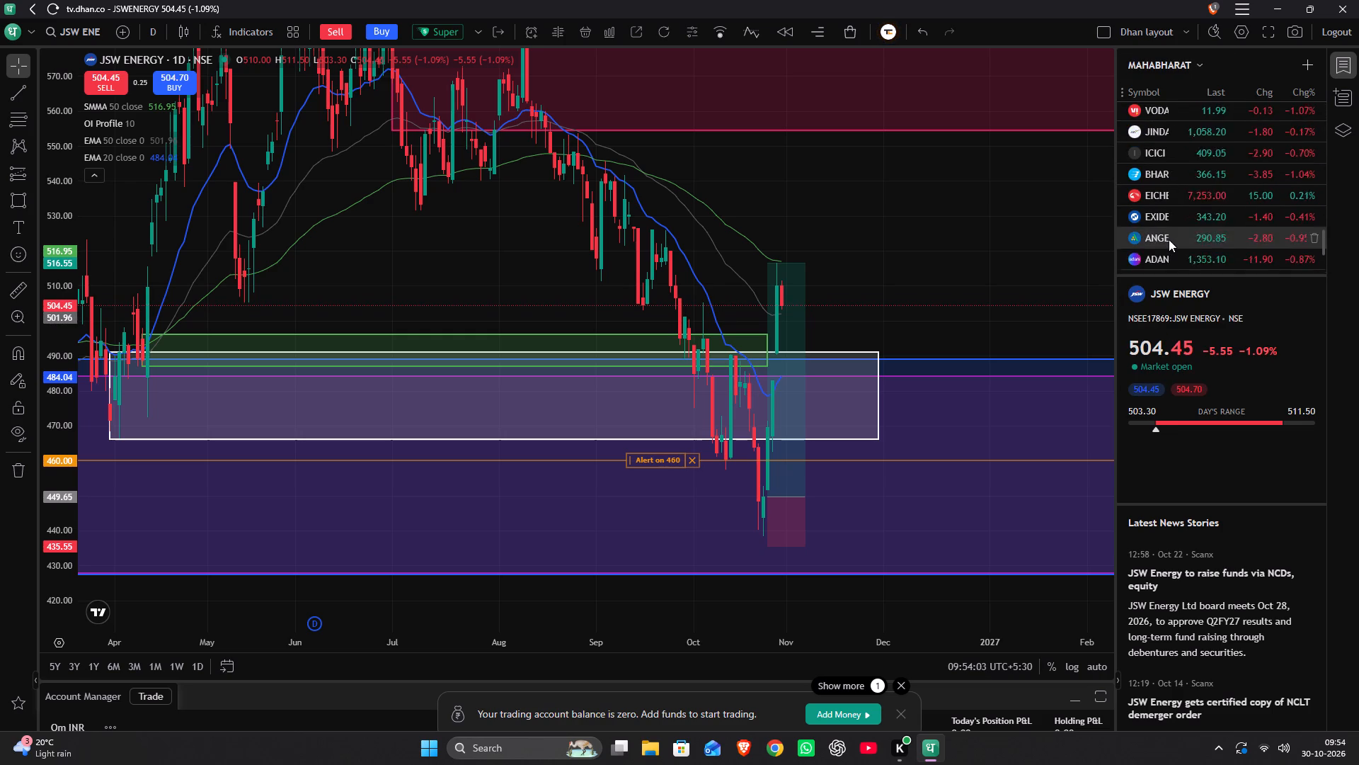
{"action": "left_click", "coordinate": [1173, 182]}
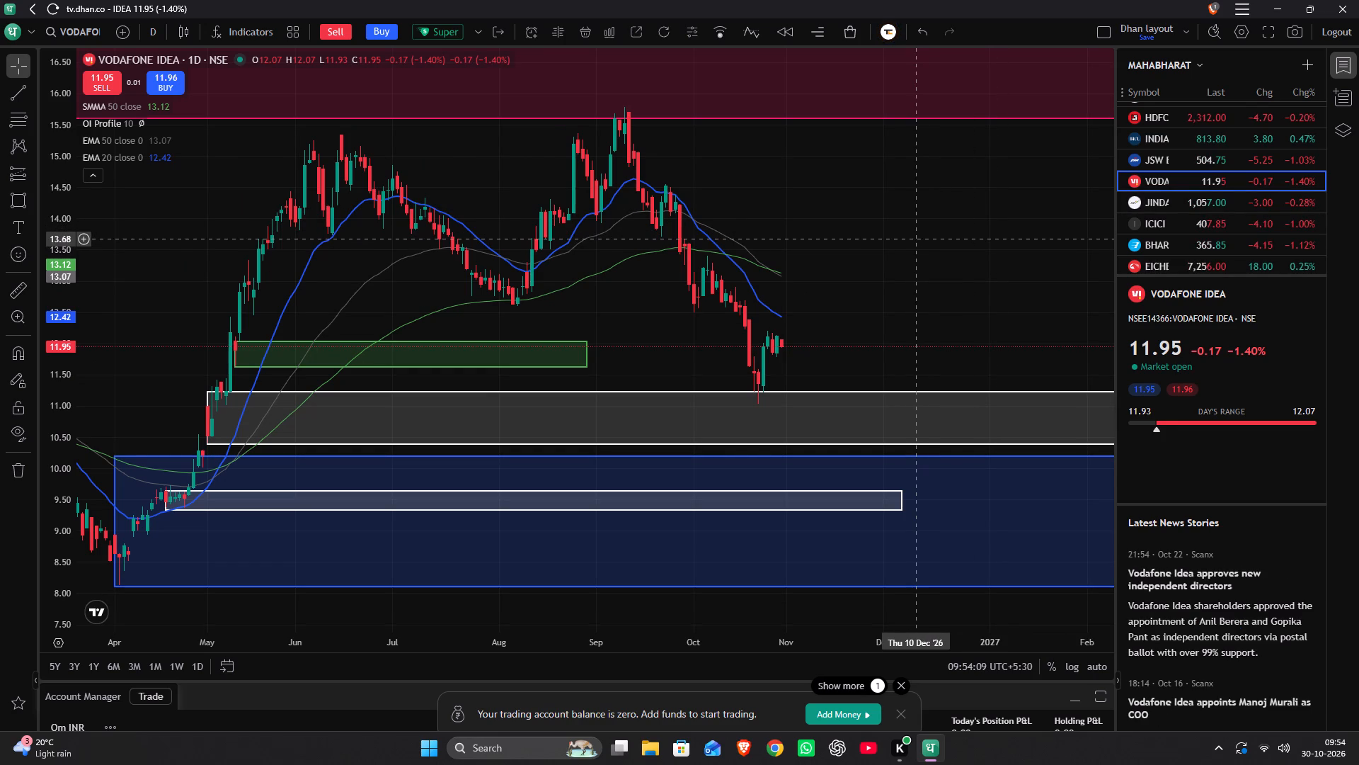
Examine Vodafone Idea's daily price action around the marked zones and back to August 2025.
{"action": "scroll", "coordinate": [917, 239], "scroll_direction": "up", "scroll_amount": 3}
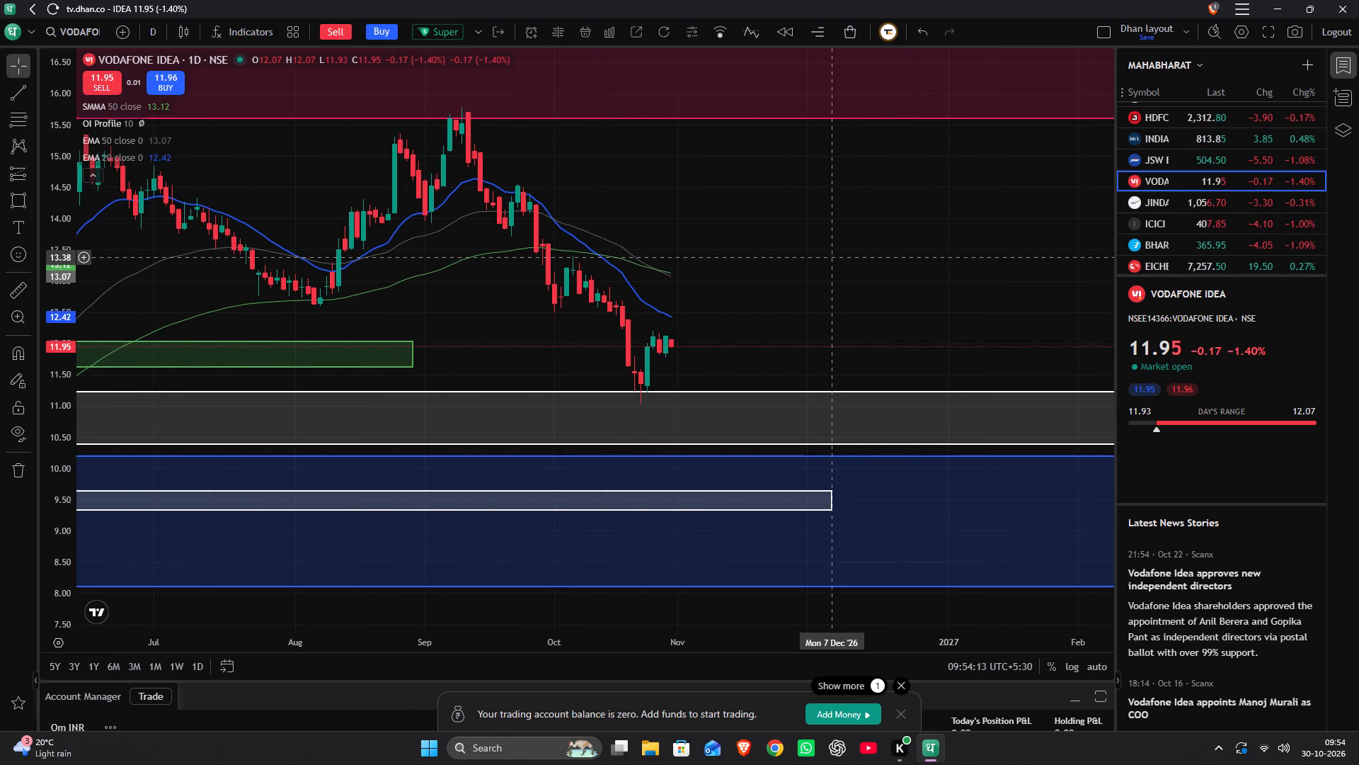
{"action": "scroll", "coordinate": [832, 254], "scroll_direction": "down", "scroll_amount": 3}
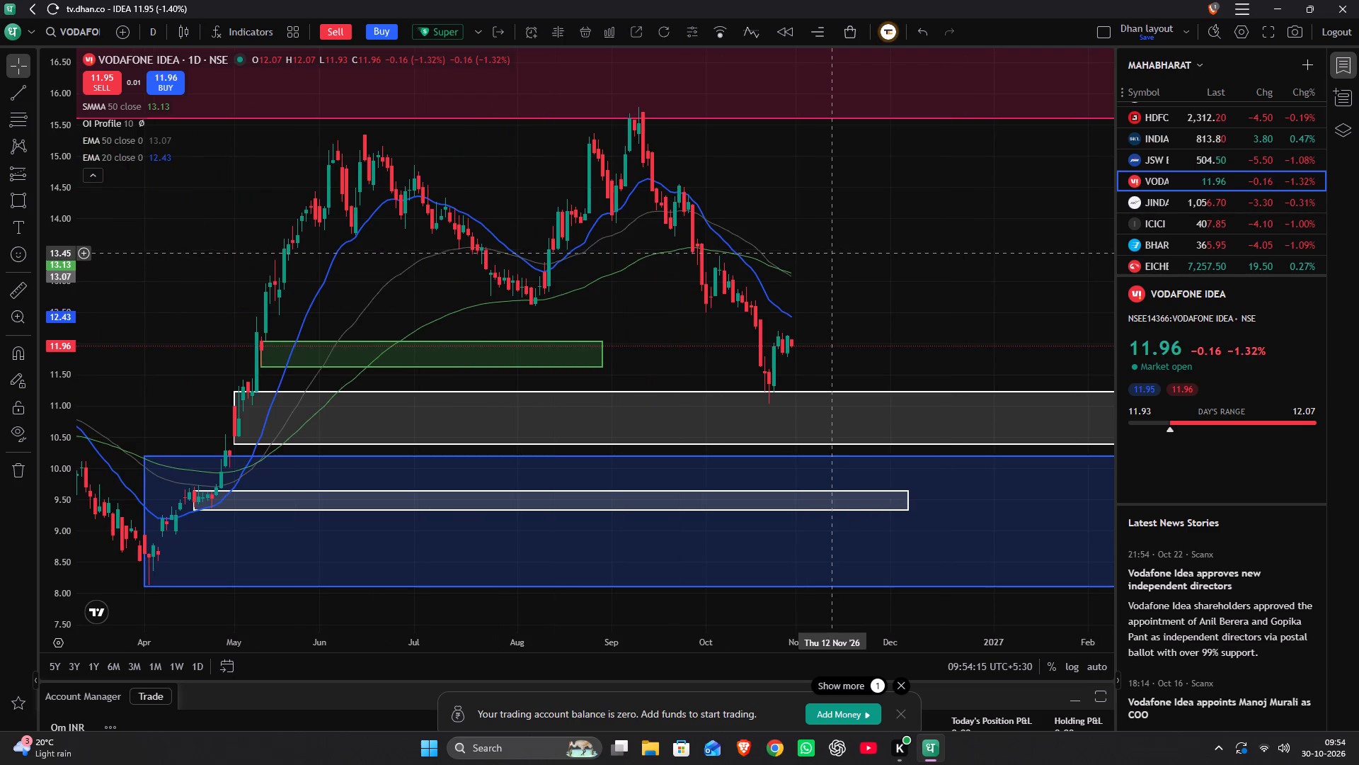
{"action": "left_click_drag", "start_coordinate": [336, 242], "coordinate": [807, 290]}
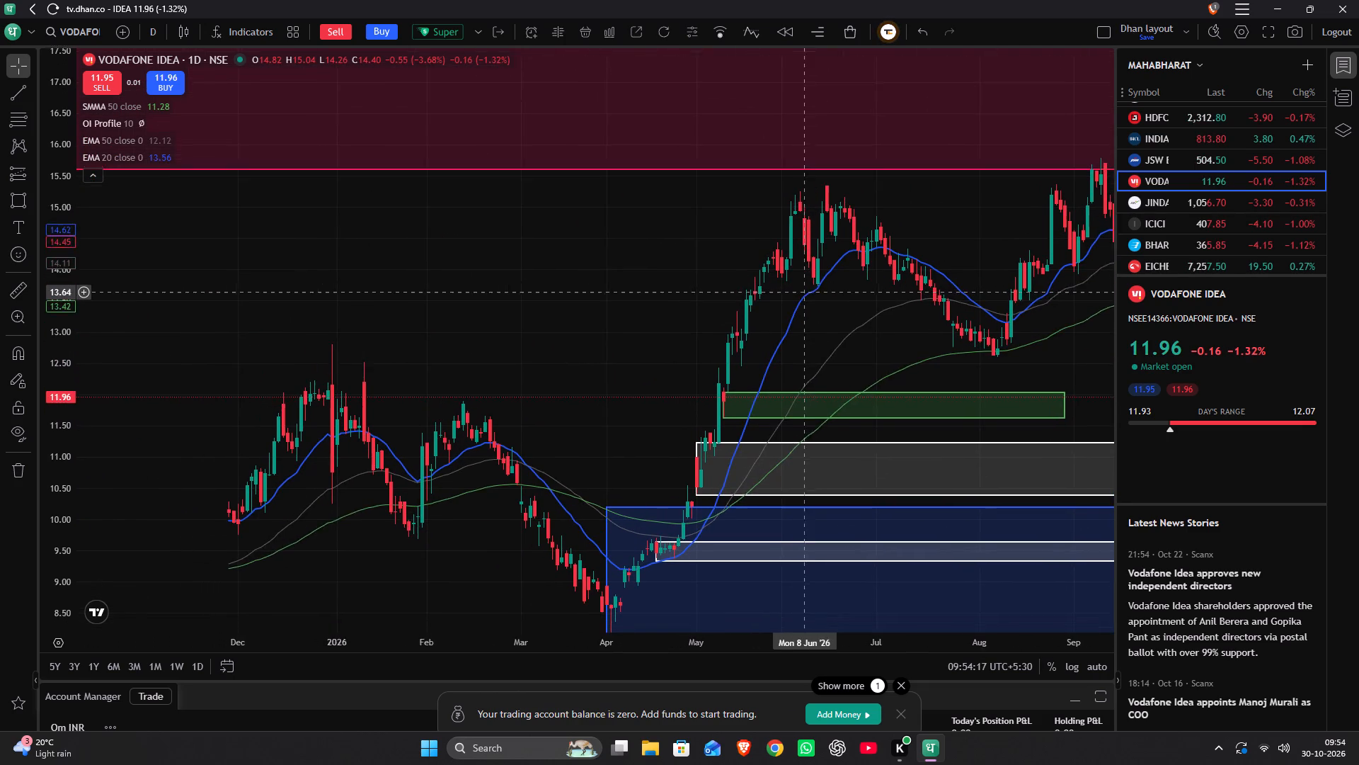
{"action": "left_click_drag", "start_coordinate": [807, 290], "coordinate": [821, 273]}
{"action": "left_click_drag", "start_coordinate": [450, 318], "coordinate": [652, 183]}
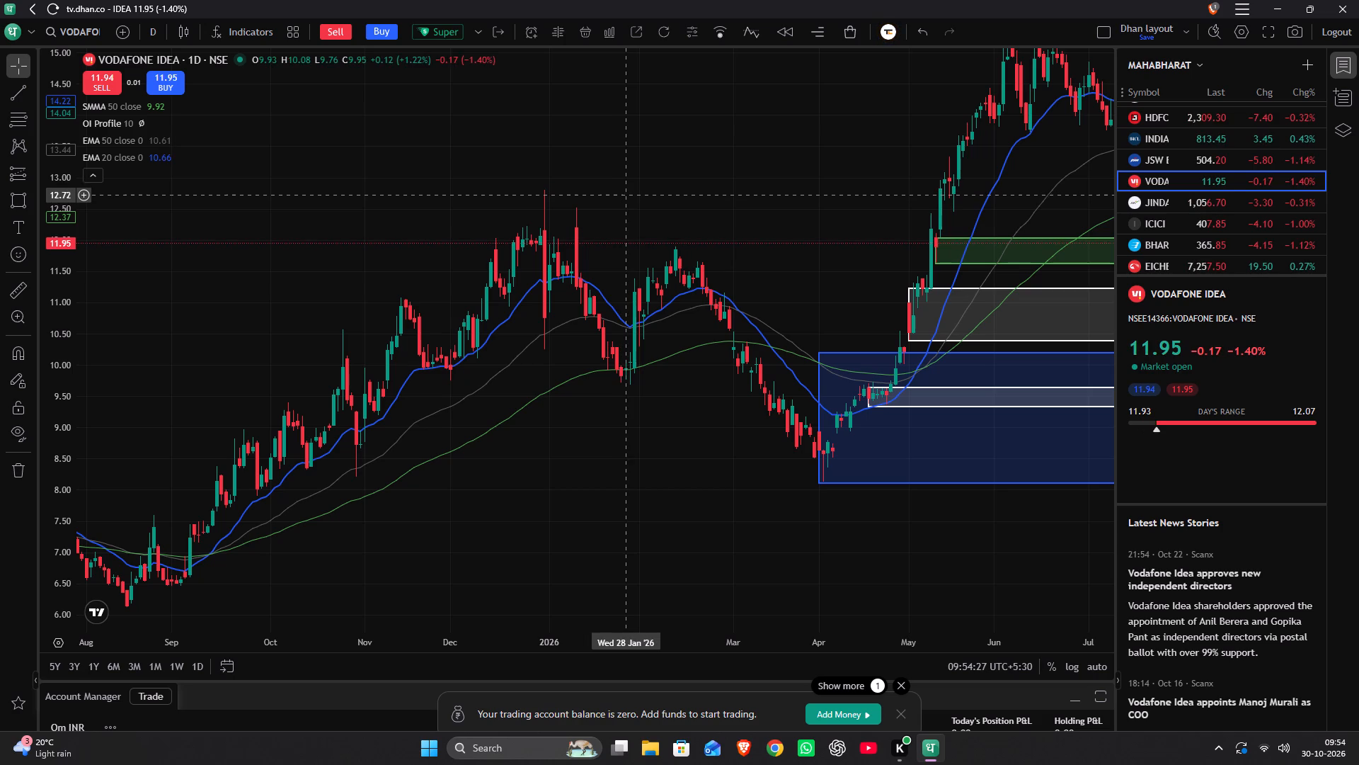
Set the Vodafone Idea chart to the 1-month interval and examine price action since 2019 against the marked zones.
{"action": "type", "text": "1m"}
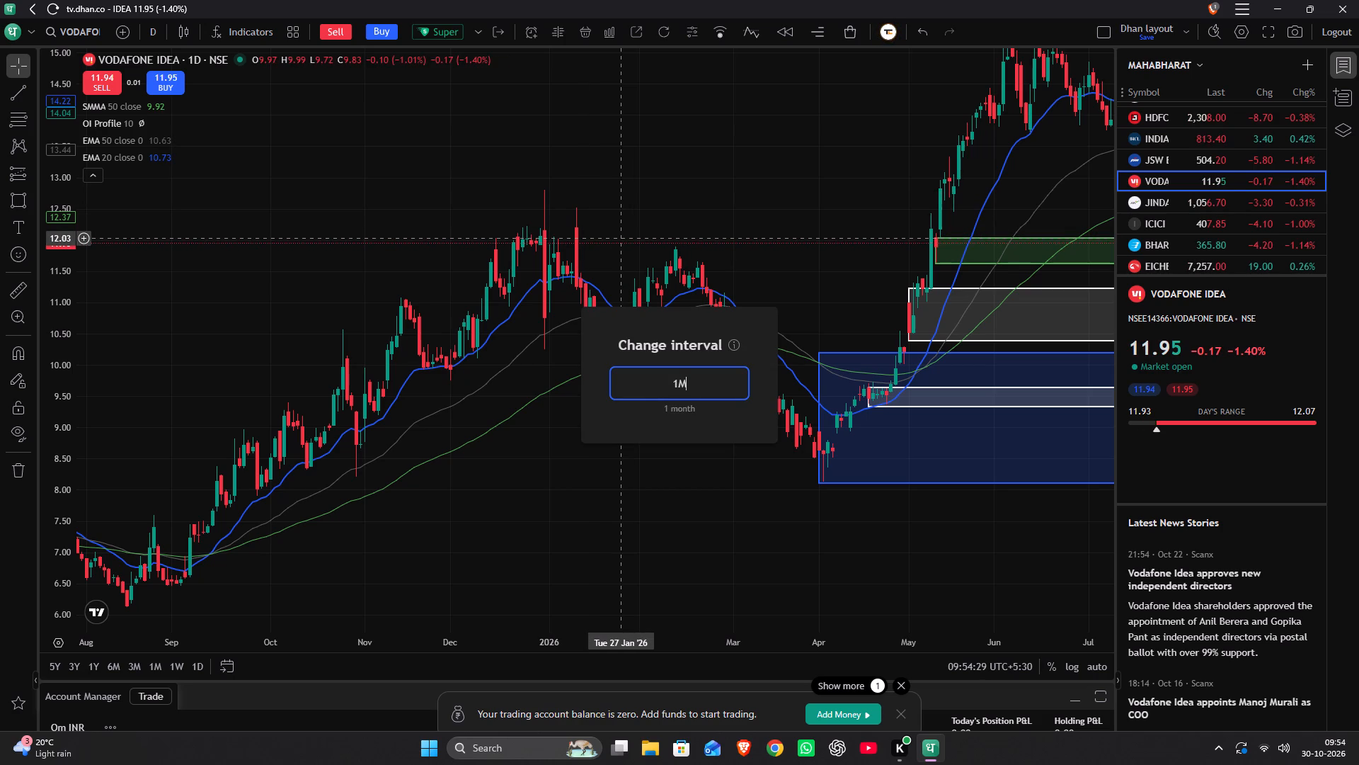
{"action": "key", "text": "Return"}
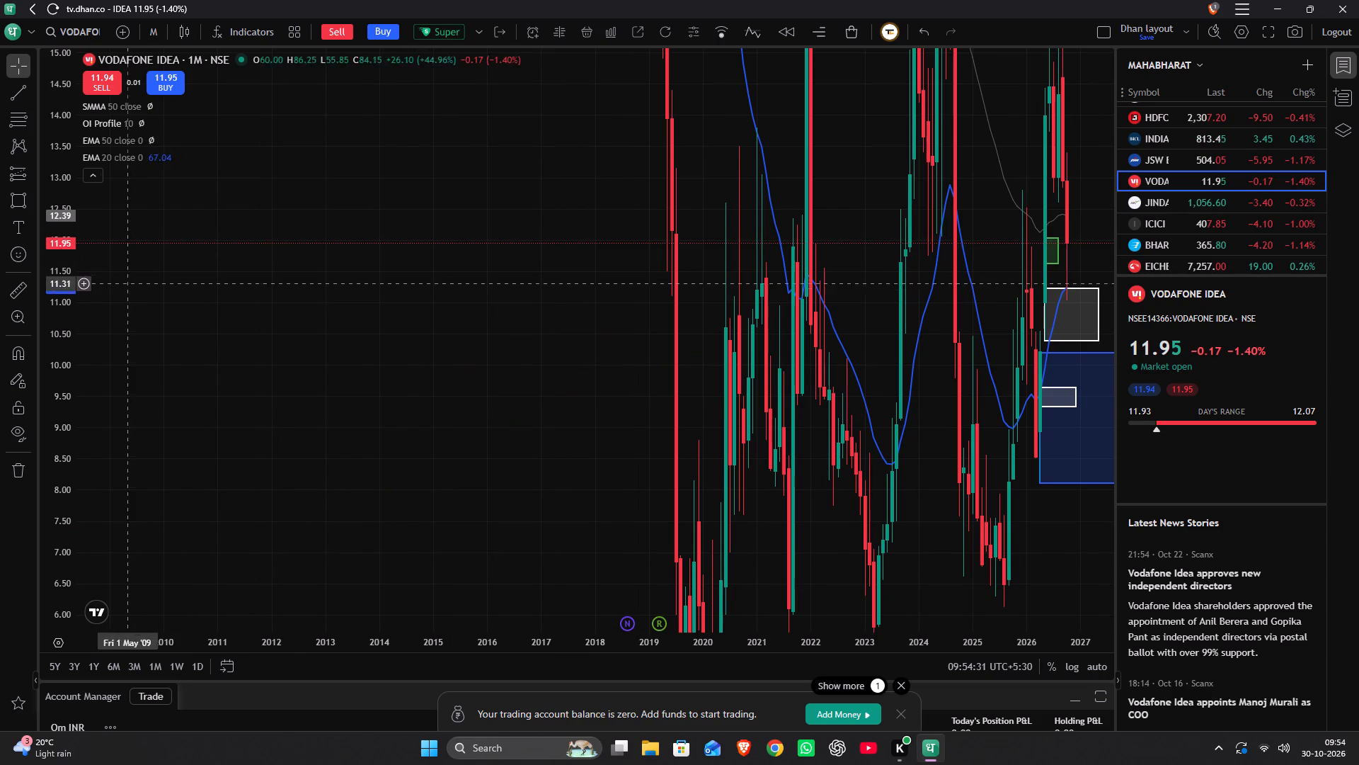
{"action": "scroll", "coordinate": [67, 295], "scroll_direction": "down", "scroll_amount": 20}
{"action": "scroll", "coordinate": [67, 295], "scroll_direction": "down", "scroll_amount": 10}
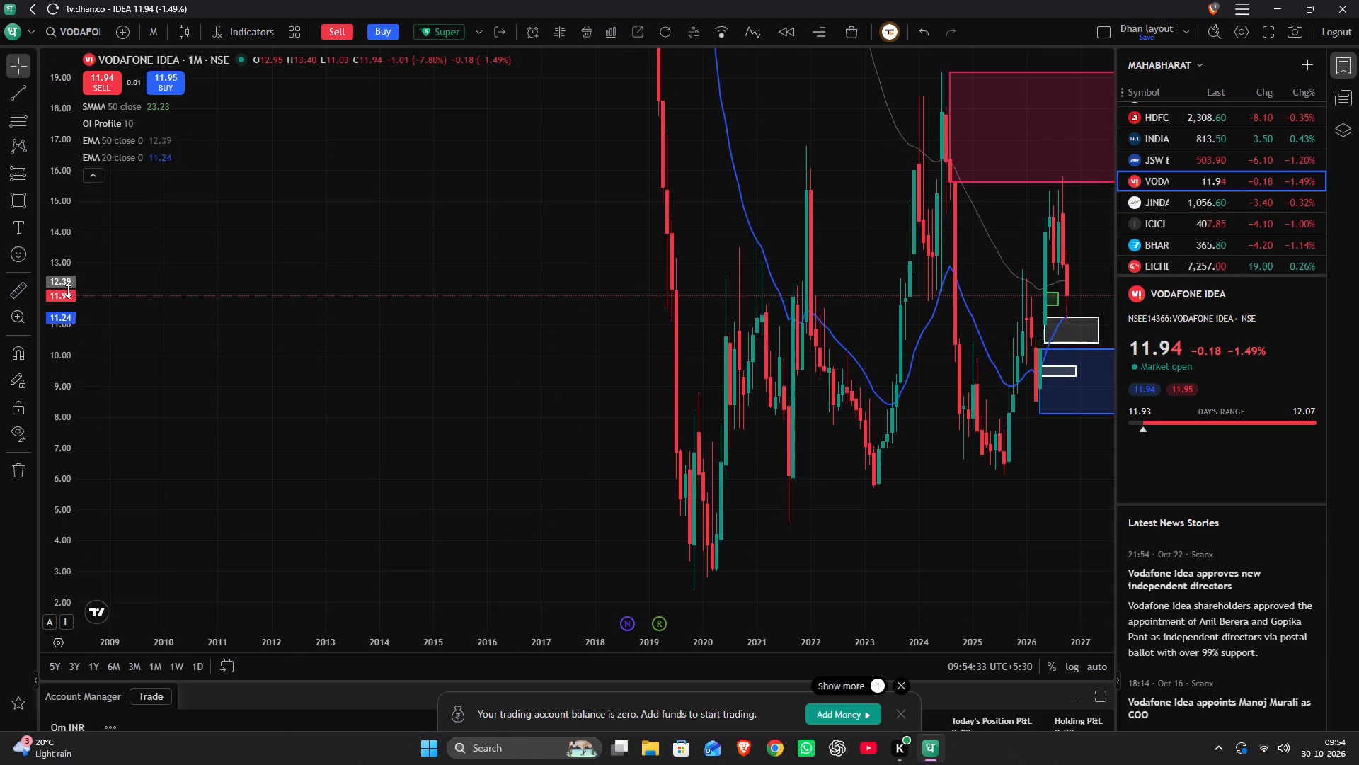
{"action": "scroll", "coordinate": [68, 290], "scroll_direction": "down", "scroll_amount": 6}
{"action": "scroll", "coordinate": [326, 215], "scroll_direction": "up", "scroll_amount": 9}
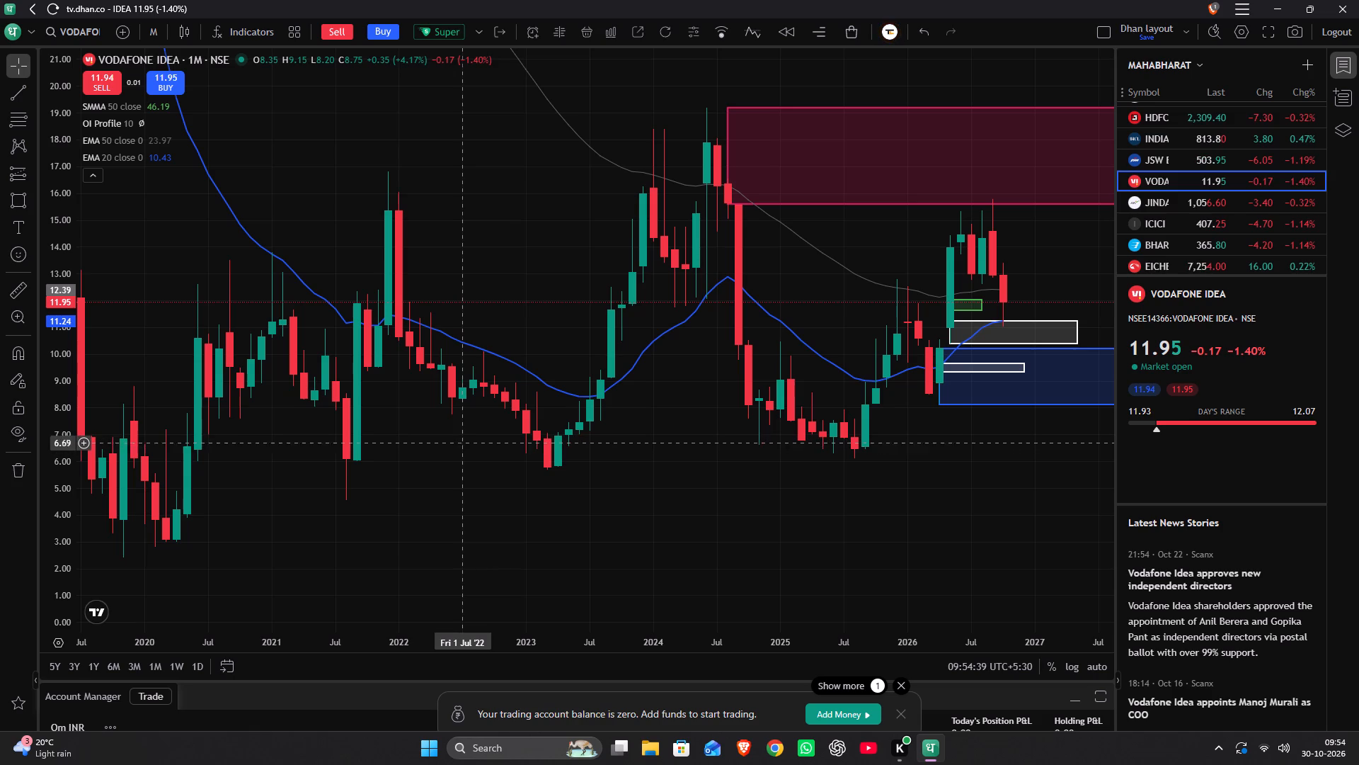
{"action": "scroll", "coordinate": [696, 293], "scroll_direction": "up", "scroll_amount": 3}
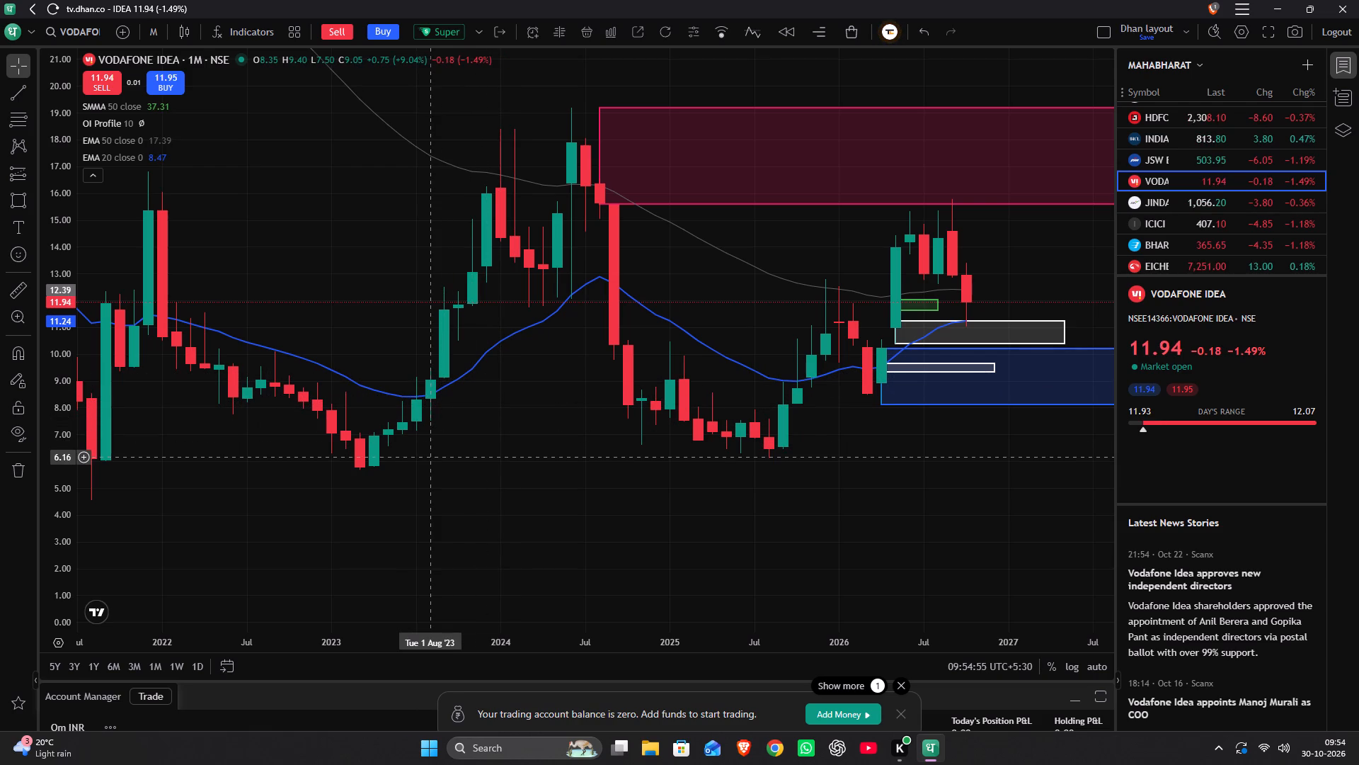
{"action": "left_click_drag", "start_coordinate": [423, 445], "coordinate": [819, 341]}
{"action": "scroll", "coordinate": [818, 340], "scroll_direction": "down", "scroll_amount": 4}
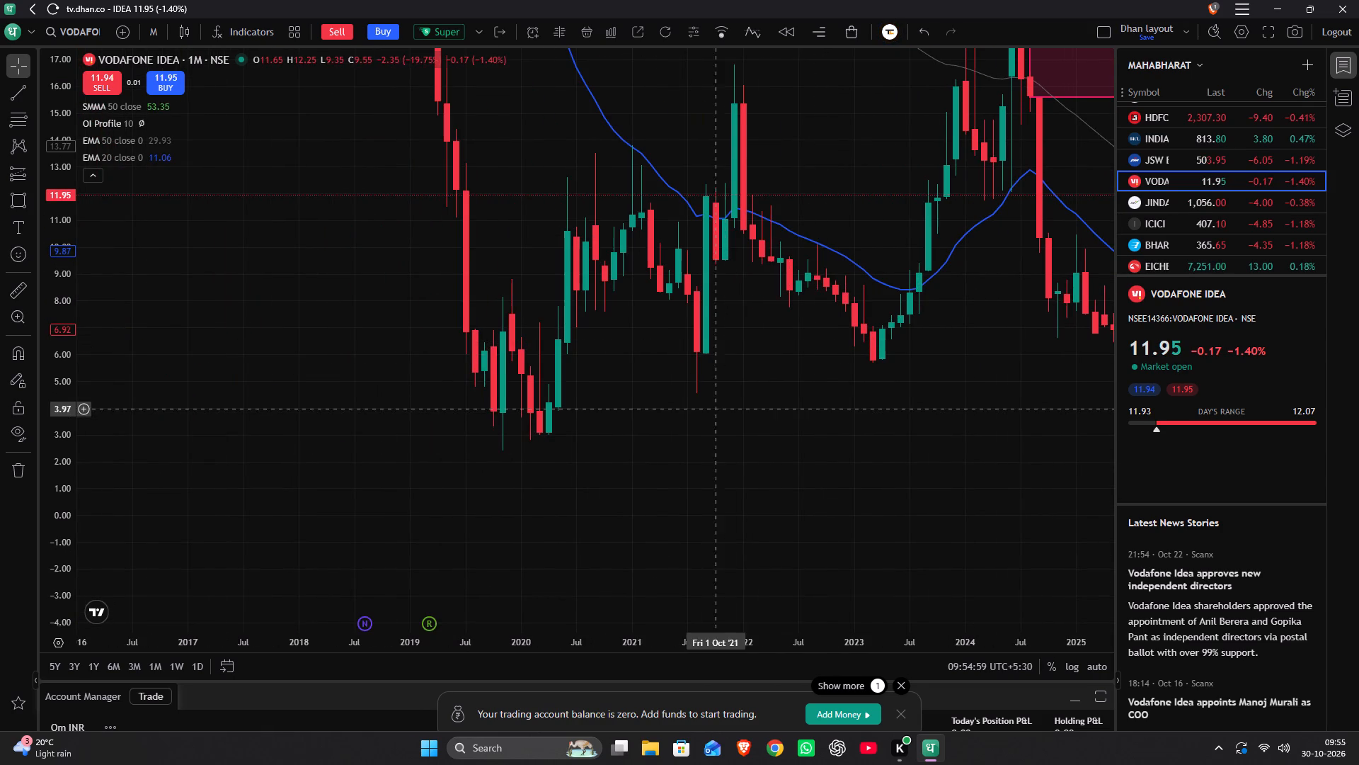
{"action": "left_click_drag", "start_coordinate": [706, 409], "coordinate": [549, 519]}
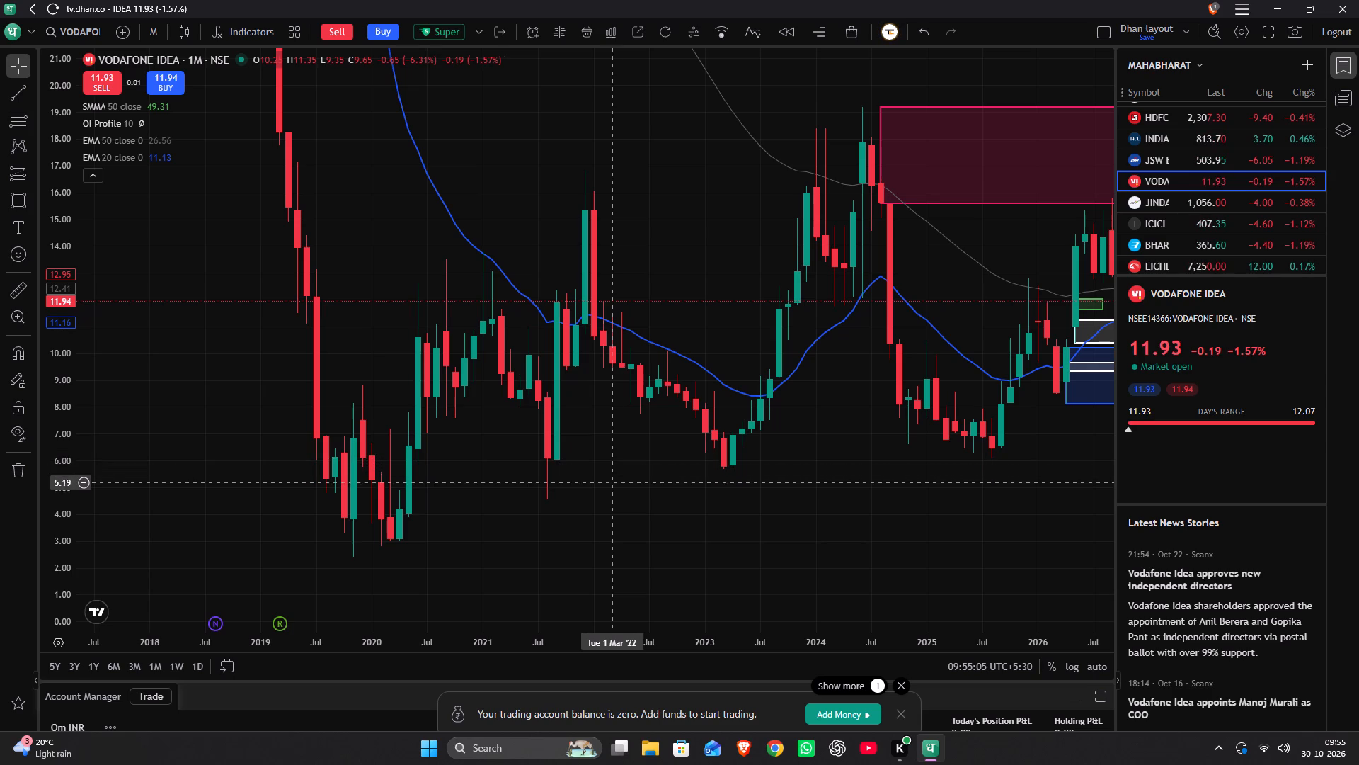
Examine Vodafone Idea's older monthly candles, tracing the price history back to 2007.
{"action": "left_click_drag", "start_coordinate": [604, 482], "coordinate": [900, 431]}
{"action": "scroll", "coordinate": [897, 430], "scroll_direction": "down", "scroll_amount": 8}
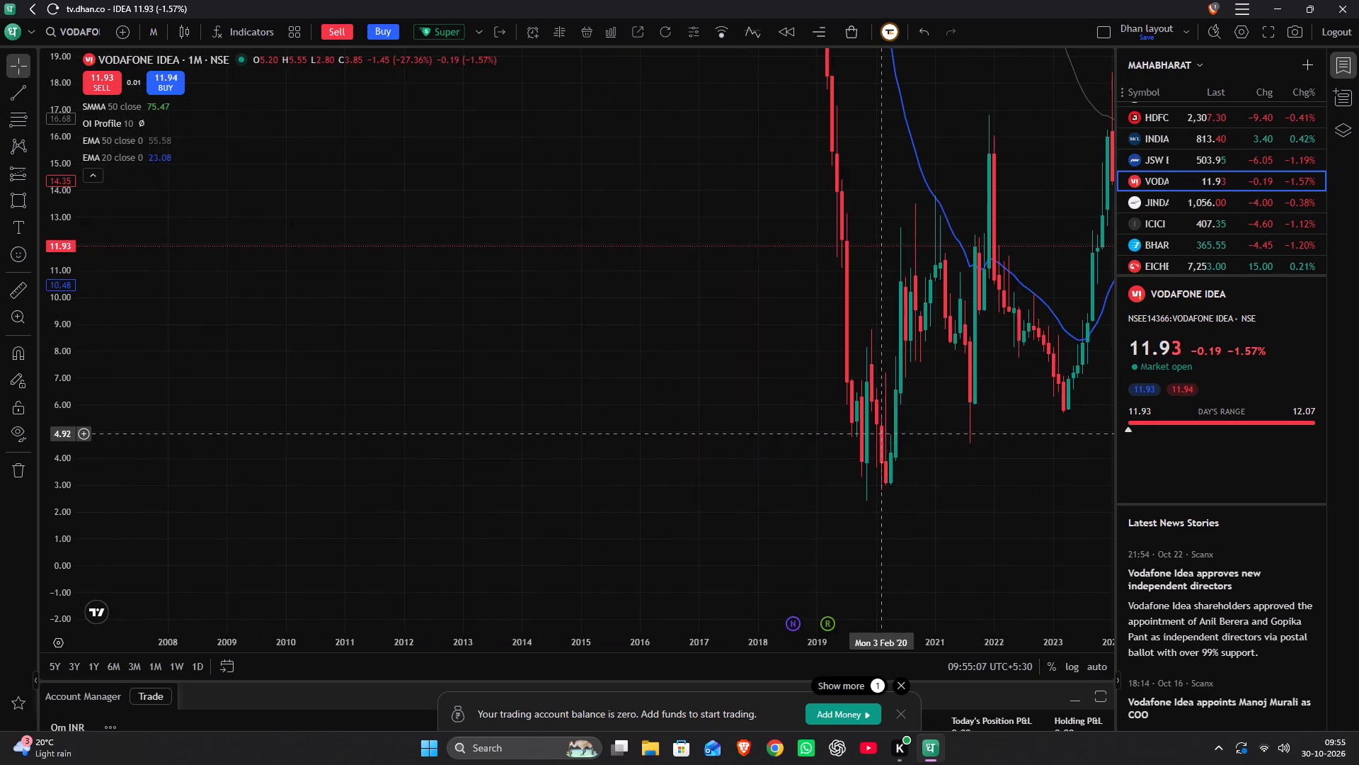
{"action": "scroll", "coordinate": [881, 434], "scroll_direction": "down", "scroll_amount": 8}
{"action": "scroll", "coordinate": [880, 432], "scroll_direction": "up", "scroll_amount": 7}
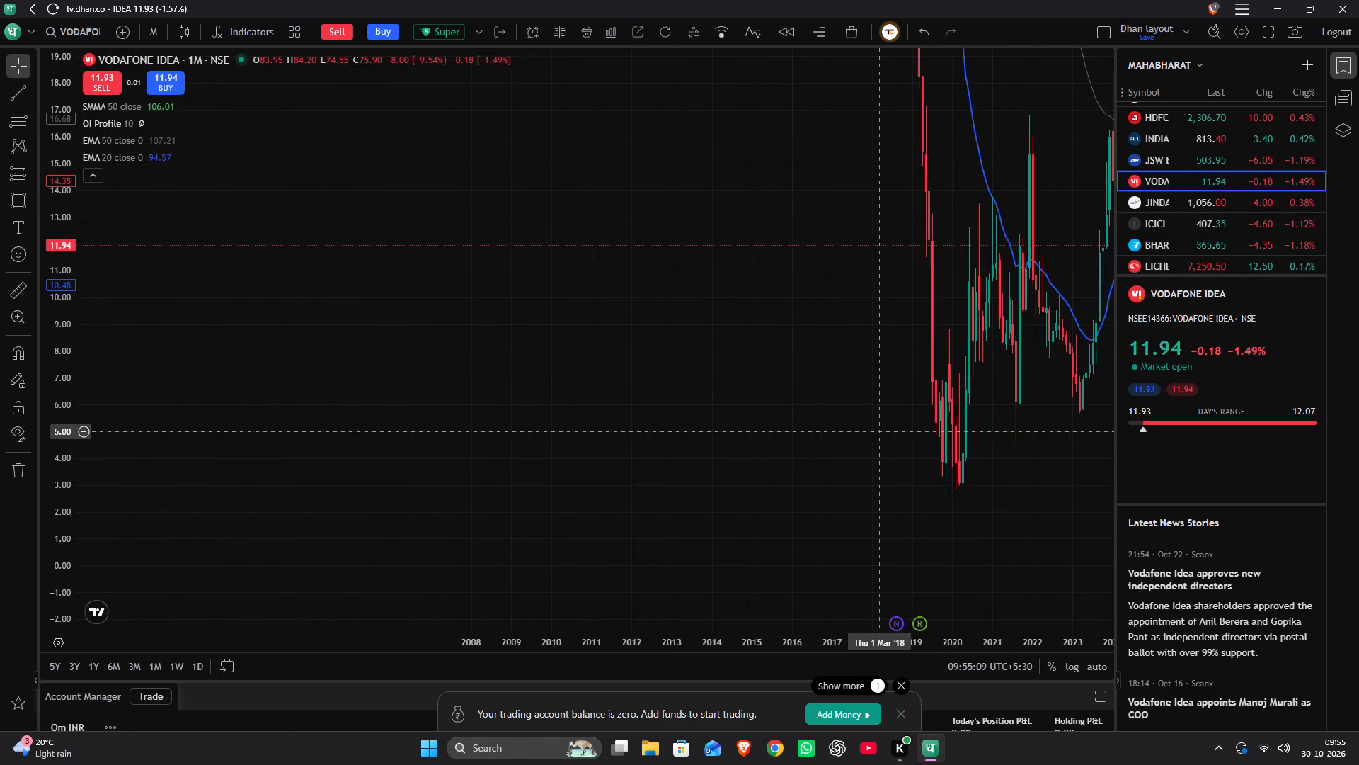
{"action": "scroll", "coordinate": [880, 431], "scroll_direction": "up", "scroll_amount": 12}
{"action": "left_click_drag", "start_coordinate": [597, 214], "coordinate": [976, 715]}
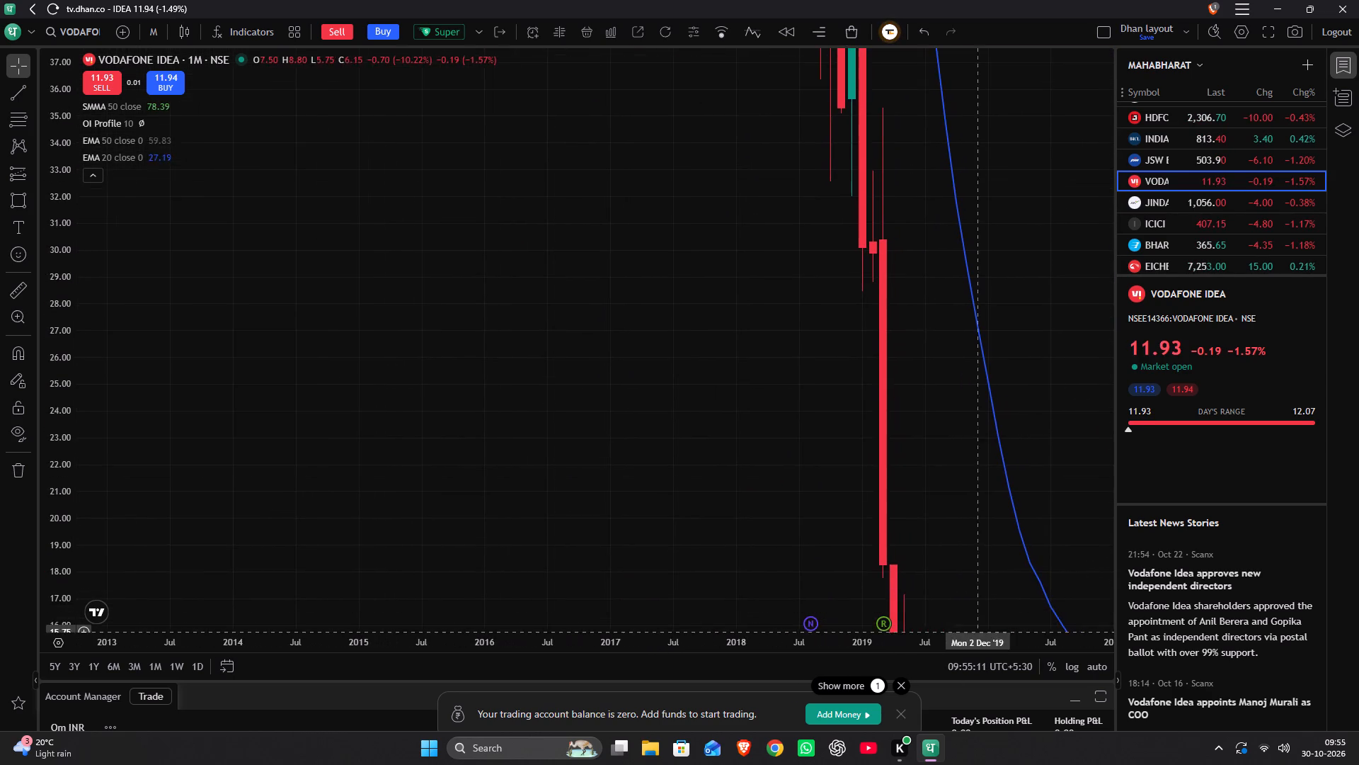
{"action": "left_click_drag", "start_coordinate": [784, 312], "coordinate": [867, 756]}
{"action": "left_click_drag", "start_coordinate": [798, 283], "coordinate": [764, 736]}
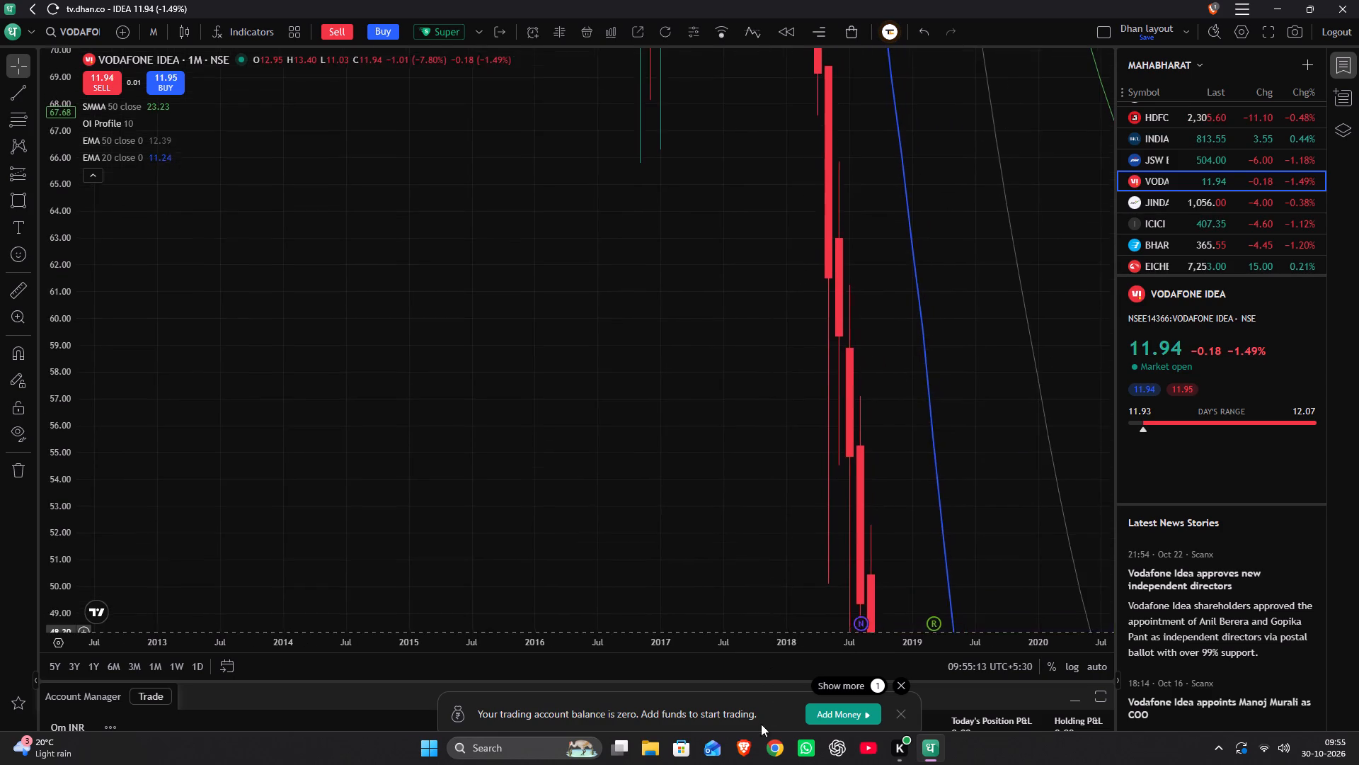
{"action": "left_click_drag", "start_coordinate": [669, 178], "coordinate": [766, 636]}
{"action": "left_click_drag", "start_coordinate": [759, 361], "coordinate": [1086, 386]}
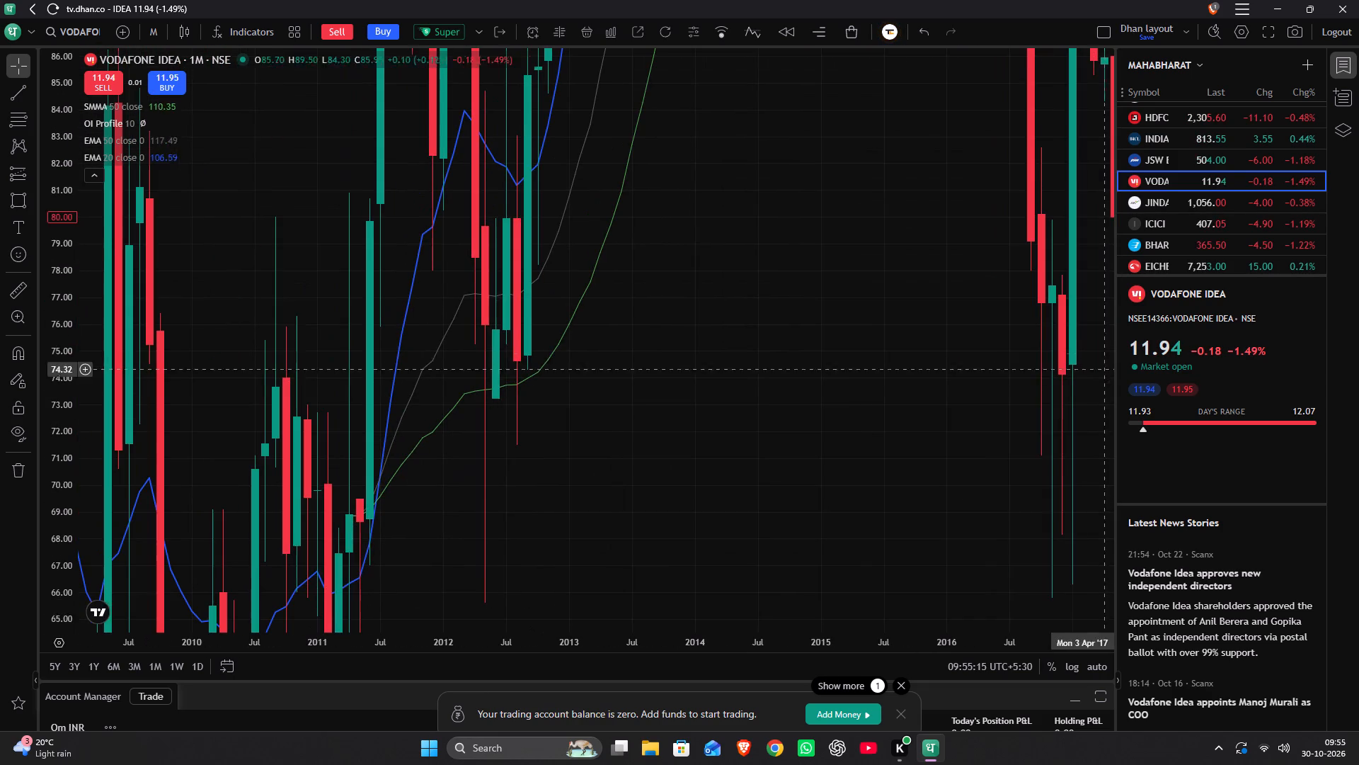
{"action": "left_click_drag", "start_coordinate": [758, 543], "coordinate": [916, 86]}
{"action": "left_click_drag", "start_coordinate": [799, 382], "coordinate": [875, 21]}
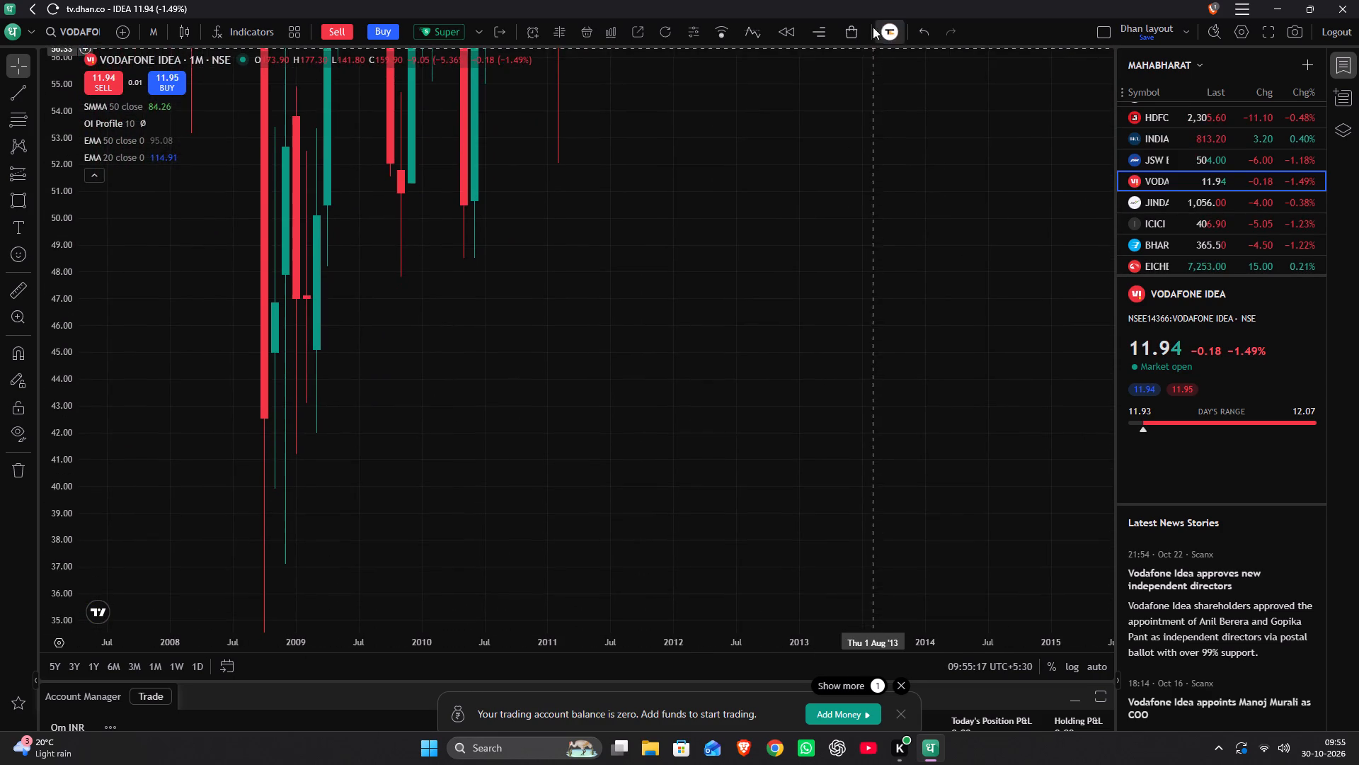
{"action": "left_click_drag", "start_coordinate": [641, 382], "coordinate": [941, 87]}
{"action": "left_click_drag", "start_coordinate": [687, 161], "coordinate": [794, 700]}
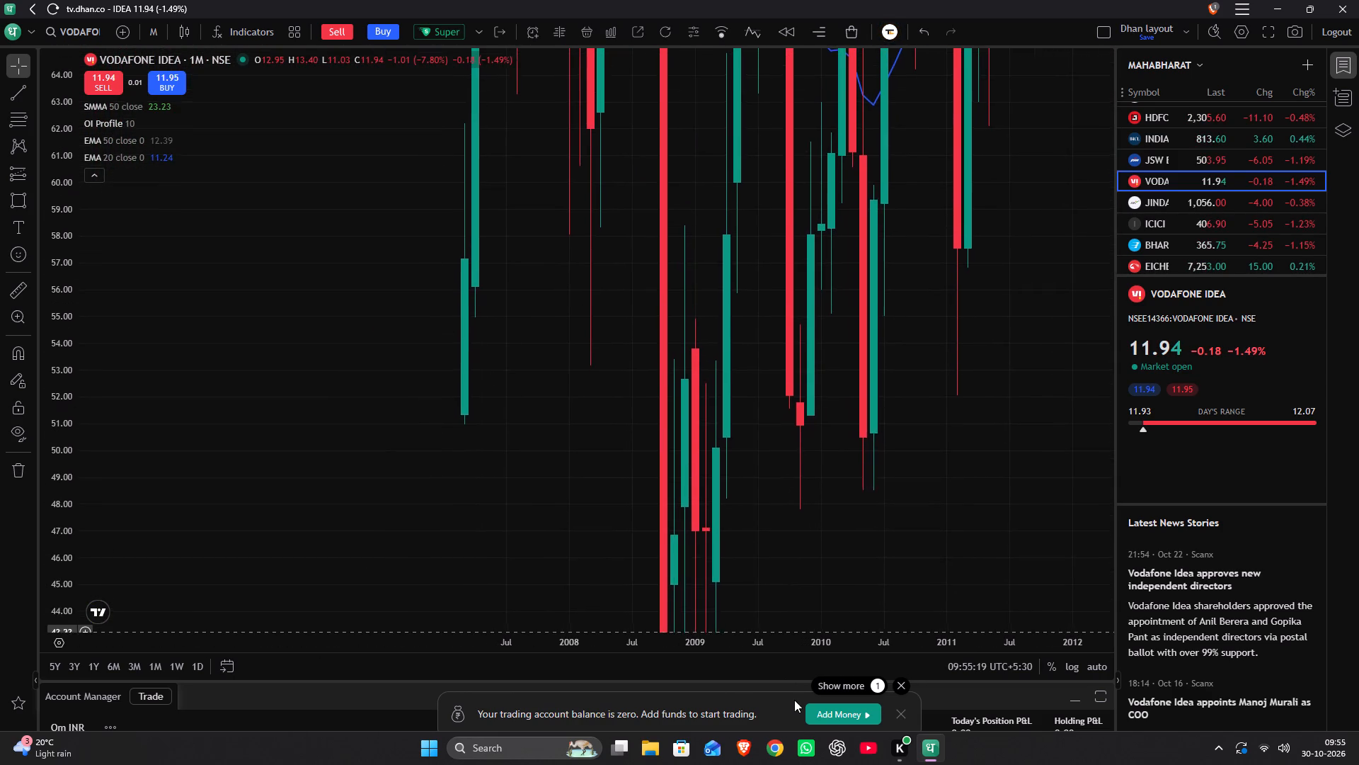
{"action": "left_click_drag", "start_coordinate": [794, 700], "coordinate": [798, 721]}
{"action": "left_click_drag", "start_coordinate": [534, 285], "coordinate": [826, 543]}
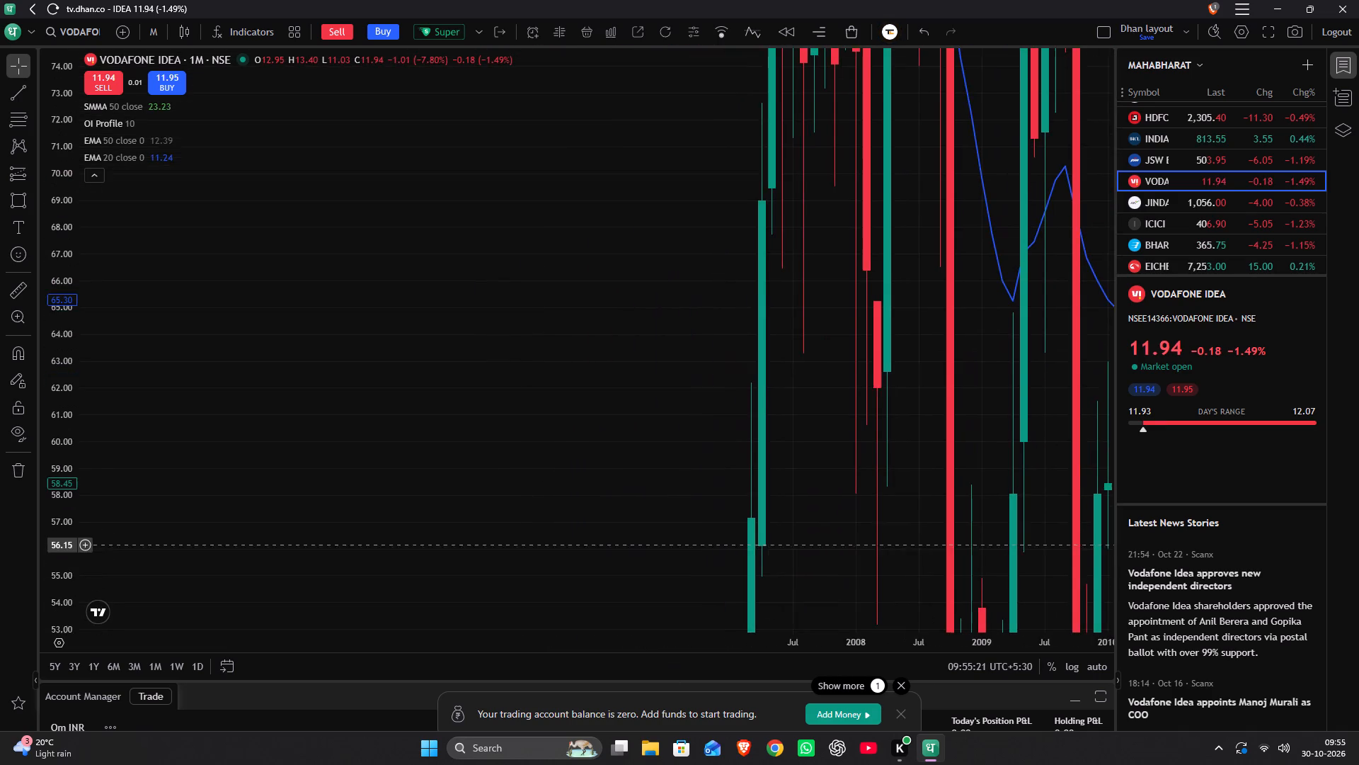
{"action": "left_click_drag", "start_coordinate": [826, 543], "coordinate": [826, 542]}
{"action": "left_click_drag", "start_coordinate": [785, 300], "coordinate": [319, 198]}
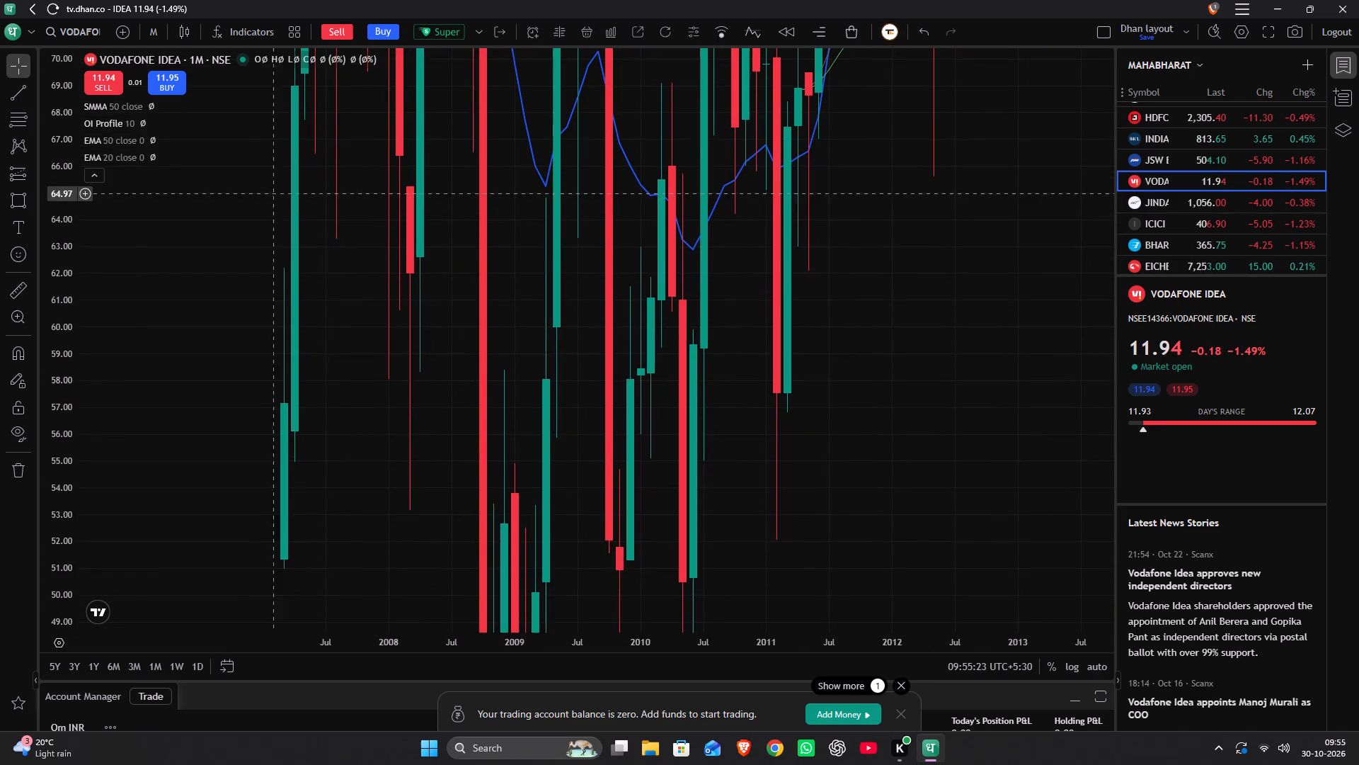
Compress the price scale and review Vodafone Idea's monthly history from 2007 to the present, including the marked zones above price.
{"action": "scroll", "coordinate": [57, 259], "scroll_direction": "down", "scroll_amount": 16}
{"action": "scroll", "coordinate": [55, 252], "scroll_direction": "down", "scroll_amount": 9}
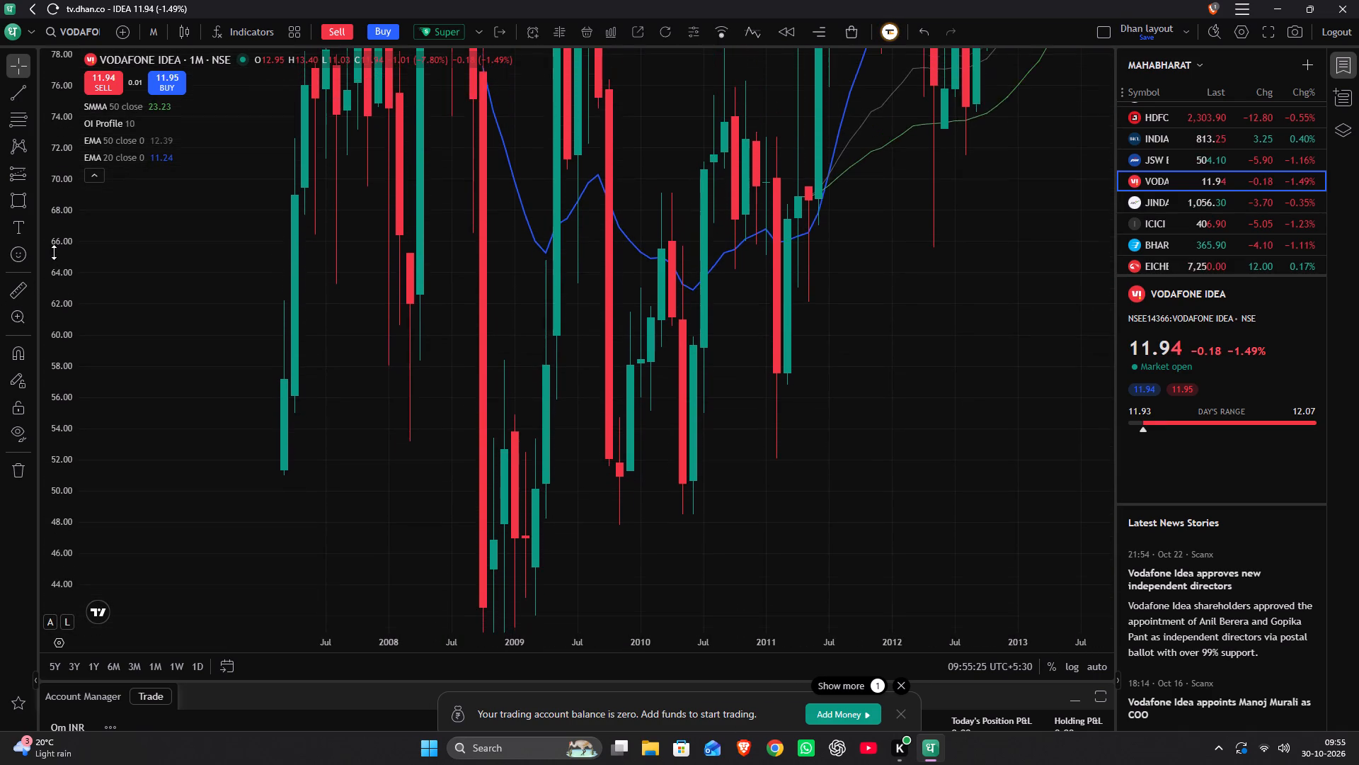
{"action": "scroll", "coordinate": [54, 252], "scroll_direction": "down", "scroll_amount": 20}
{"action": "scroll", "coordinate": [54, 252], "scroll_direction": "down", "scroll_amount": 18}
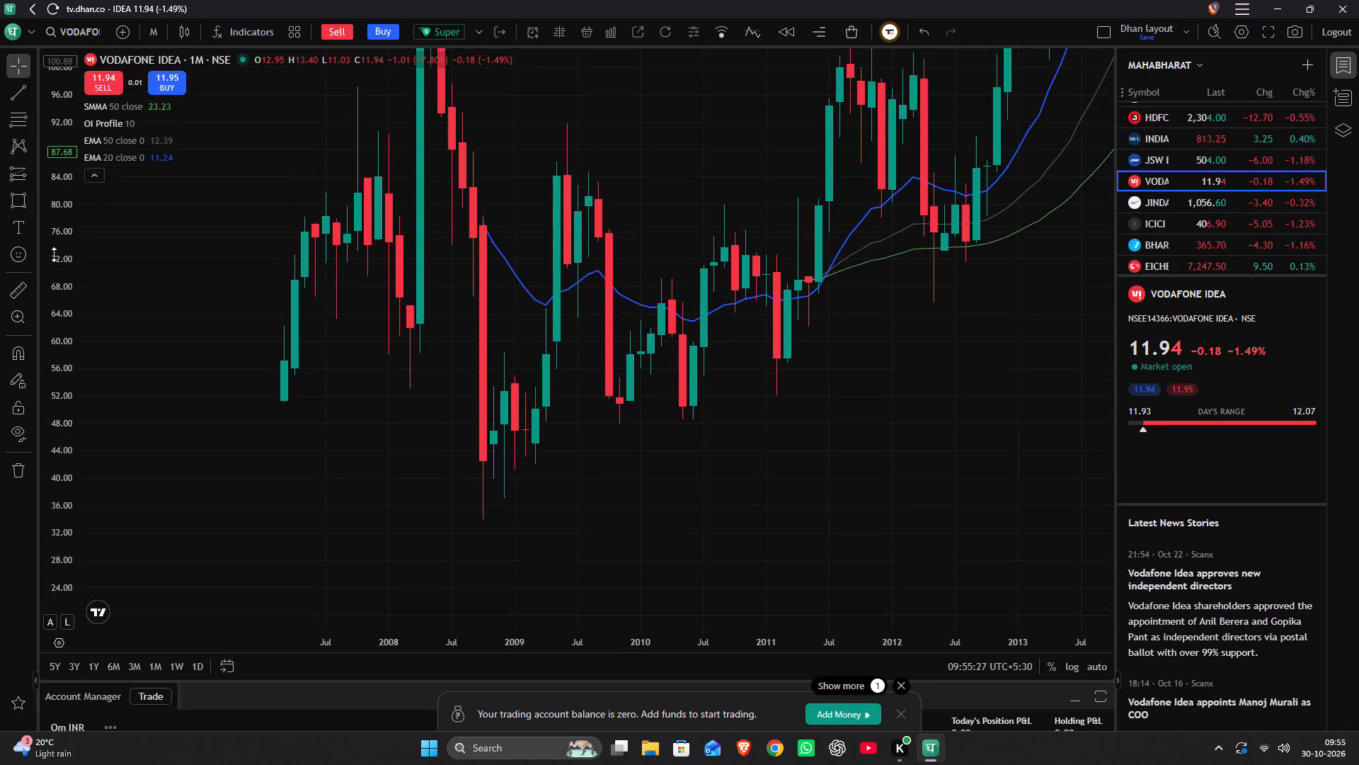
{"action": "scroll", "coordinate": [54, 254], "scroll_direction": "down", "scroll_amount": 20}
{"action": "left_click_drag", "start_coordinate": [636, 402], "coordinate": [476, 301]}
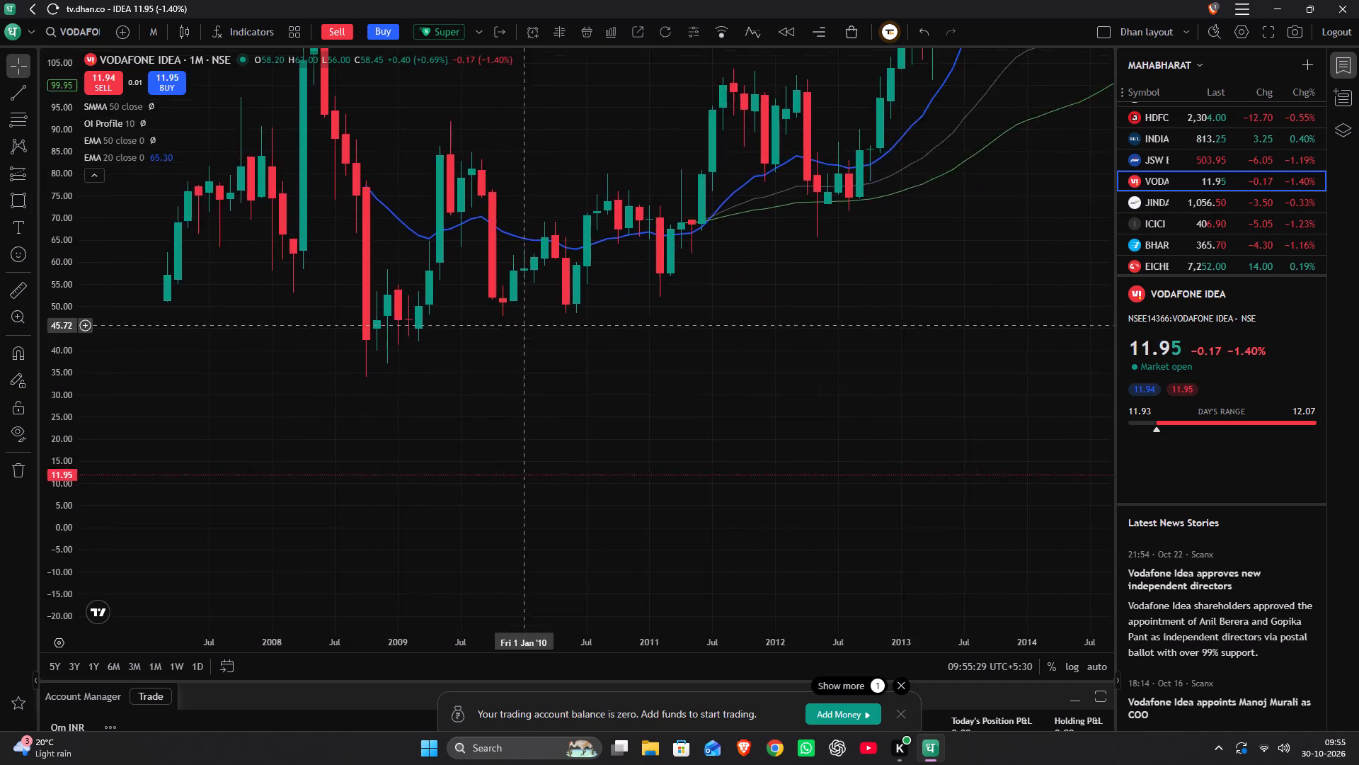
{"action": "left_click_drag", "start_coordinate": [476, 301], "coordinate": [282, 214]}
{"action": "scroll", "coordinate": [633, 293], "scroll_direction": "down", "scroll_amount": 6}
{"action": "scroll", "coordinate": [730, 290], "scroll_direction": "down", "scroll_amount": 5}
{"action": "left_click_drag", "start_coordinate": [986, 343], "coordinate": [292, 390]}
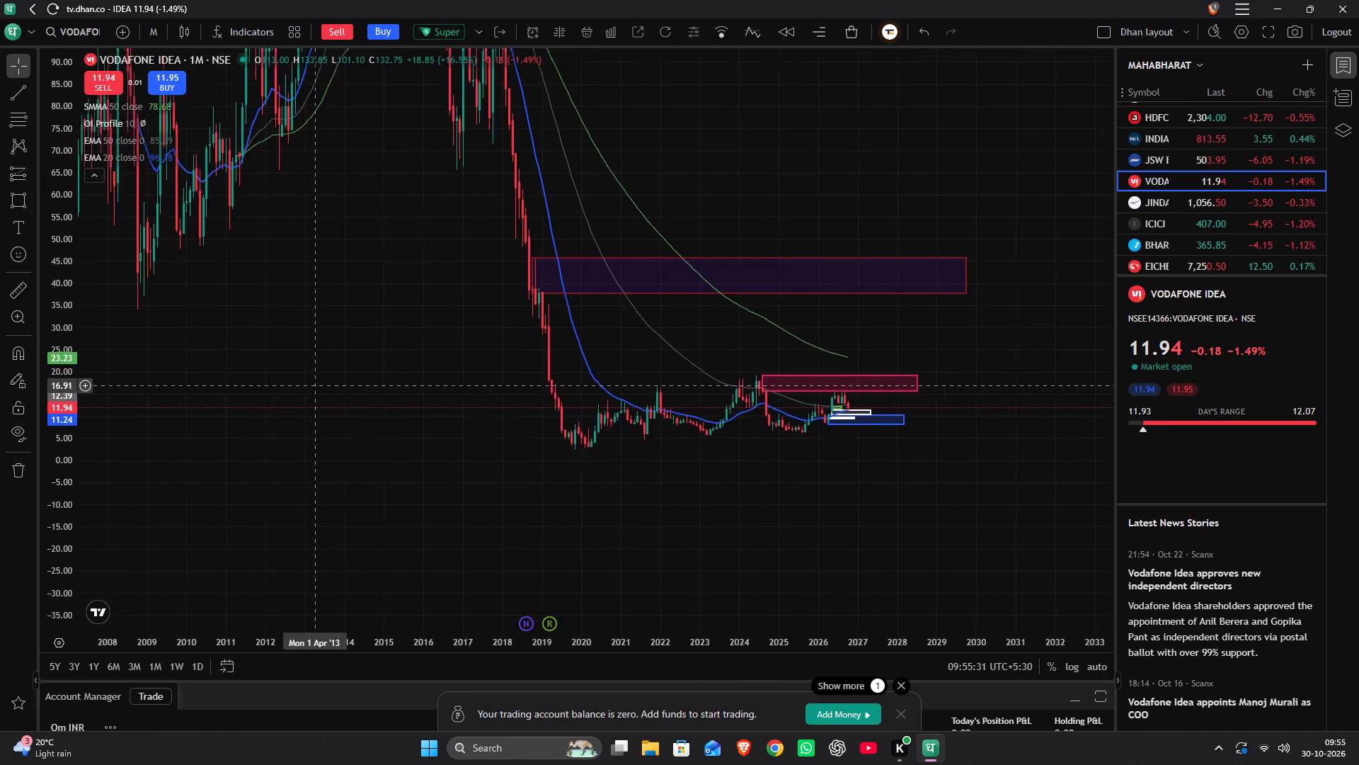
{"action": "left_click_drag", "start_coordinate": [292, 390], "coordinate": [477, 377]}
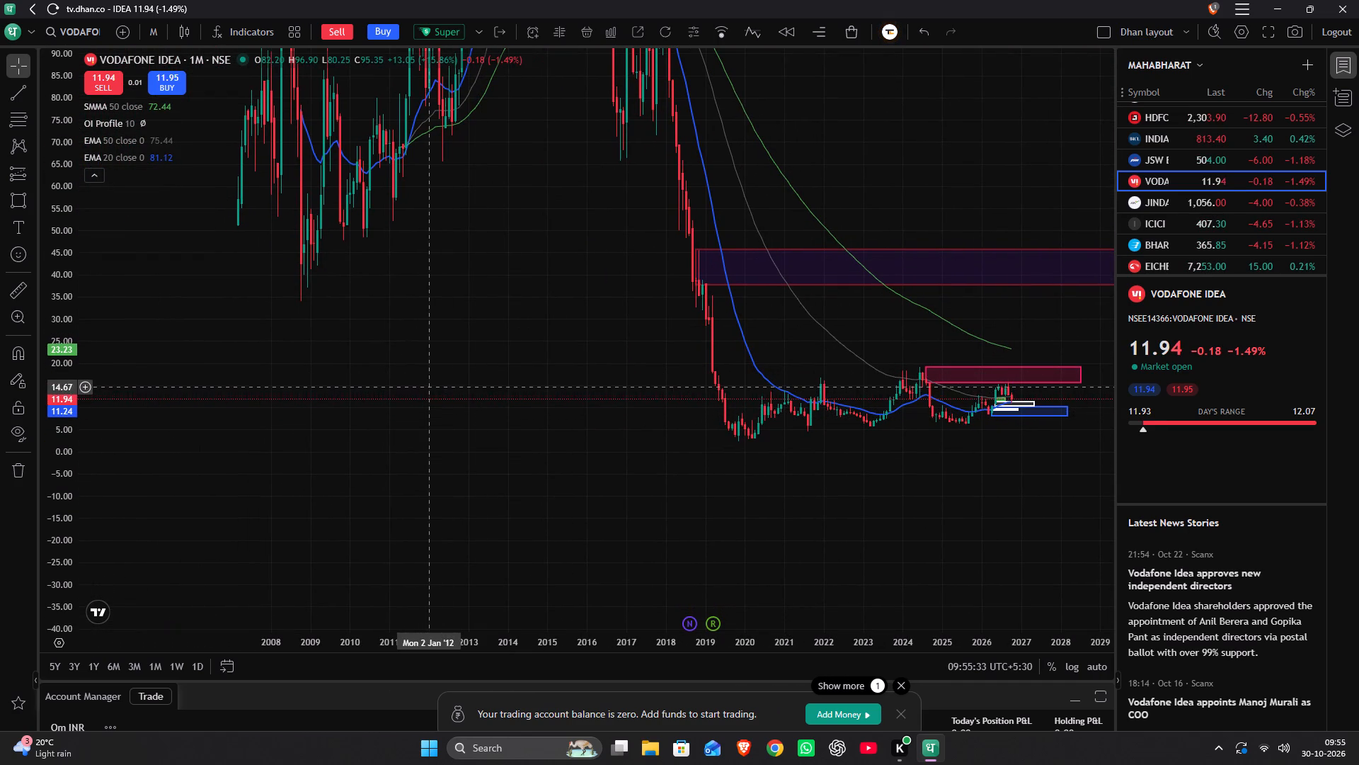
{"action": "left_click_drag", "start_coordinate": [428, 326], "coordinate": [669, 764]}
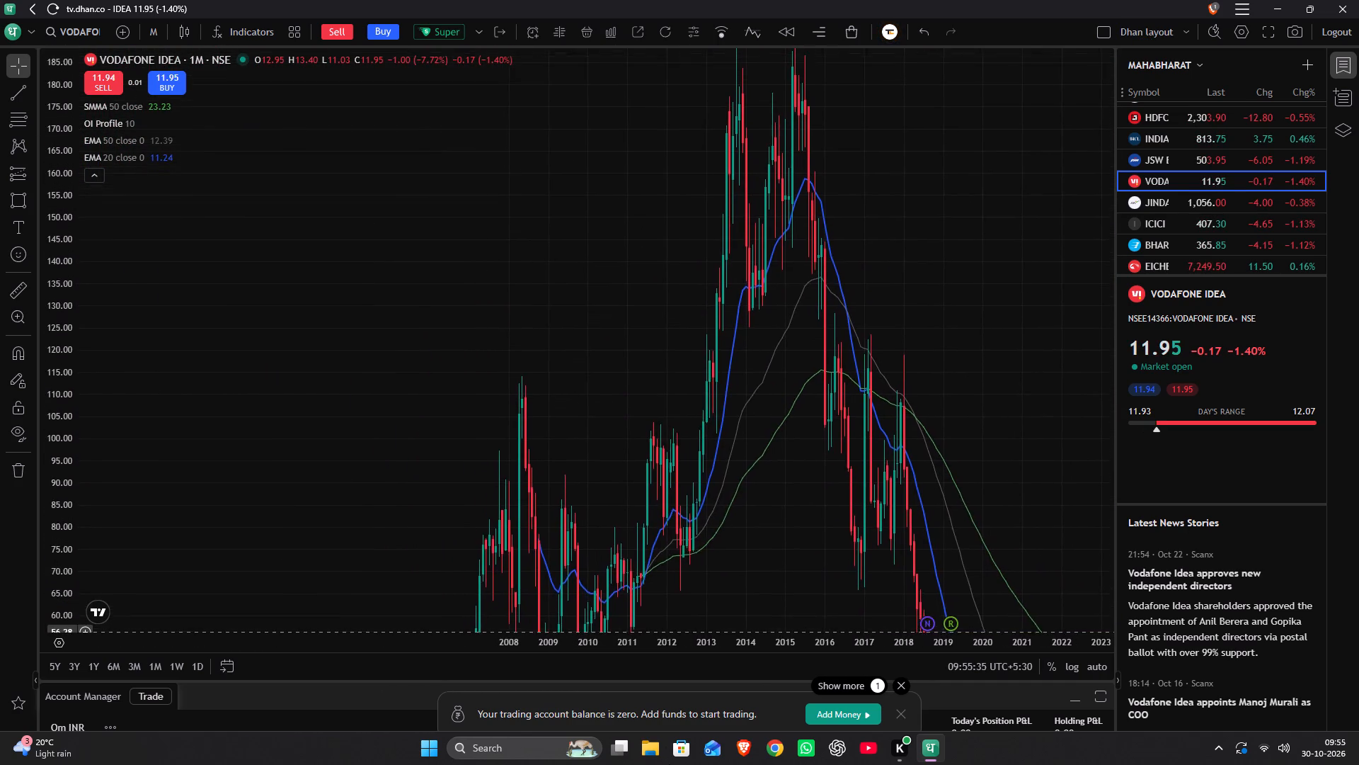
{"action": "left_click_drag", "start_coordinate": [669, 764], "coordinate": [529, 463]}
{"action": "left_click_drag", "start_coordinate": [514, 404], "coordinate": [488, 322]}
{"action": "scroll", "coordinate": [486, 306], "scroll_direction": "up", "scroll_amount": 9}
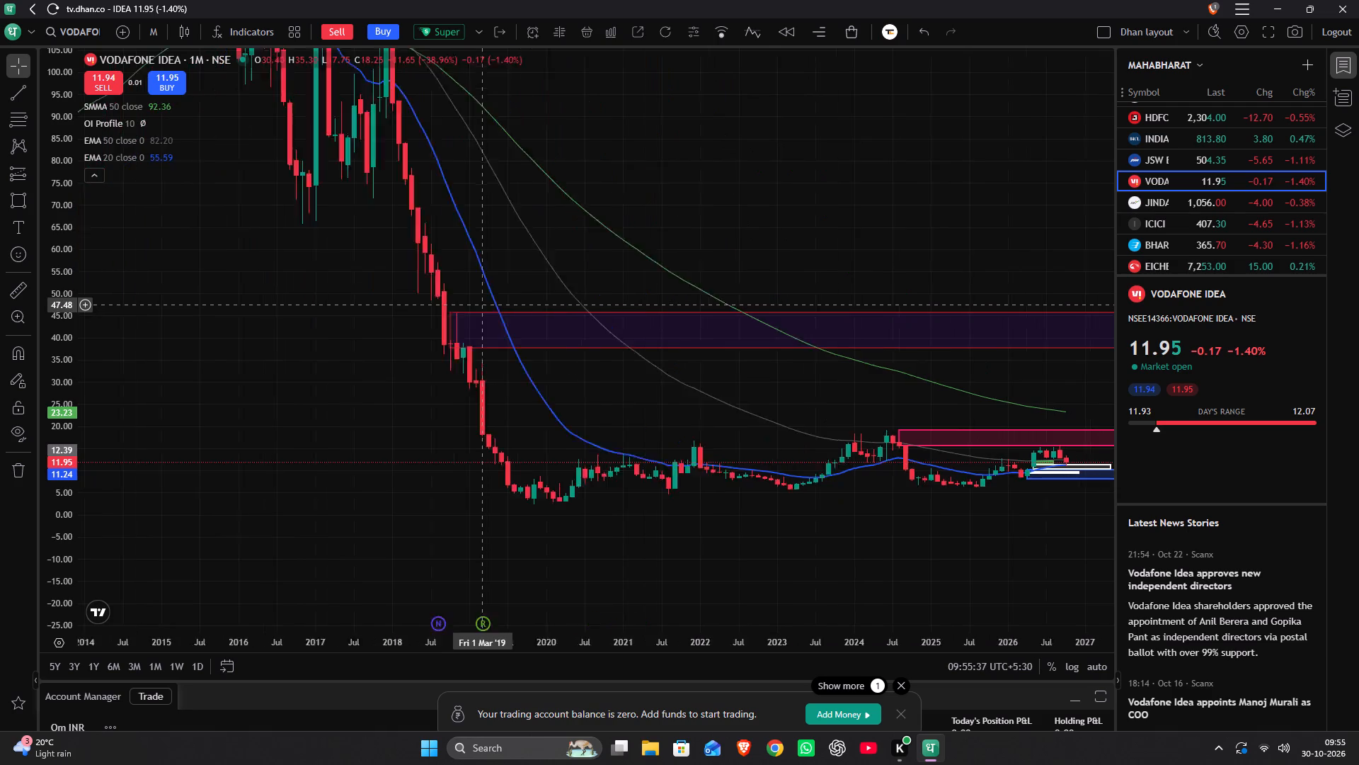
{"action": "scroll", "coordinate": [484, 305], "scroll_direction": "up", "scroll_amount": 2}
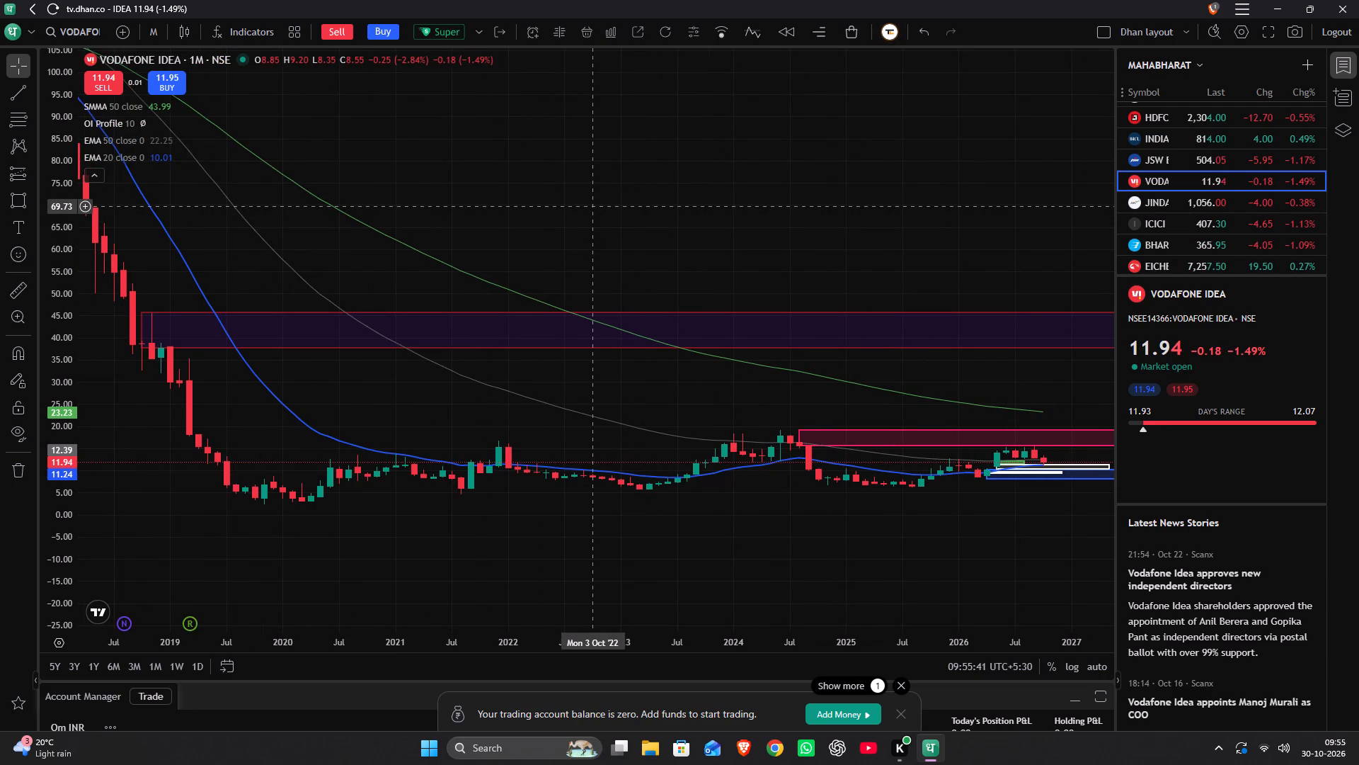
Set the Vodafone Idea chart to the 3-month interval.
{"action": "type", "text": "3m"}
{"action": "key", "text": "Return"}
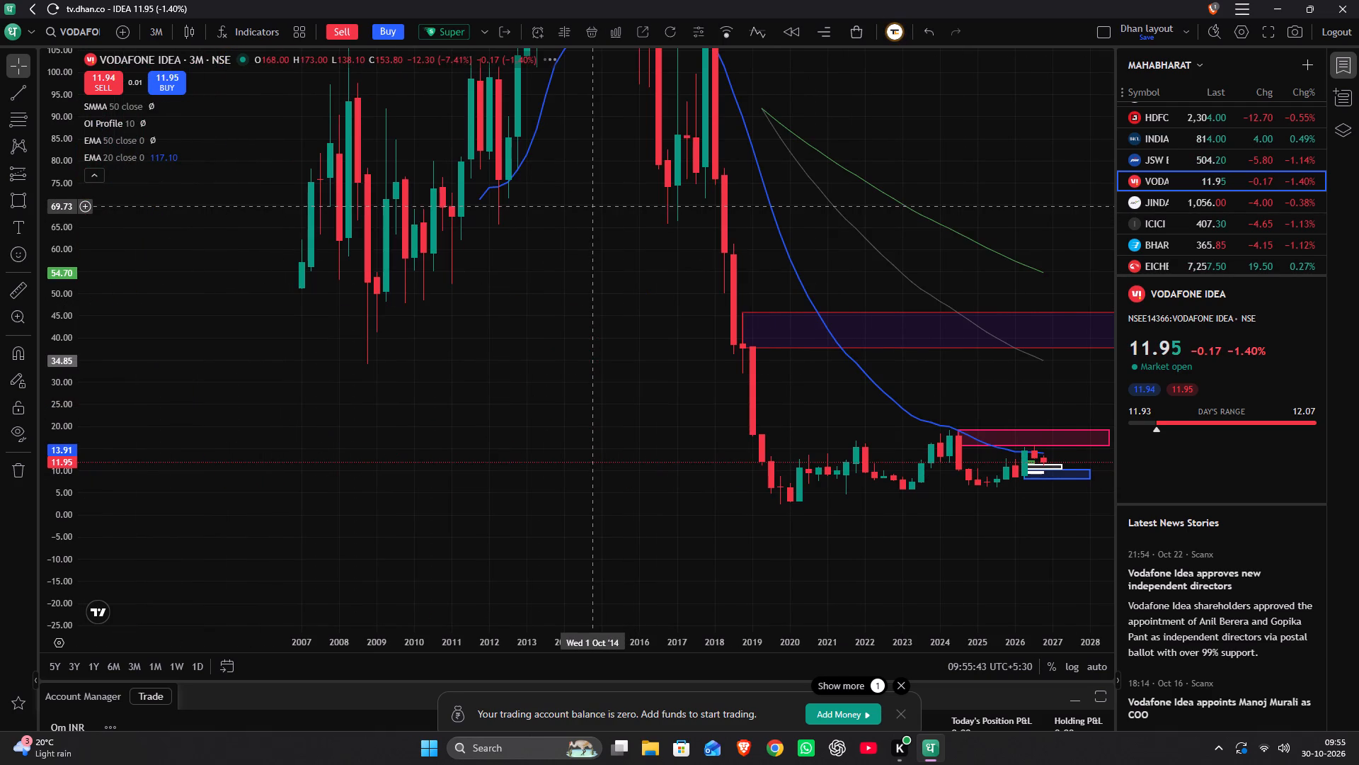
Examine Vodafone Idea's 3-month candles since 2018 against the marked zones and the older price history.
{"action": "scroll", "coordinate": [702, 367], "scroll_direction": "up", "scroll_amount": 8}
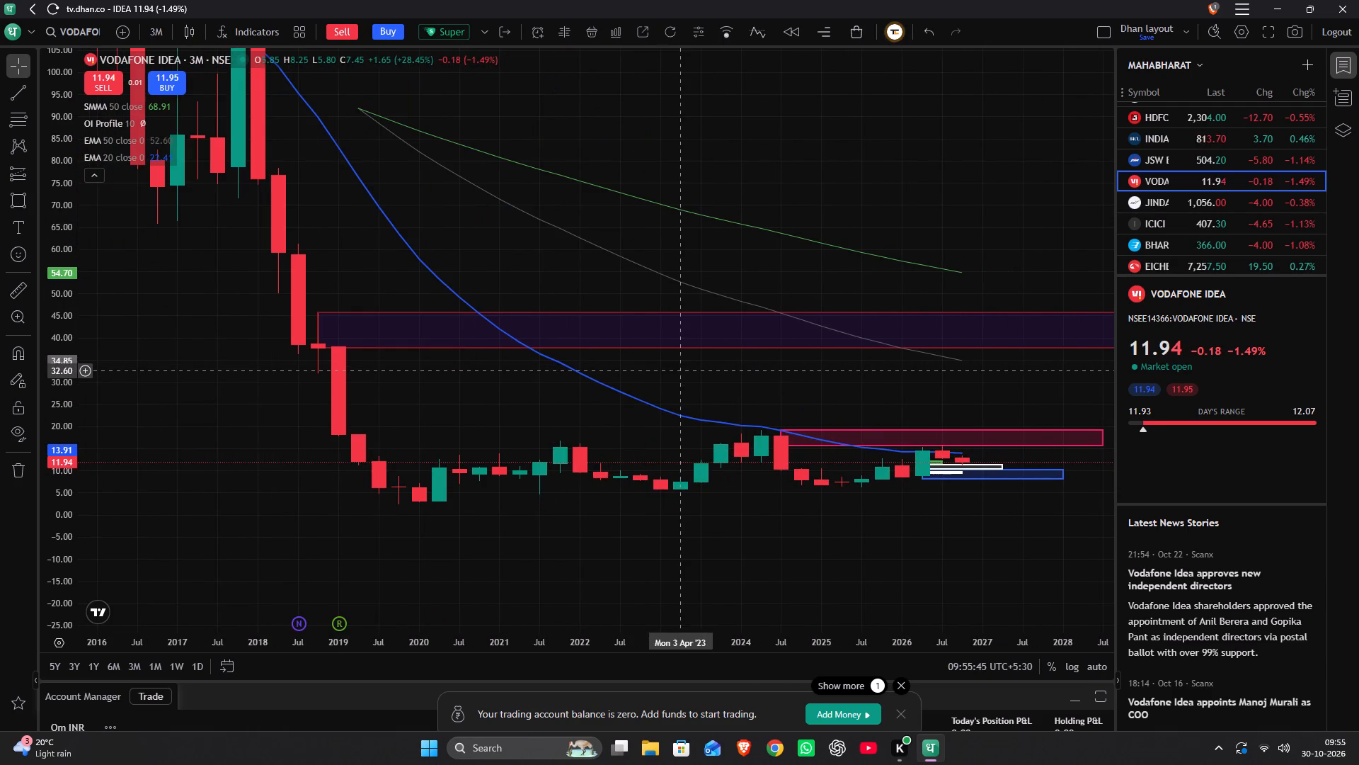
{"action": "scroll", "coordinate": [62, 453], "scroll_direction": "up", "scroll_amount": 9}
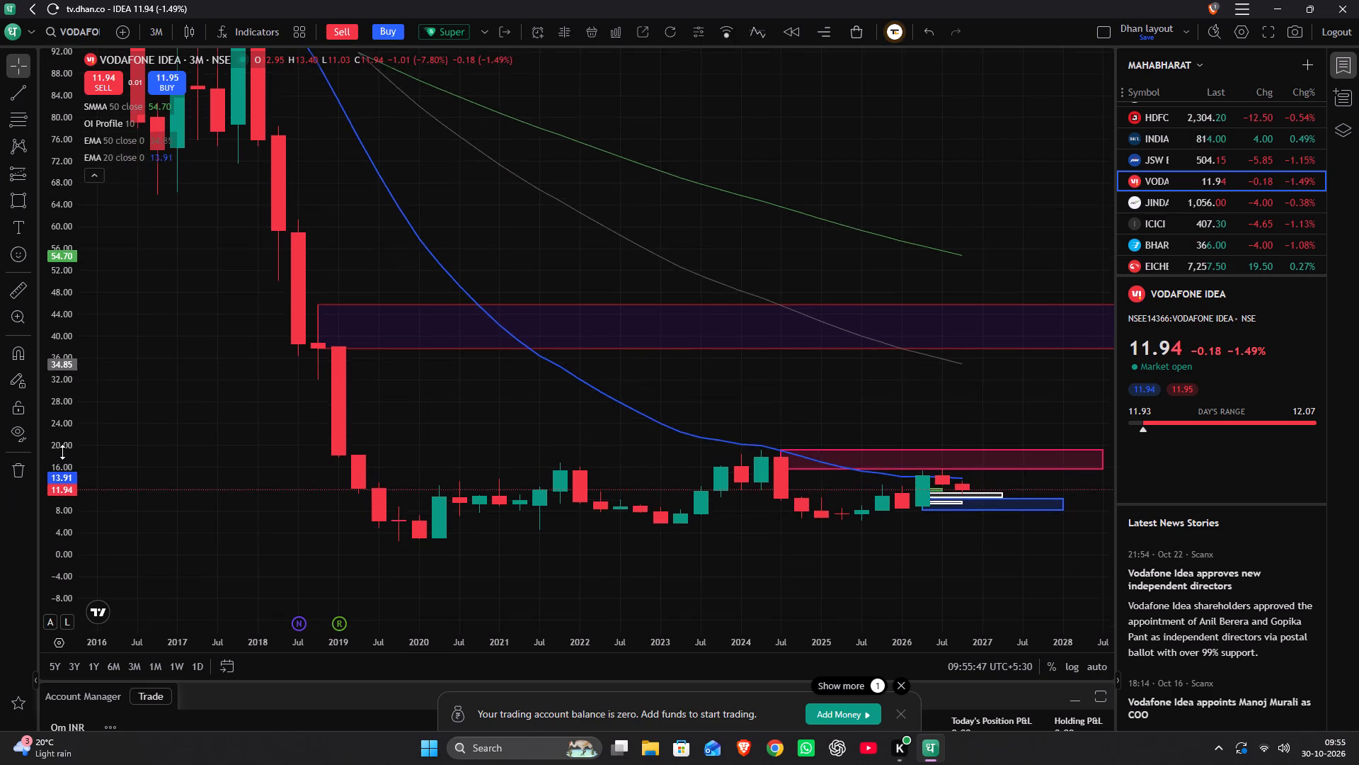
{"action": "scroll", "coordinate": [62, 452], "scroll_direction": "up", "scroll_amount": 16}
{"action": "left_click_drag", "start_coordinate": [476, 578], "coordinate": [442, 490]}
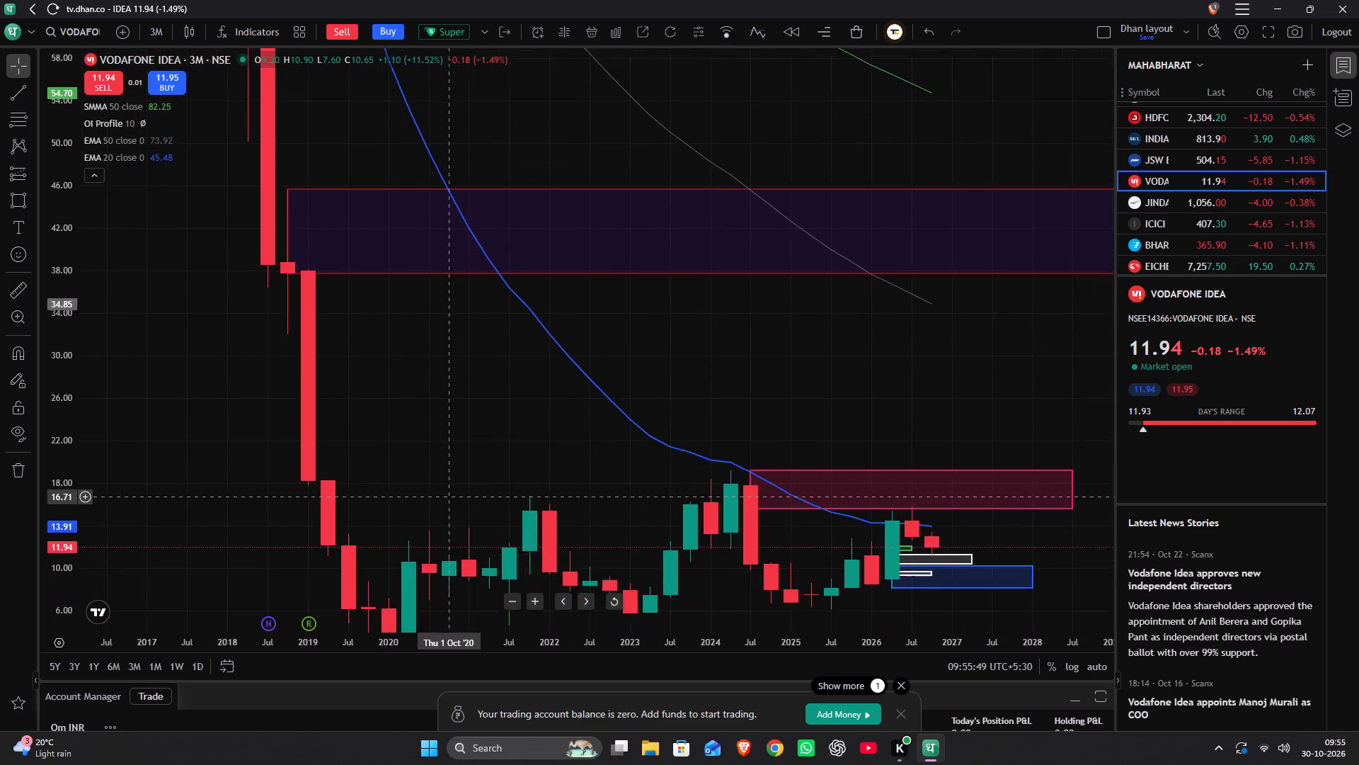
{"action": "left_click_drag", "start_coordinate": [442, 490], "coordinate": [386, 404]}
{"action": "scroll", "coordinate": [387, 433], "scroll_direction": "up", "scroll_amount": 2}
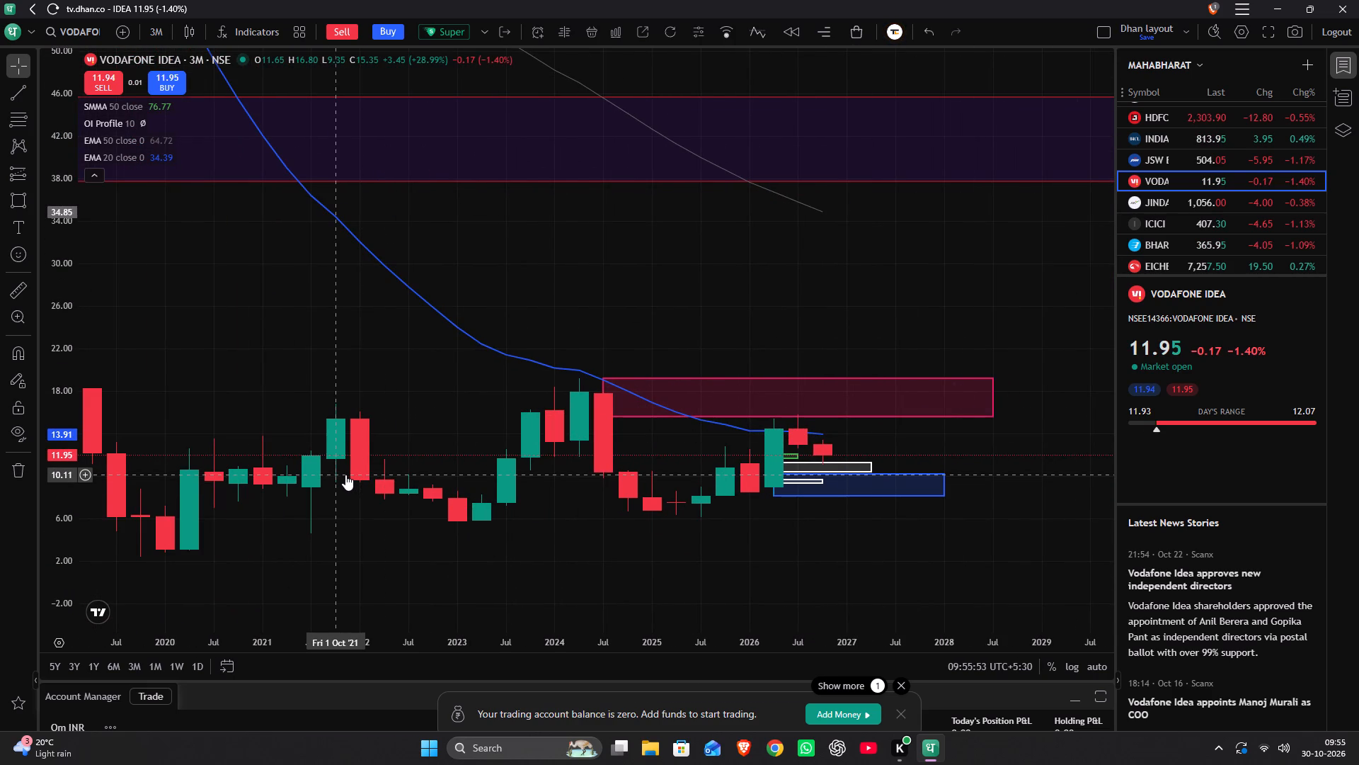
{"action": "scroll", "coordinate": [365, 444], "scroll_direction": "up", "scroll_amount": 1}
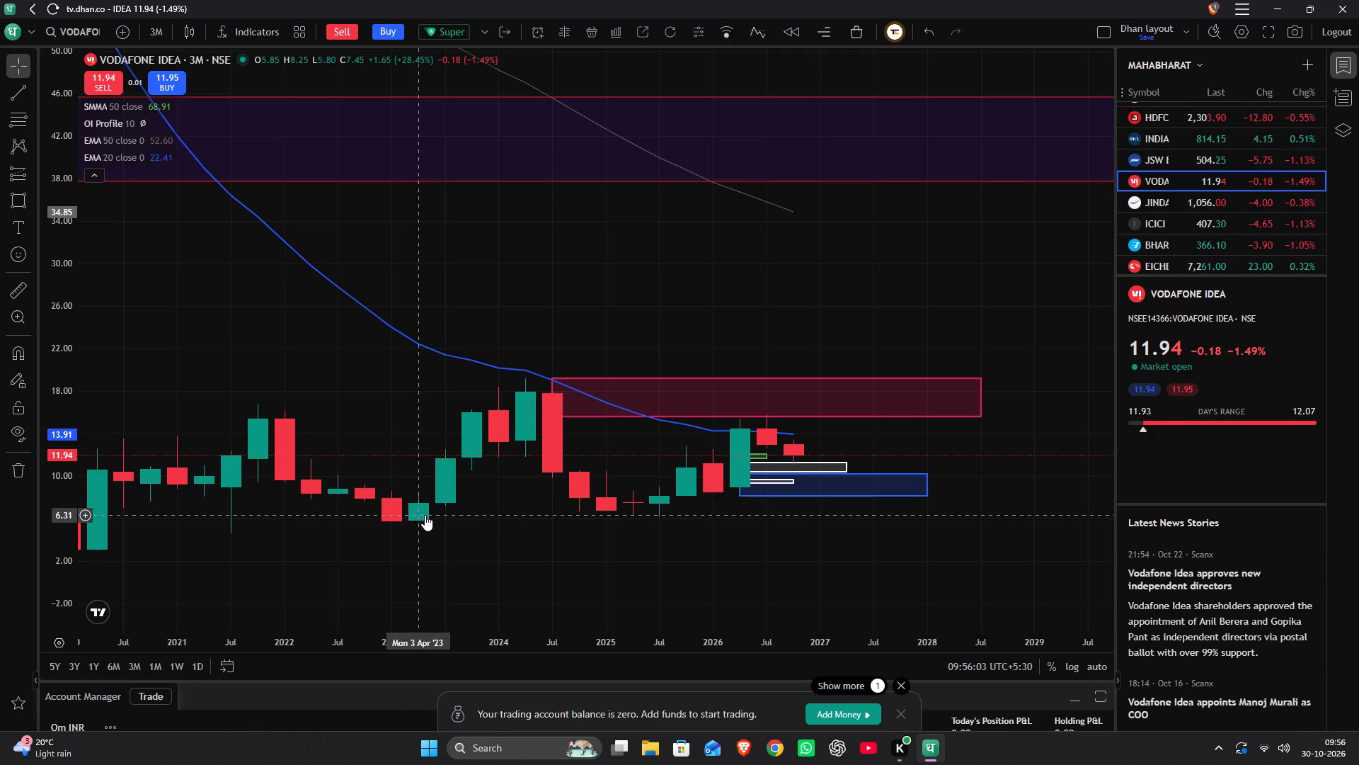
{"action": "scroll", "coordinate": [437, 489], "scroll_direction": "down", "scroll_amount": 3}
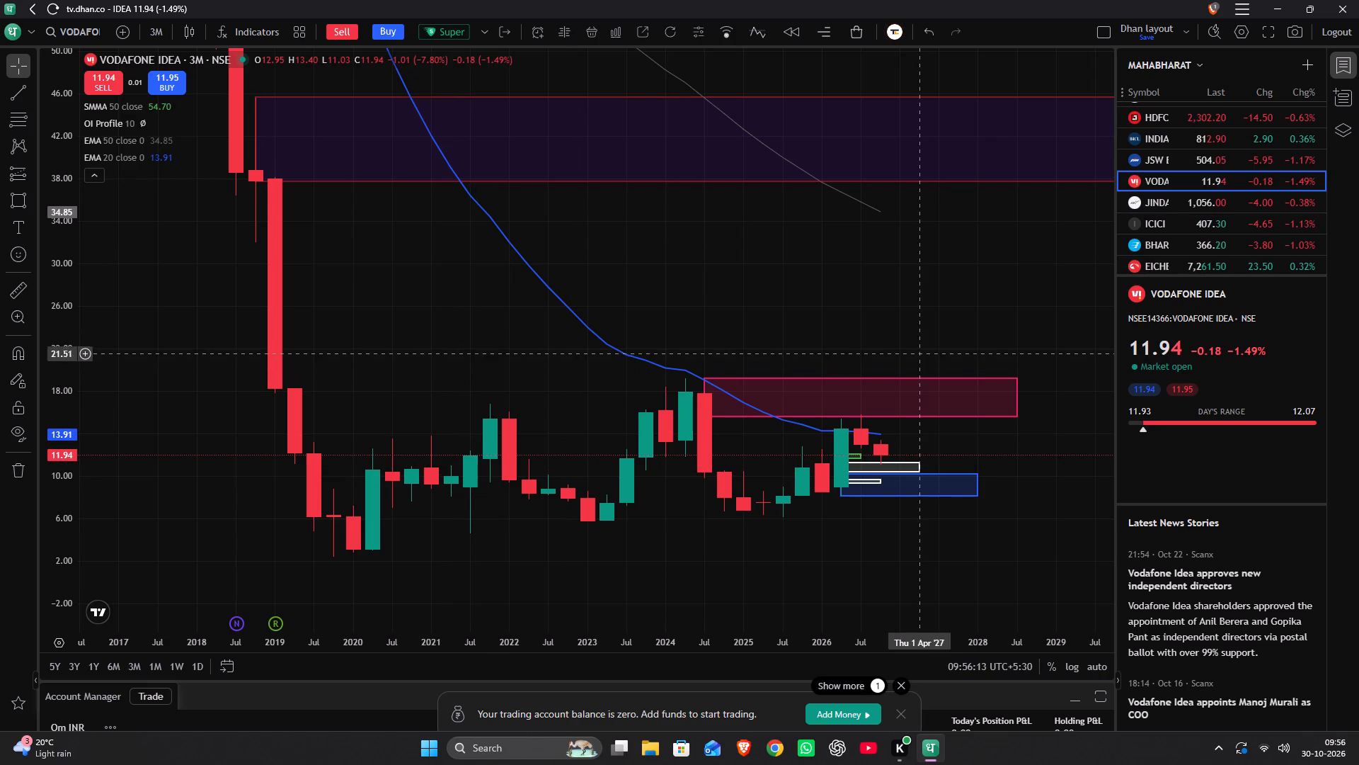
{"action": "scroll", "coordinate": [918, 342], "scroll_direction": "down", "scroll_amount": 4}
{"action": "left_click_drag", "start_coordinate": [578, 346], "coordinate": [1004, 480]}
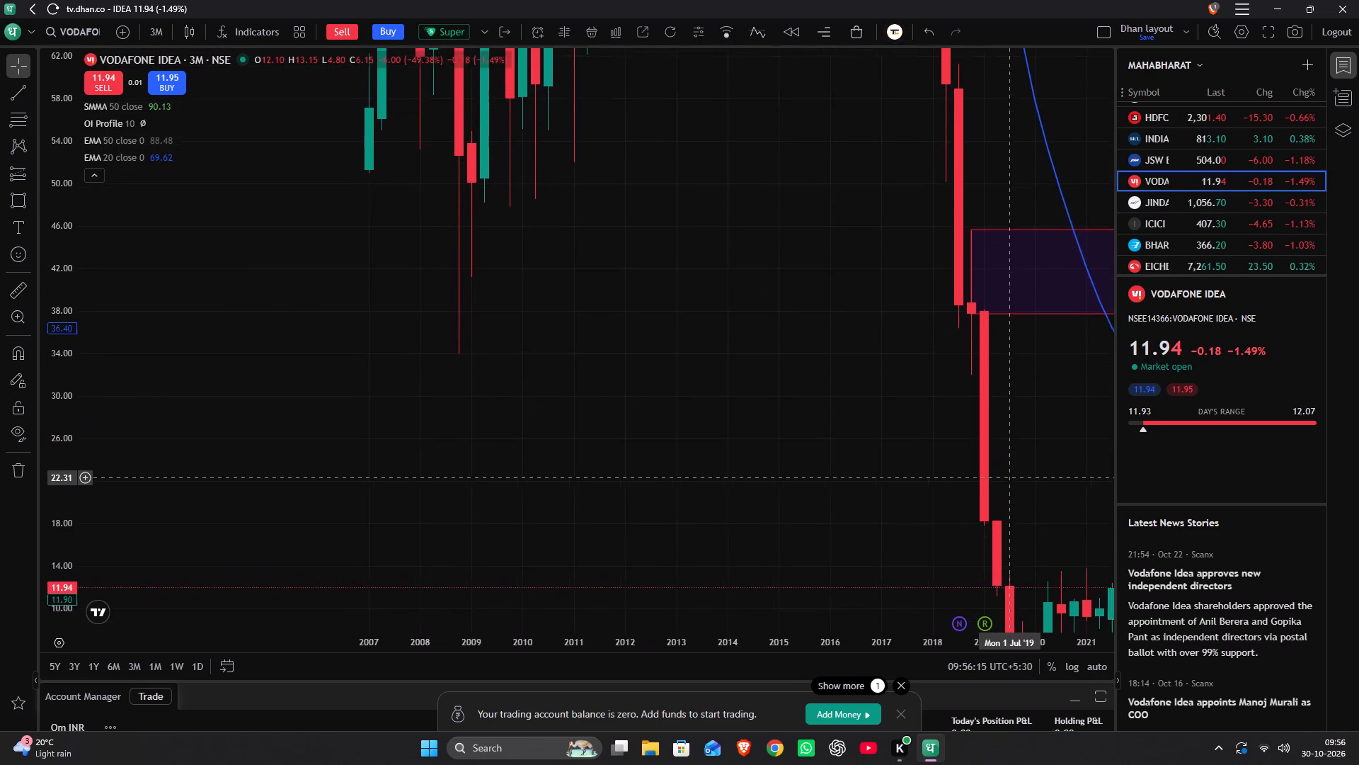
{"action": "left_click_drag", "start_coordinate": [1004, 480], "coordinate": [595, 356]}
Open Jindal Steel from the MAHABHARAT watchlist and examine its recent 3-month candles around the marked zones.
{"action": "left_click", "coordinate": [1165, 201]}
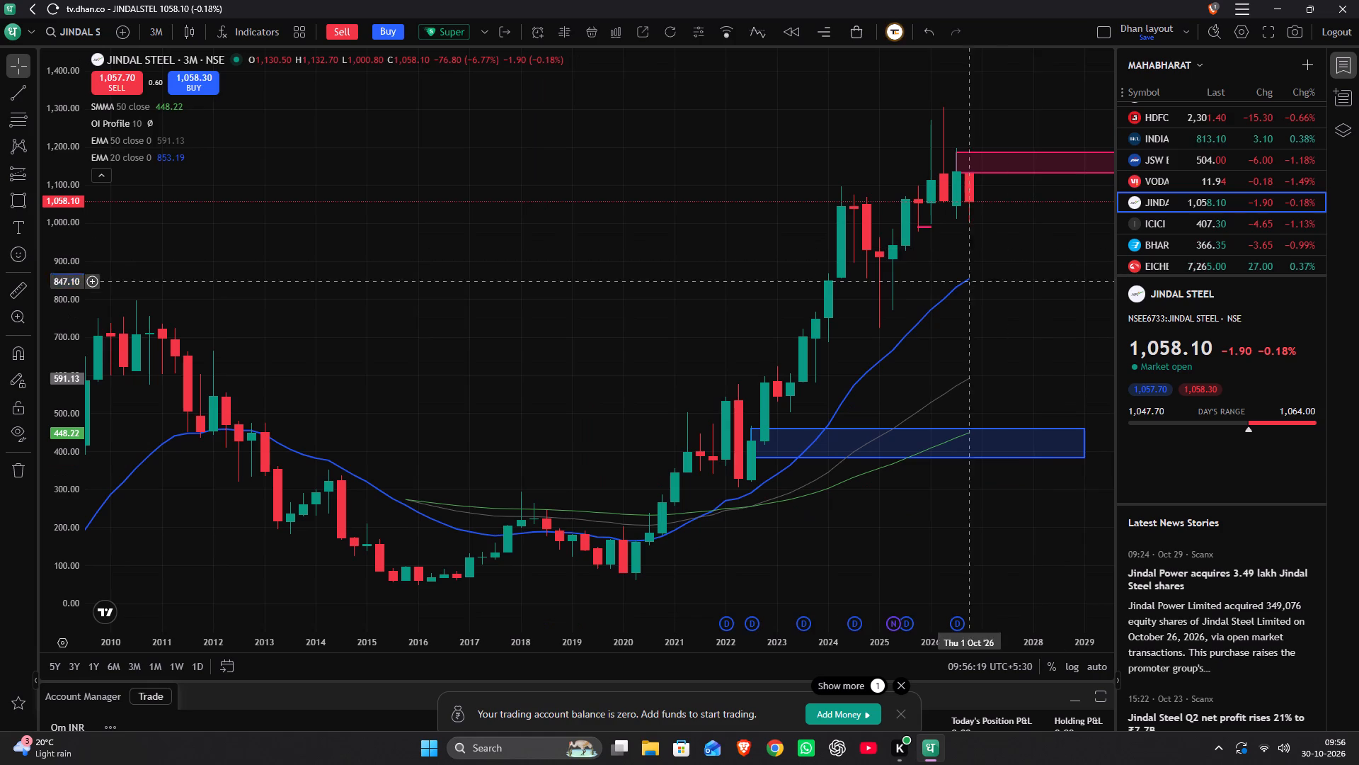
{"action": "left_click_drag", "start_coordinate": [939, 294], "coordinate": [757, 425]}
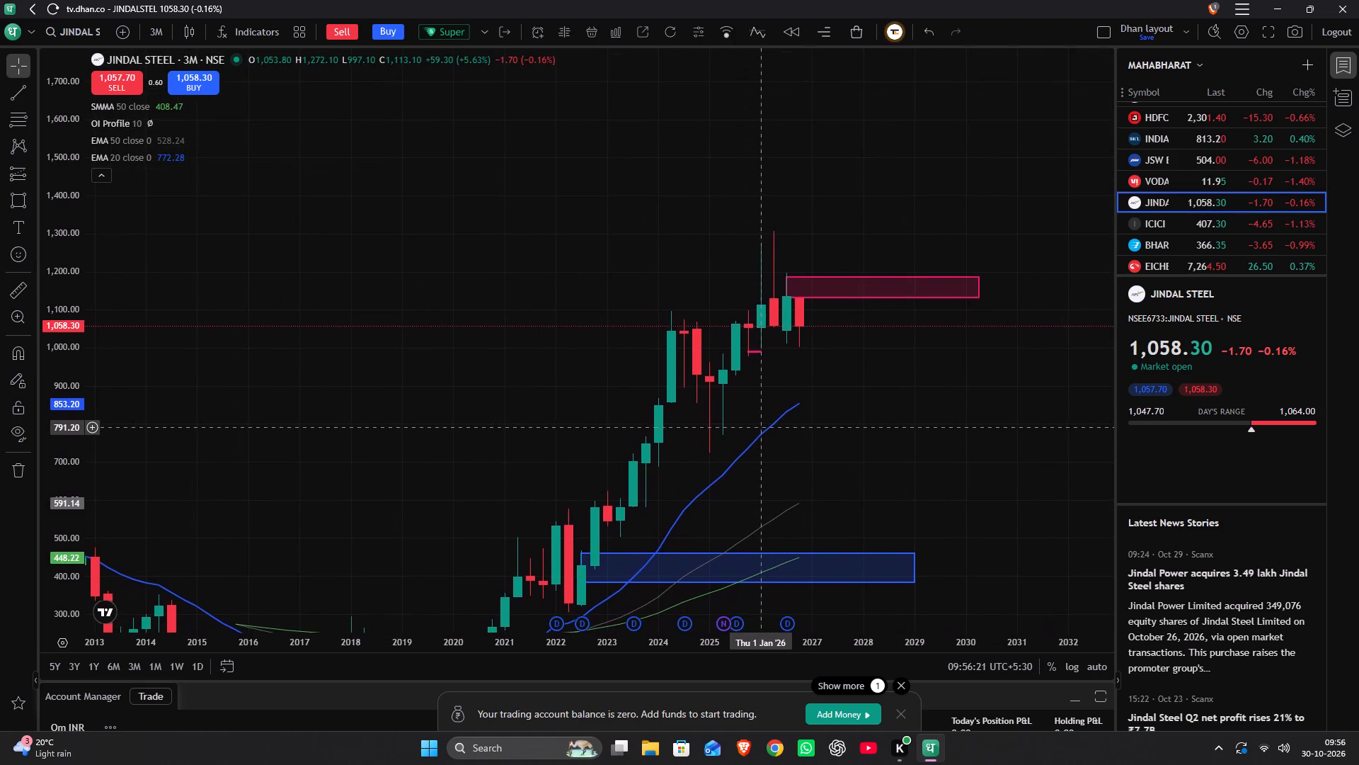
{"action": "left_click_drag", "start_coordinate": [757, 425], "coordinate": [789, 361]}
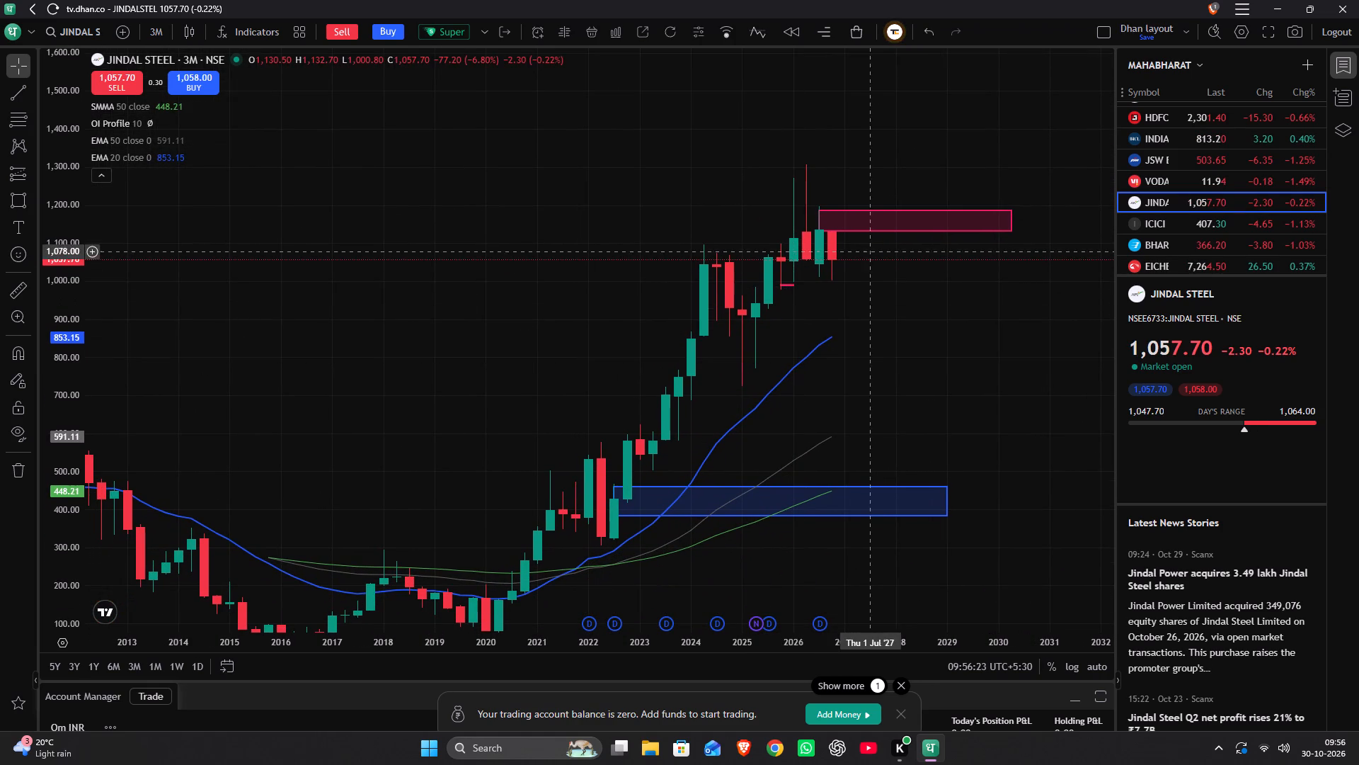
{"action": "scroll", "coordinate": [801, 307], "scroll_direction": "up", "scroll_amount": 4}
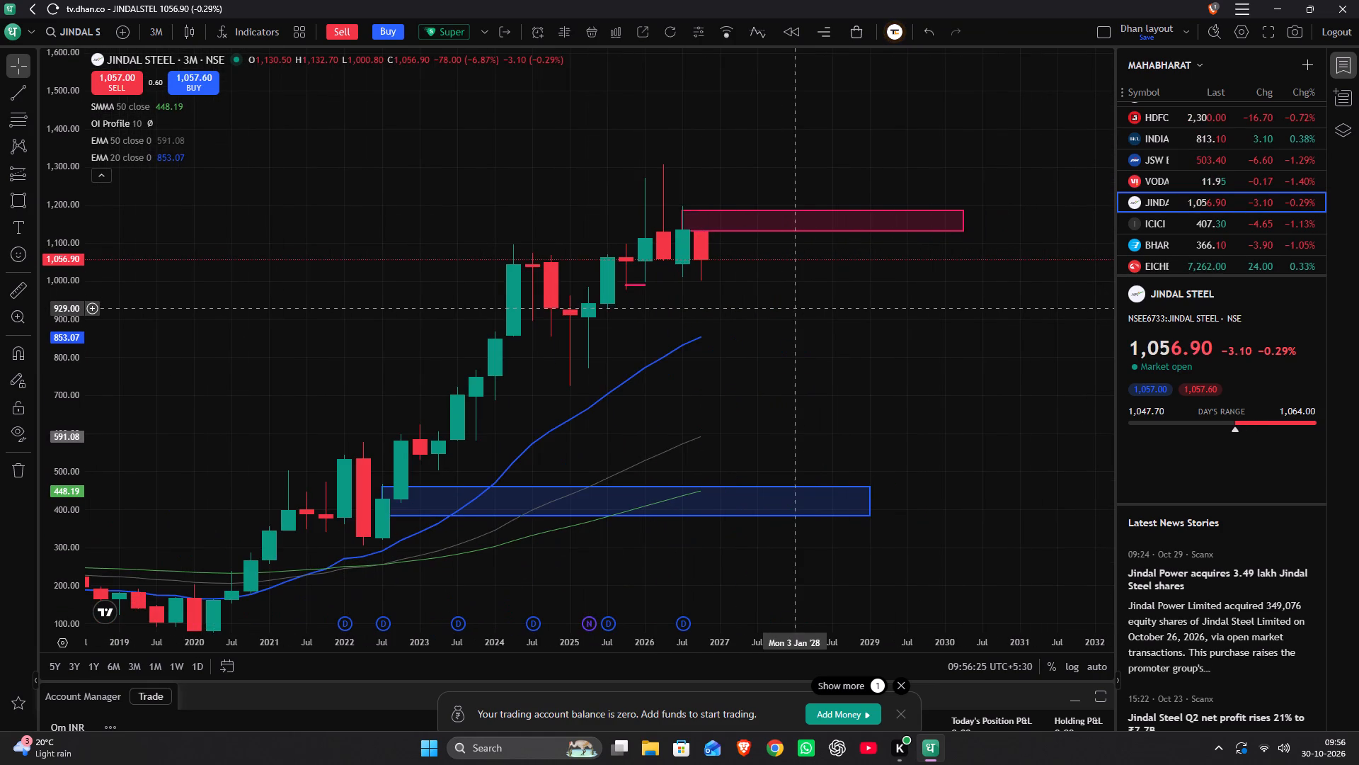
{"action": "scroll", "coordinate": [76, 390], "scroll_direction": "up", "scroll_amount": 9}
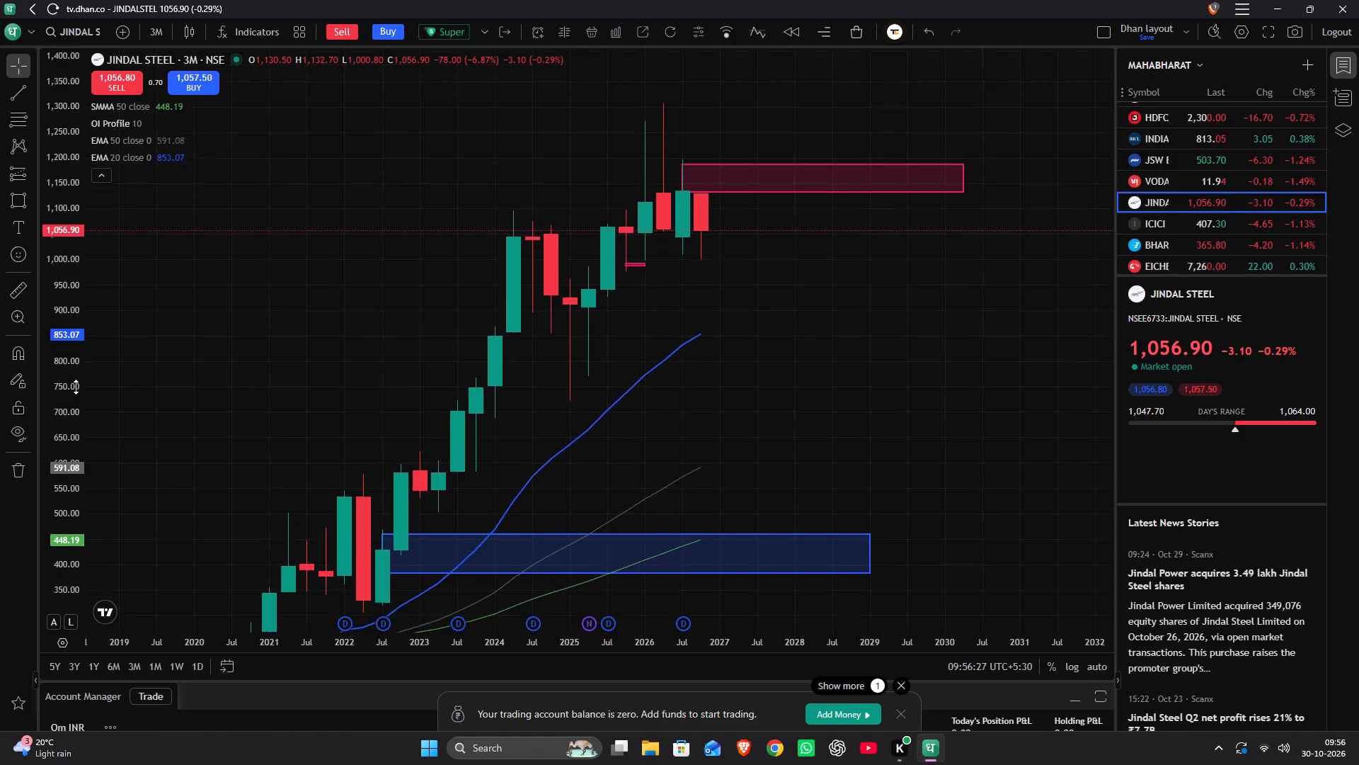
{"action": "scroll", "coordinate": [76, 387], "scroll_direction": "up", "scroll_amount": 12}
{"action": "scroll", "coordinate": [193, 368], "scroll_direction": "up", "scroll_amount": 2}
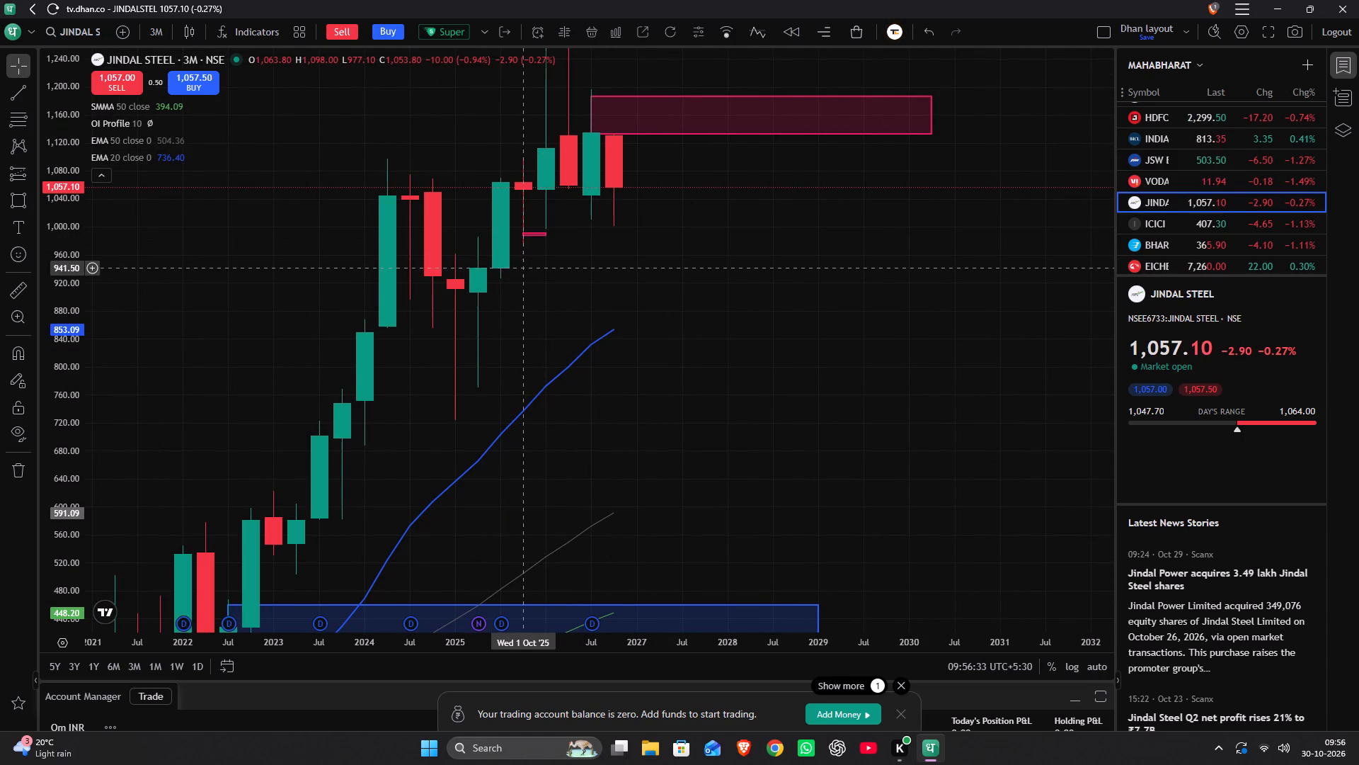
{"action": "scroll", "coordinate": [523, 267], "scroll_direction": "up", "scroll_amount": 1}
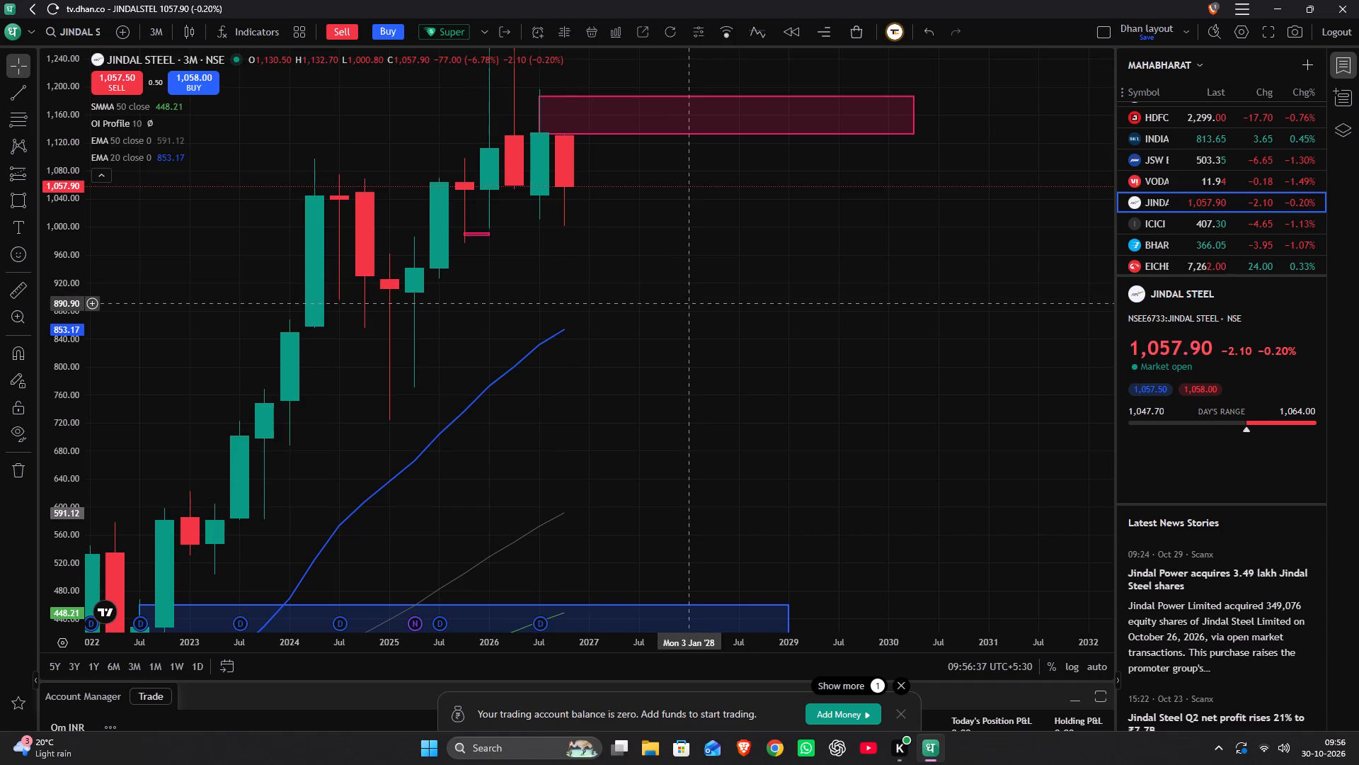
Draw a rectangle zone on Jindal Steel from January 2025 to April 2031, spanning prices of about 722 to 938.
{"action": "key", "text": "alt+shift+r"}
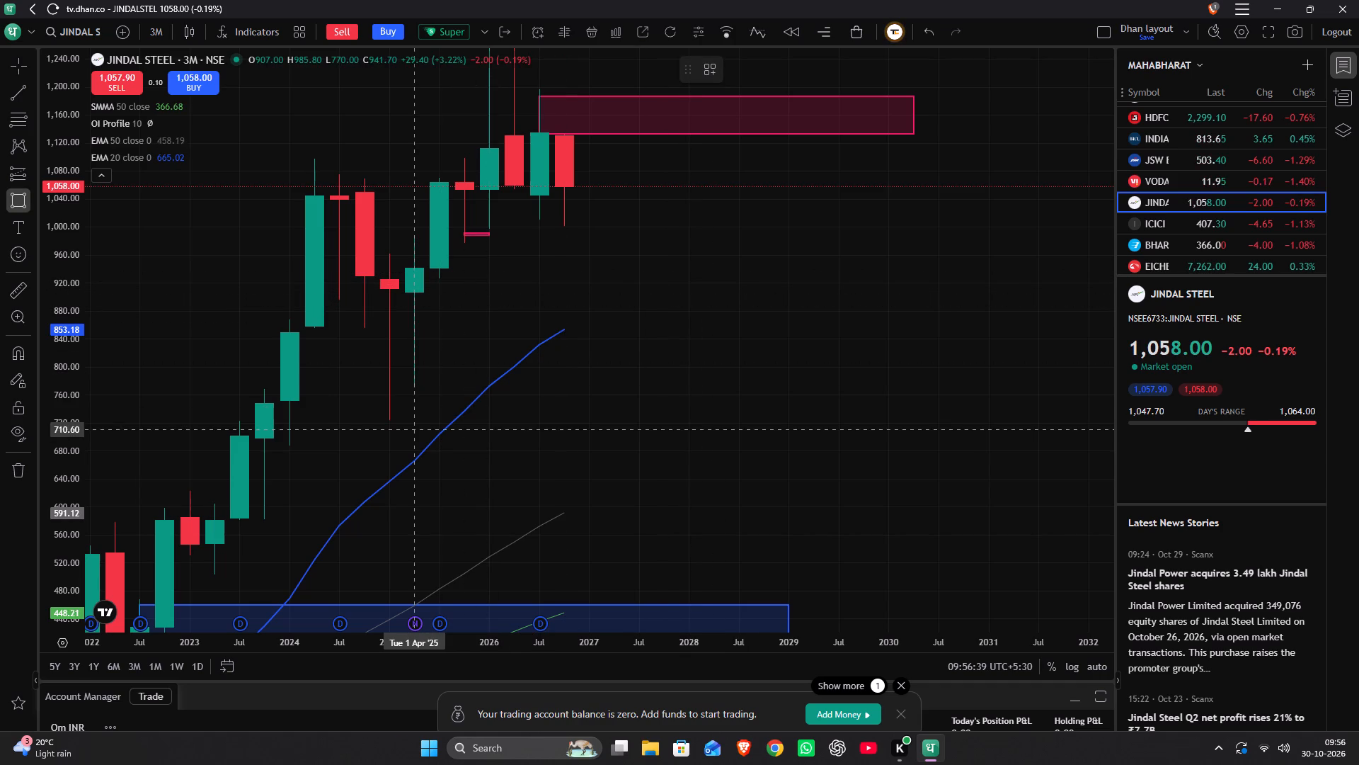
{"action": "left_click_drag", "start_coordinate": [393, 421], "coordinate": [784, 279]}
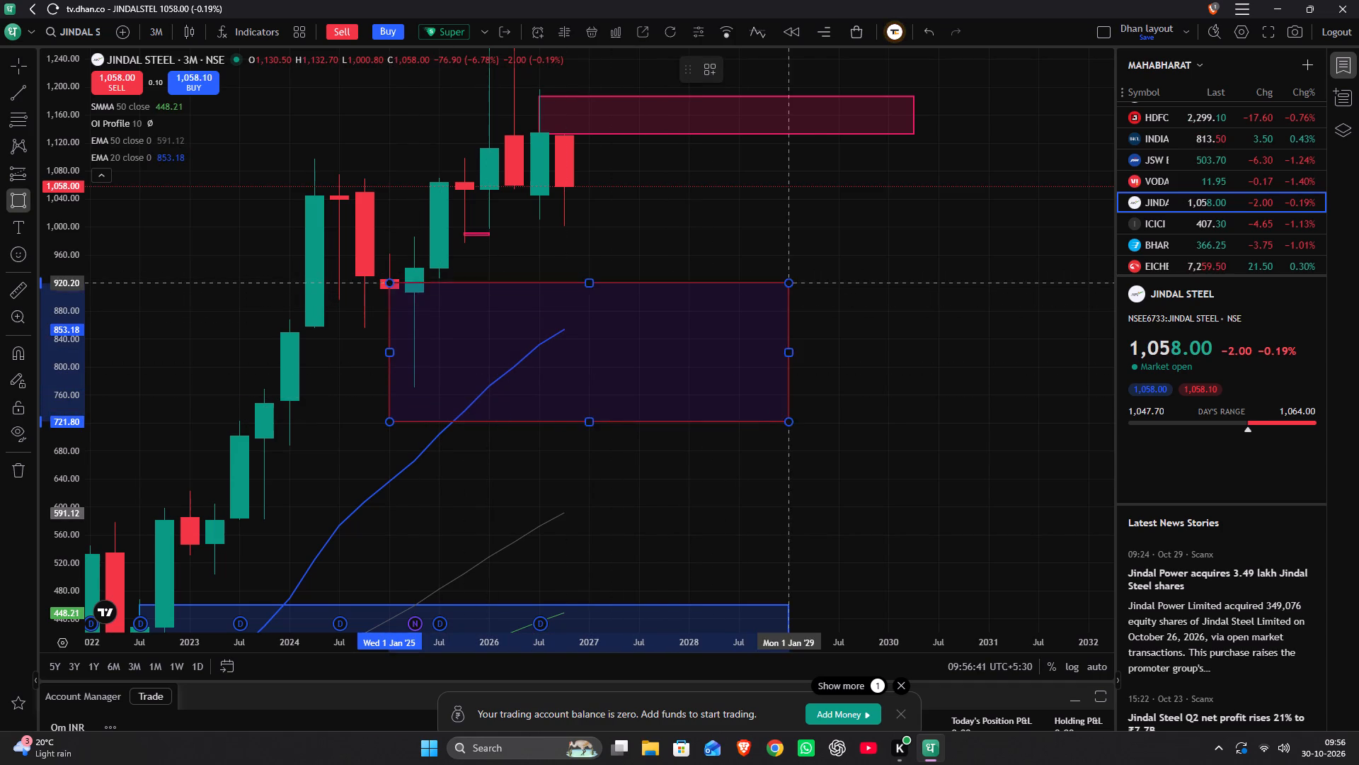
{"action": "left_click_drag", "start_coordinate": [784, 279], "coordinate": [1011, 274]}
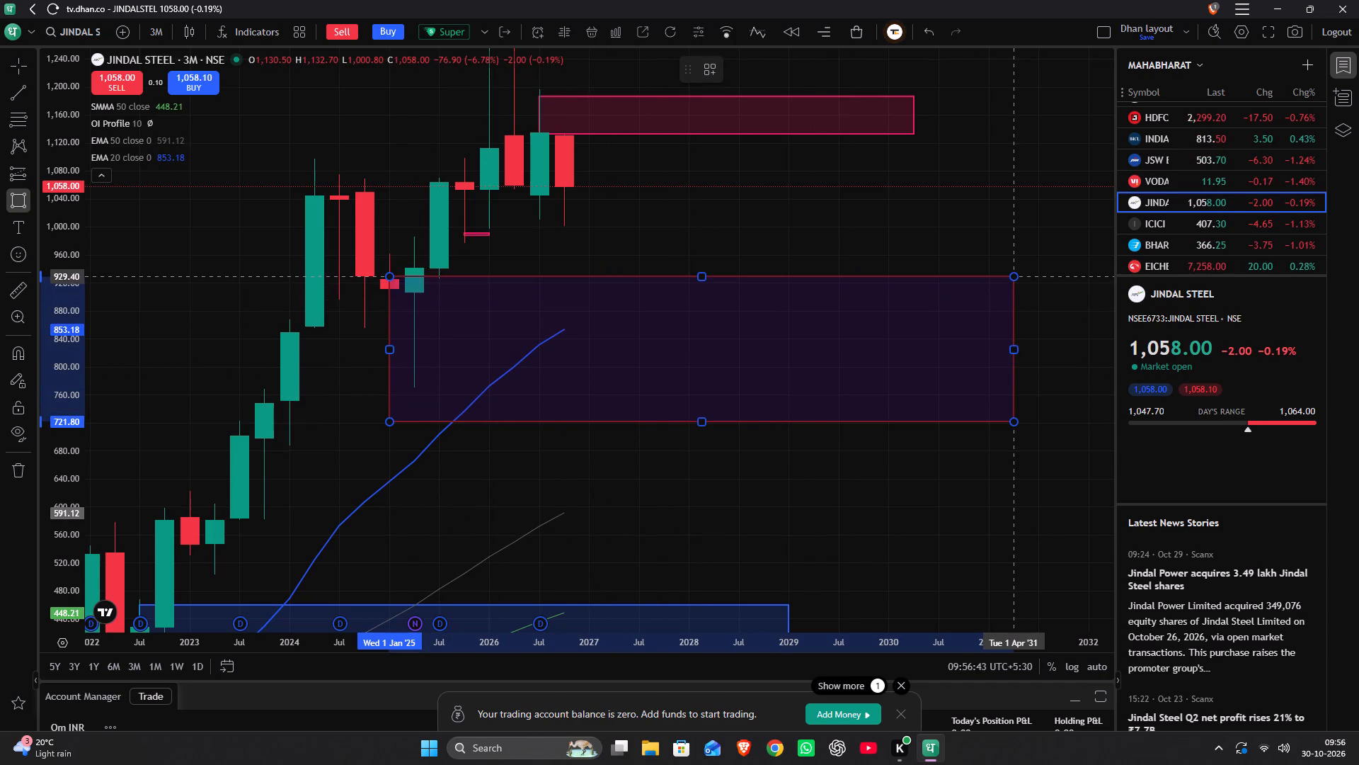
{"action": "left_click_drag", "start_coordinate": [1011, 274], "coordinate": [1015, 268]}
{"action": "left_click", "coordinate": [1014, 270]}
Apply the QUATERLY DEMAND template to the new Jindal Steel rectangle.
{"action": "double_click", "coordinate": [973, 302]}
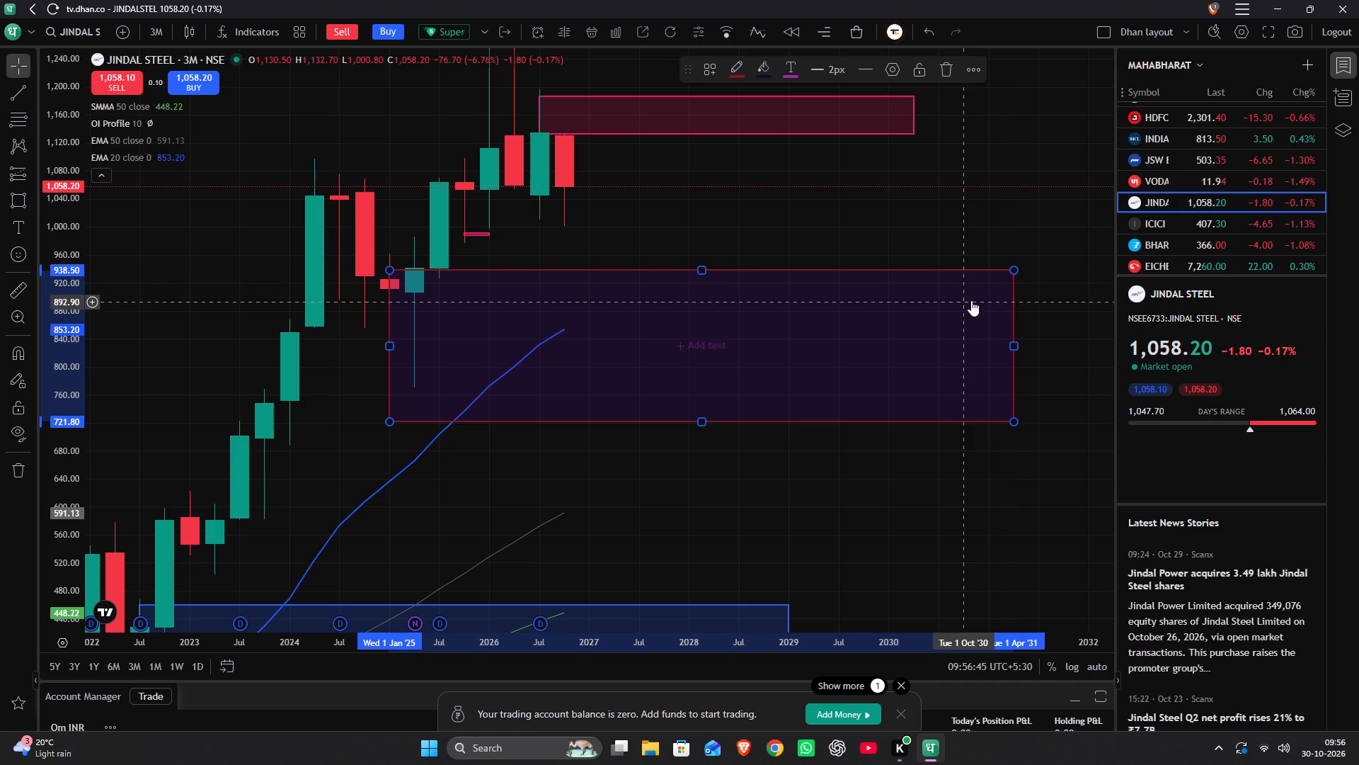
{"action": "double_click", "coordinate": [835, 361]}
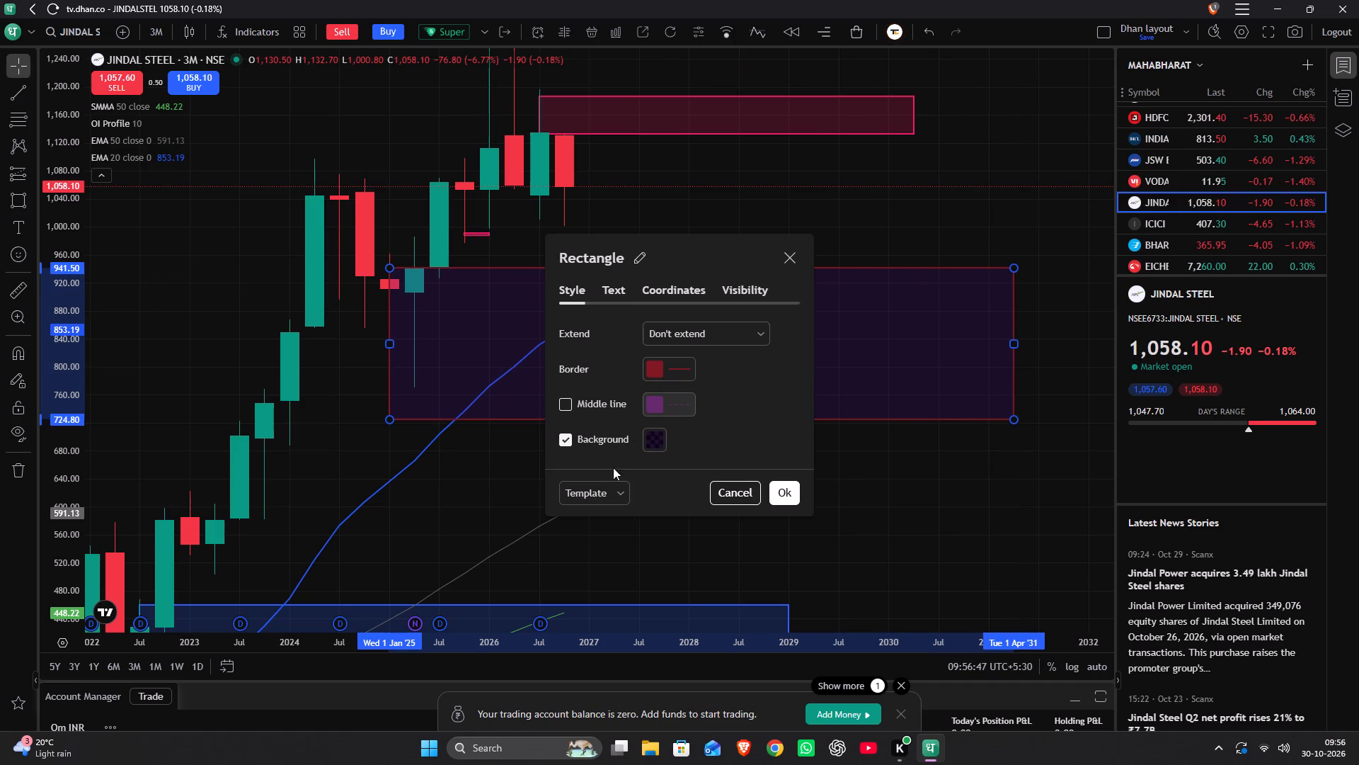
{"action": "left_click", "coordinate": [597, 491]}
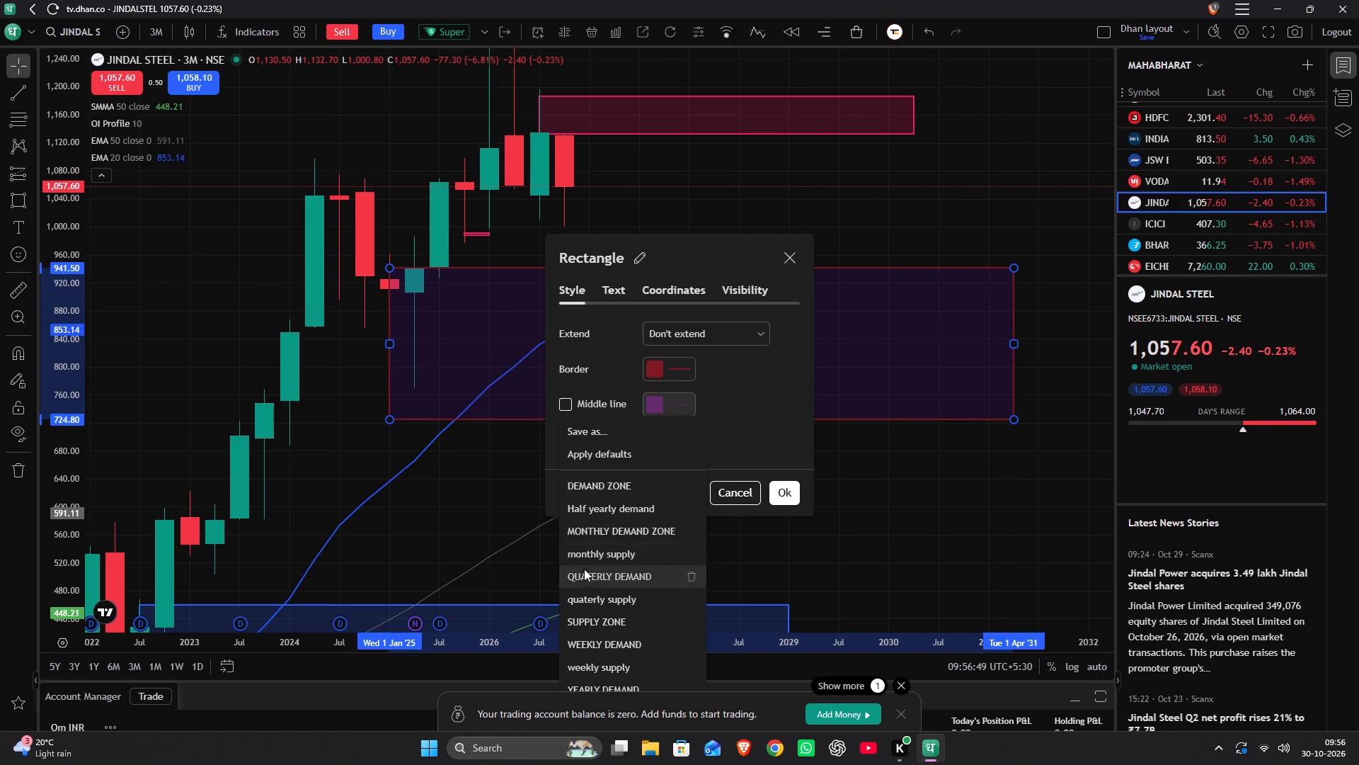
{"action": "left_click", "coordinate": [583, 571]}
{"action": "left_click", "coordinate": [784, 501]}
{"action": "left_click", "coordinate": [750, 509]}
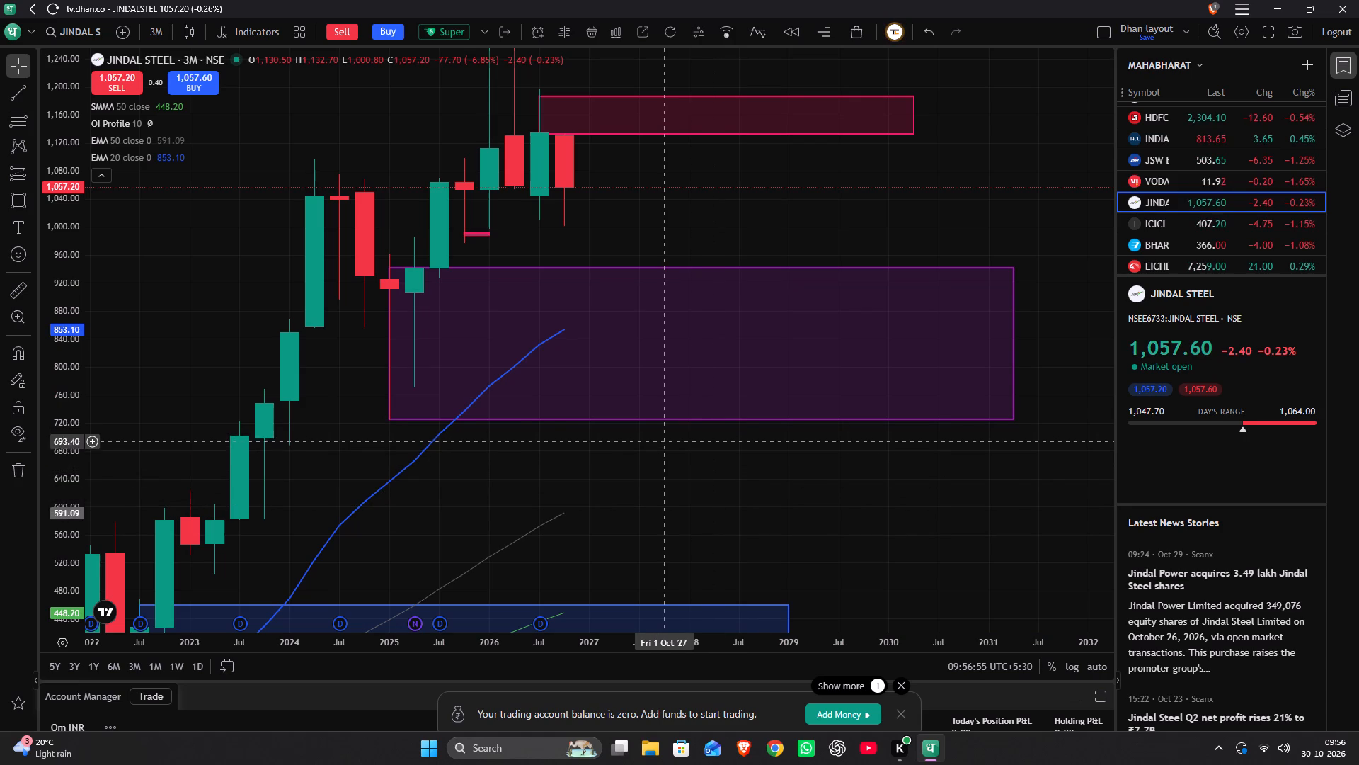
Examine Jindal Steel's older 3-month price history back to 2009 and compare it with the demand zones below price.
{"action": "scroll", "coordinate": [328, 269], "scroll_direction": "down", "scroll_amount": 5}
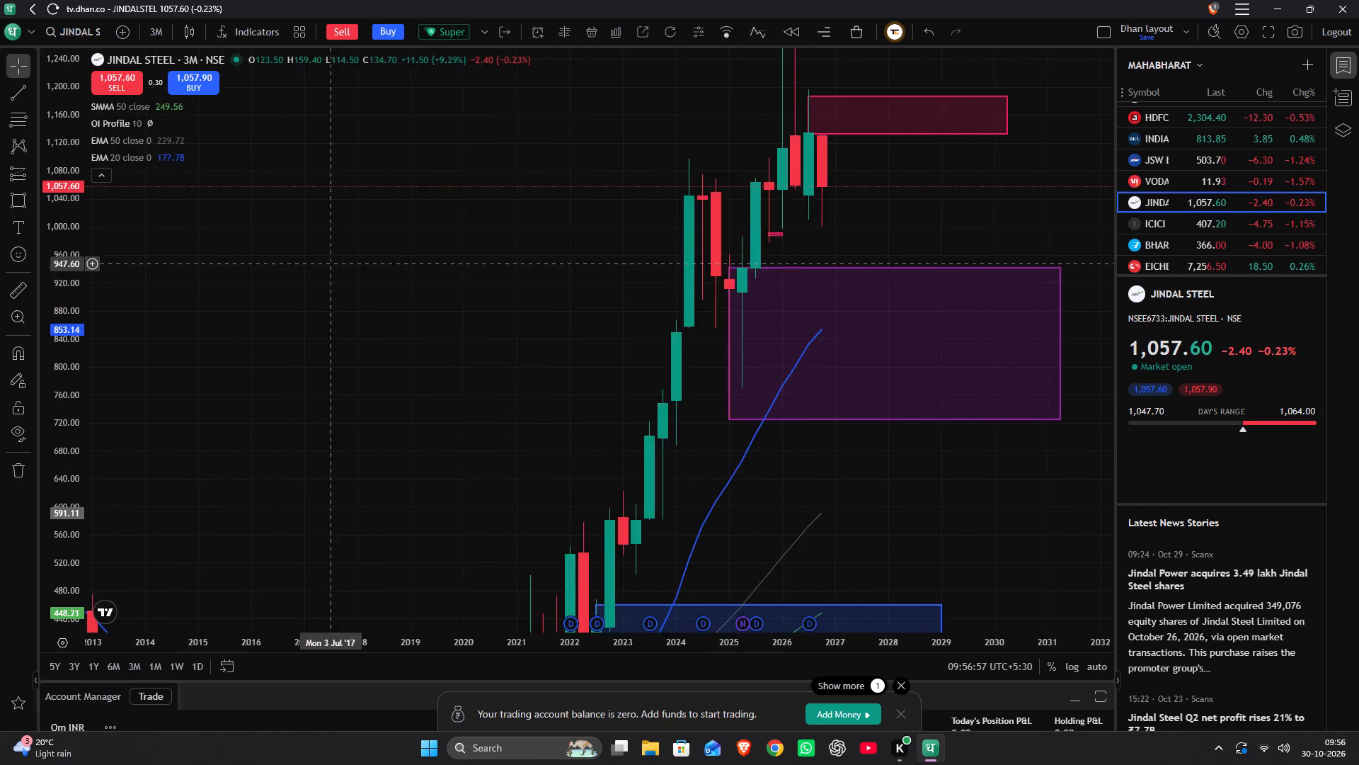
{"action": "scroll", "coordinate": [324, 262], "scroll_direction": "down", "scroll_amount": 5}
{"action": "left_click_drag", "start_coordinate": [312, 278], "coordinate": [827, 379]}
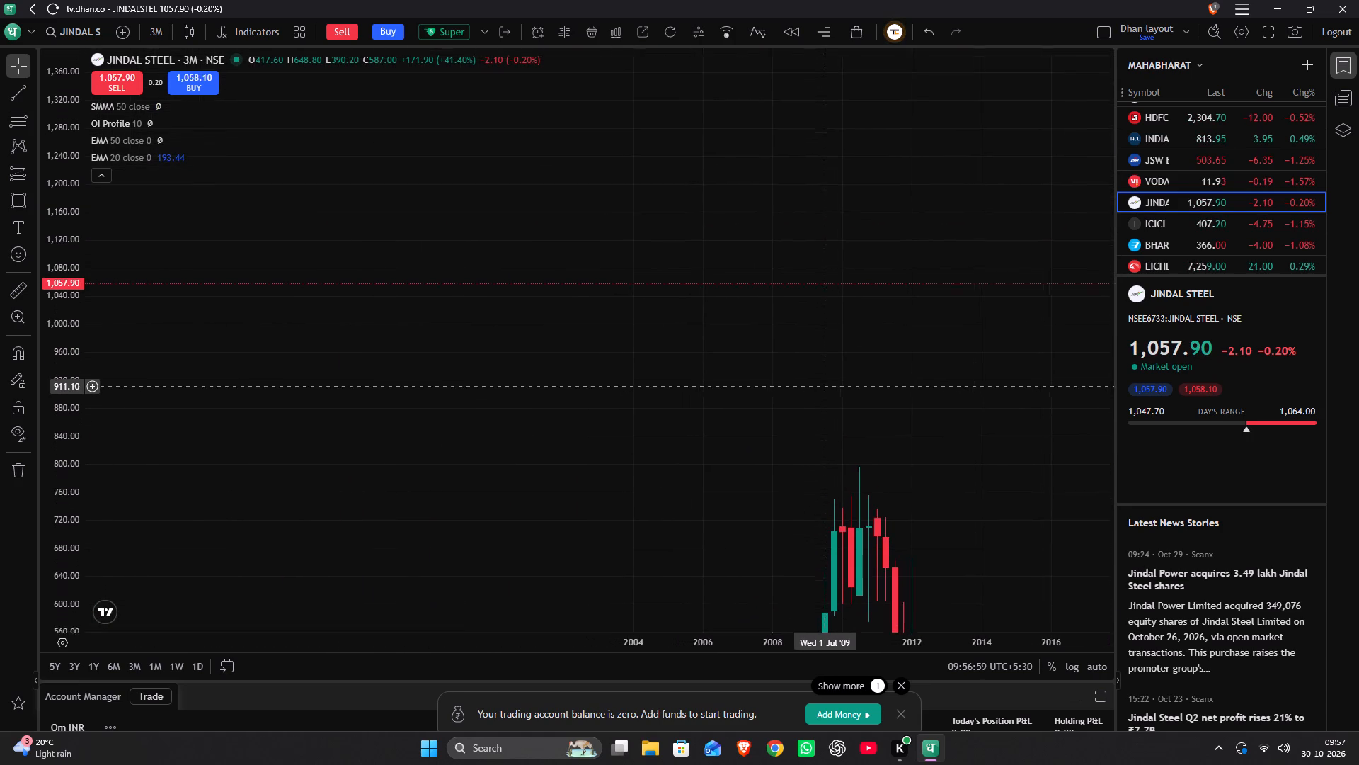
{"action": "left_click_drag", "start_coordinate": [827, 379], "coordinate": [835, 364]}
{"action": "scroll", "coordinate": [835, 348], "scroll_direction": "down", "scroll_amount": 9}
{"action": "scroll", "coordinate": [835, 351], "scroll_direction": "up", "scroll_amount": 17}
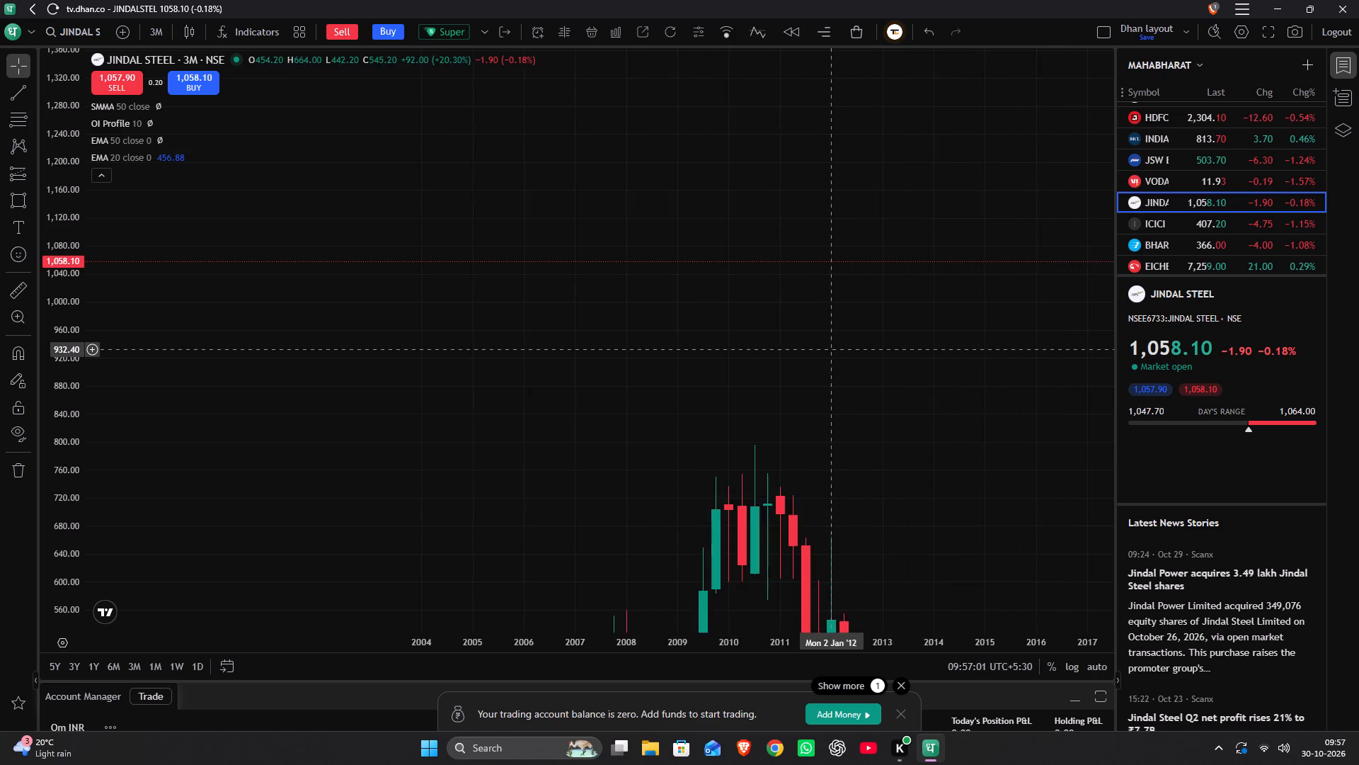
{"action": "scroll", "coordinate": [832, 349], "scroll_direction": "up", "scroll_amount": 12}
{"action": "left_click_drag", "start_coordinate": [832, 357], "coordinate": [187, 319]}
{"action": "left_click_drag", "start_coordinate": [686, 350], "coordinate": [67, 363]}
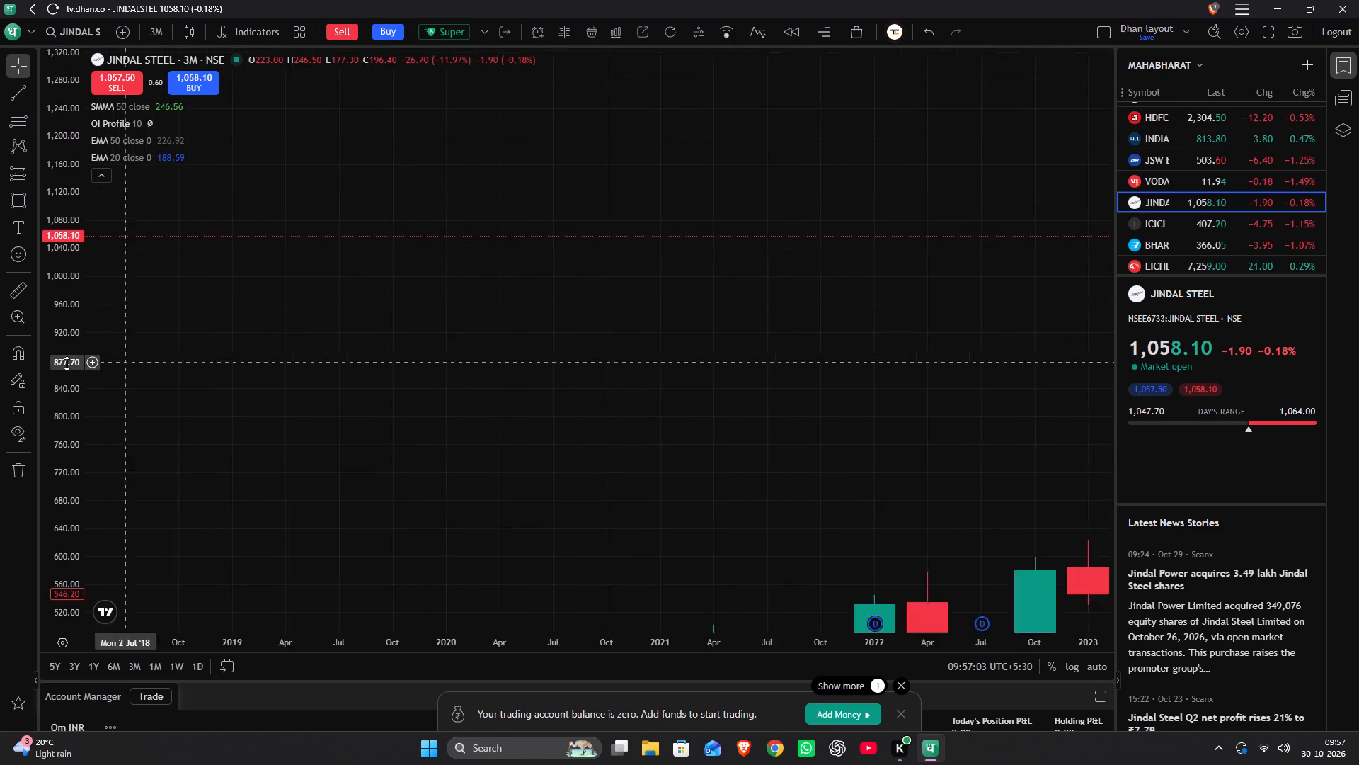
{"action": "left_click_drag", "start_coordinate": [67, 363], "coordinate": [66, 363]}
{"action": "left_click_drag", "start_coordinate": [687, 346], "coordinate": [188, 337]}
{"action": "scroll", "coordinate": [277, 306], "scroll_direction": "down", "scroll_amount": 10}
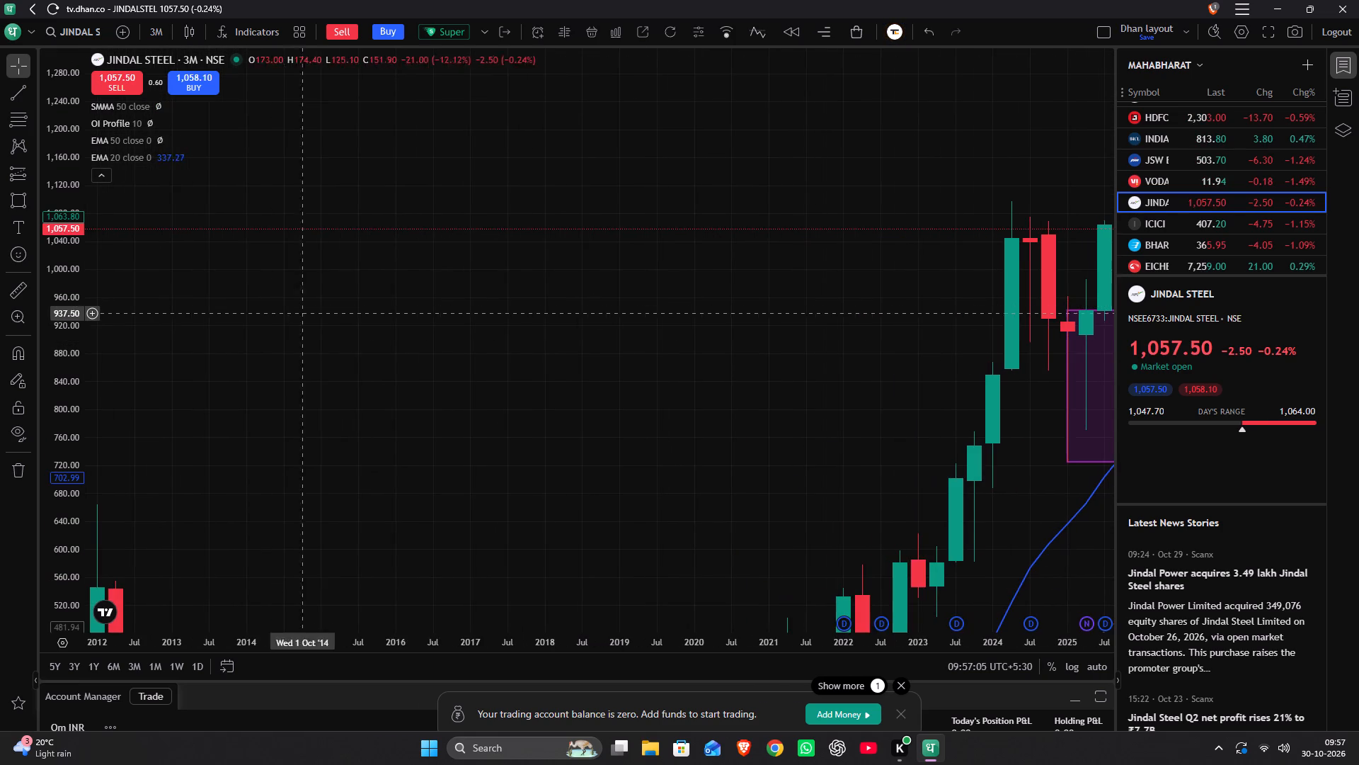
{"action": "left_click_drag", "start_coordinate": [405, 369], "coordinate": [1, 224]}
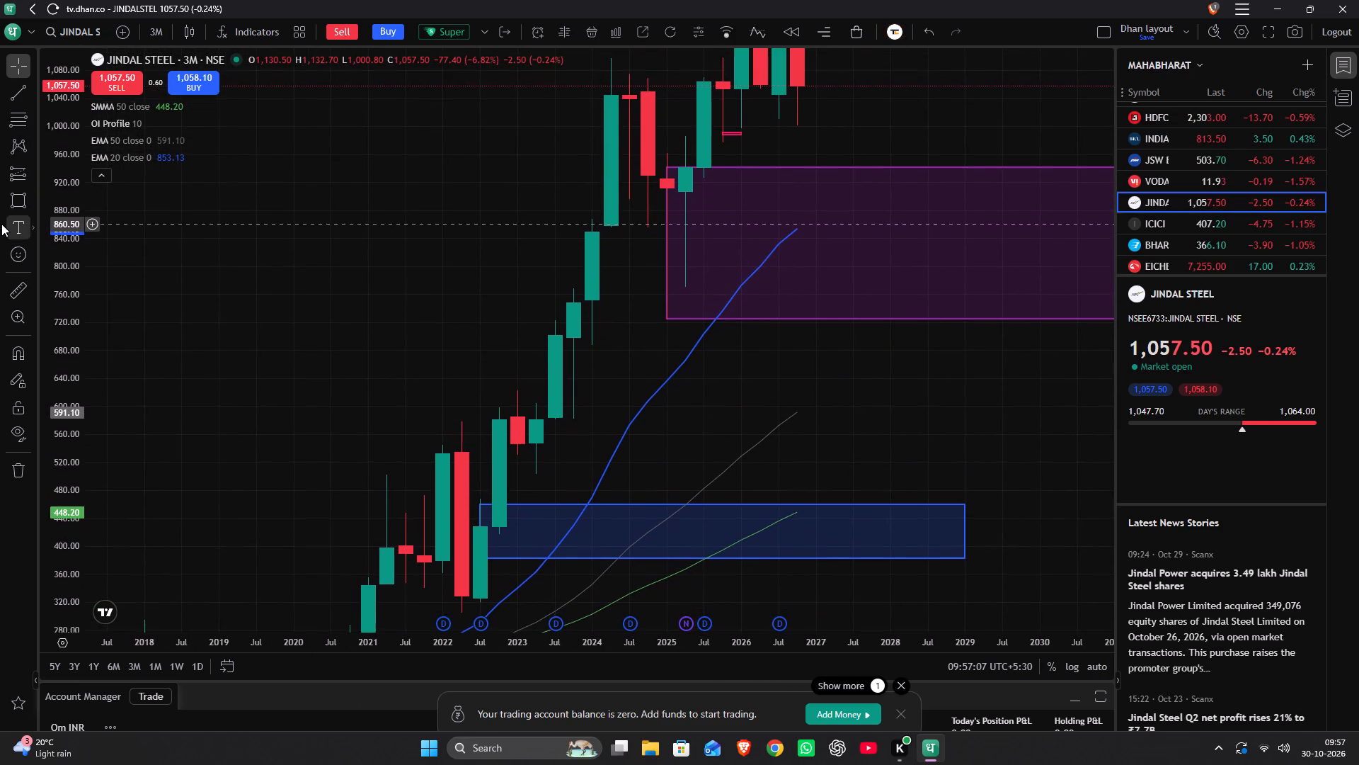
{"action": "left_click_drag", "start_coordinate": [1, 224], "coordinate": [2, 224]}
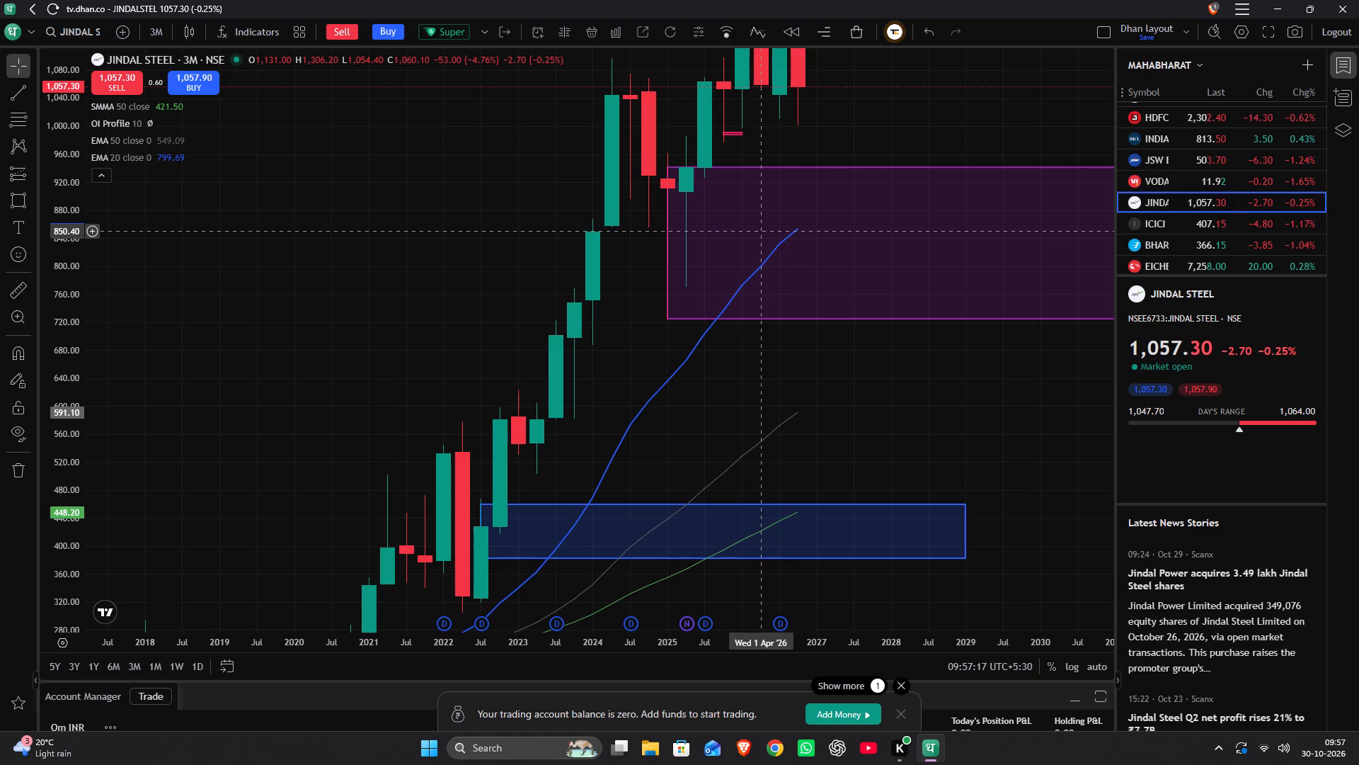
Add horizontal lines on the Jindal Steel chart at about 849.40 and 584.10.
{"action": "key", "text": "alt+h"}
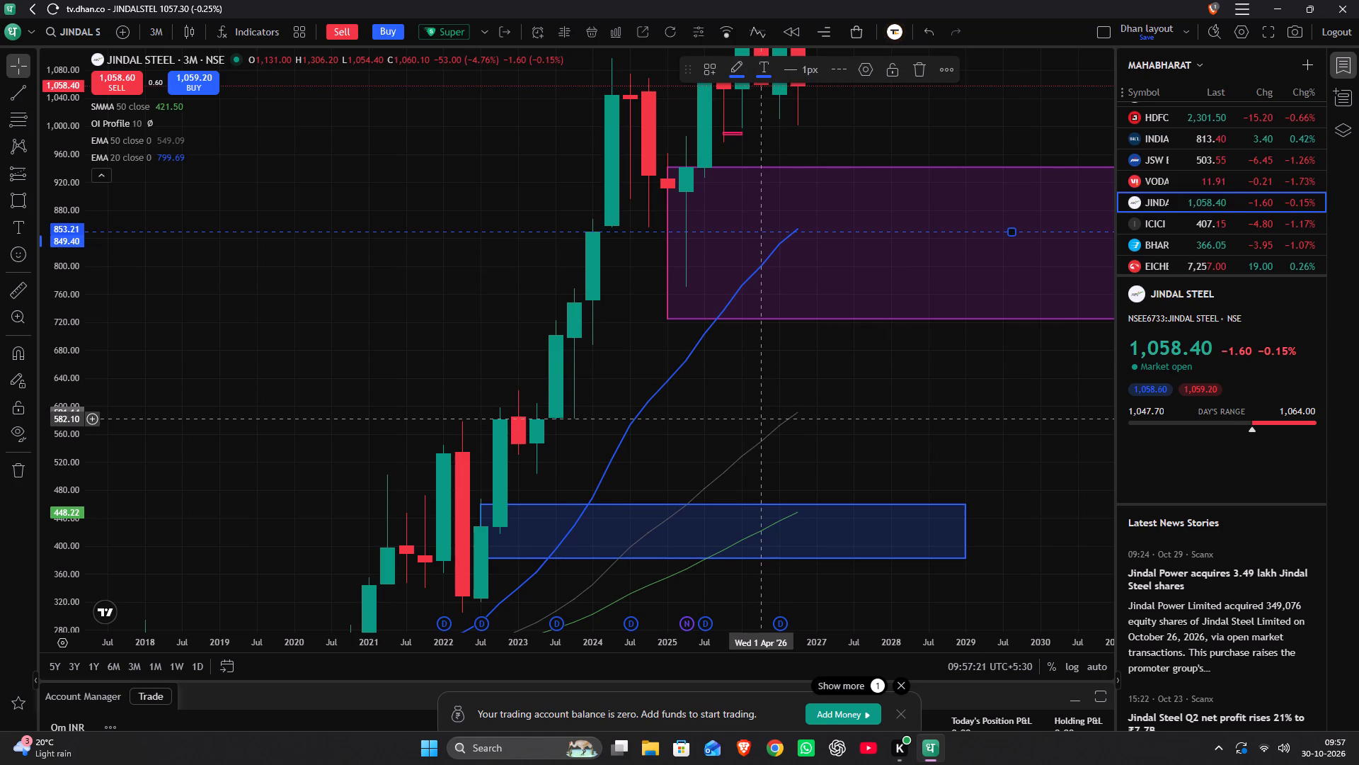
{"action": "key", "text": "alt+h"}
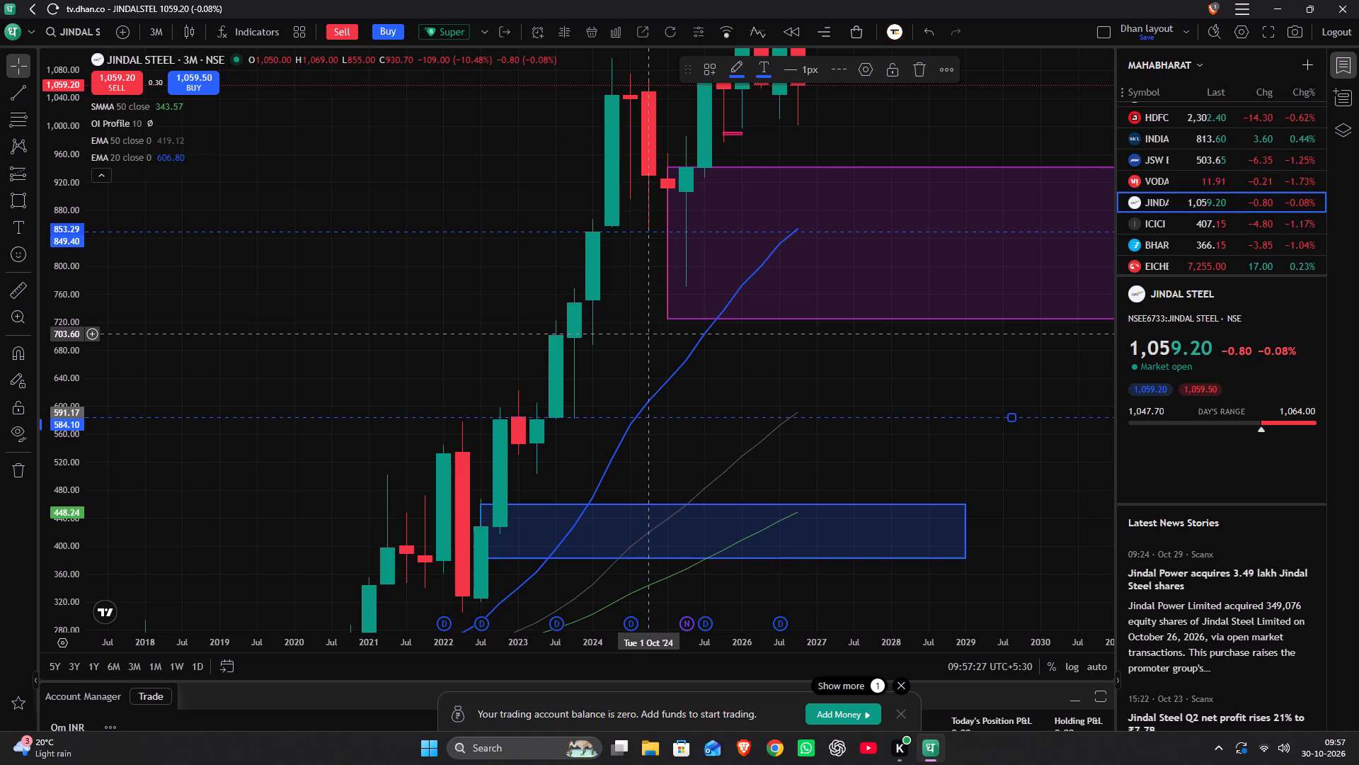
Add a vertical line on the Jindal Steel chart at the 1 October 2024 candle.
{"action": "key", "text": "alt+v"}
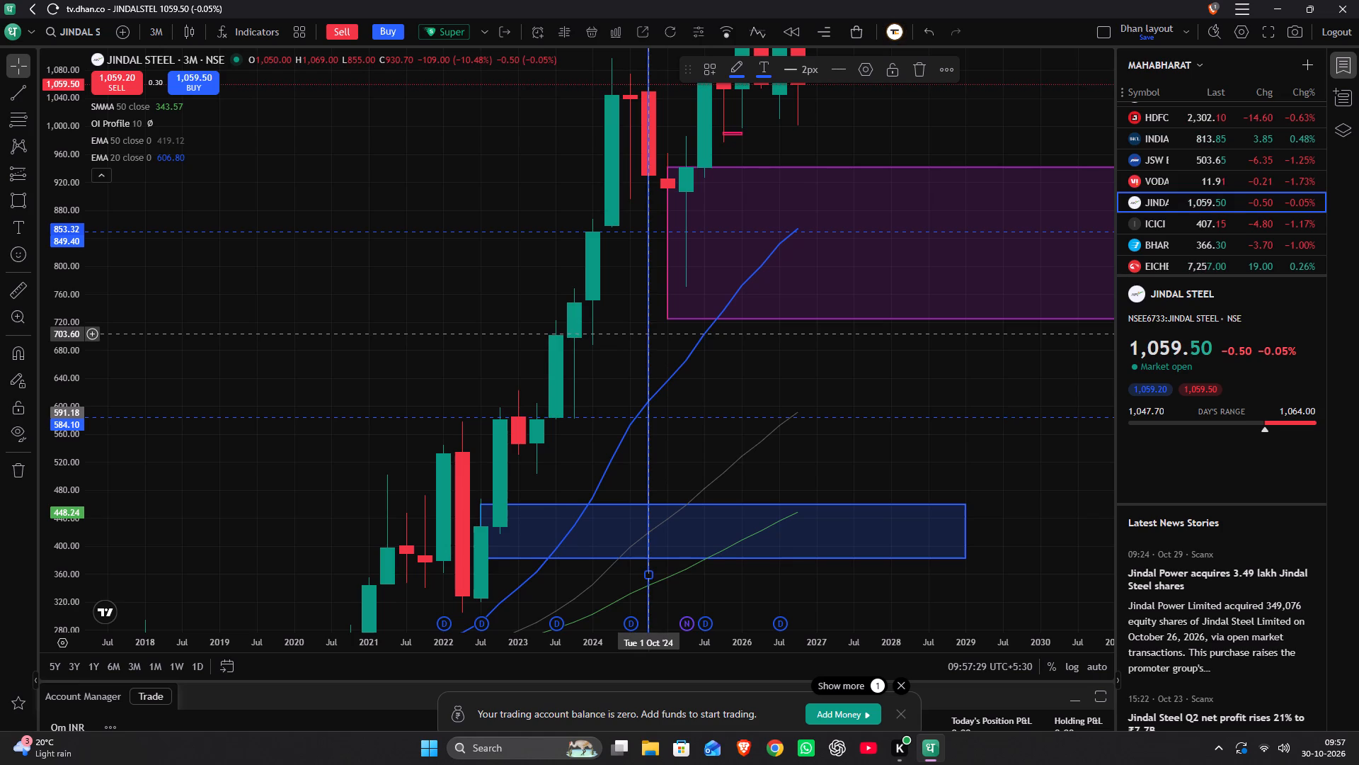
Switch the Jindal Steel chart to the 1-day interval.
{"action": "key", "text": "1"}
{"action": "key", "text": "d"}
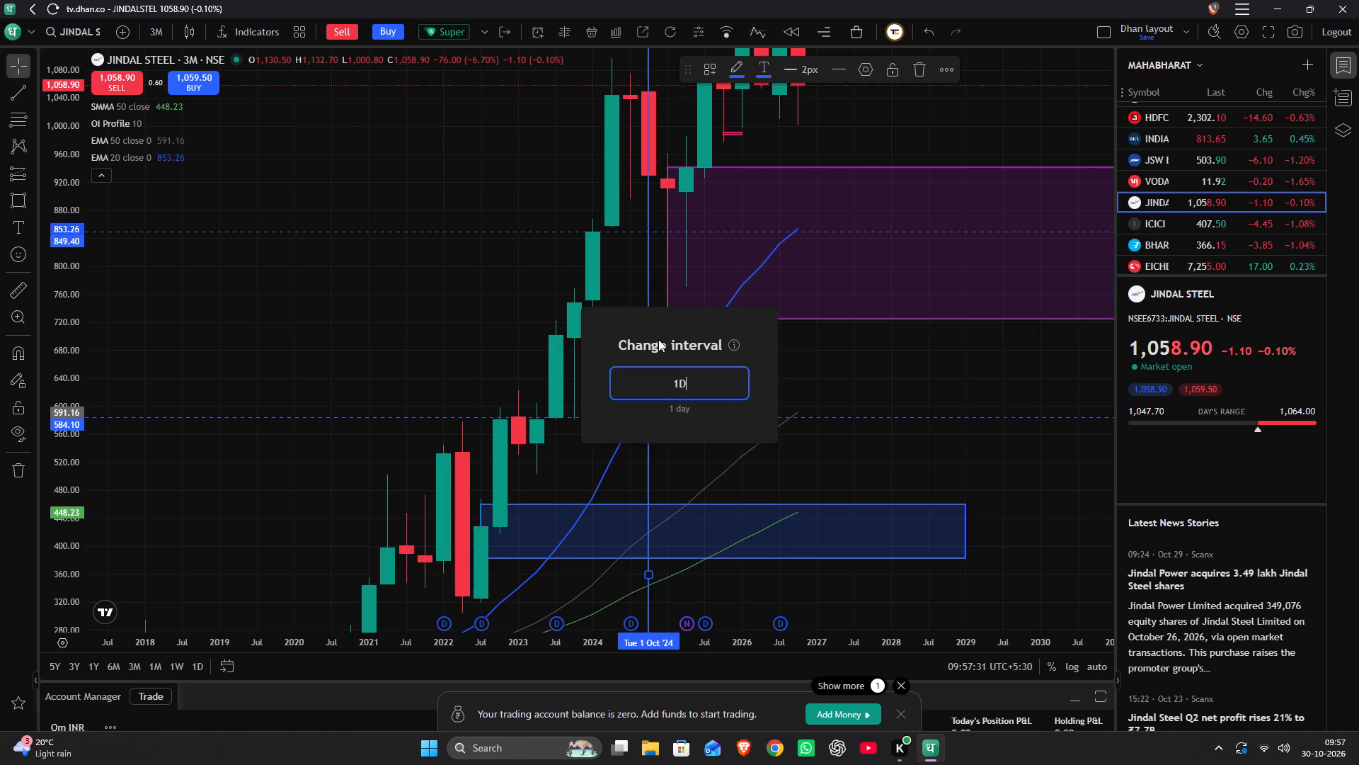
{"action": "key", "text": "Return"}
Delete the small red rectangle just below 1,000 at the turn of 2025 to 2026 on the daily Jindal Steel chart.
{"action": "scroll", "coordinate": [660, 334], "scroll_direction": "down", "scroll_amount": 5}
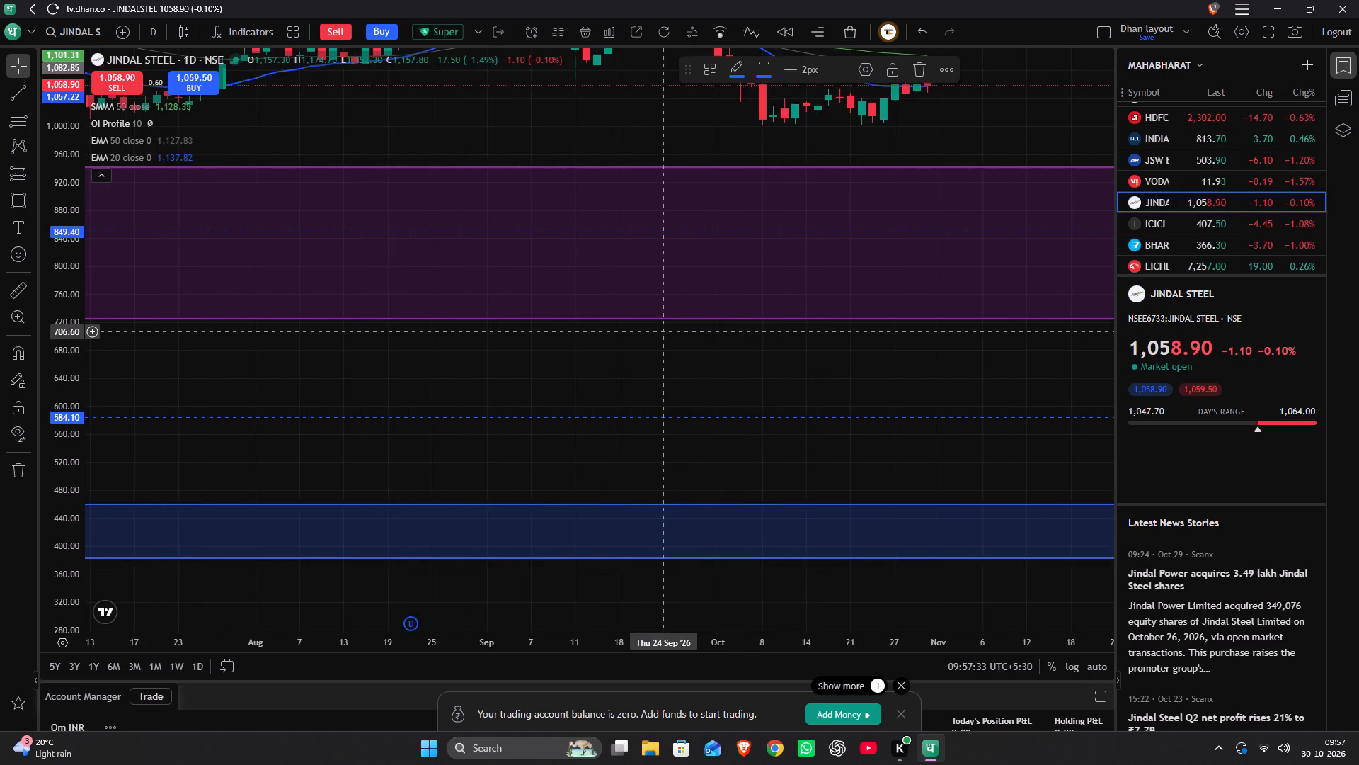
{"action": "scroll", "coordinate": [659, 331], "scroll_direction": "down", "scroll_amount": 11}
{"action": "scroll", "coordinate": [539, 348], "scroll_direction": "down", "scroll_amount": 5}
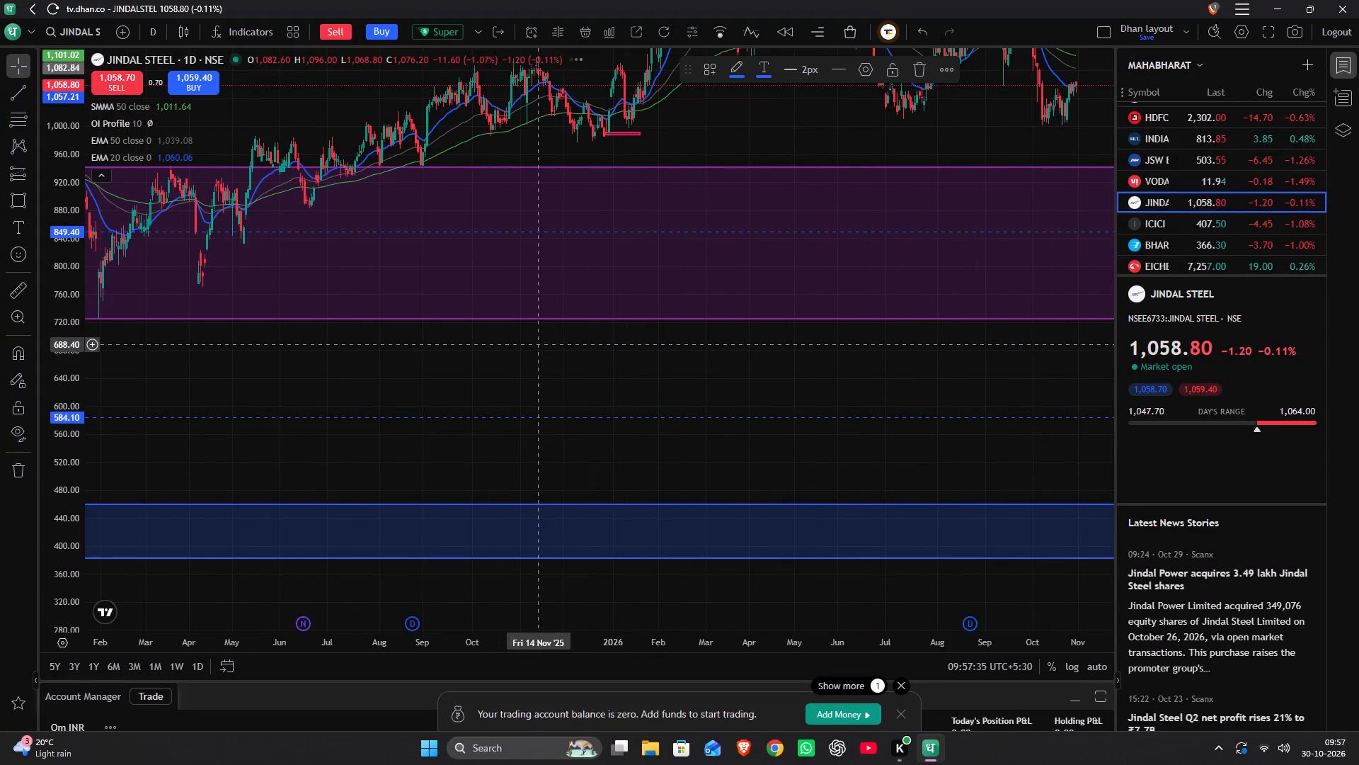
{"action": "scroll", "coordinate": [590, 172], "scroll_direction": "up", "scroll_amount": 4}
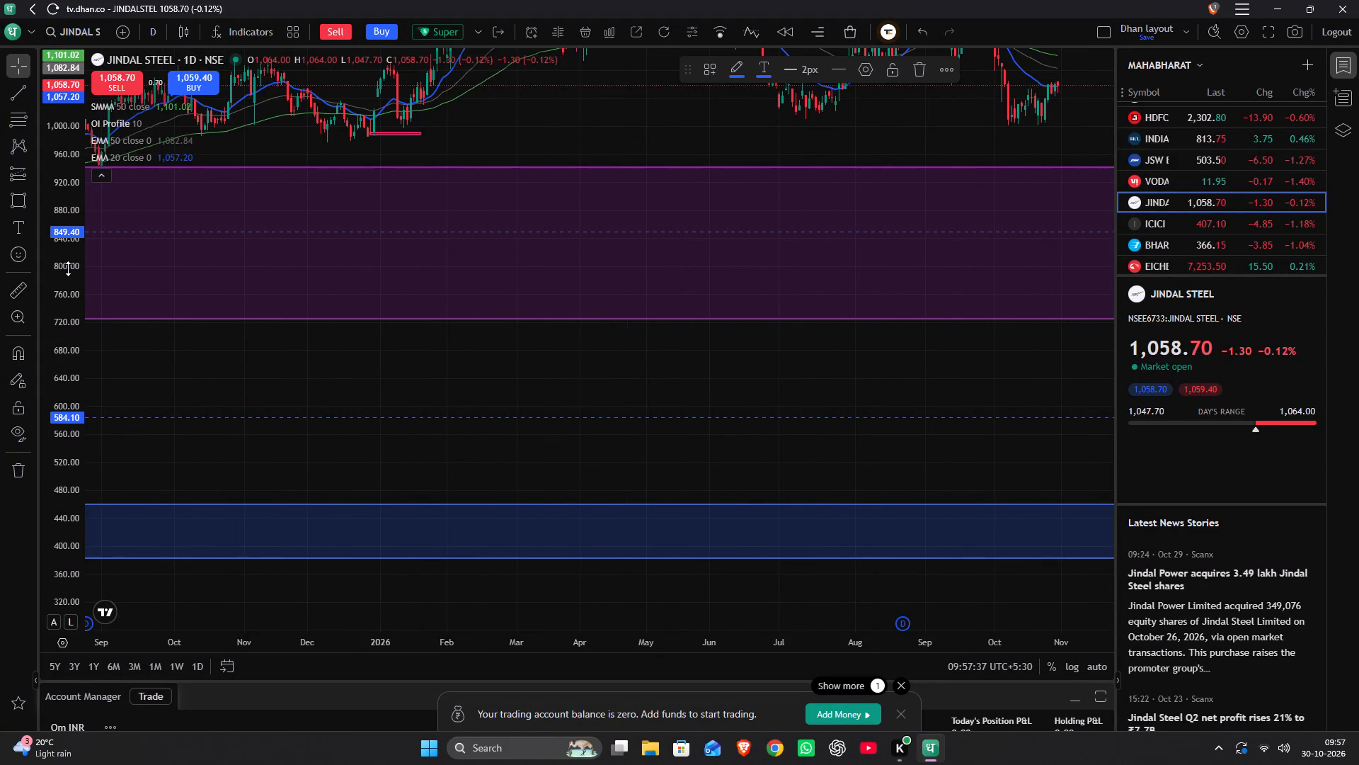
{"action": "scroll", "coordinate": [65, 268], "scroll_direction": "up", "scroll_amount": 20}
{"action": "scroll", "coordinate": [65, 268], "scroll_direction": "up", "scroll_amount": 6}
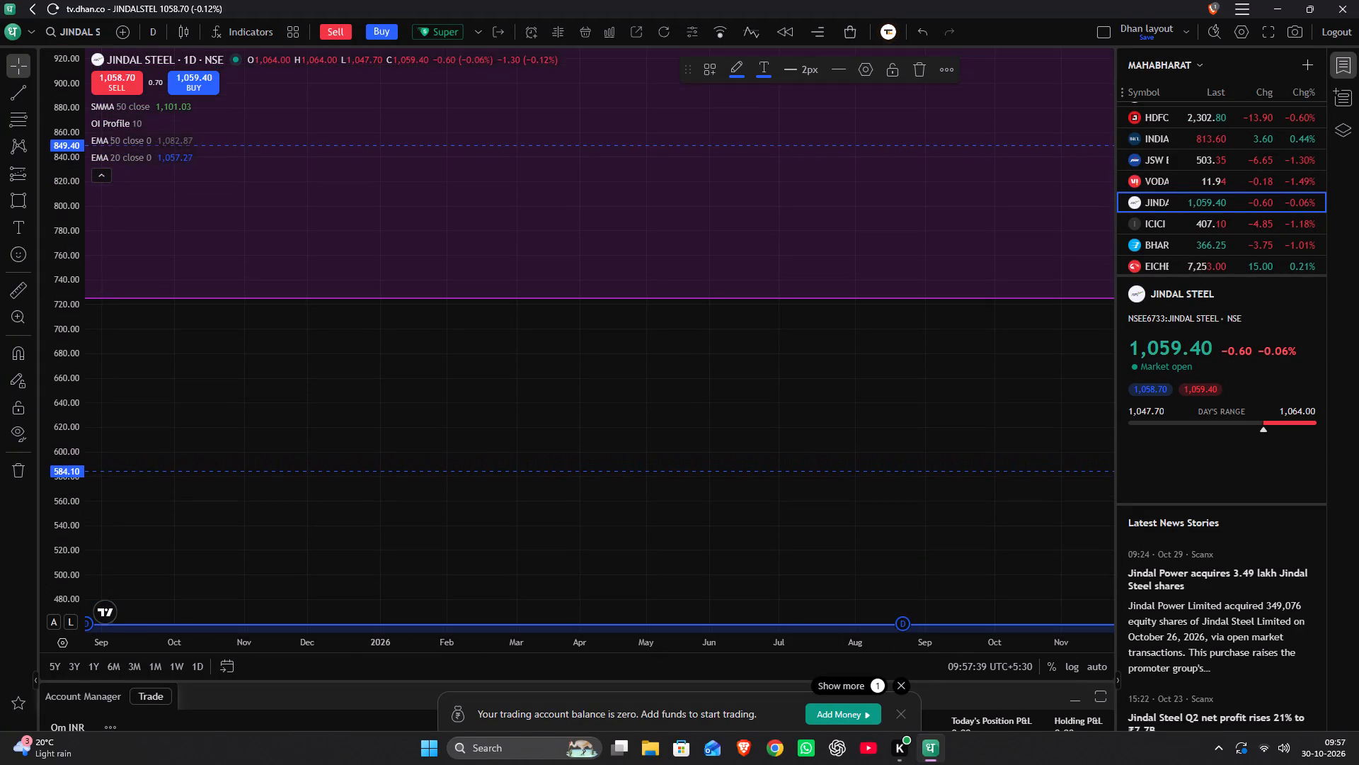
{"action": "left_click_drag", "start_coordinate": [223, 392], "coordinate": [260, 640]}
{"action": "left_click_drag", "start_coordinate": [397, 184], "coordinate": [394, 238]}
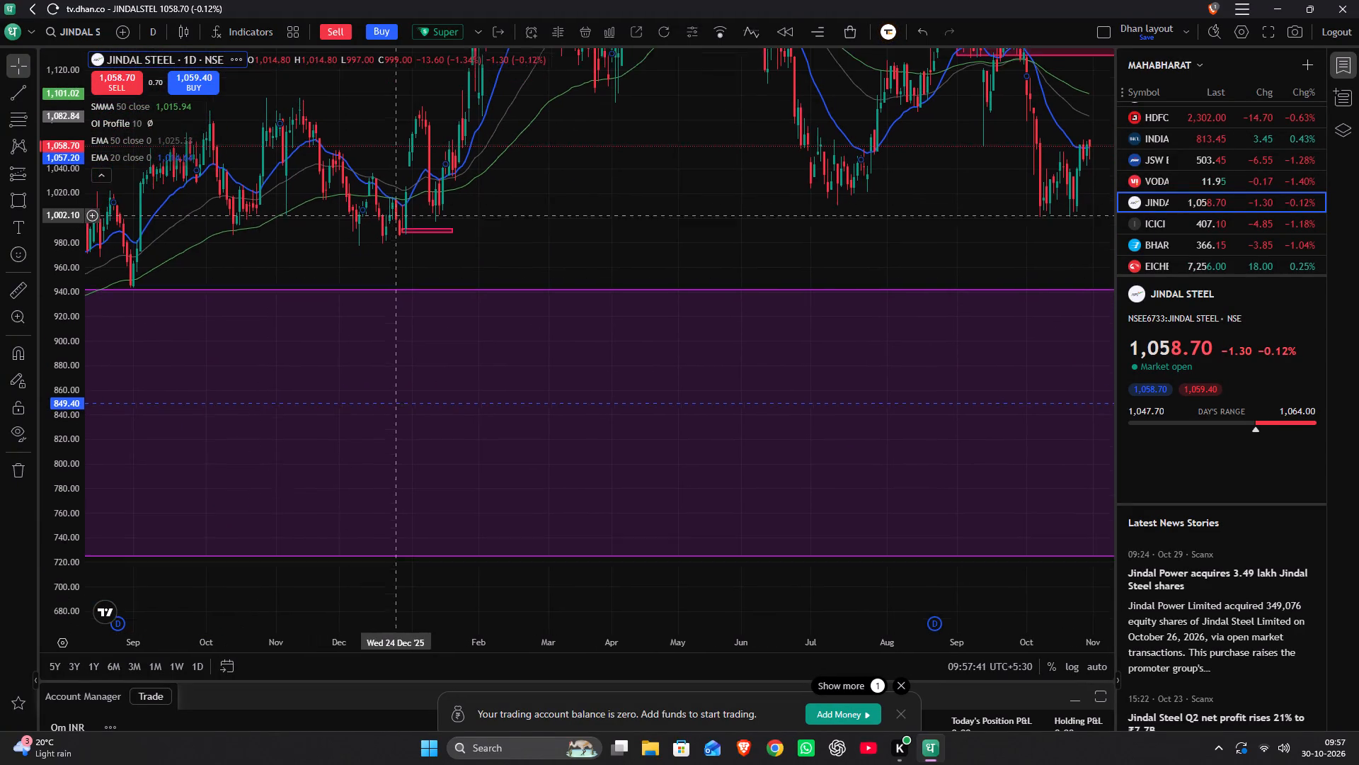
{"action": "left_click_drag", "start_coordinate": [394, 238], "coordinate": [425, 324]}
{"action": "scroll", "coordinate": [436, 299], "scroll_direction": "up", "scroll_amount": 4}
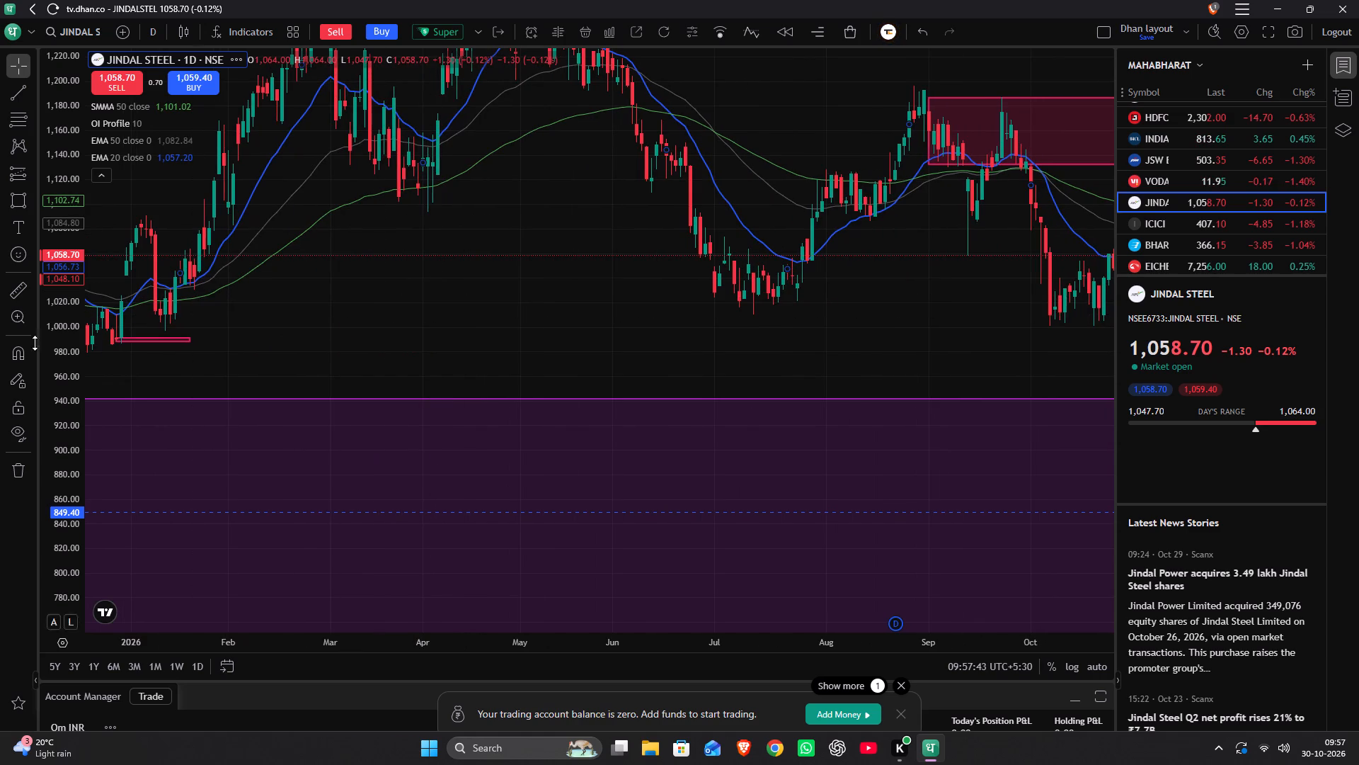
{"action": "scroll", "coordinate": [50, 323], "scroll_direction": "up", "scroll_amount": 18}
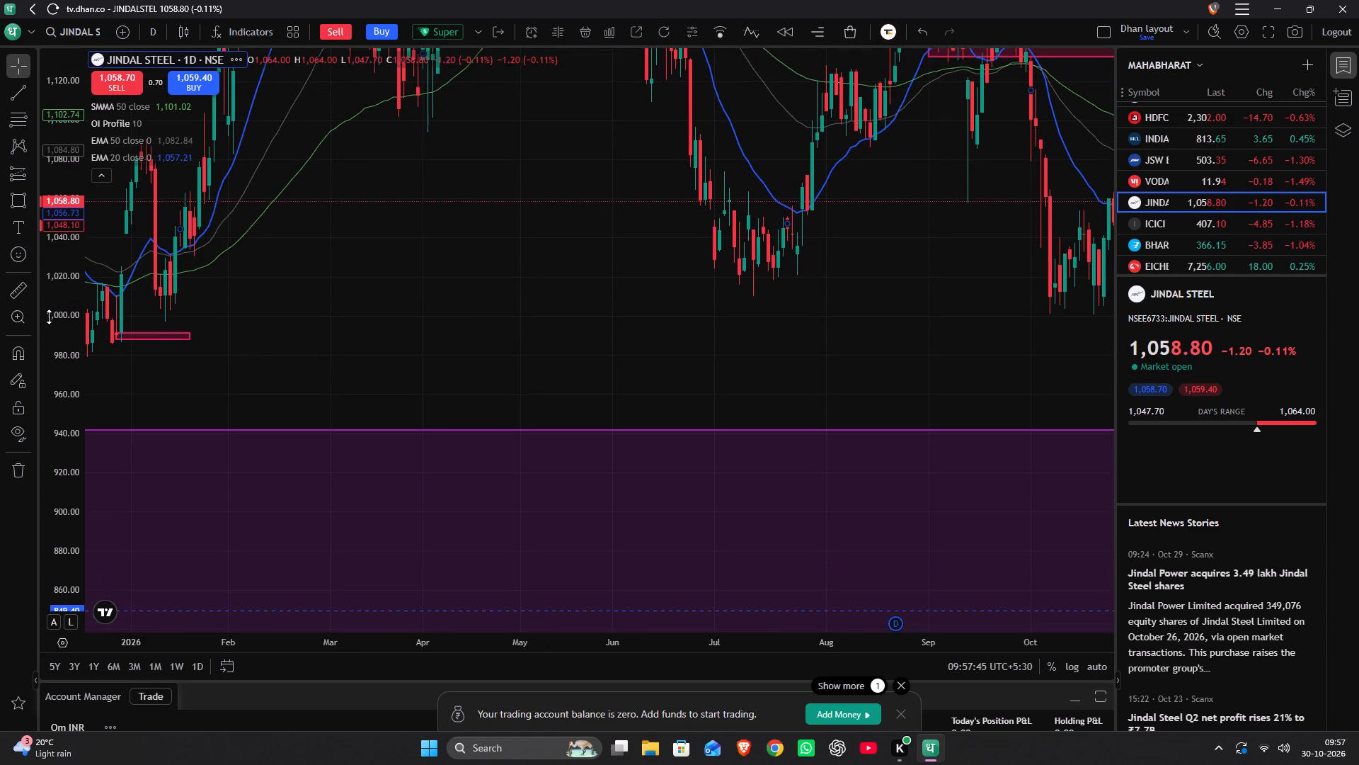
{"action": "scroll", "coordinate": [49, 317], "scroll_direction": "up", "scroll_amount": 3}
{"action": "left_click", "coordinate": [183, 340]}
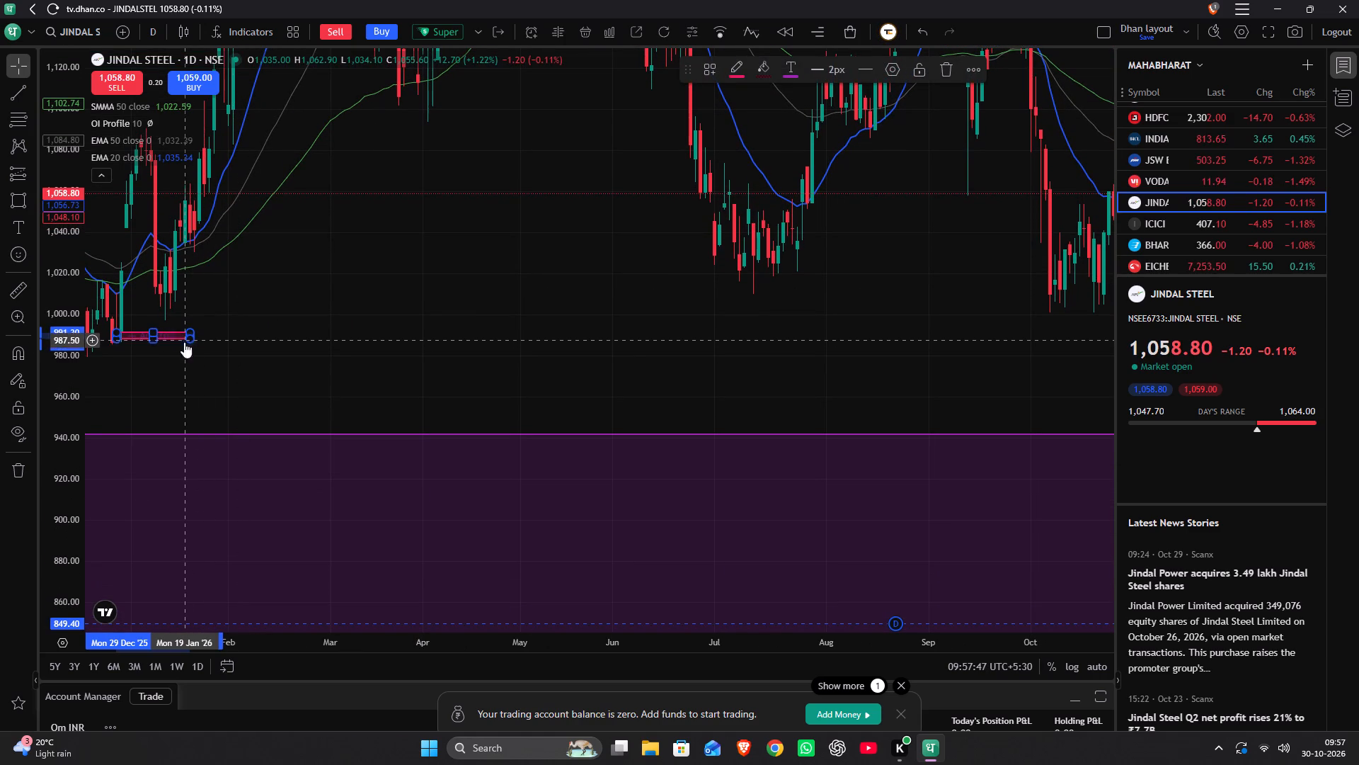
{"action": "key", "text": "Delete"}
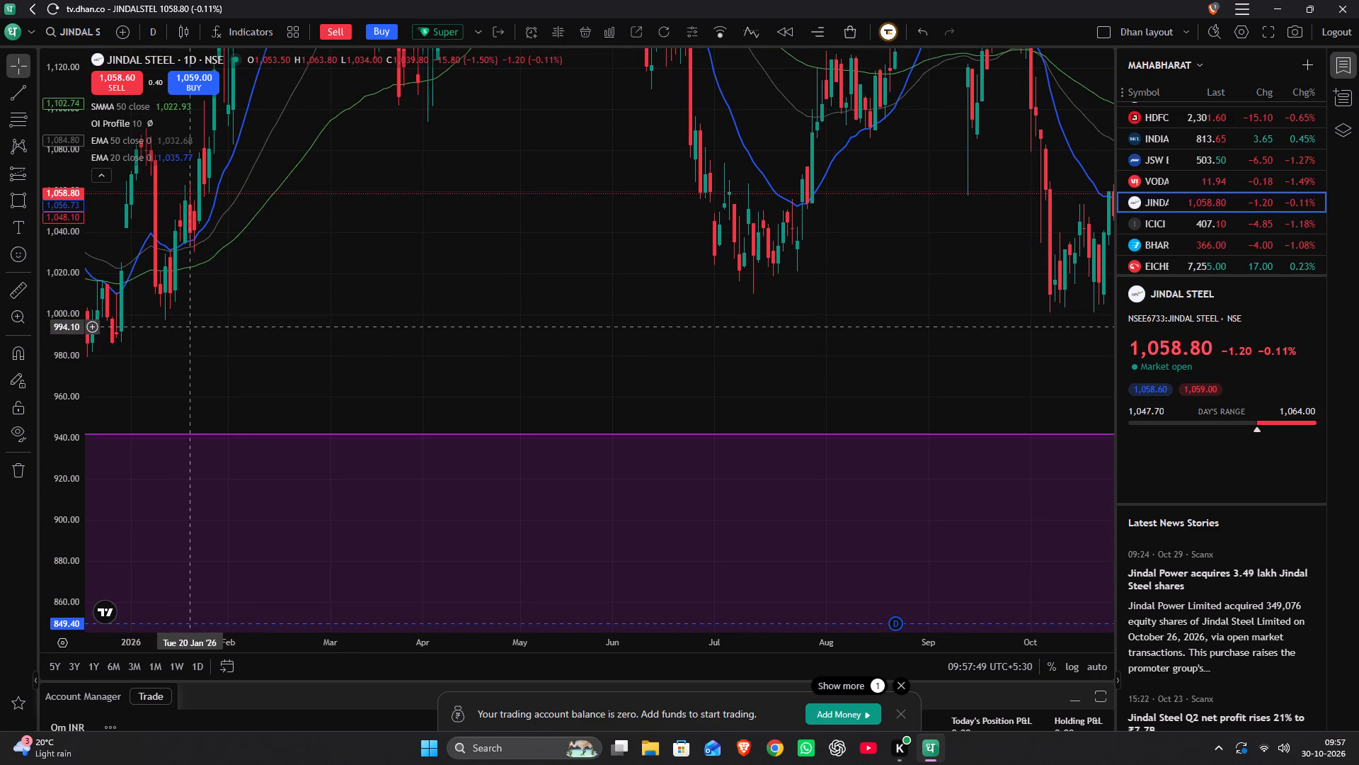
Examine Jindal Steel's daily price action from the October 2024 vertical line through the purple demand zone in early to mid 2025.
{"action": "scroll", "coordinate": [185, 332], "scroll_direction": "down", "scroll_amount": 7}
{"action": "left_click_drag", "start_coordinate": [379, 318], "coordinate": [374, 315]}
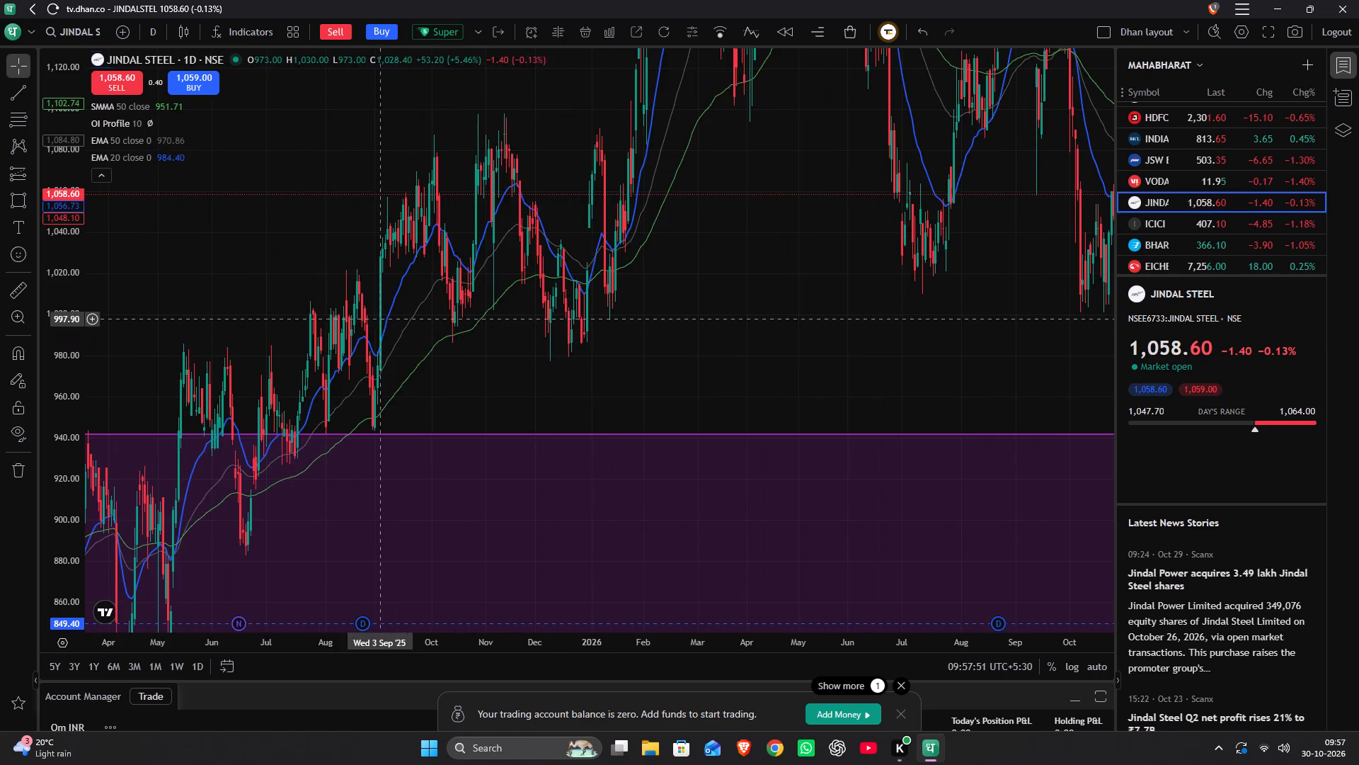
{"action": "left_click_drag", "start_coordinate": [374, 315], "coordinate": [483, 330]}
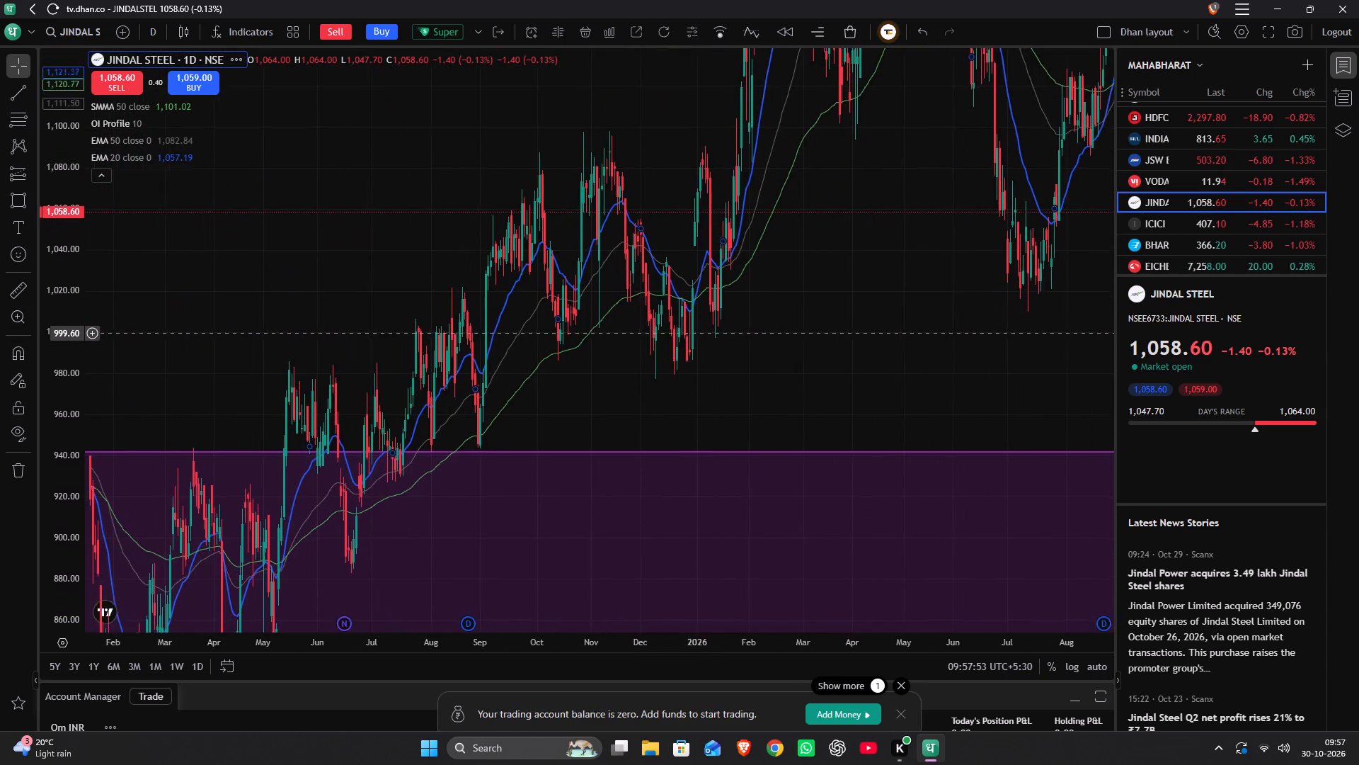
{"action": "left_click_drag", "start_coordinate": [483, 330], "coordinate": [927, 150]}
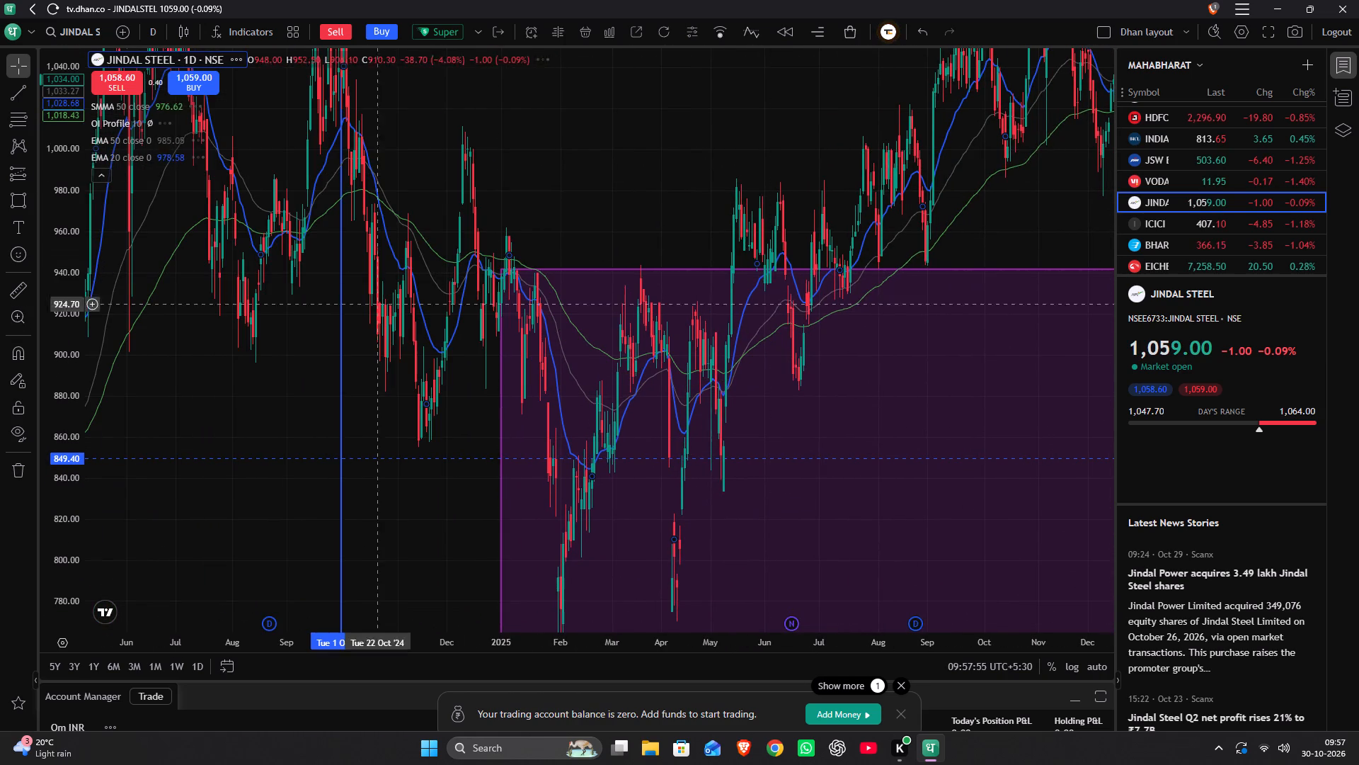
{"action": "left_click_drag", "start_coordinate": [377, 353], "coordinate": [684, 310]}
{"action": "scroll", "coordinate": [683, 308], "scroll_direction": "up", "scroll_amount": 3}
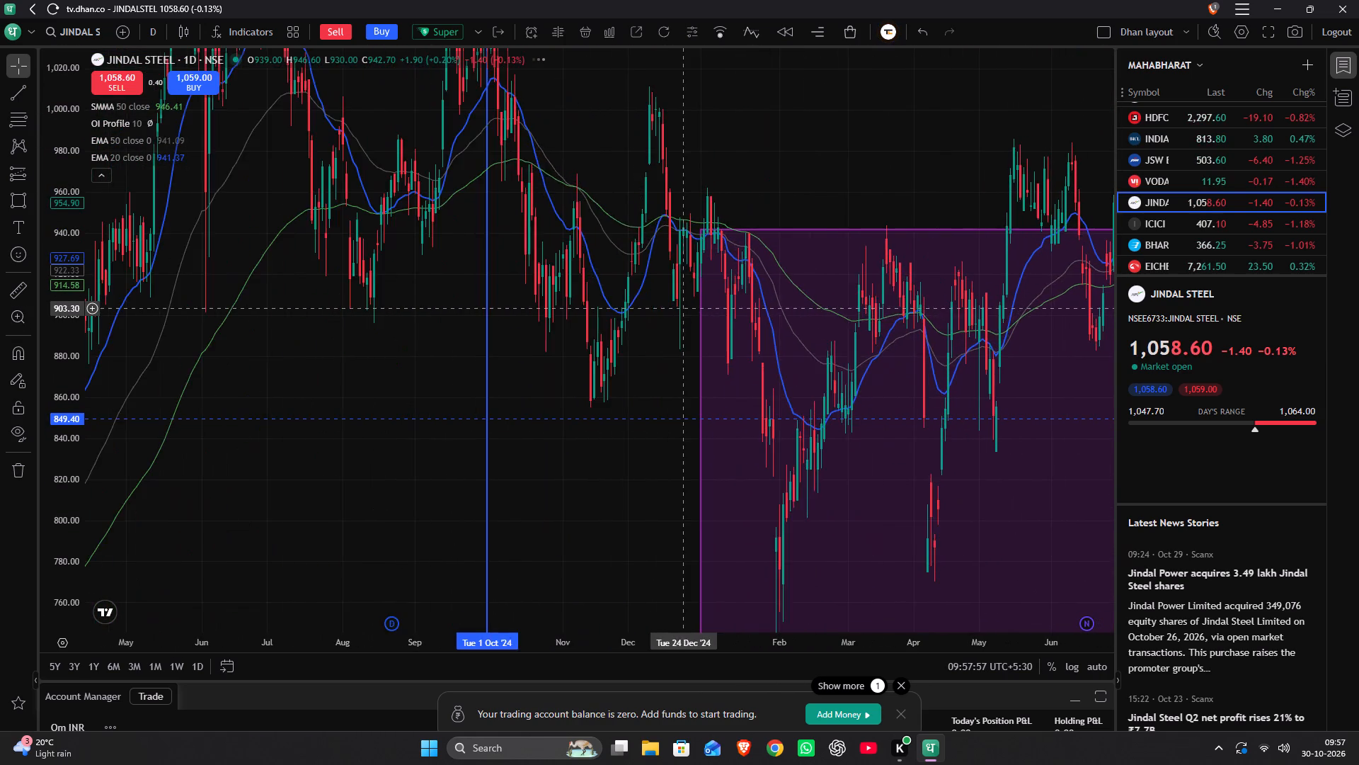
{"action": "scroll", "coordinate": [682, 307], "scroll_direction": "up", "scroll_amount": 6}
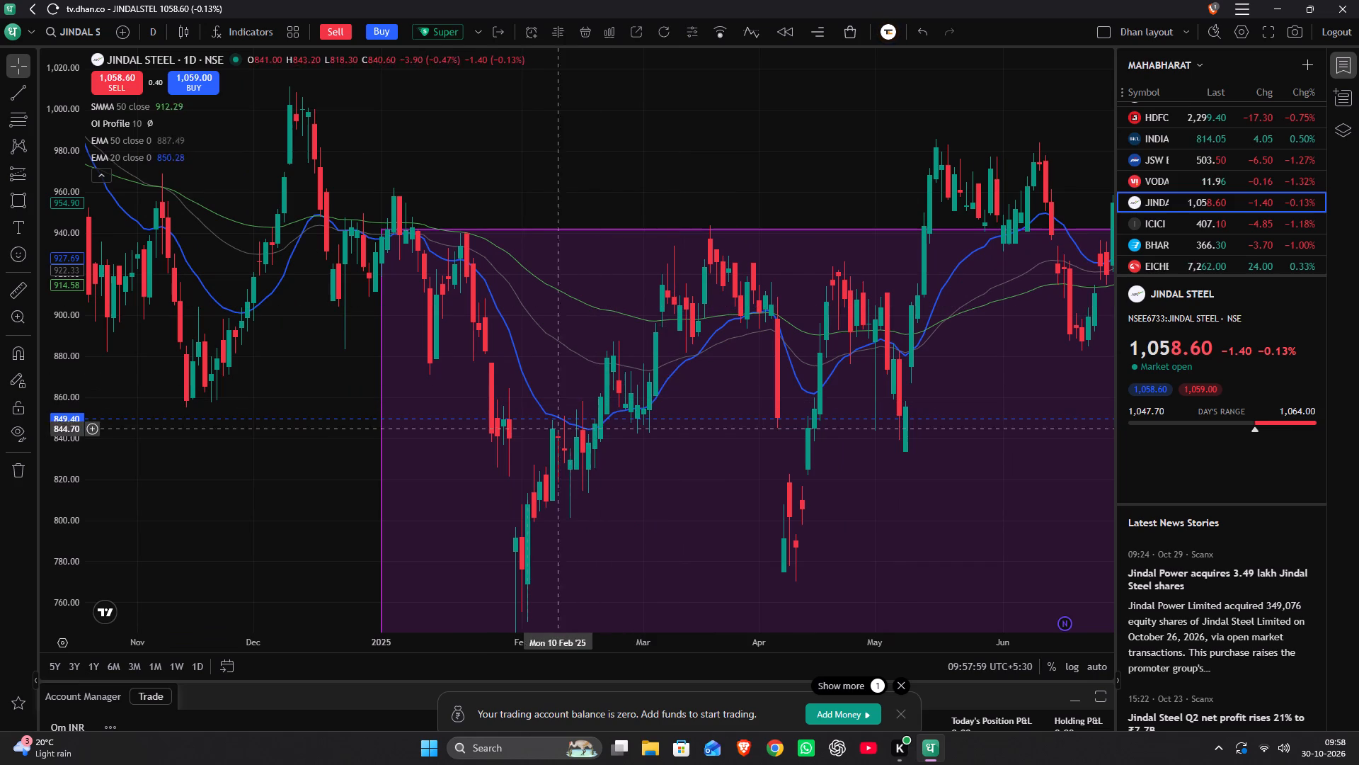
{"action": "left_click_drag", "start_coordinate": [587, 153], "coordinate": [633, 81]}
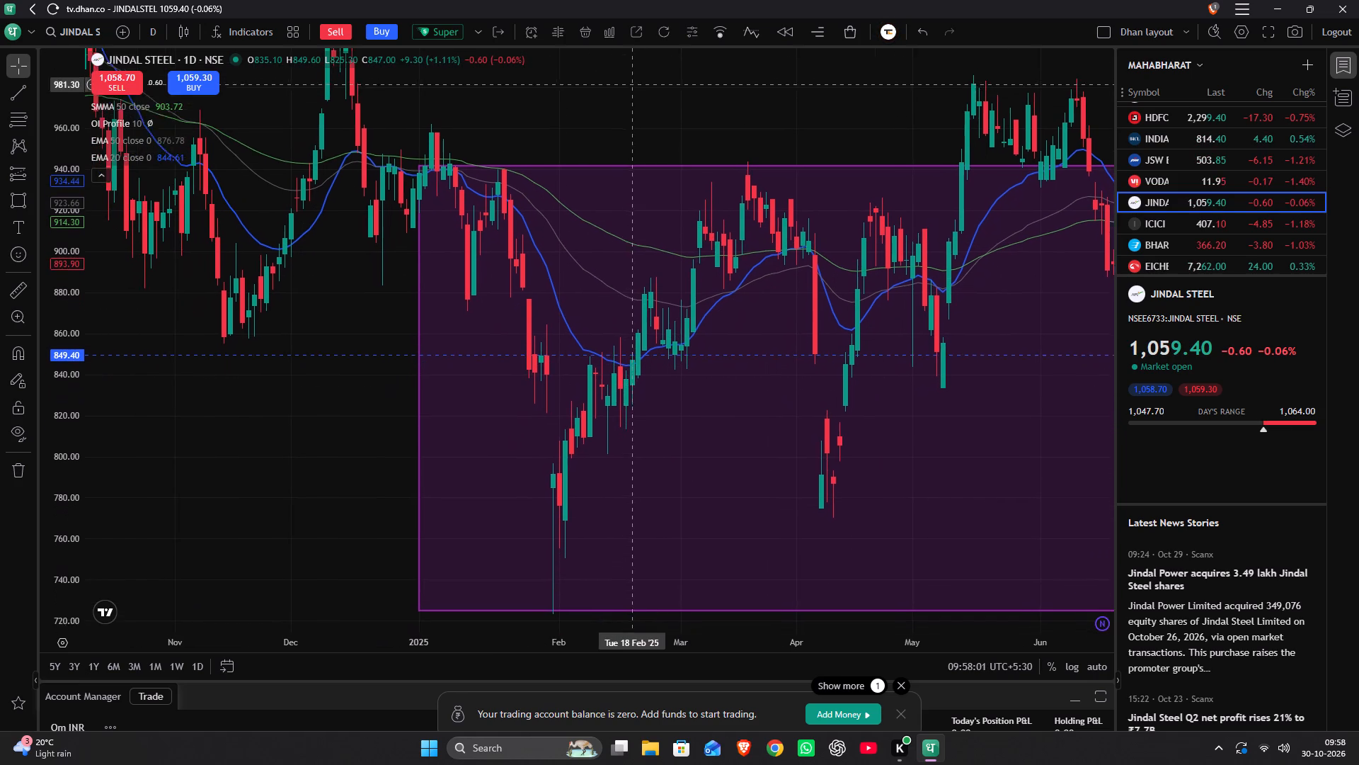
{"action": "left_click_drag", "start_coordinate": [633, 81], "coordinate": [635, 67]}
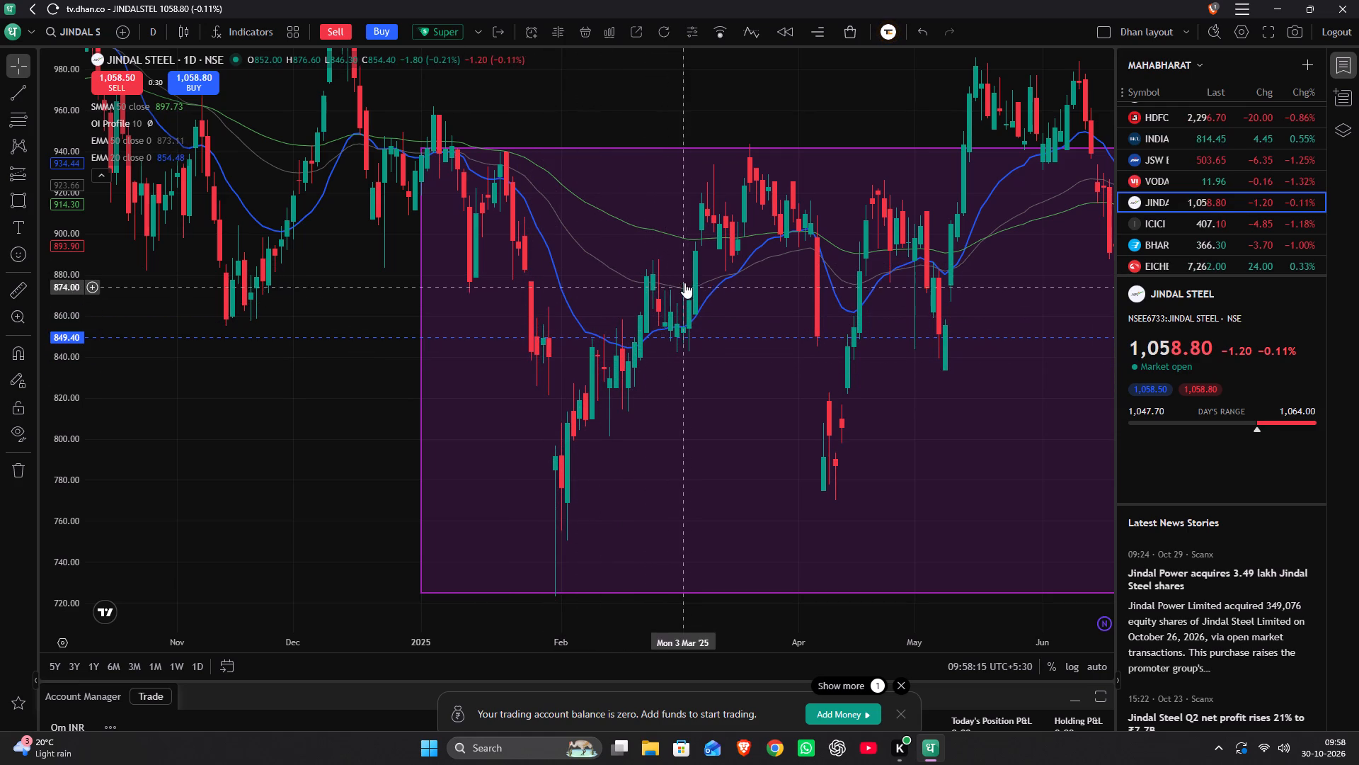
{"action": "left_click_drag", "start_coordinate": [739, 447], "coordinate": [747, 401]}
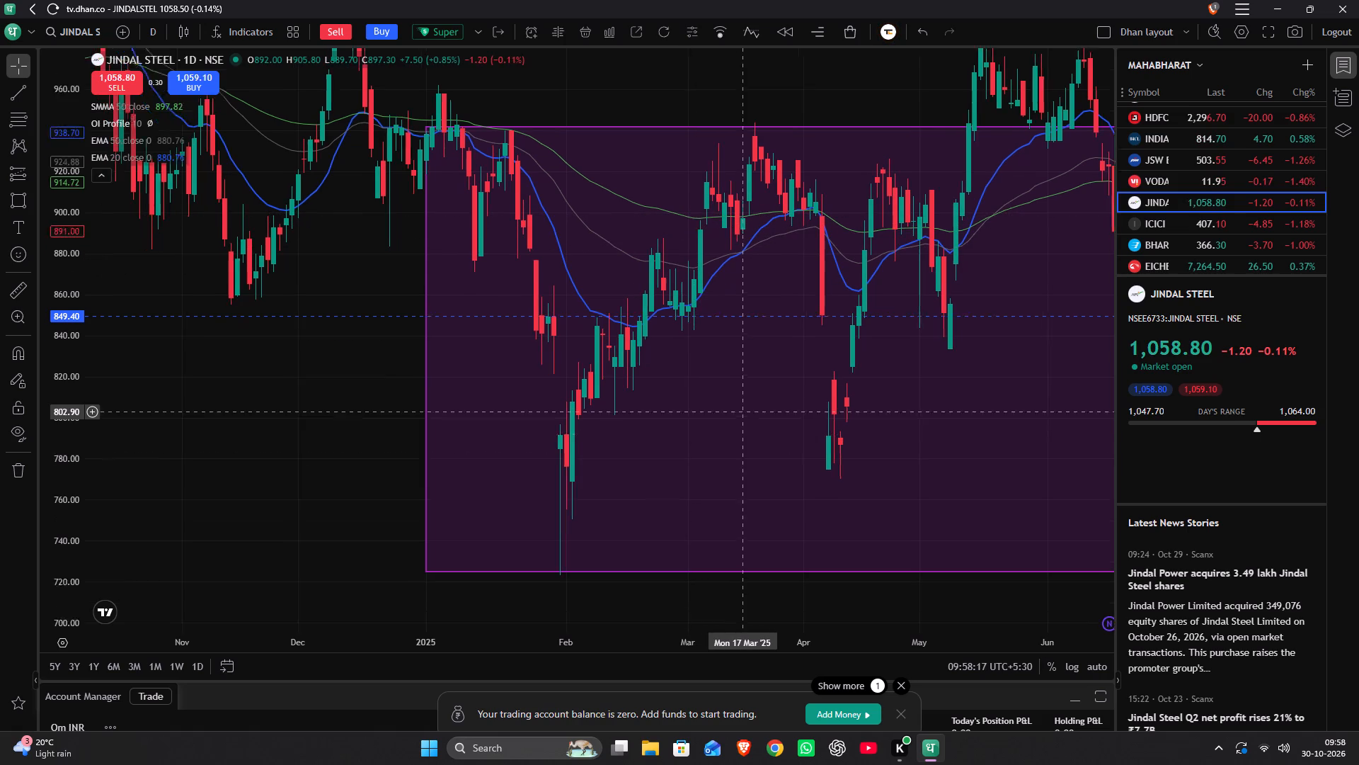
Place a long position in the purple zone from 27 February 2025 with entry about 791.90 and stop about 718.40.
{"action": "left_click_drag", "start_coordinate": [747, 401], "coordinate": [783, 256]}
{"action": "scroll", "coordinate": [783, 256], "scroll_direction": "up", "scroll_amount": 4}
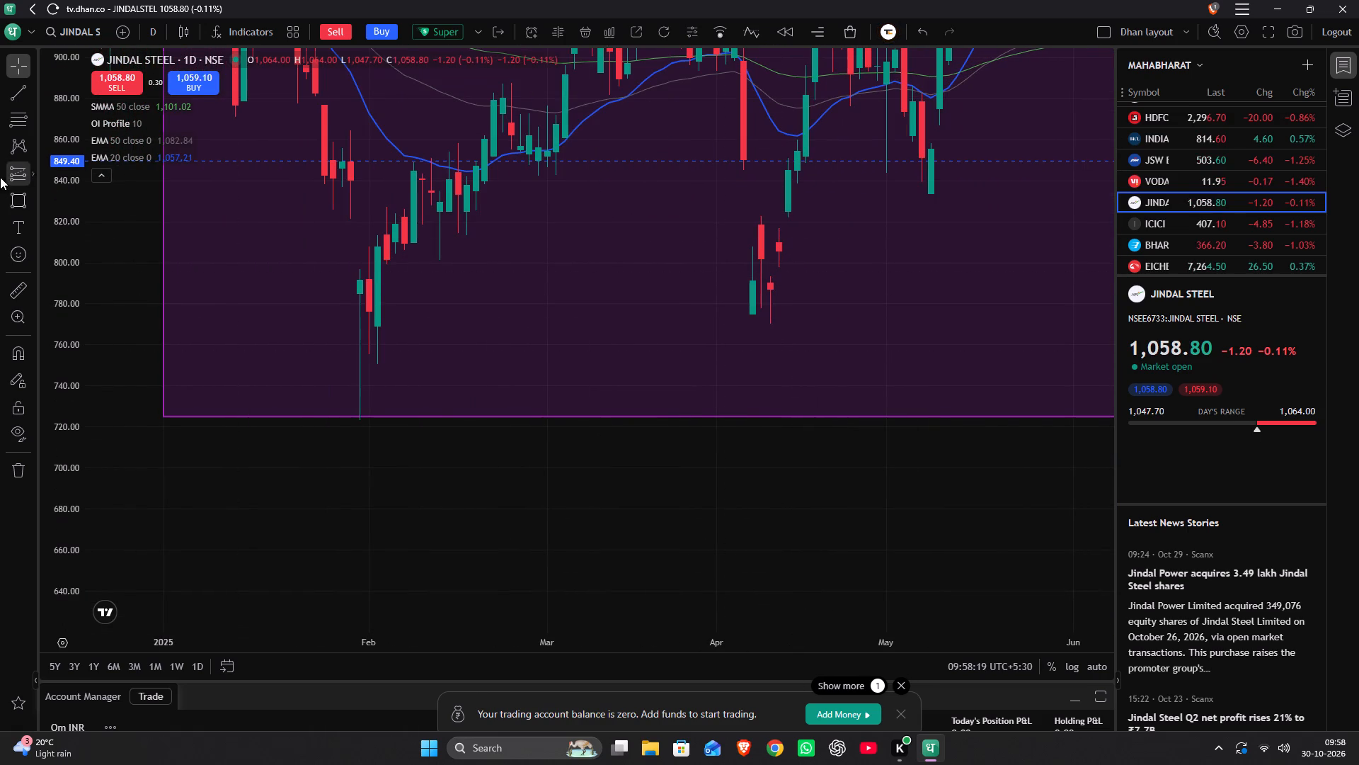
{"action": "left_click", "coordinate": [16, 174]}
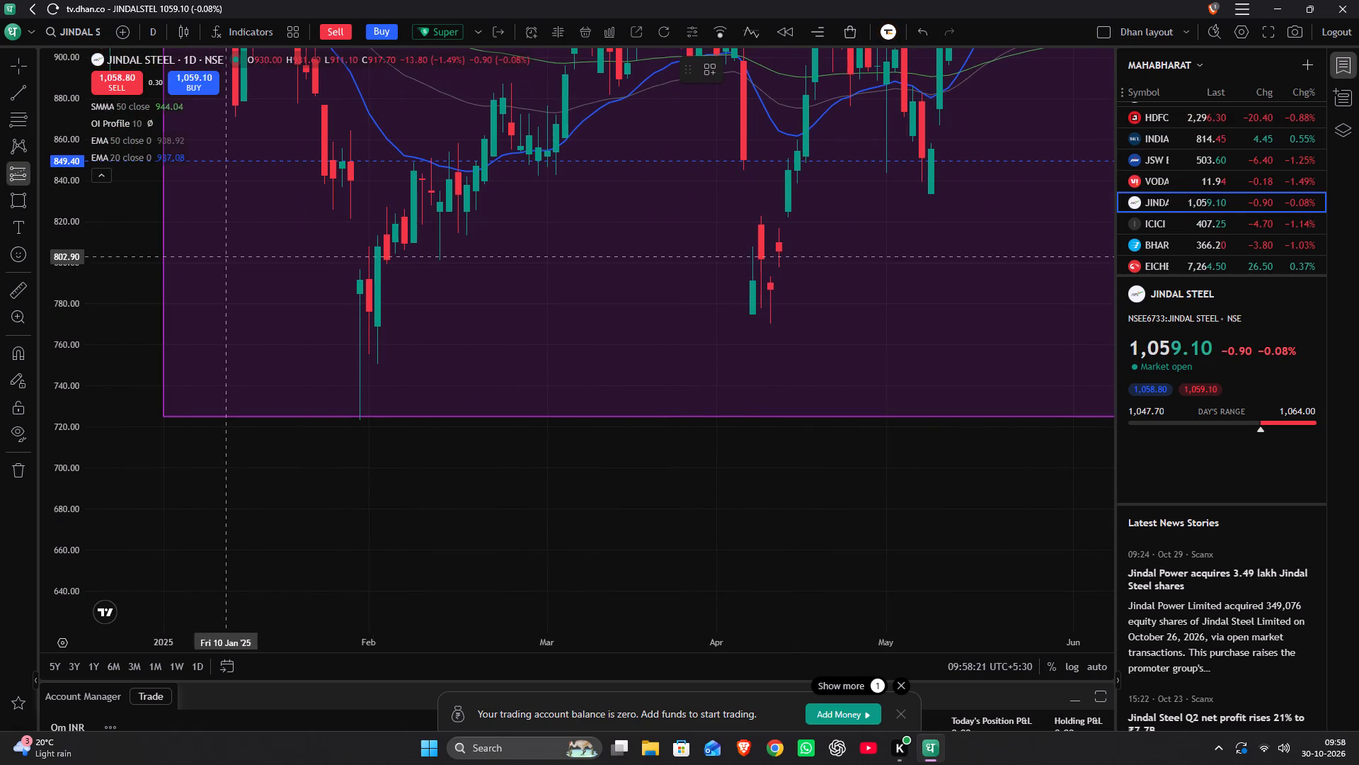
{"action": "left_click", "coordinate": [526, 279]}
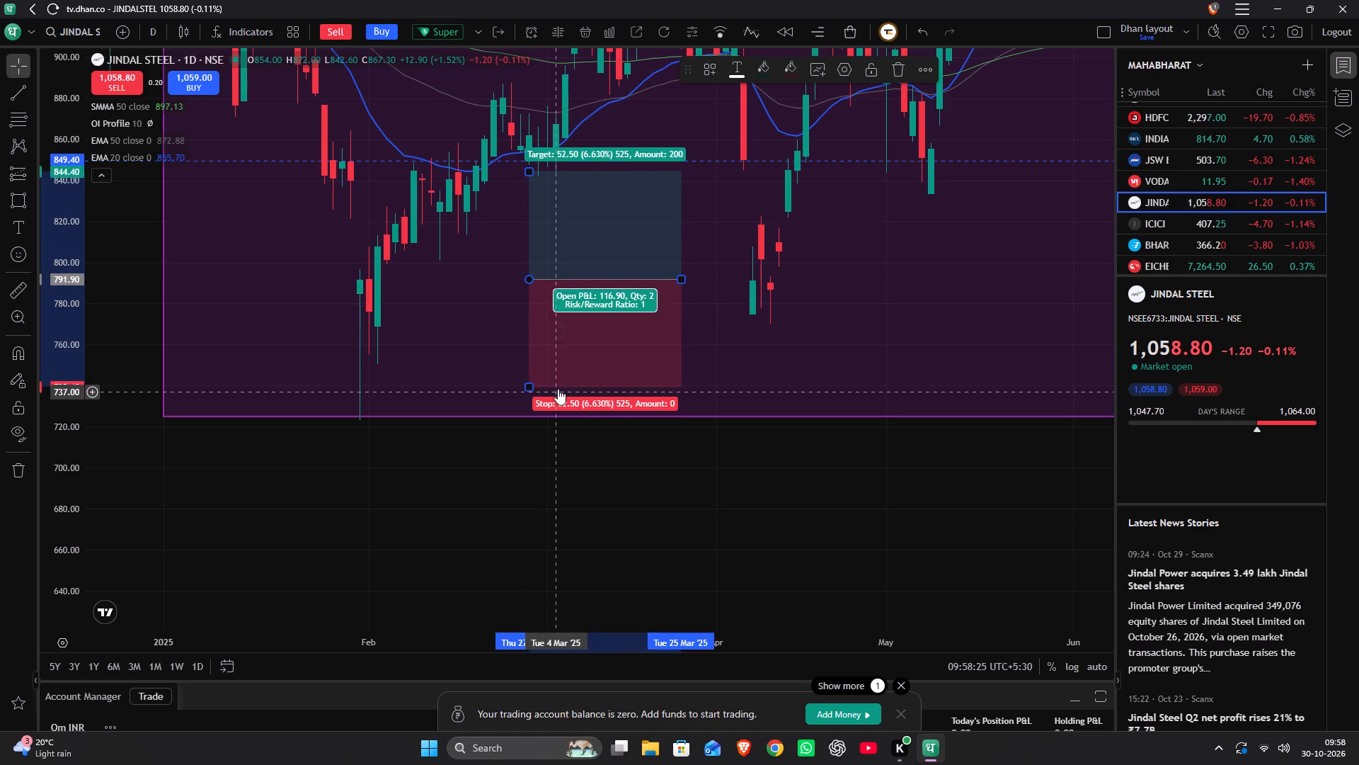
{"action": "left_click_drag", "start_coordinate": [529, 384], "coordinate": [520, 428]}
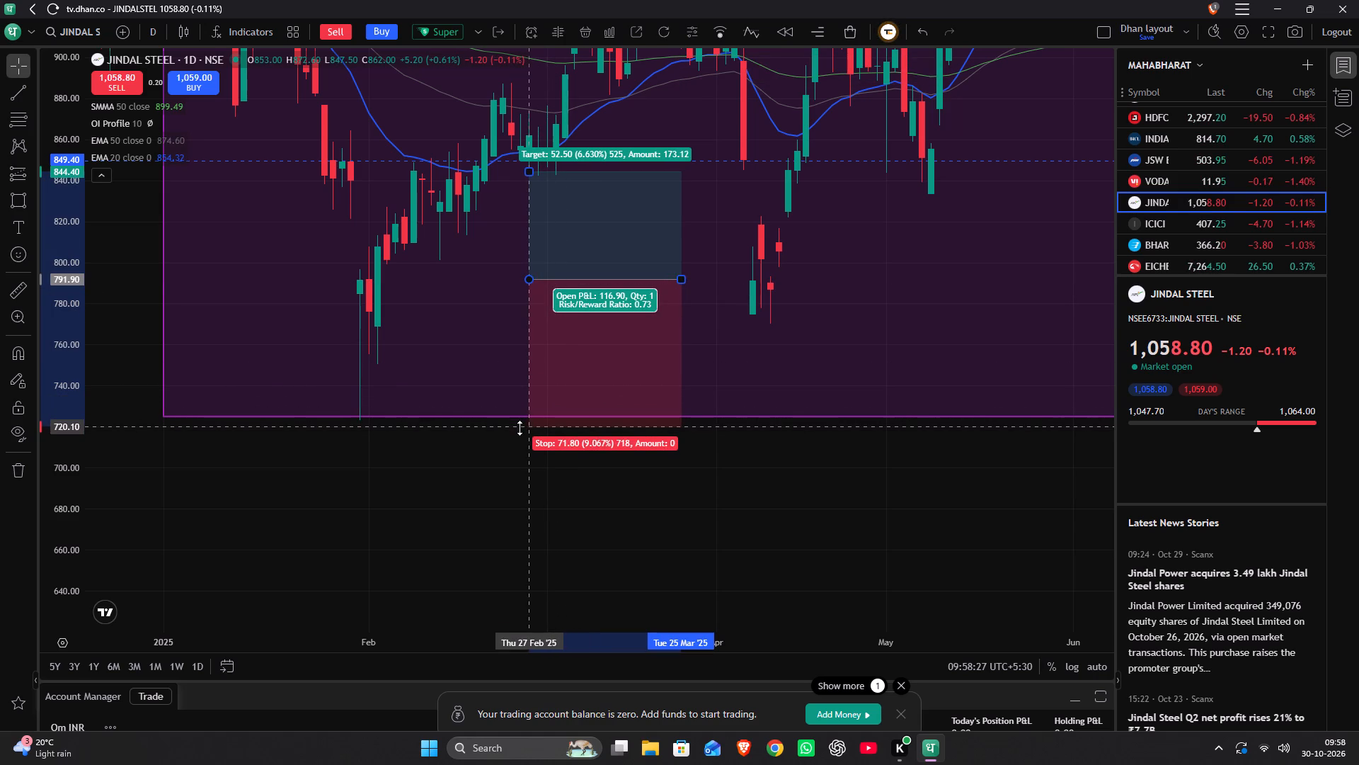
{"action": "left_click_drag", "start_coordinate": [520, 428], "coordinate": [518, 430]}
Move the horizontal line at 849.40 up to about 918.00.
{"action": "scroll", "coordinate": [512, 421], "scroll_direction": "down", "scroll_amount": 5}
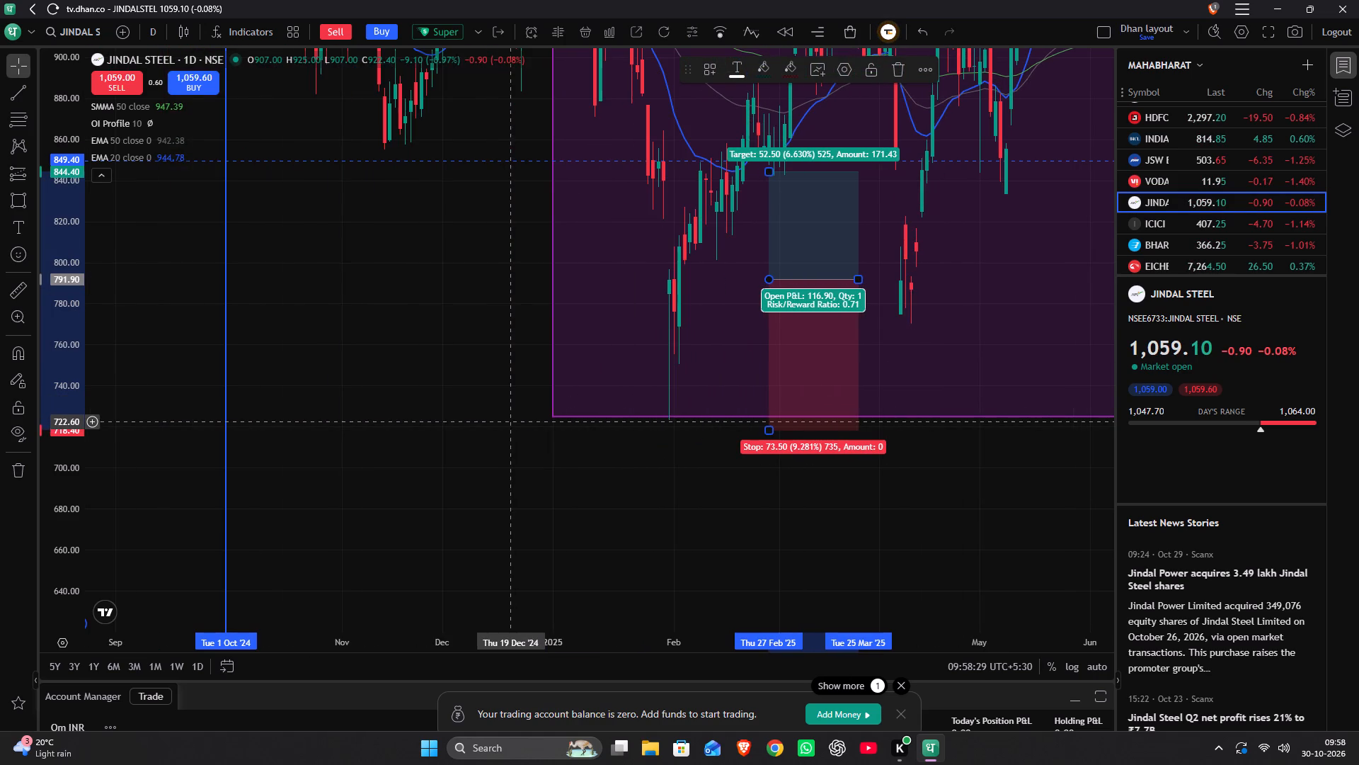
{"action": "scroll", "coordinate": [42, 323], "scroll_direction": "down", "scroll_amount": 18}
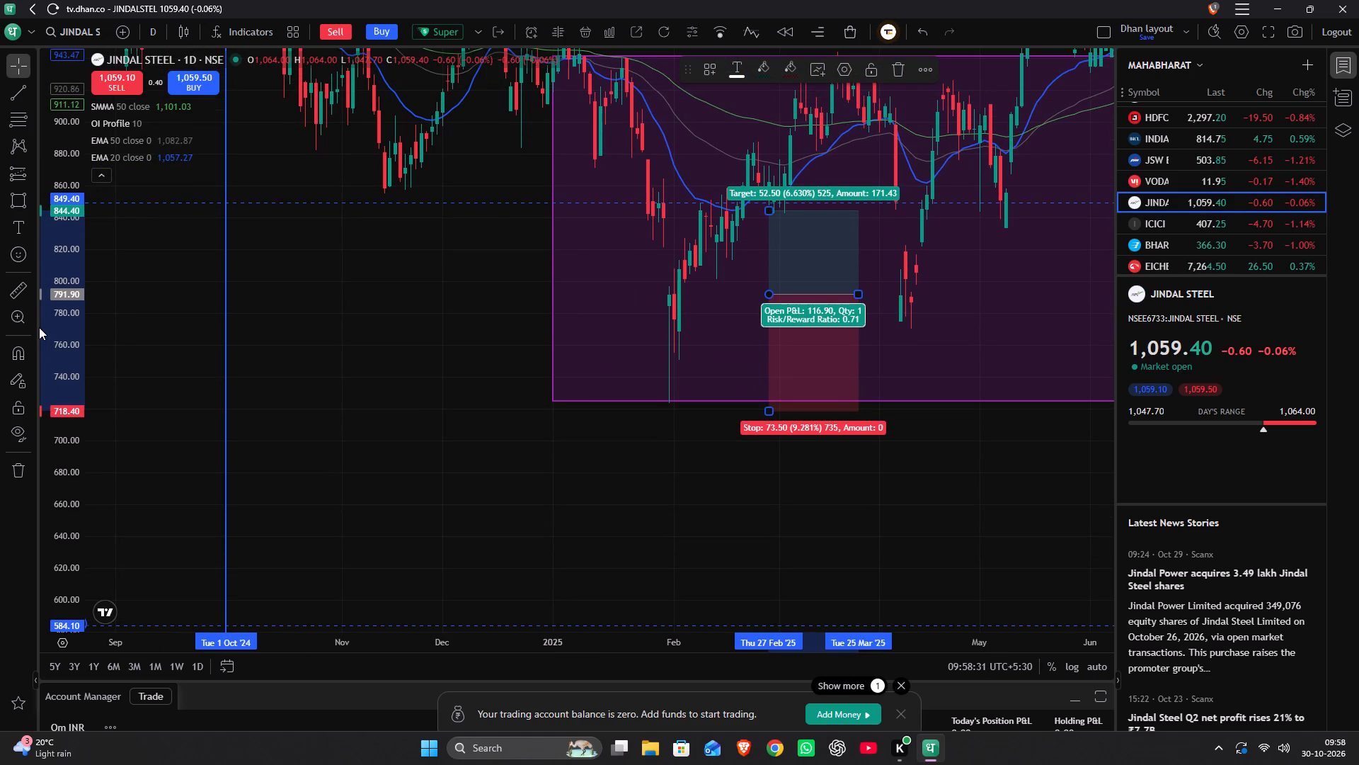
{"action": "scroll", "coordinate": [39, 327], "scroll_direction": "down", "scroll_amount": 20}
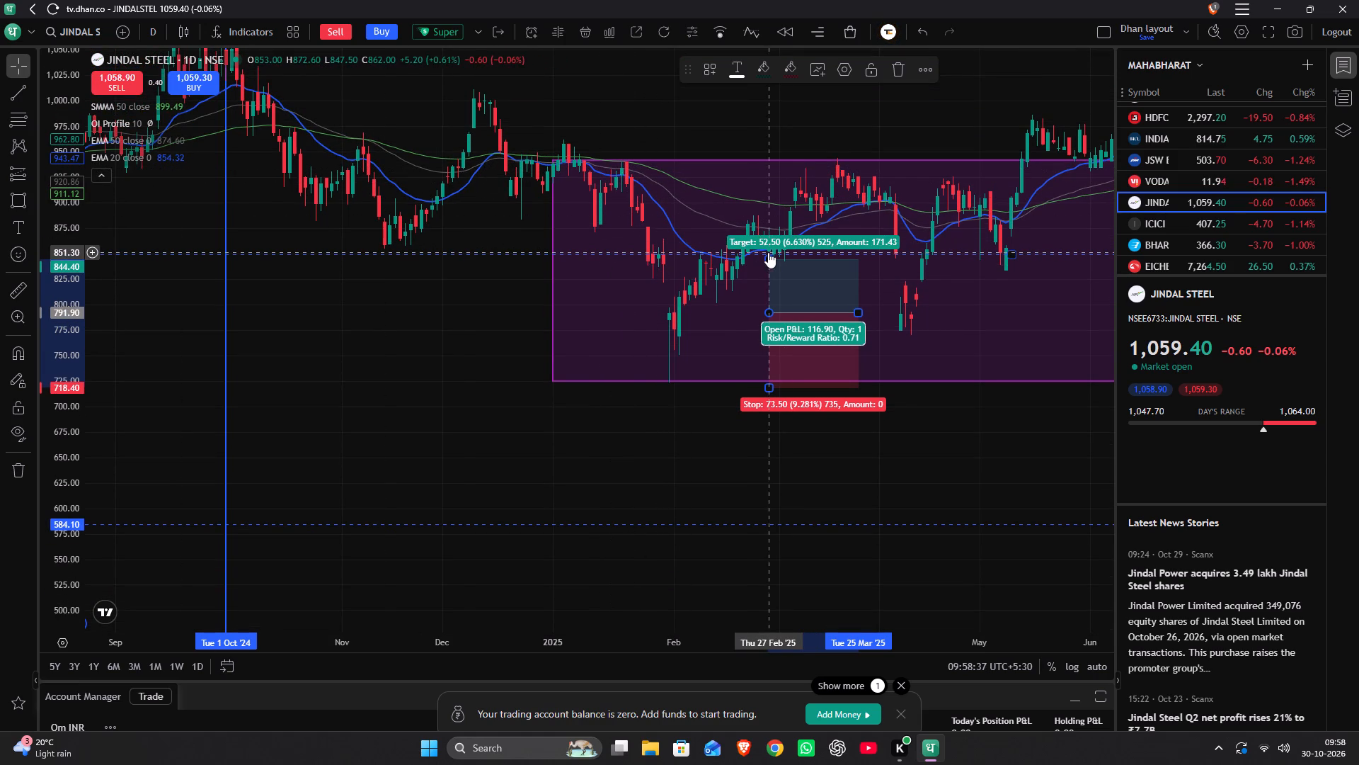
{"action": "left_click_drag", "start_coordinate": [764, 253], "coordinate": [774, 184]}
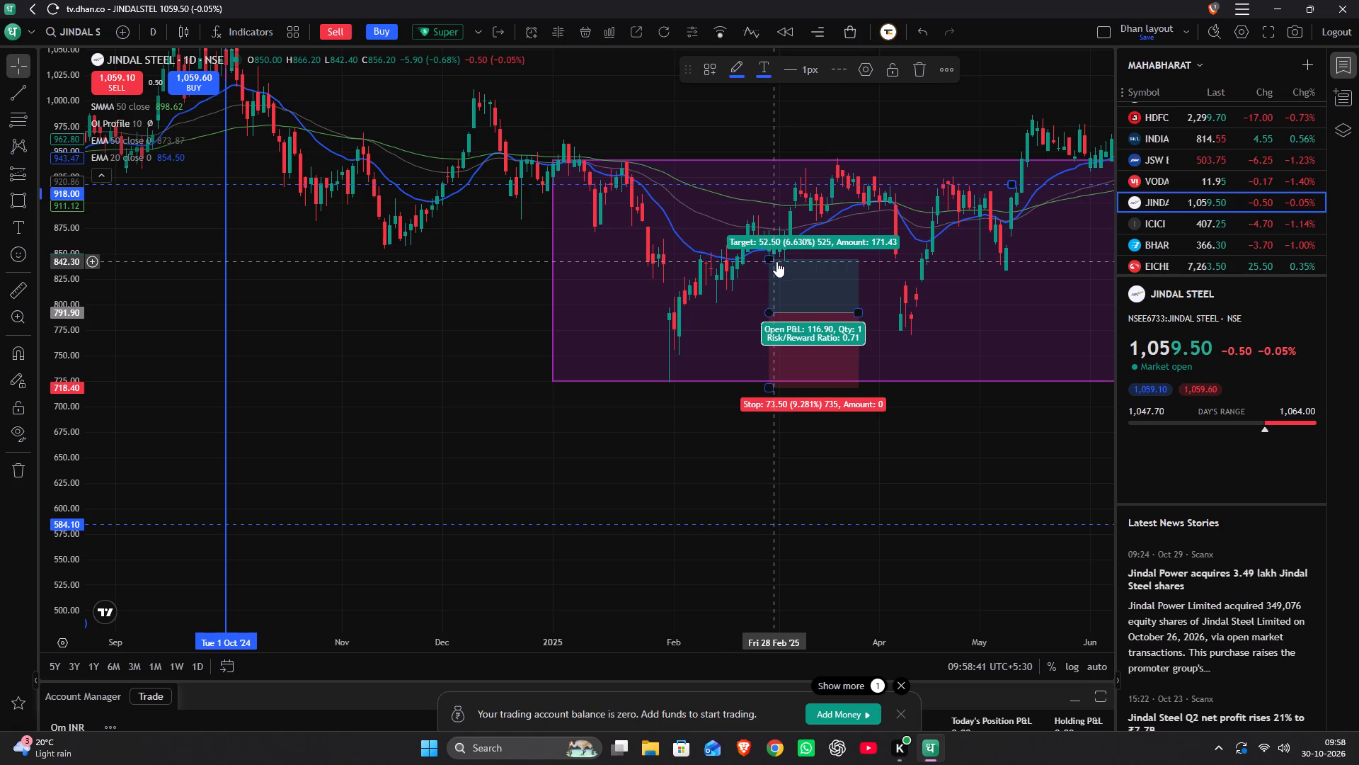
Raise the long position's target to about 918.70, level with the upper horizontal line.
{"action": "left_click", "coordinate": [776, 261]}
{"action": "left_click_drag", "start_coordinate": [767, 256], "coordinate": [776, 238]}
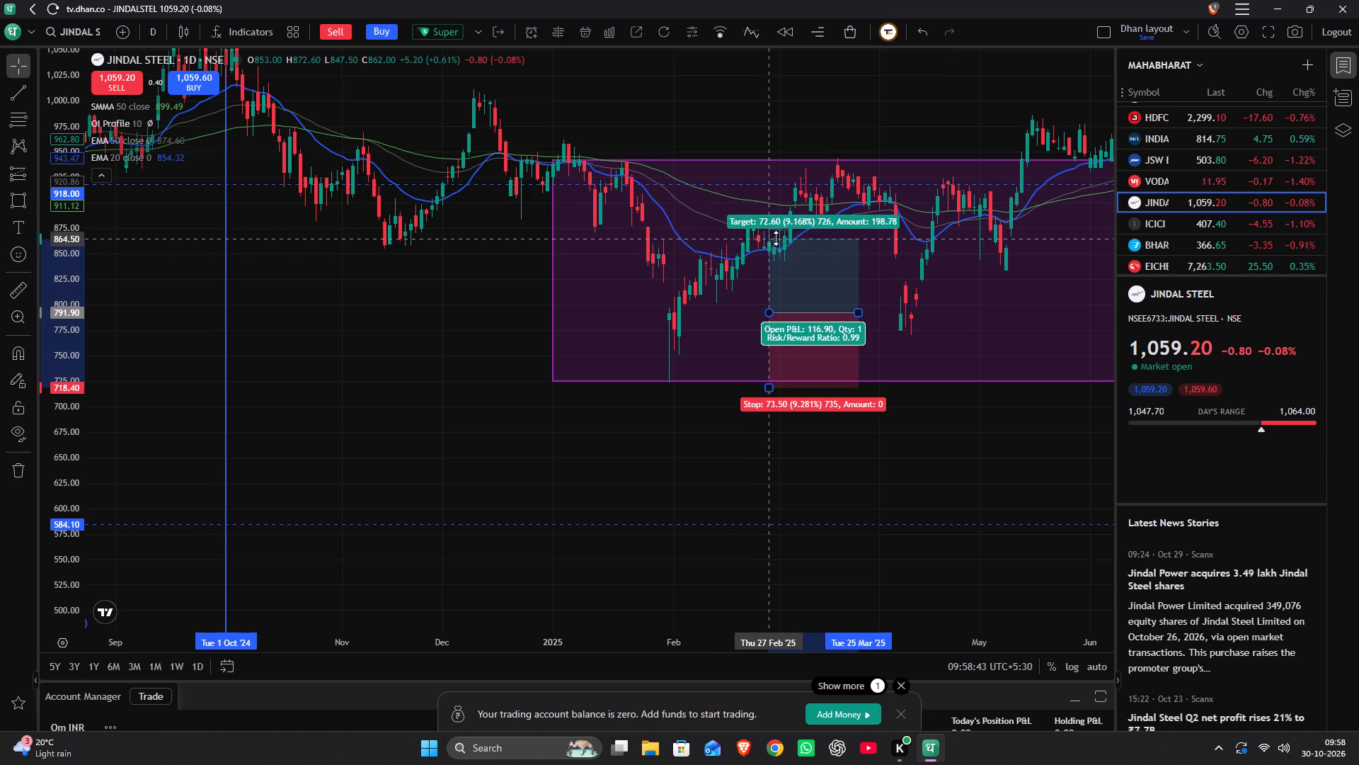
{"action": "left_click_drag", "start_coordinate": [776, 238], "coordinate": [792, 194]}
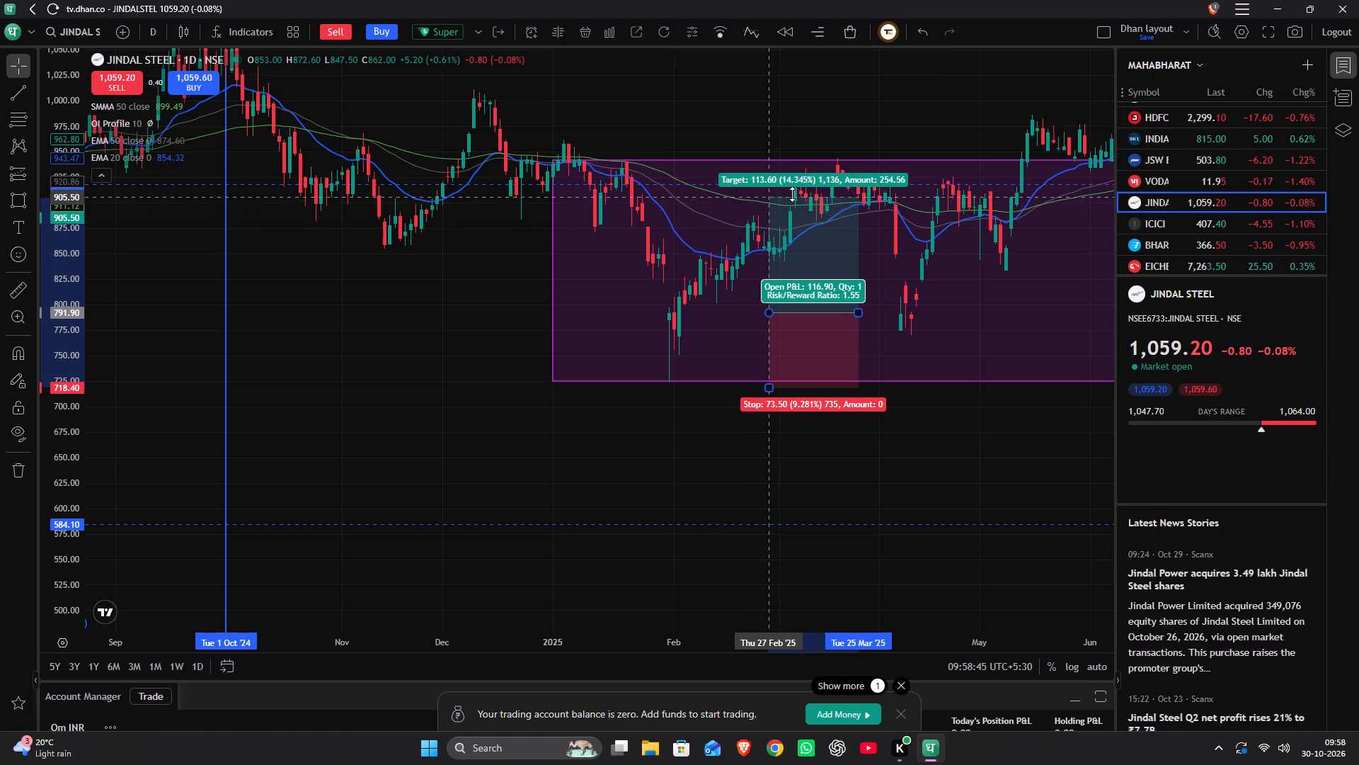
{"action": "left_click_drag", "start_coordinate": [792, 194], "coordinate": [796, 186]}
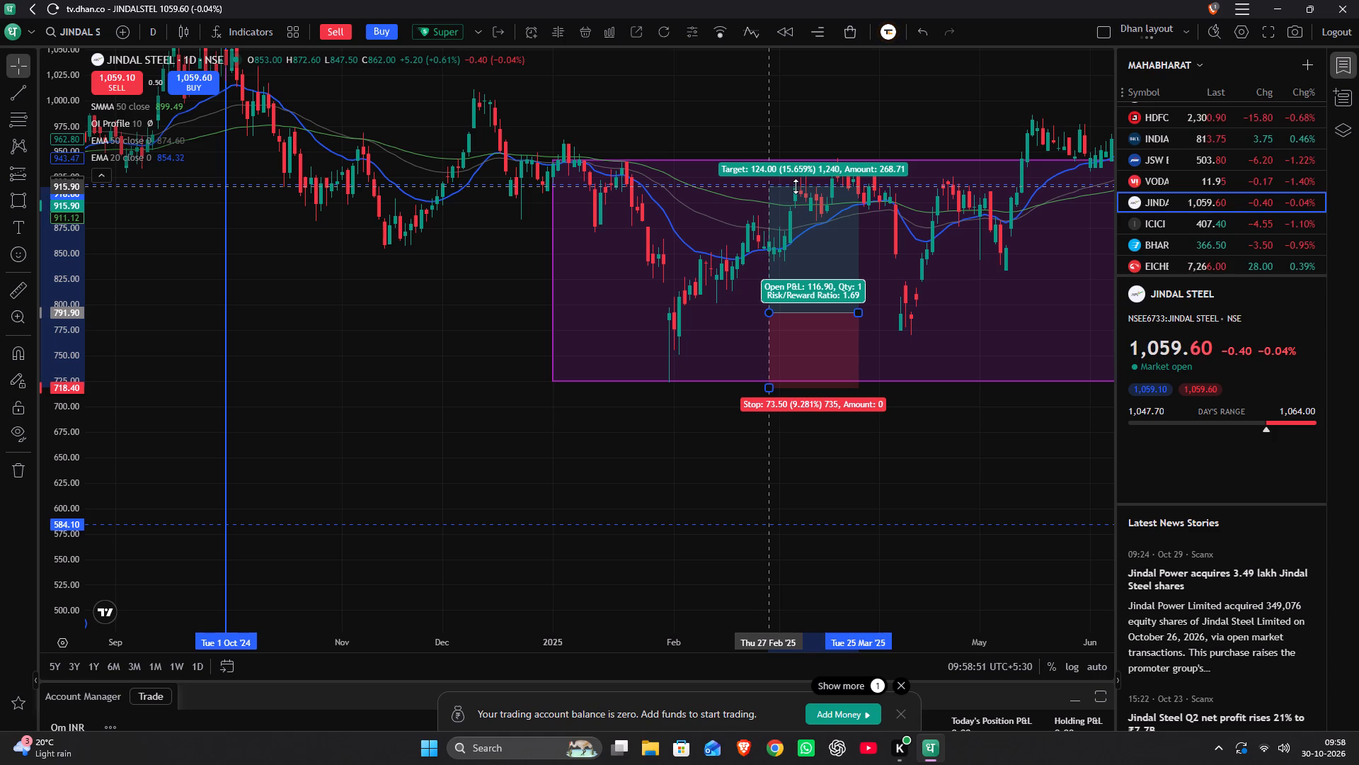
{"action": "left_click_drag", "start_coordinate": [796, 186], "coordinate": [796, 183]}
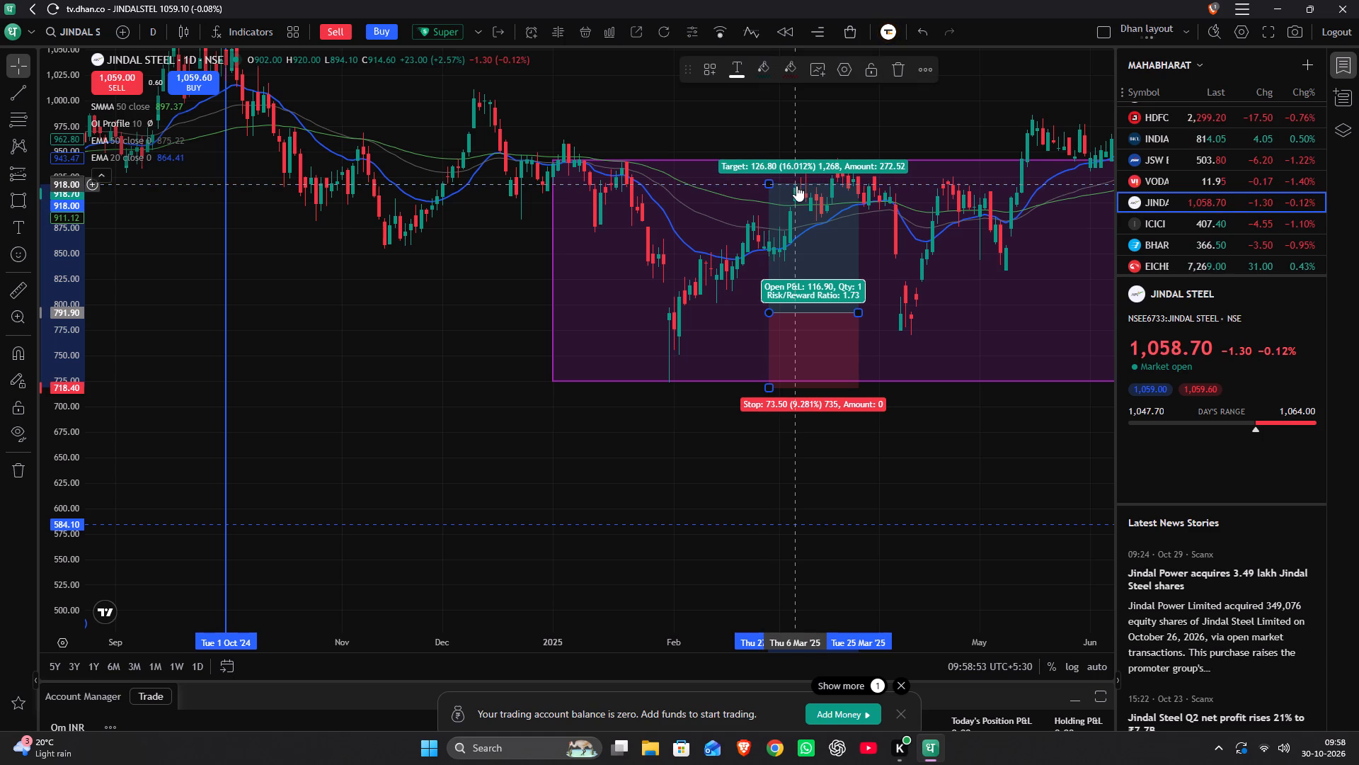
Examine Jindal Steel's daily price action around the long position and purple zone against the wider 2024 to 2026 trend.
{"action": "left_click_drag", "start_coordinate": [660, 124], "coordinate": [333, 411]}
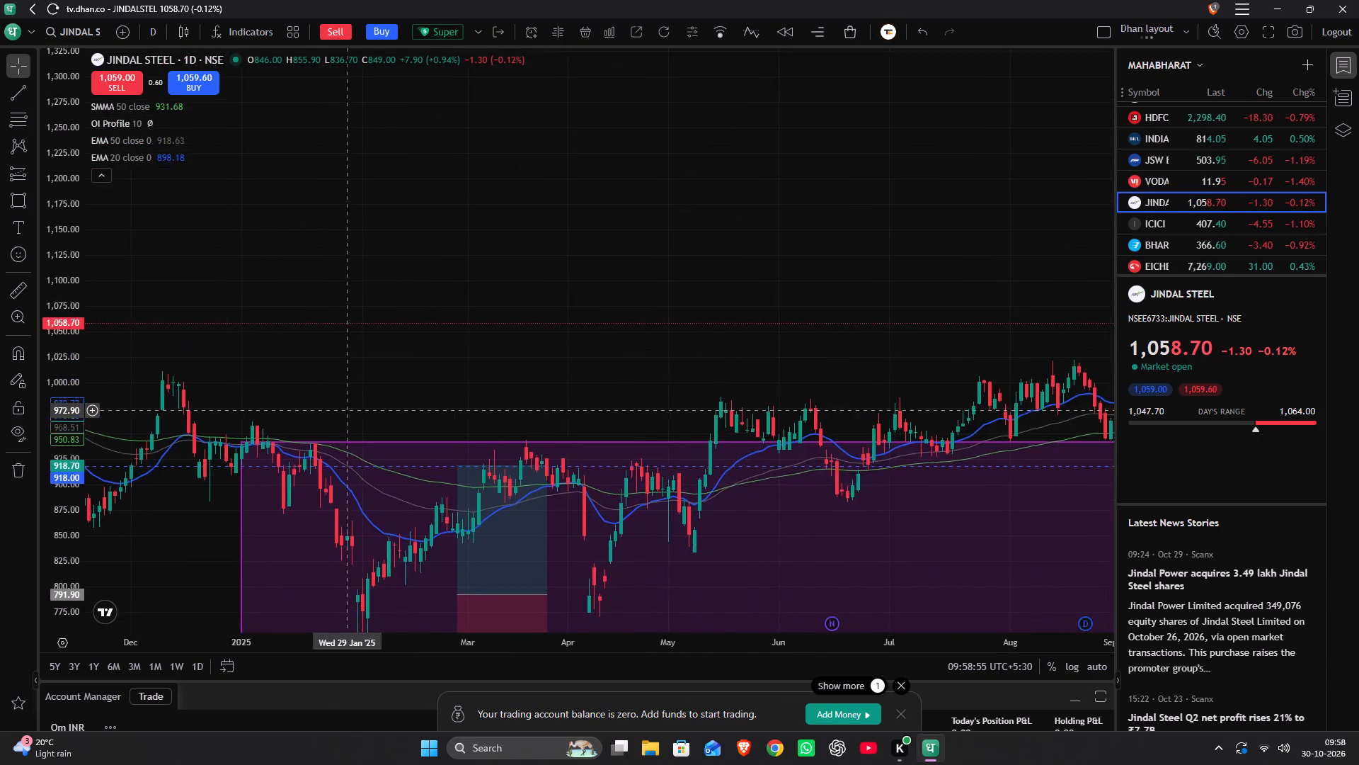
{"action": "left_click_drag", "start_coordinate": [333, 411], "coordinate": [827, 110]}
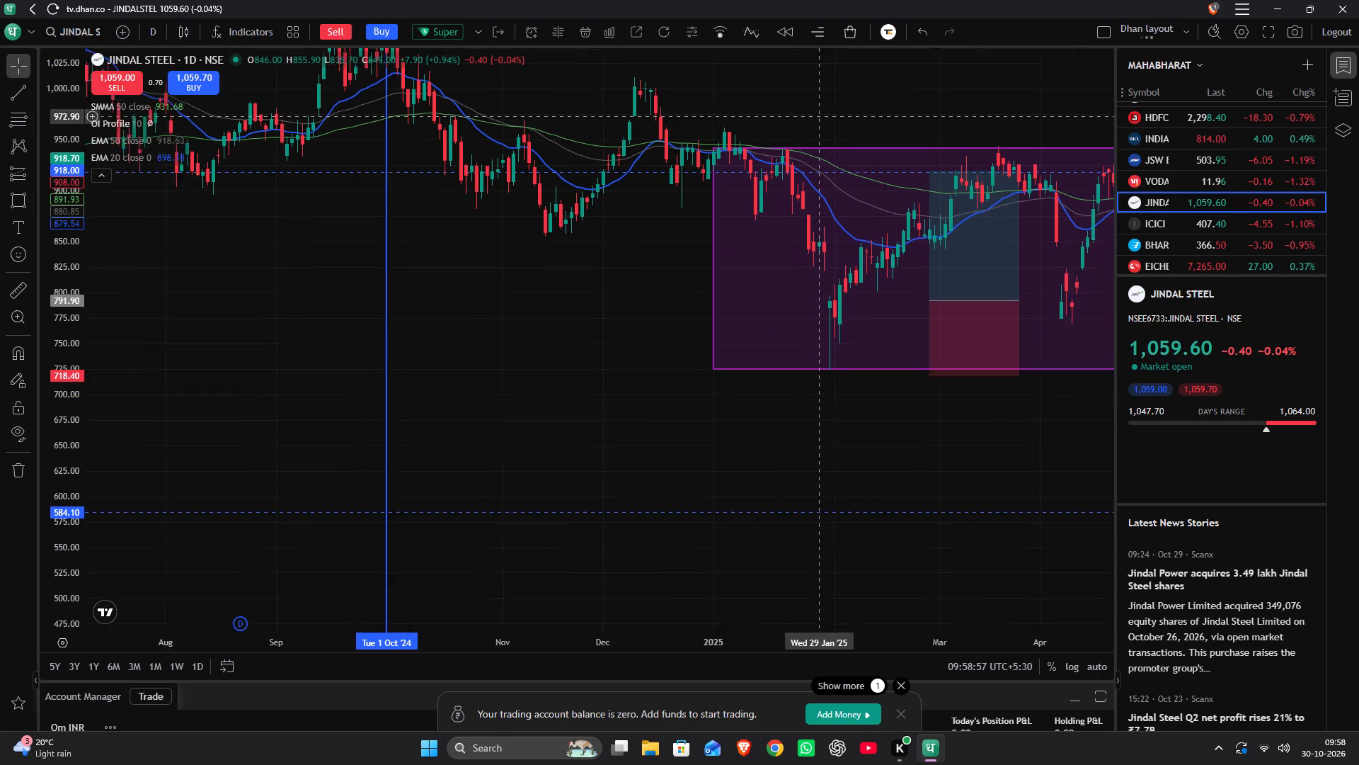
{"action": "left_click_drag", "start_coordinate": [827, 110], "coordinate": [830, 108]}
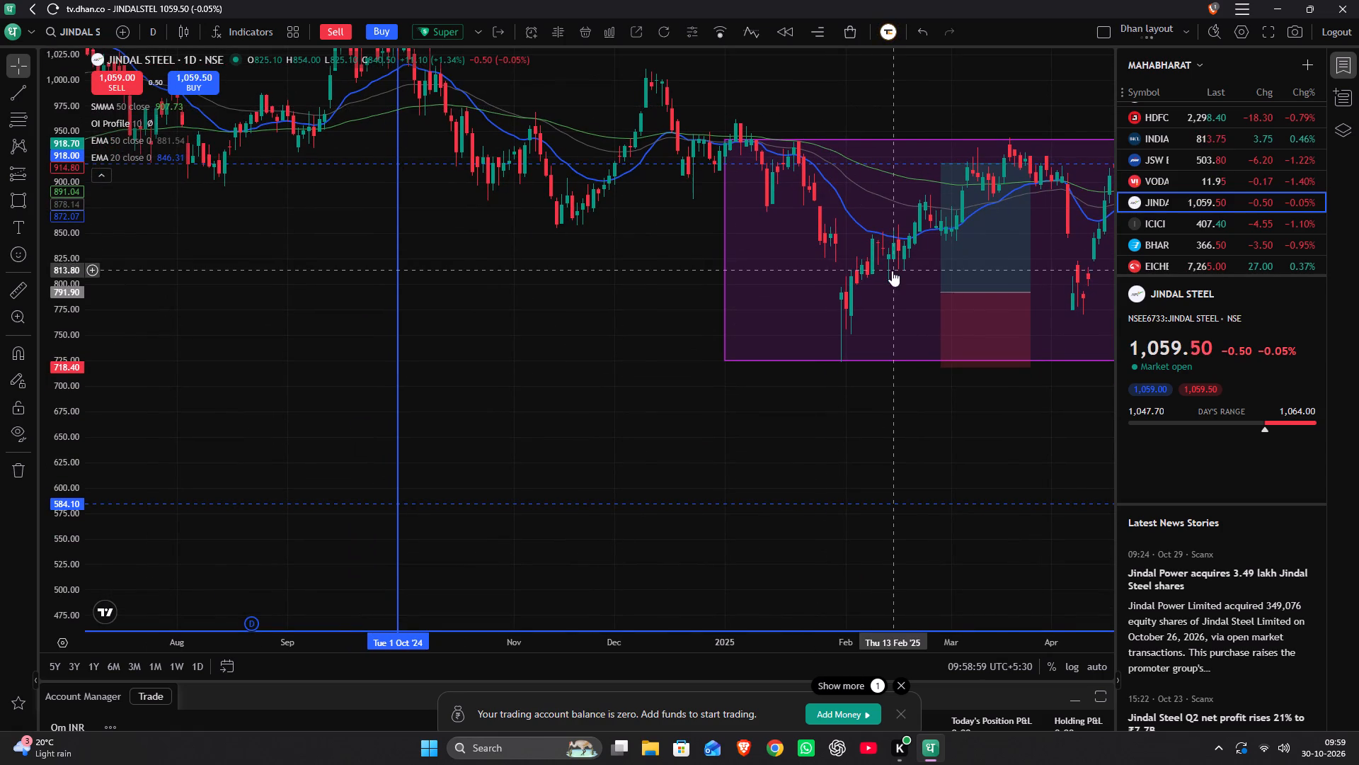
{"action": "scroll", "coordinate": [890, 271], "scroll_direction": "down", "scroll_amount": 4}
{"action": "left_click_drag", "start_coordinate": [733, 273], "coordinate": [181, 370]}
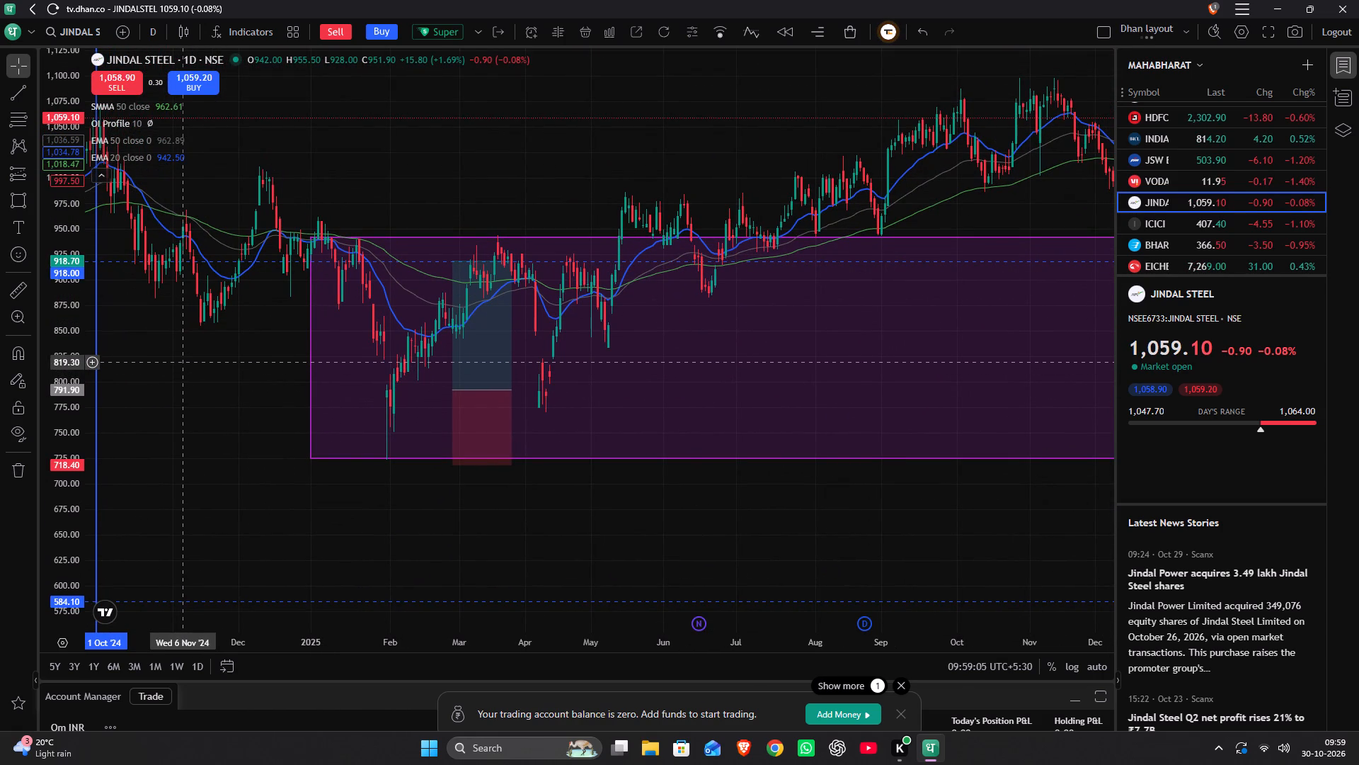
{"action": "left_click_drag", "start_coordinate": [445, 149], "coordinate": [625, 509]}
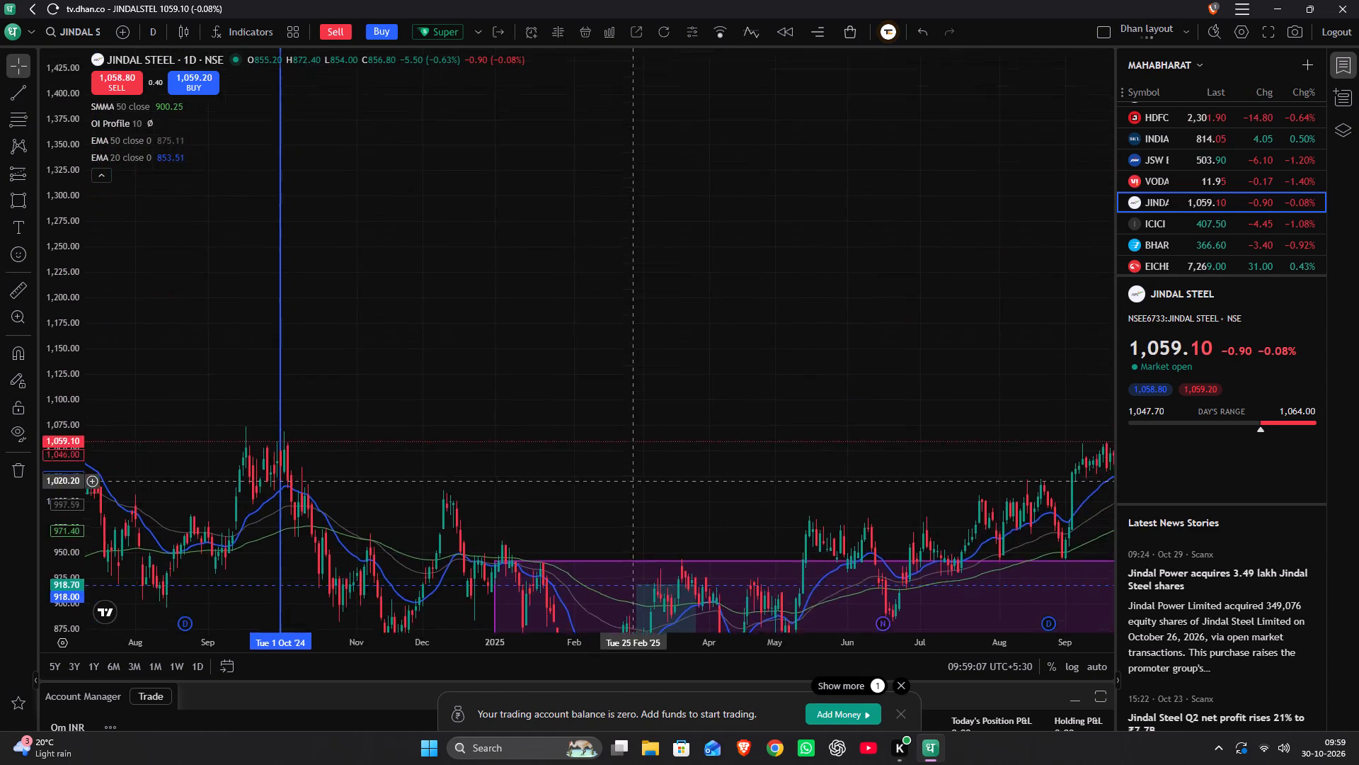
{"action": "left_click_drag", "start_coordinate": [625, 509], "coordinate": [371, 471]}
{"action": "scroll", "coordinate": [352, 438], "scroll_direction": "down", "scroll_amount": 10}
{"action": "left_click_drag", "start_coordinate": [822, 373], "coordinate": [818, 373]}
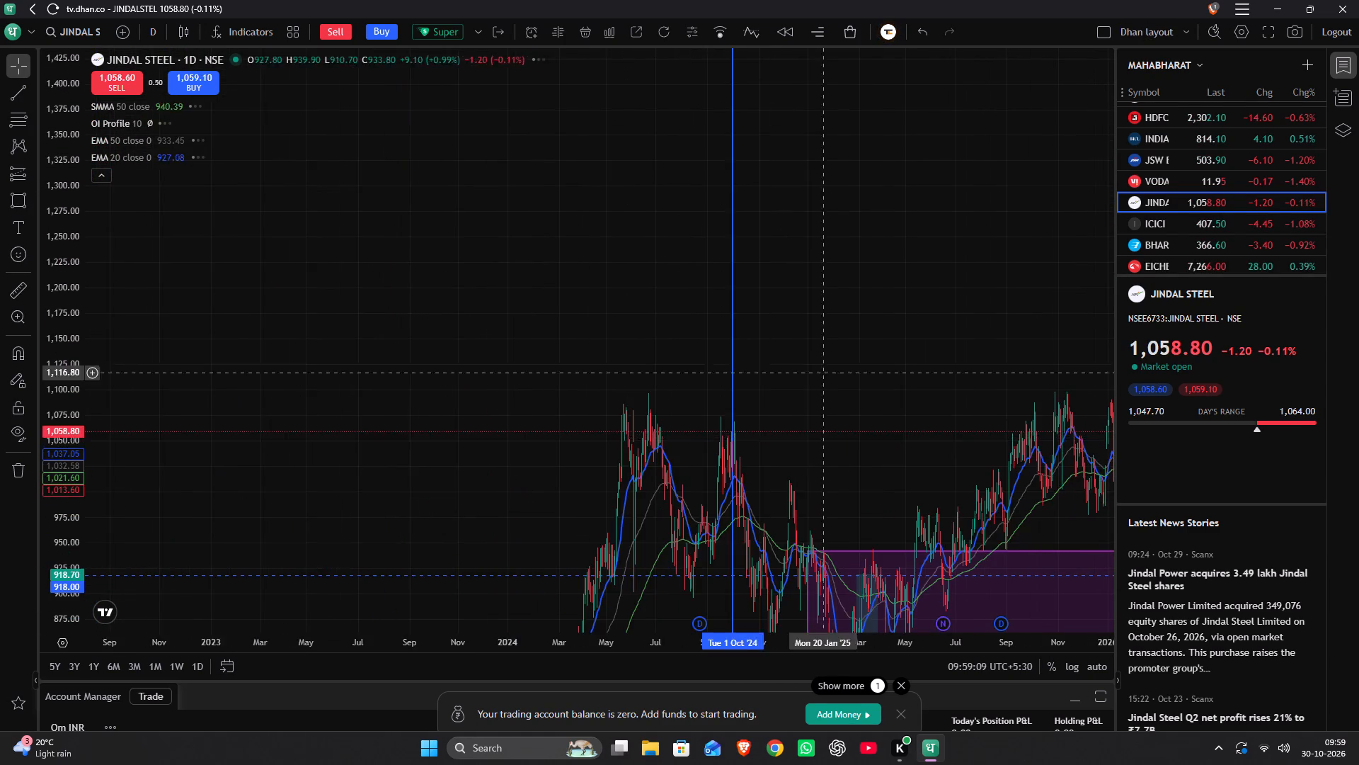
{"action": "left_click_drag", "start_coordinate": [818, 373], "coordinate": [464, 227]}
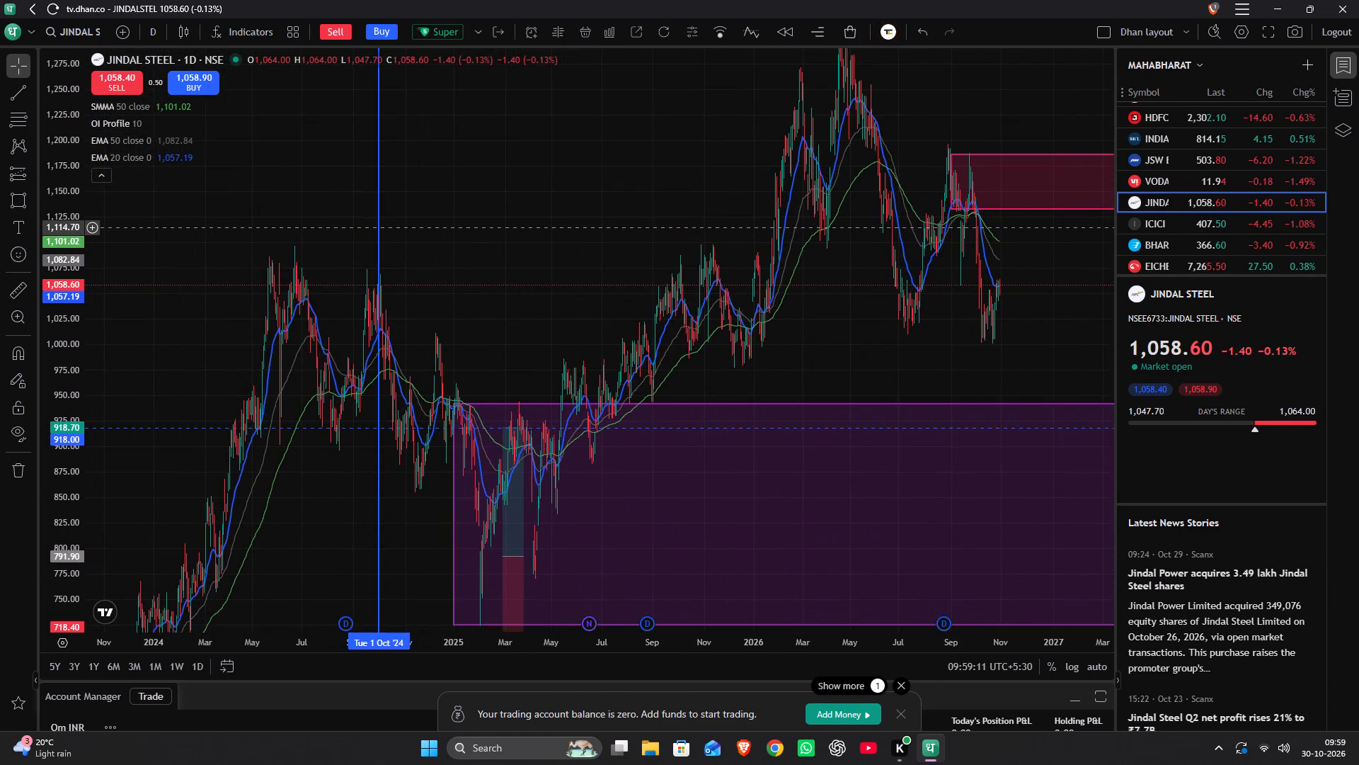
{"action": "left_click_drag", "start_coordinate": [464, 227], "coordinate": [471, 212]}
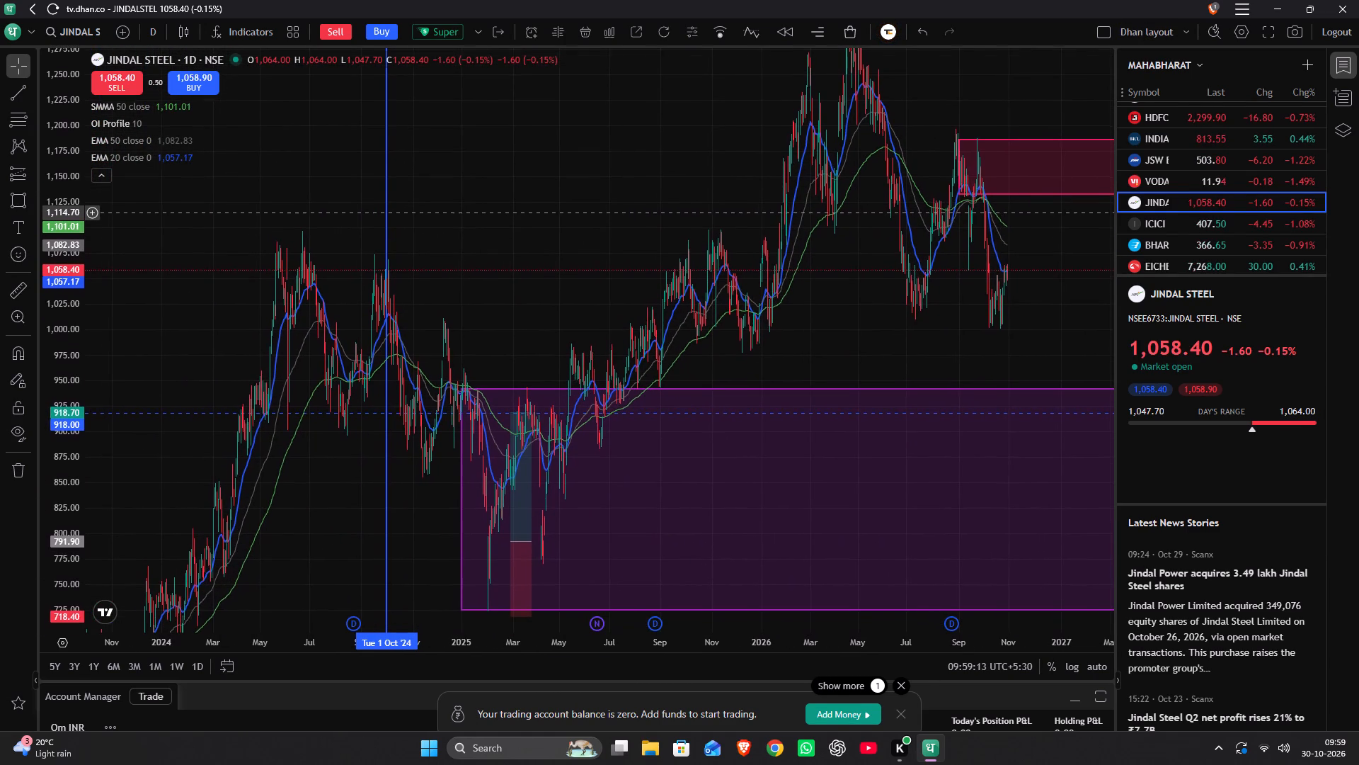
{"action": "left_click_drag", "start_coordinate": [471, 212], "coordinate": [661, 292]}
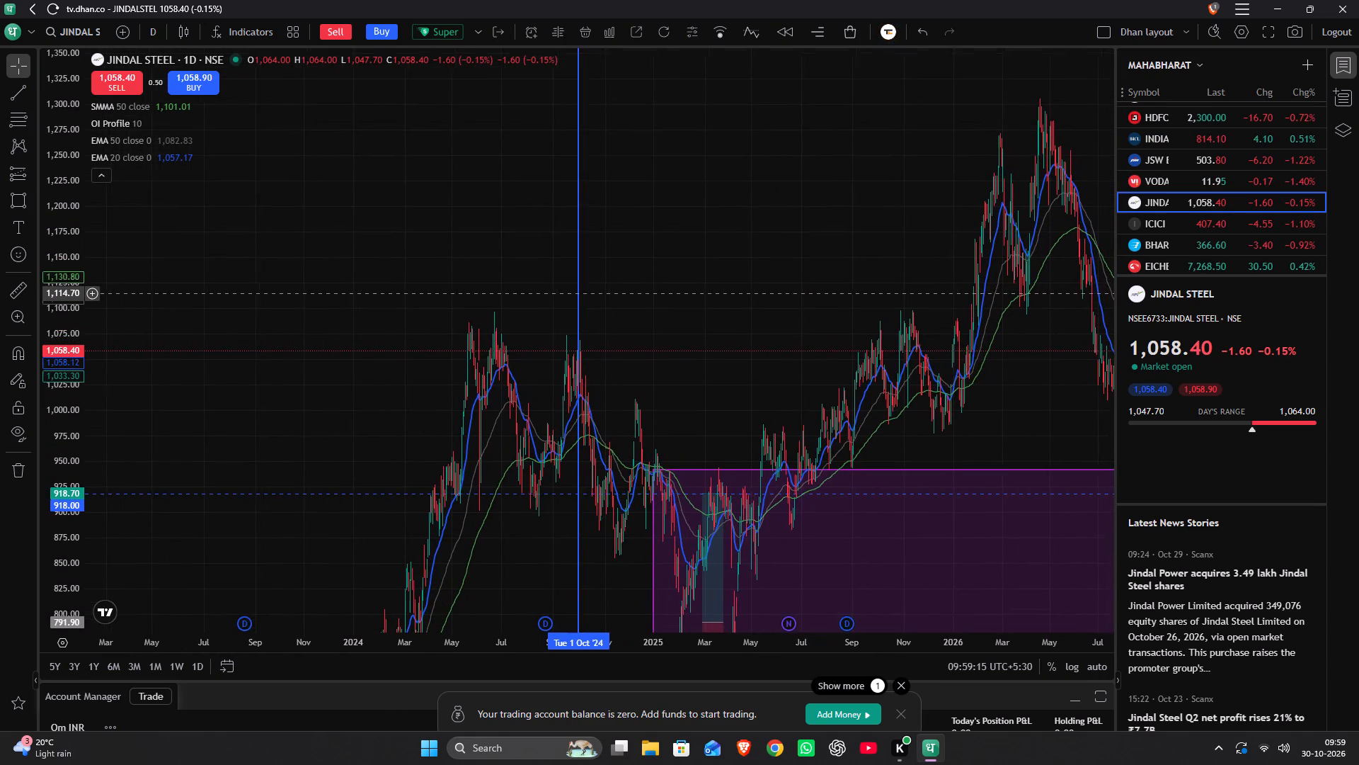
{"action": "left_click_drag", "start_coordinate": [661, 292], "coordinate": [662, 289]}
Delete the long position drawn inside the purple zone in February and March 2025.
{"action": "scroll", "coordinate": [672, 279], "scroll_direction": "up", "scroll_amount": 5}
{"action": "left_click_drag", "start_coordinate": [582, 297], "coordinate": [687, 125]}
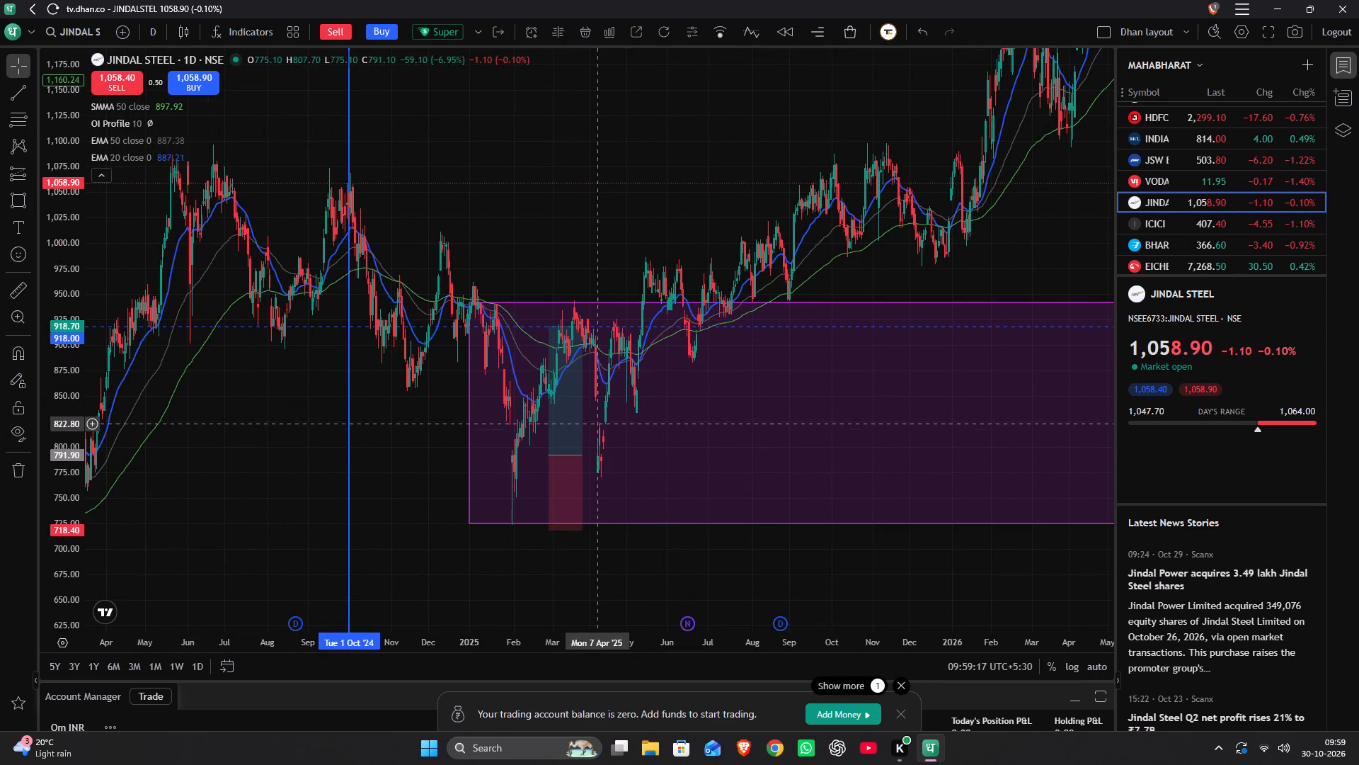
{"action": "left_click", "coordinate": [566, 446]}
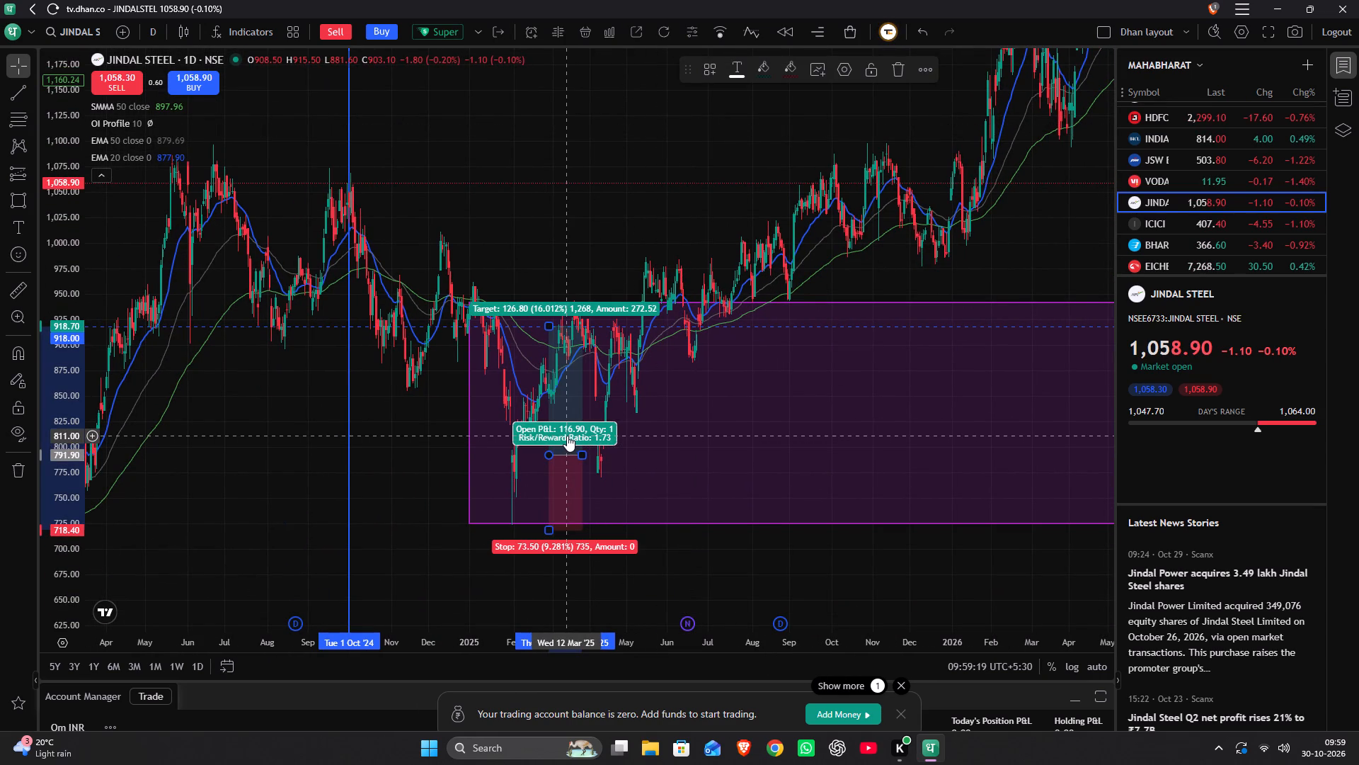
{"action": "key", "text": "Delete"}
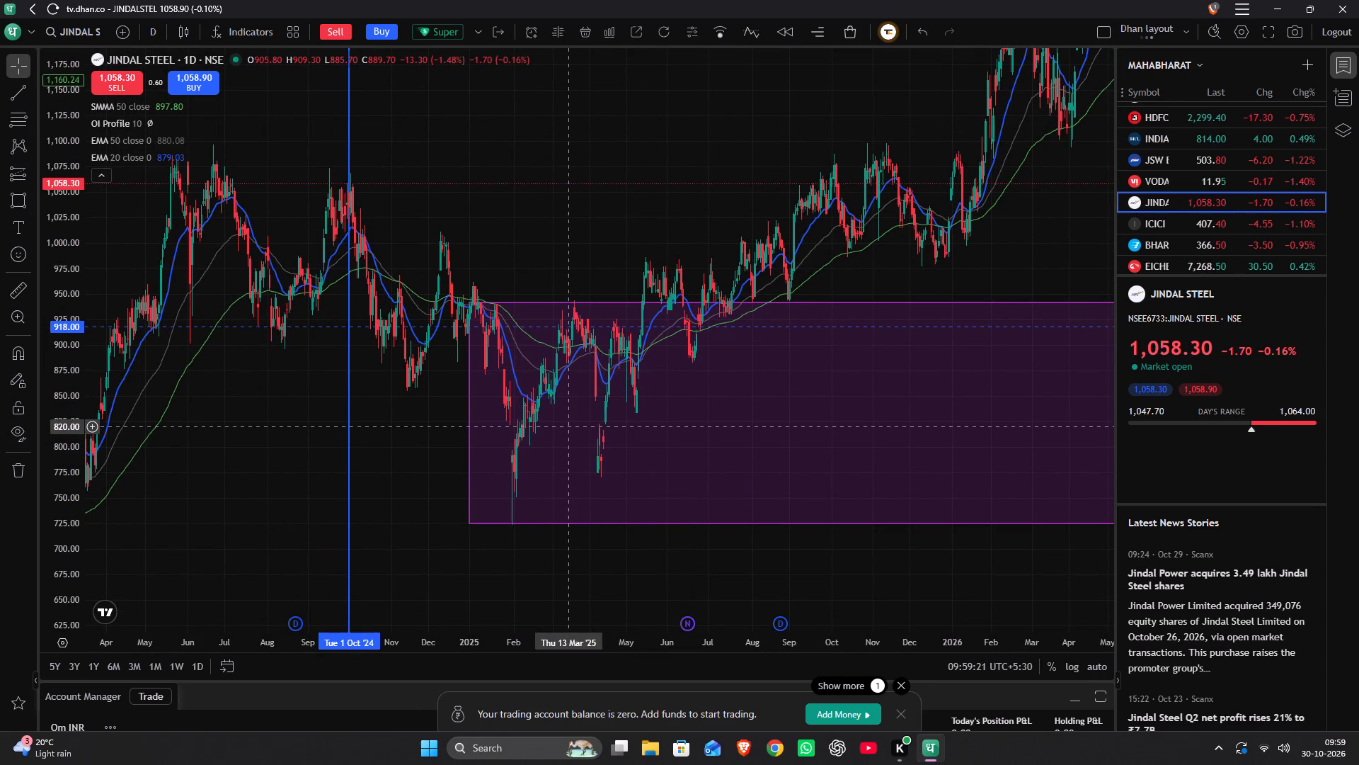
Examine Jindal Steel's daily trend from 2023 to October 2026 relative to the blue, purple and red zones.
{"action": "scroll", "coordinate": [574, 437], "scroll_direction": "down", "scroll_amount": 5}
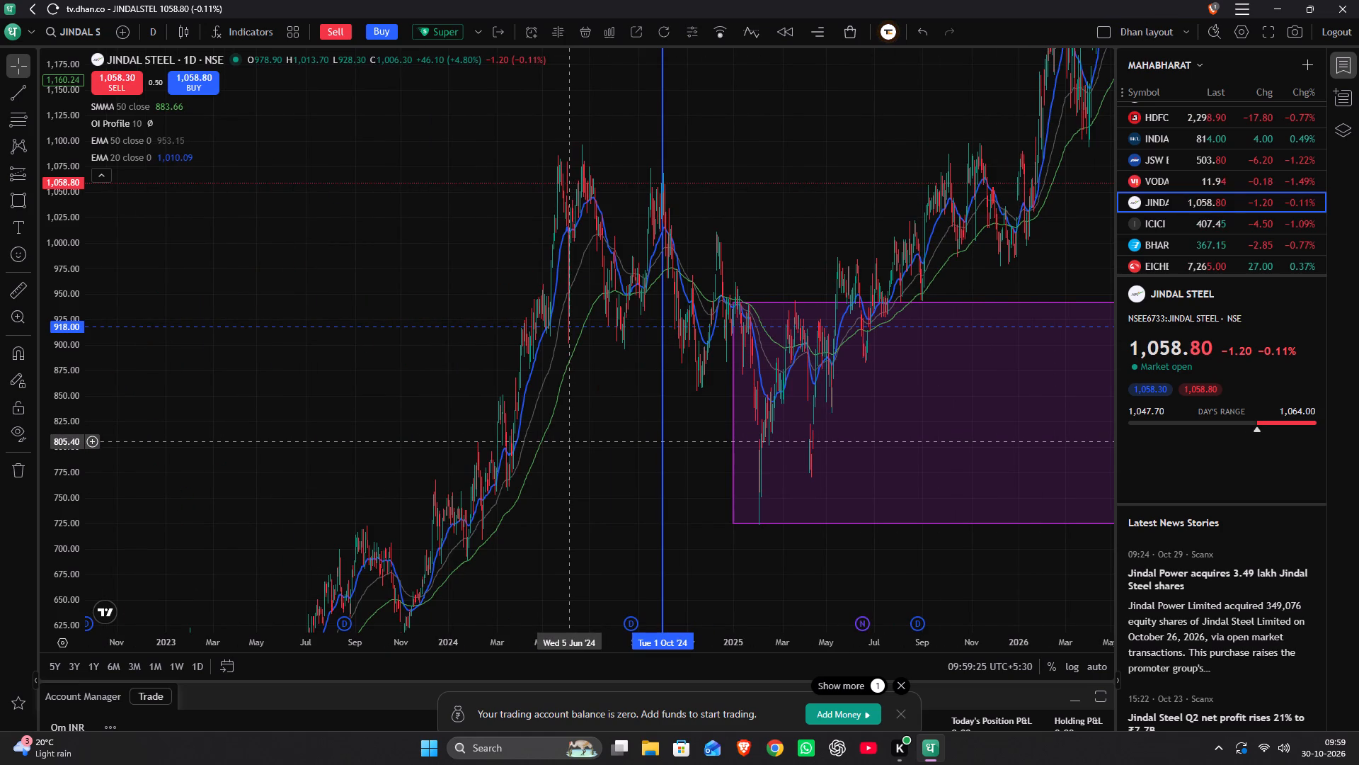
{"action": "left_click_drag", "start_coordinate": [575, 433], "coordinate": [347, 380]}
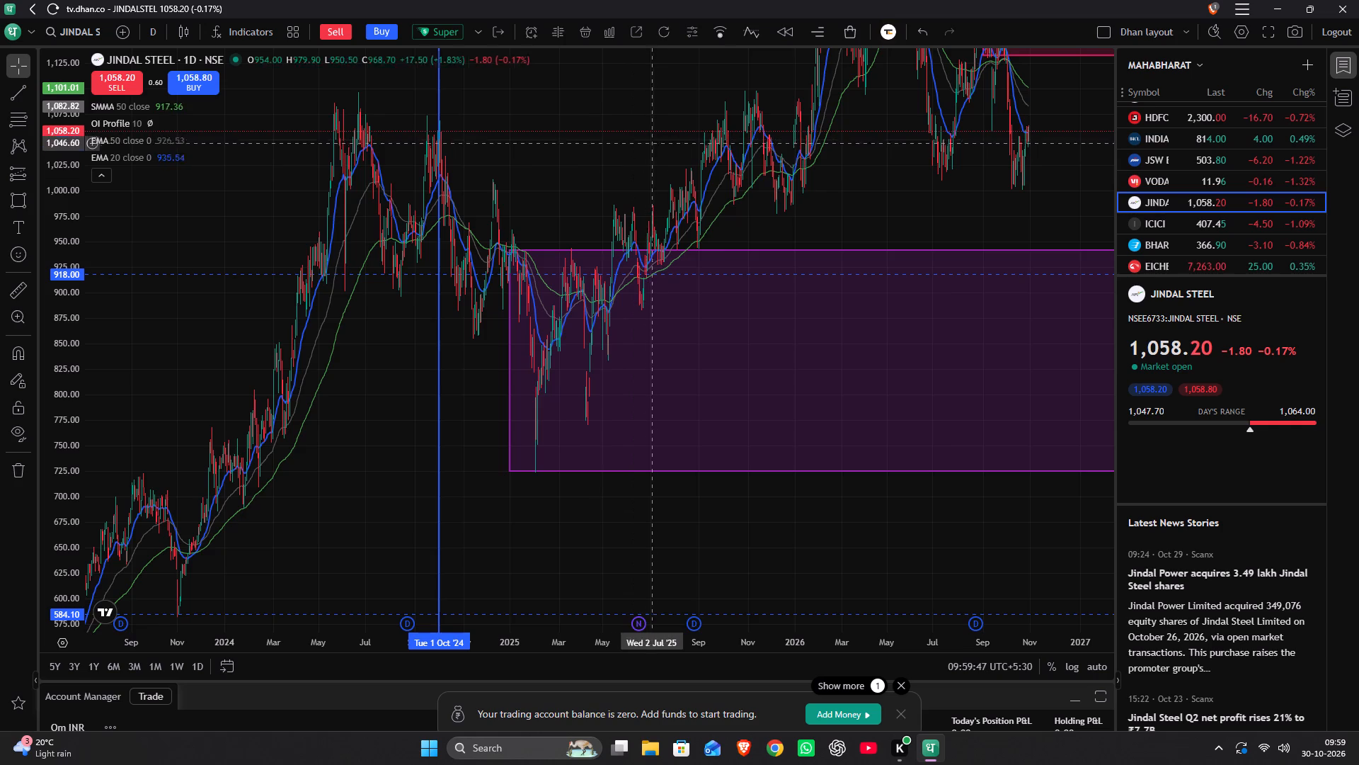
{"action": "scroll", "coordinate": [663, 152], "scroll_direction": "down", "scroll_amount": 2}
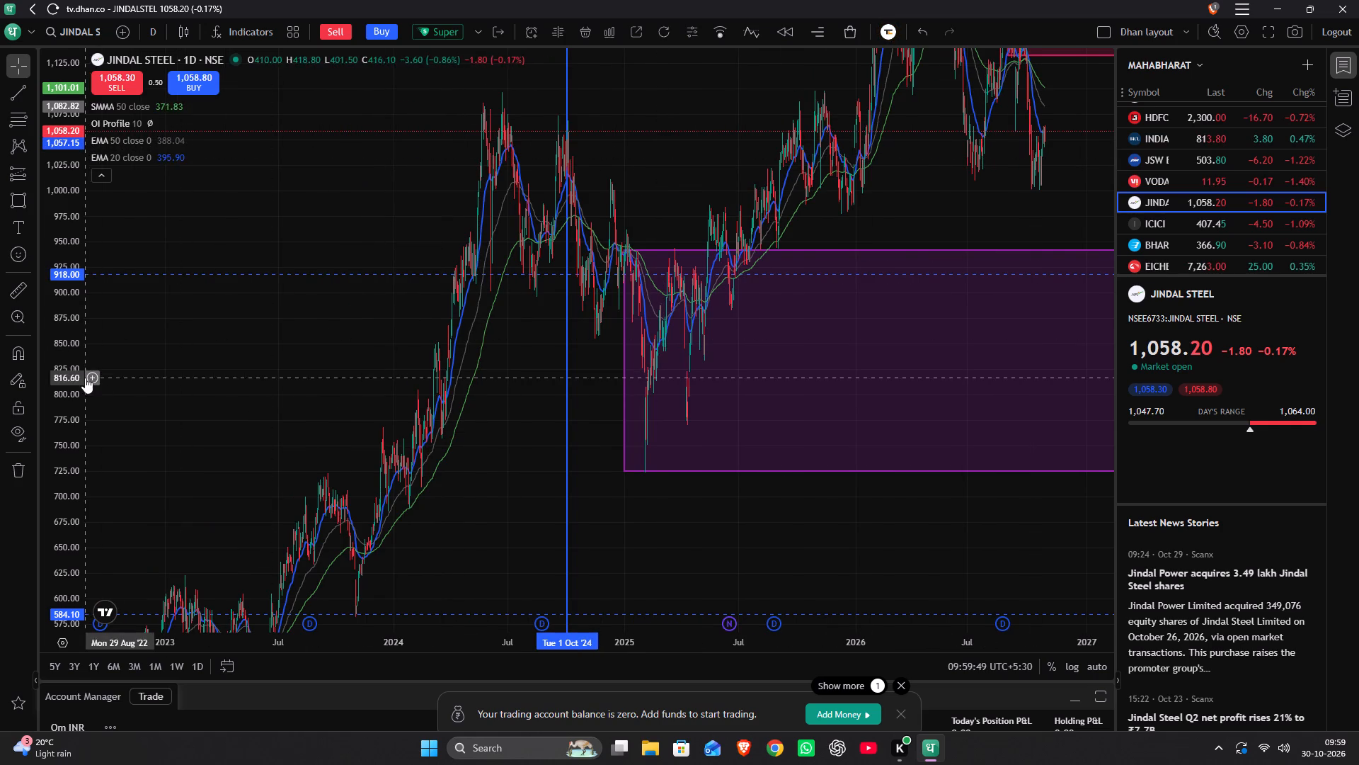
{"action": "scroll", "coordinate": [83, 378], "scroll_direction": "down", "scroll_amount": 15}
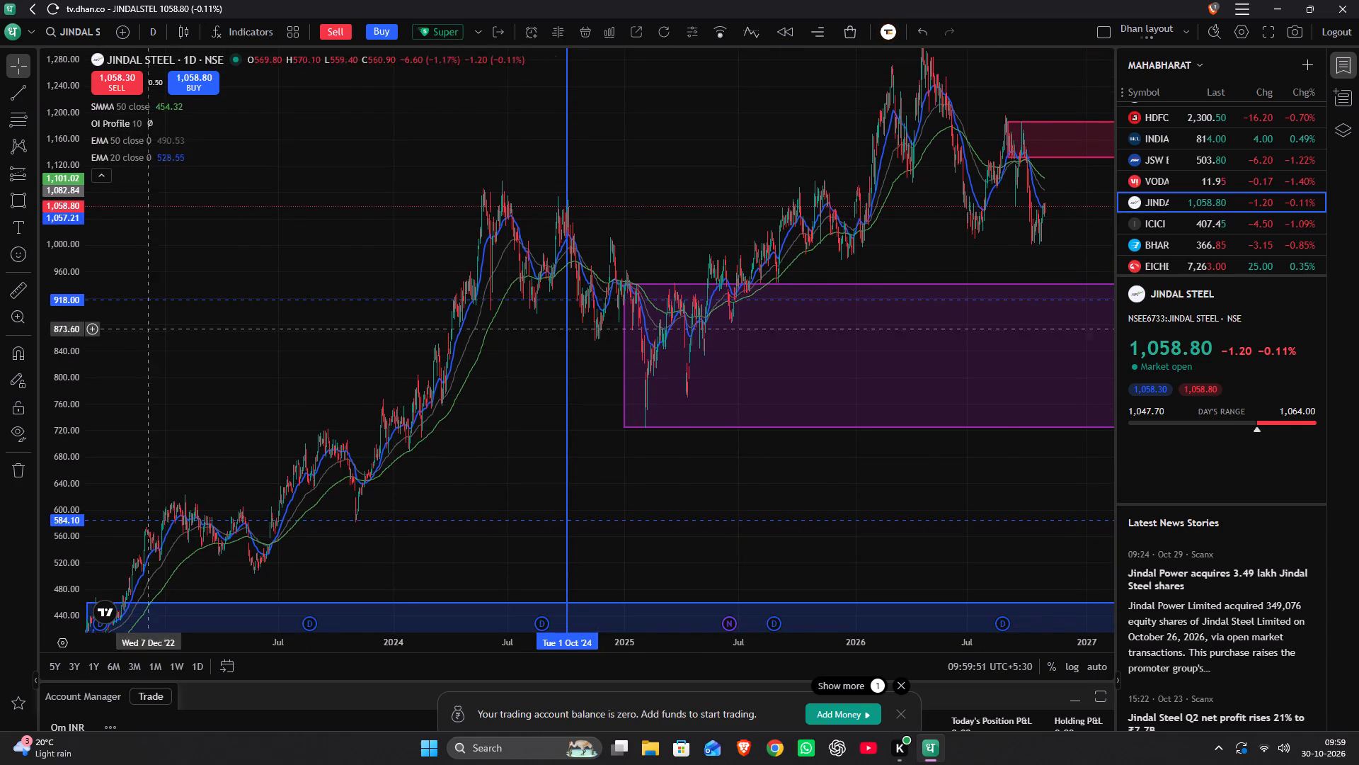
{"action": "scroll", "coordinate": [253, 316], "scroll_direction": "down", "scroll_amount": 3}
{"action": "left_click_drag", "start_coordinate": [678, 346], "coordinate": [380, 562]}
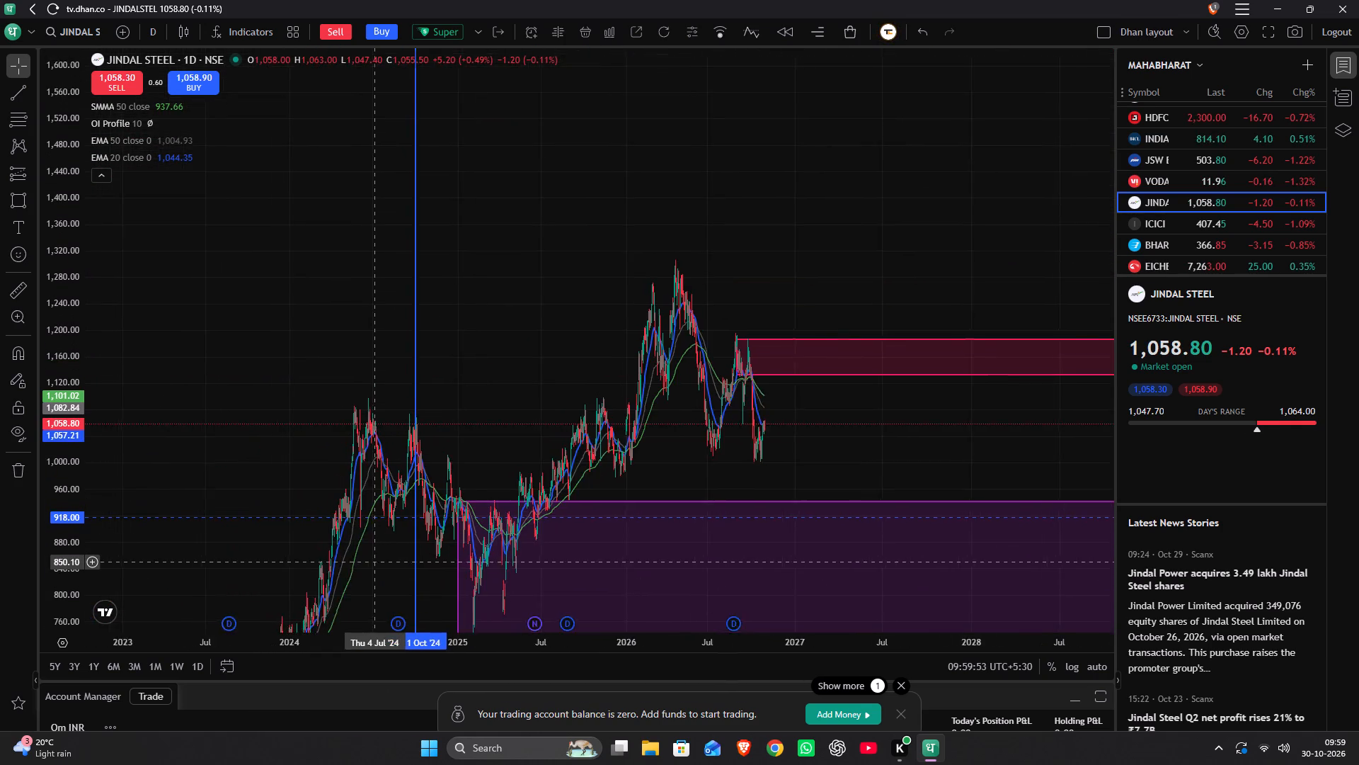
{"action": "left_click_drag", "start_coordinate": [380, 562], "coordinate": [436, 526]}
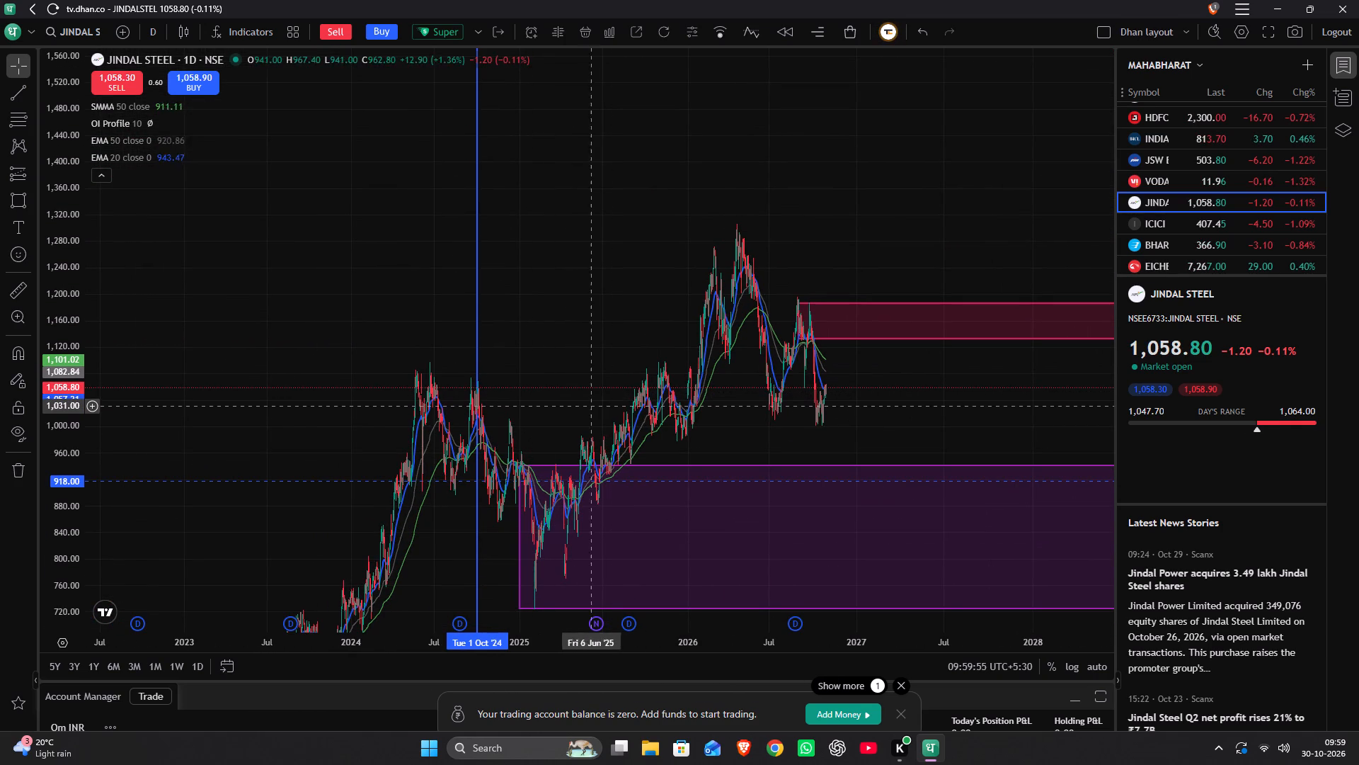
{"action": "scroll", "coordinate": [589, 403], "scroll_direction": "up", "scroll_amount": 4}
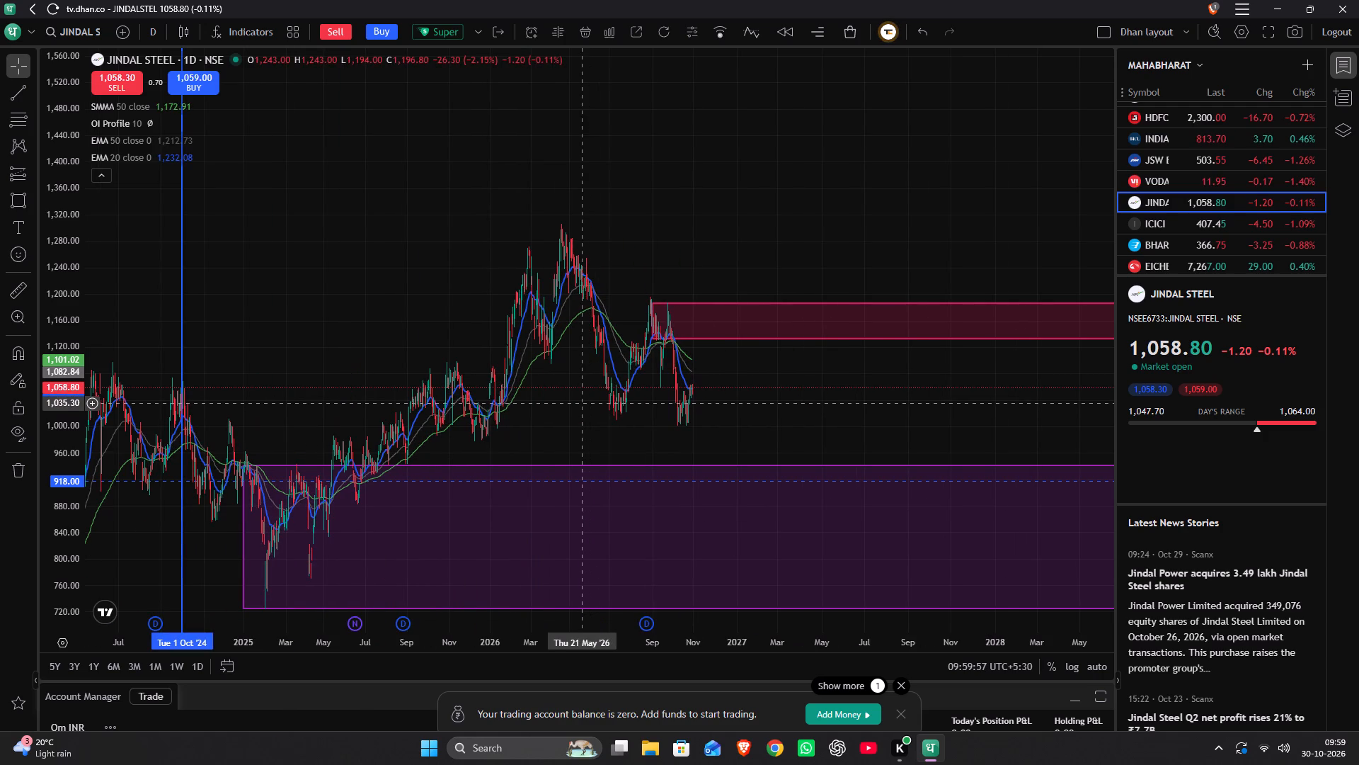
{"action": "left_click_drag", "start_coordinate": [546, 404], "coordinate": [805, 213]}
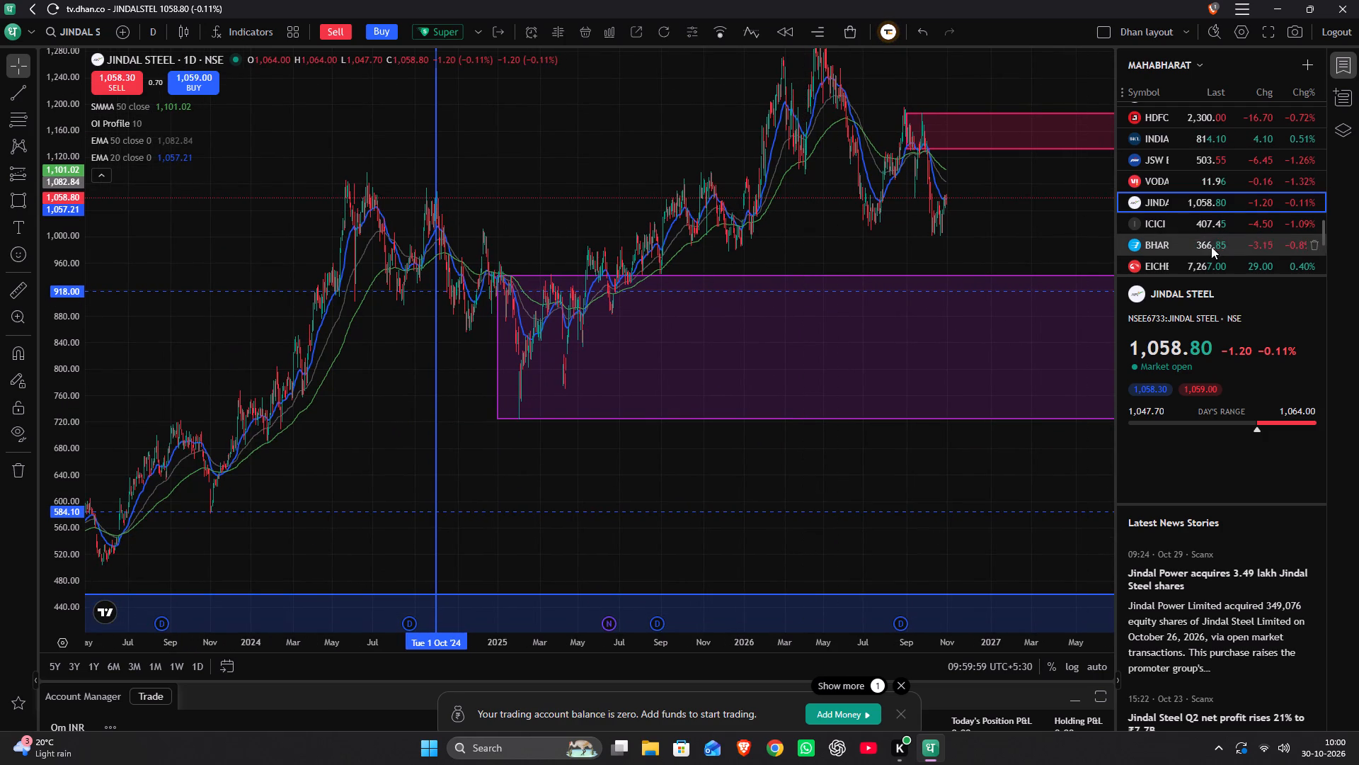
View the ICICI Life Insurance chart briefly and return to Jindal Steel.
{"action": "left_click", "coordinate": [1135, 225]}
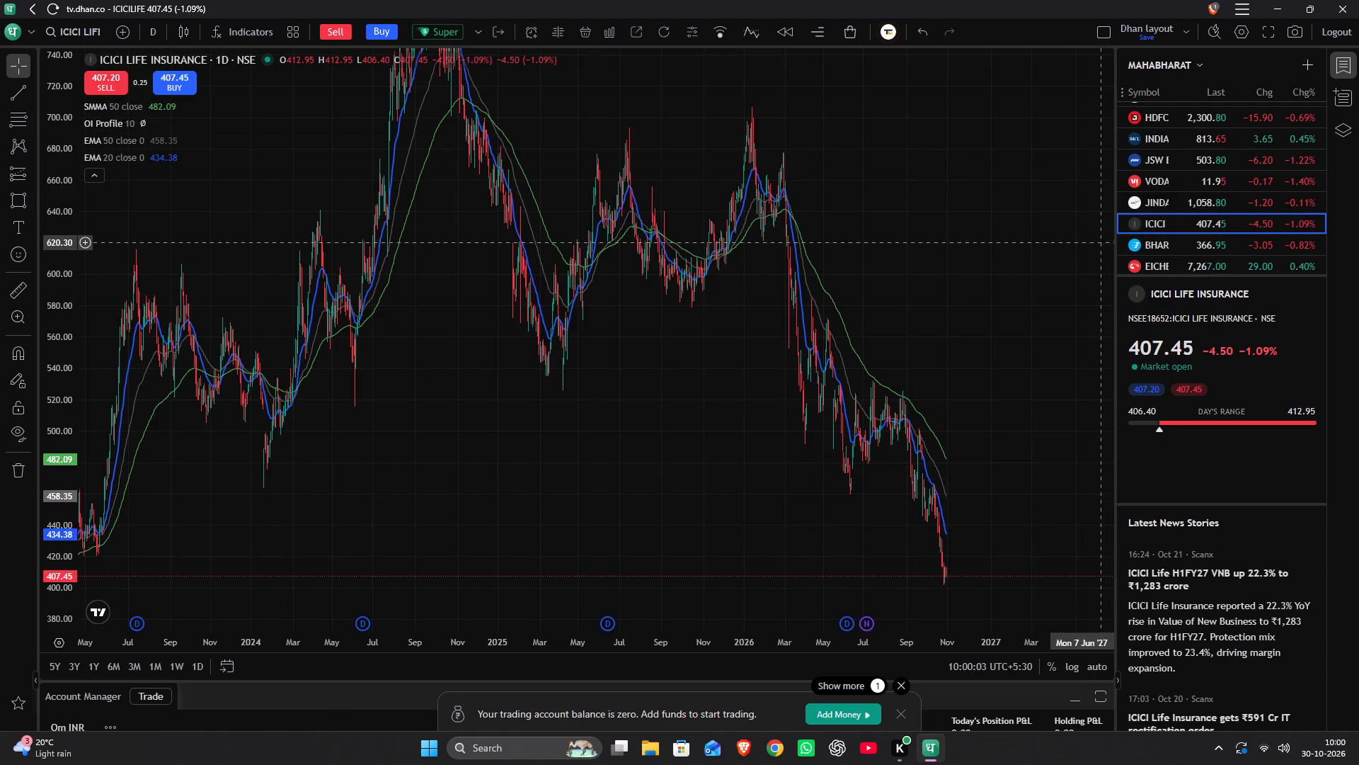
{"action": "left_click", "coordinate": [1140, 207]}
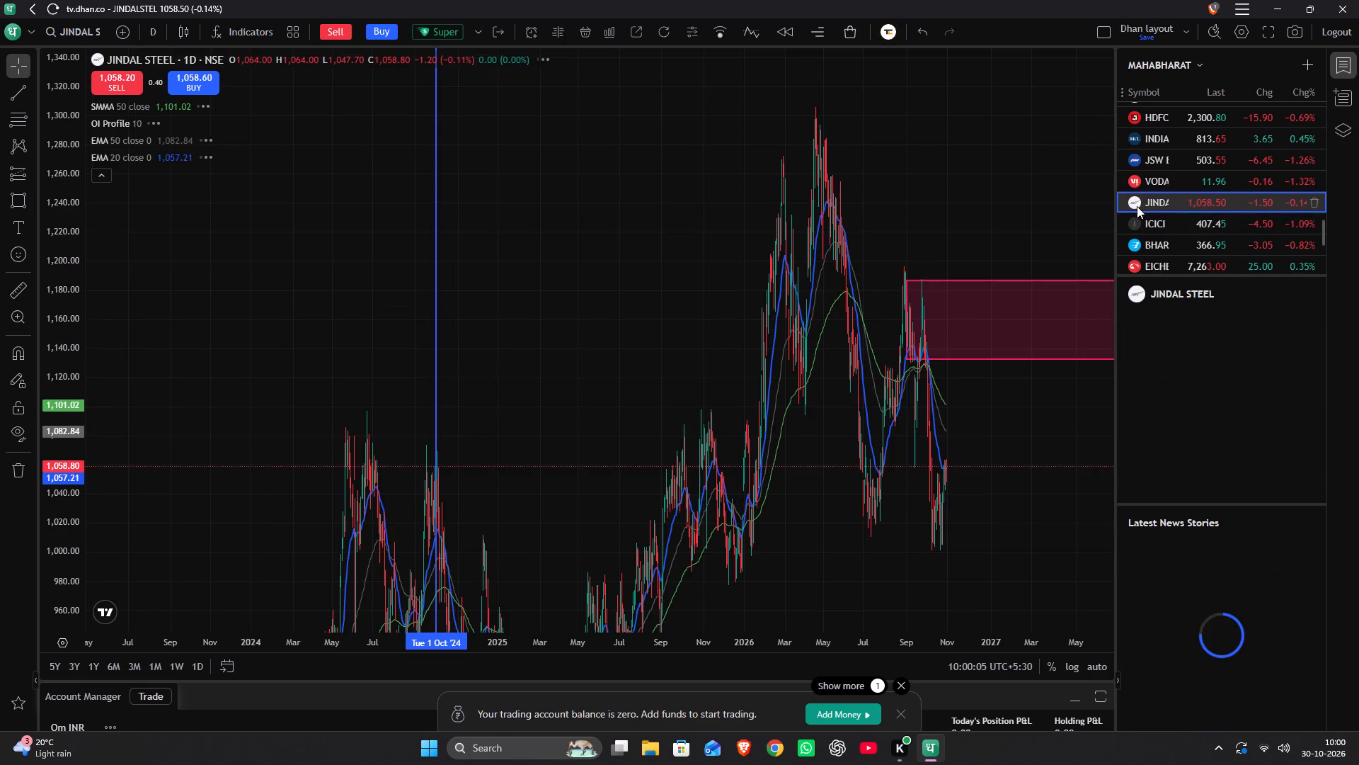
Delete the dashed horizontal line at 918.00 crossing the purple zone on Jindal Steel.
{"action": "left_click_drag", "start_coordinate": [728, 492], "coordinate": [726, 489]}
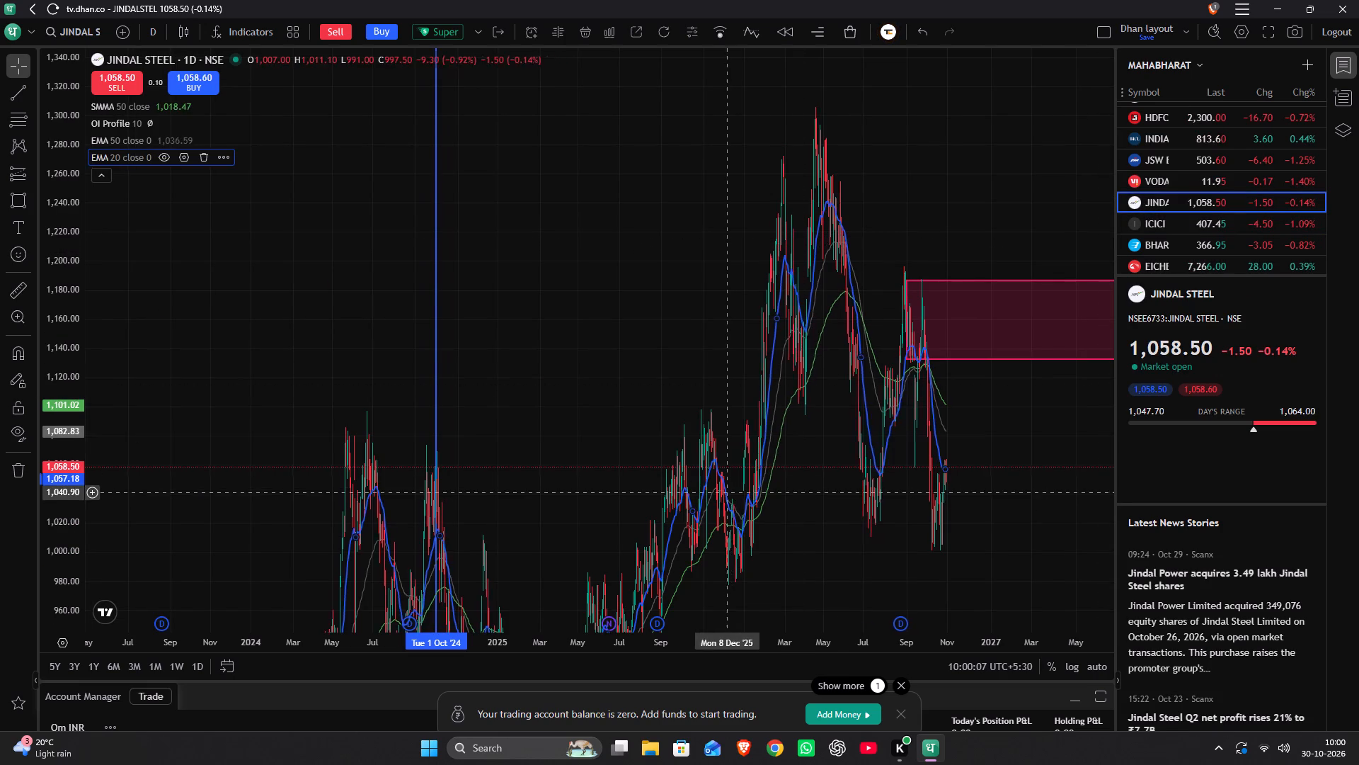
{"action": "left_click_drag", "start_coordinate": [726, 489], "coordinate": [526, 192]}
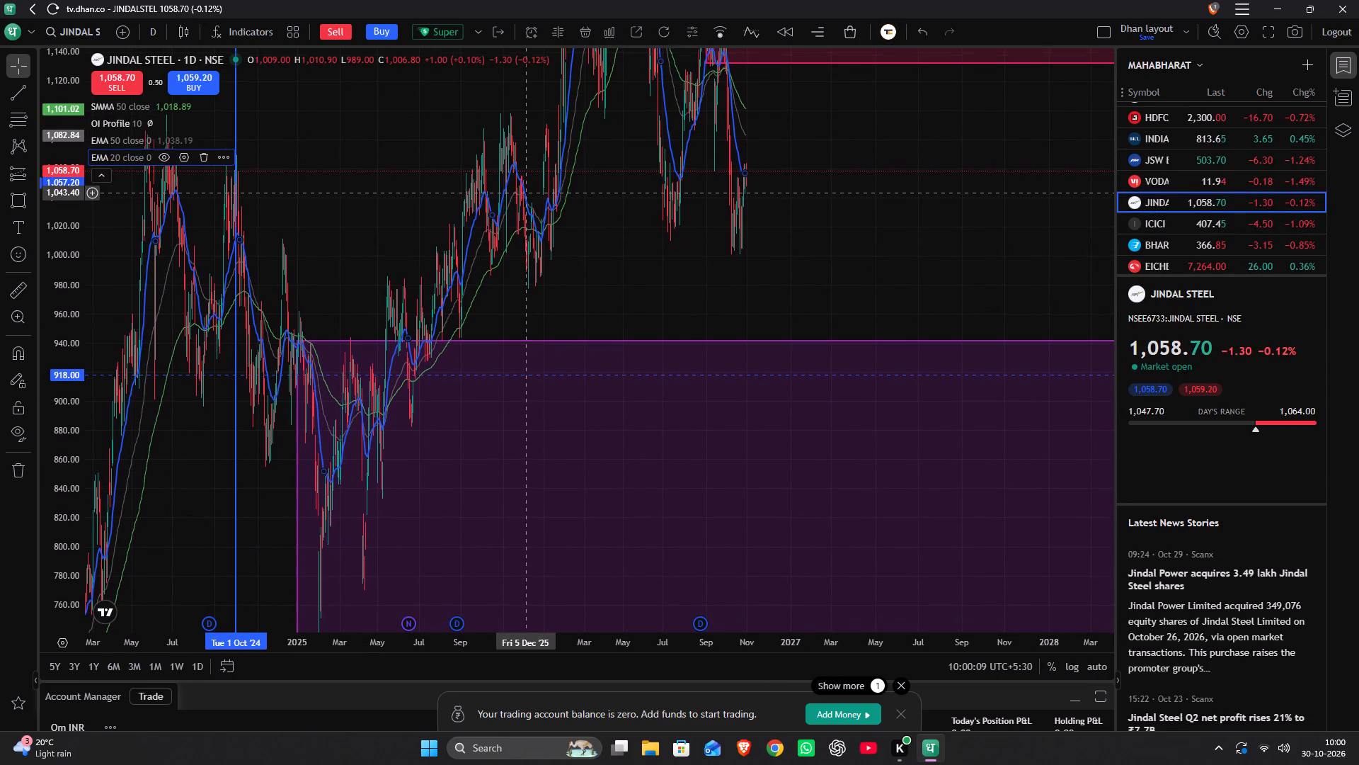
{"action": "left_click_drag", "start_coordinate": [526, 192], "coordinate": [527, 191]}
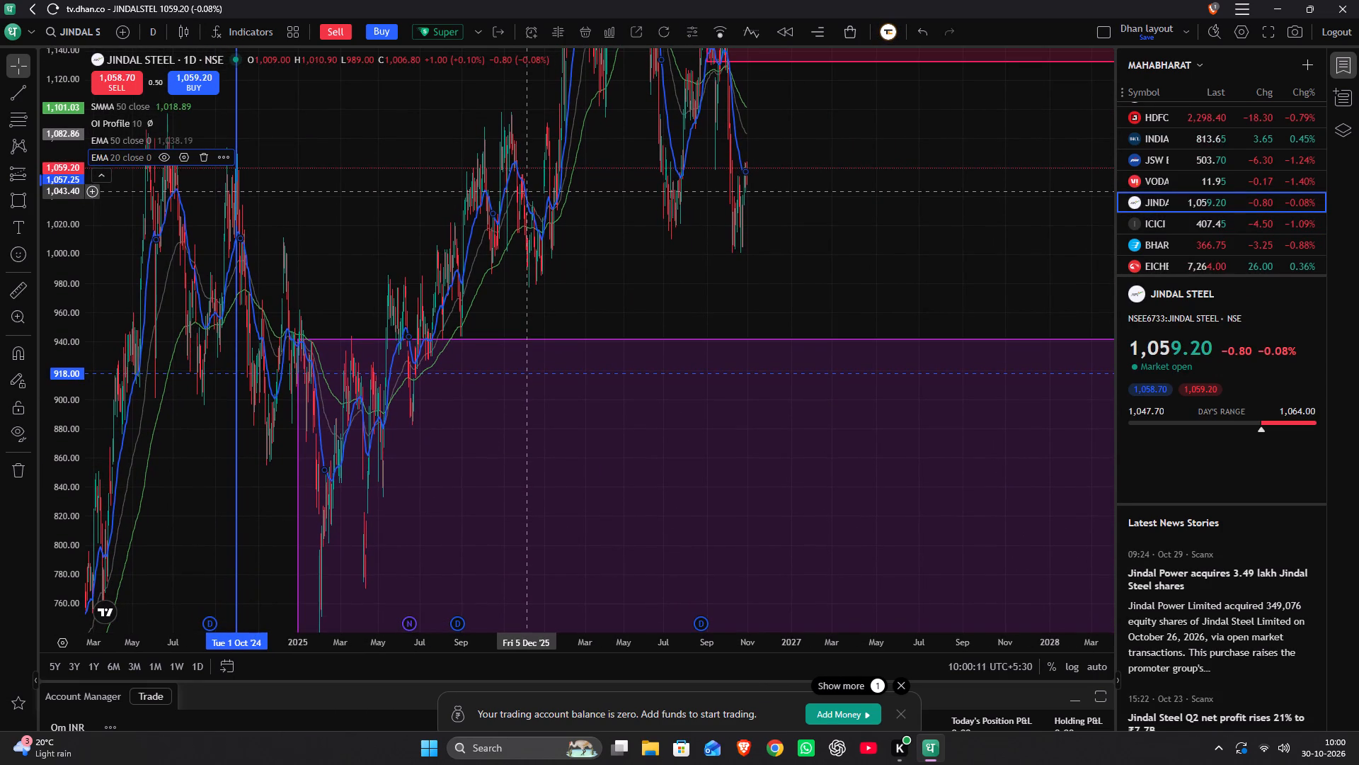
{"action": "left_click_drag", "start_coordinate": [527, 191], "coordinate": [704, 147]}
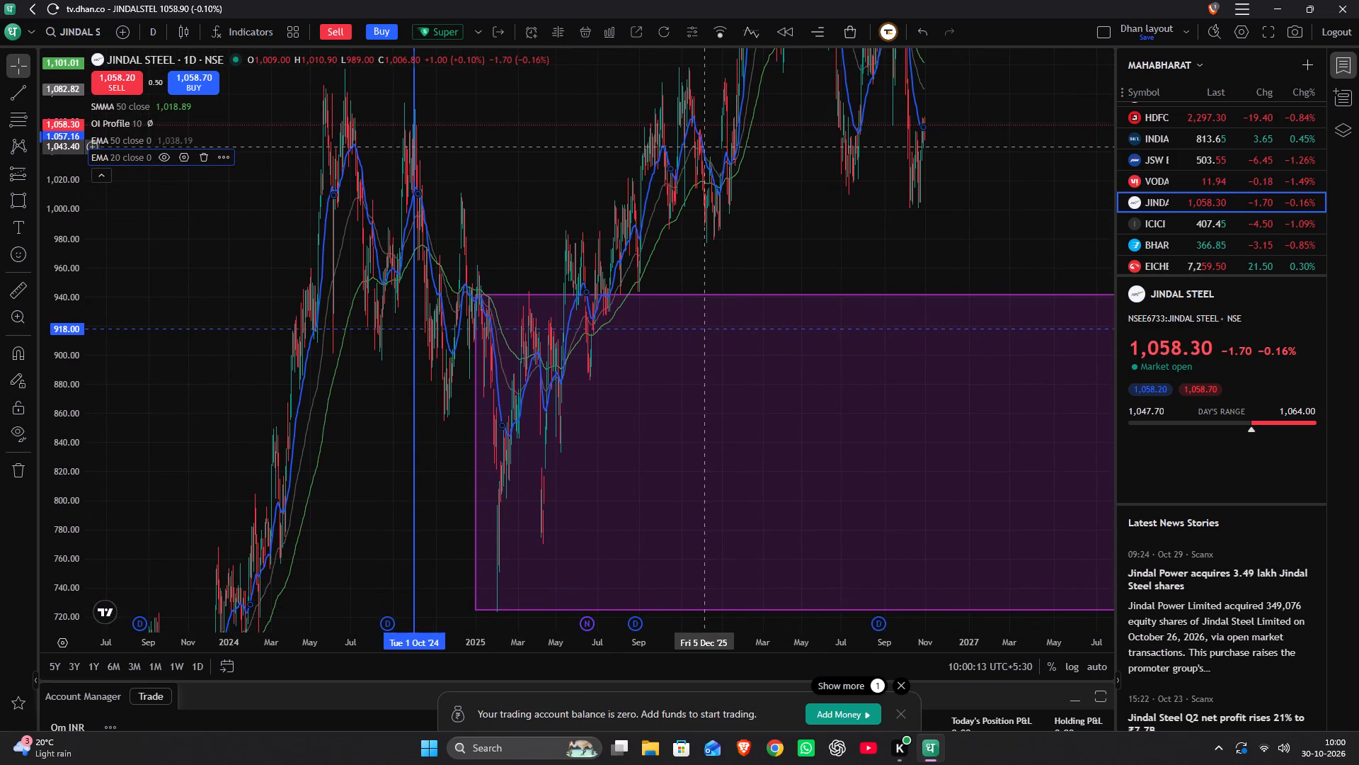
{"action": "left_click_drag", "start_coordinate": [704, 147], "coordinate": [702, 149]}
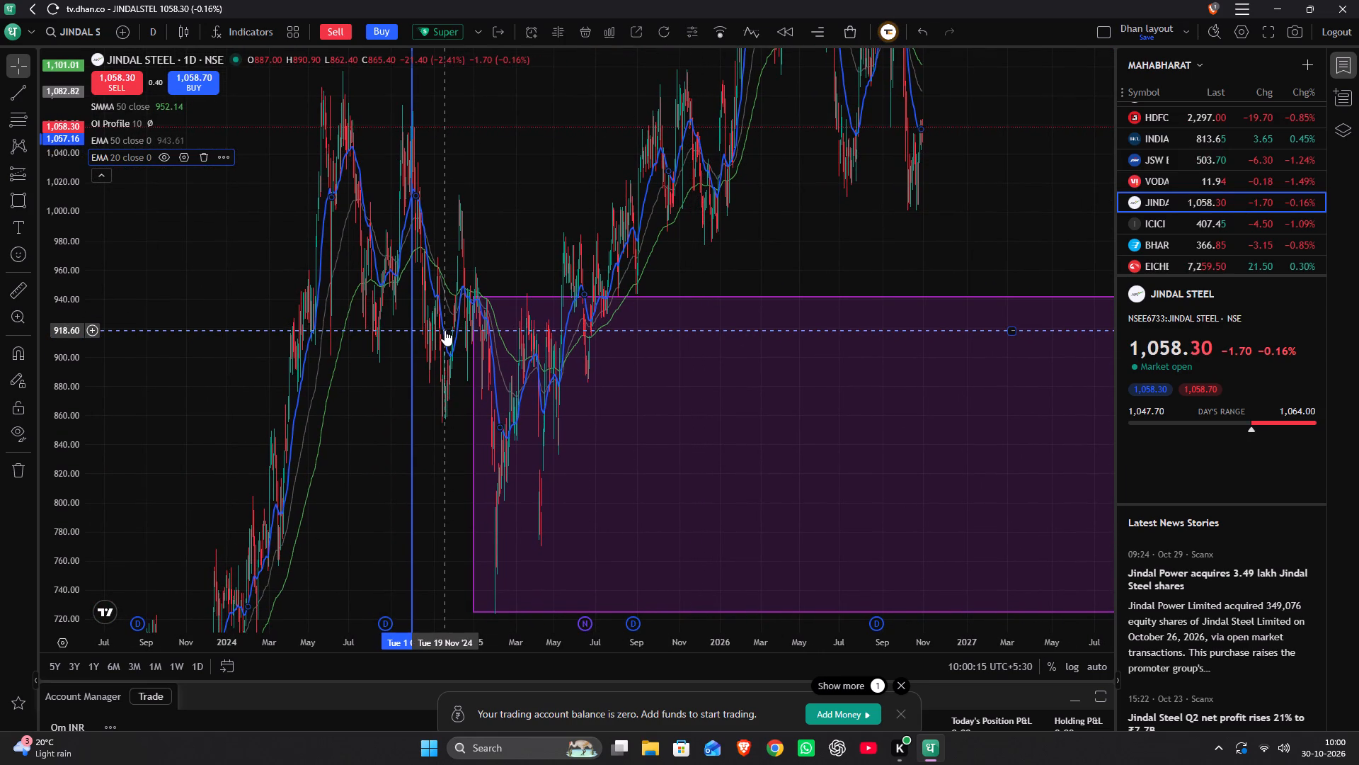
{"action": "left_click", "coordinate": [445, 330]}
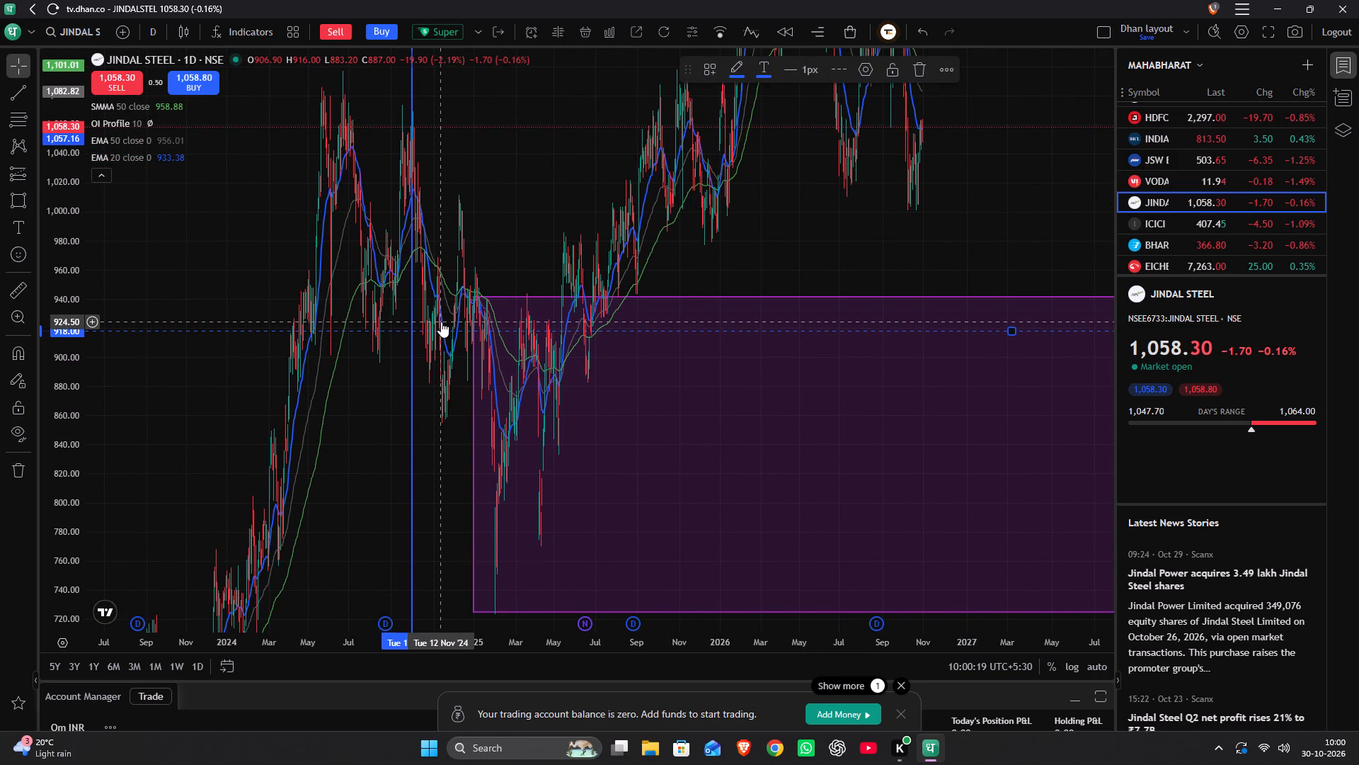
{"action": "key", "text": "Delete"}
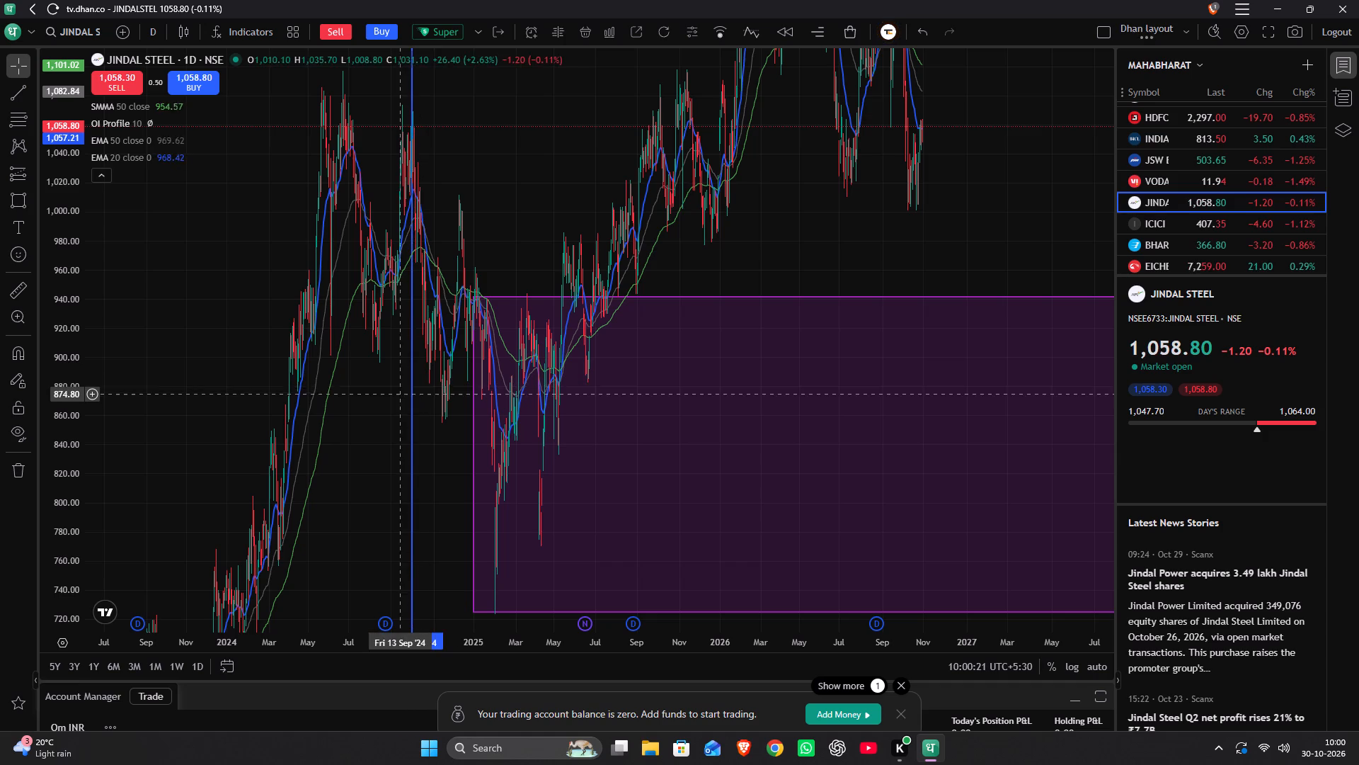
Delete the blue vertical line at 1 October 2024.
{"action": "left_click", "coordinate": [410, 385]}
{"action": "key", "text": "Delete"}
Delete the dashed horizontal line at 584.10 below the purple zone.
{"action": "left_click_drag", "start_coordinate": [406, 388], "coordinate": [430, 98]}
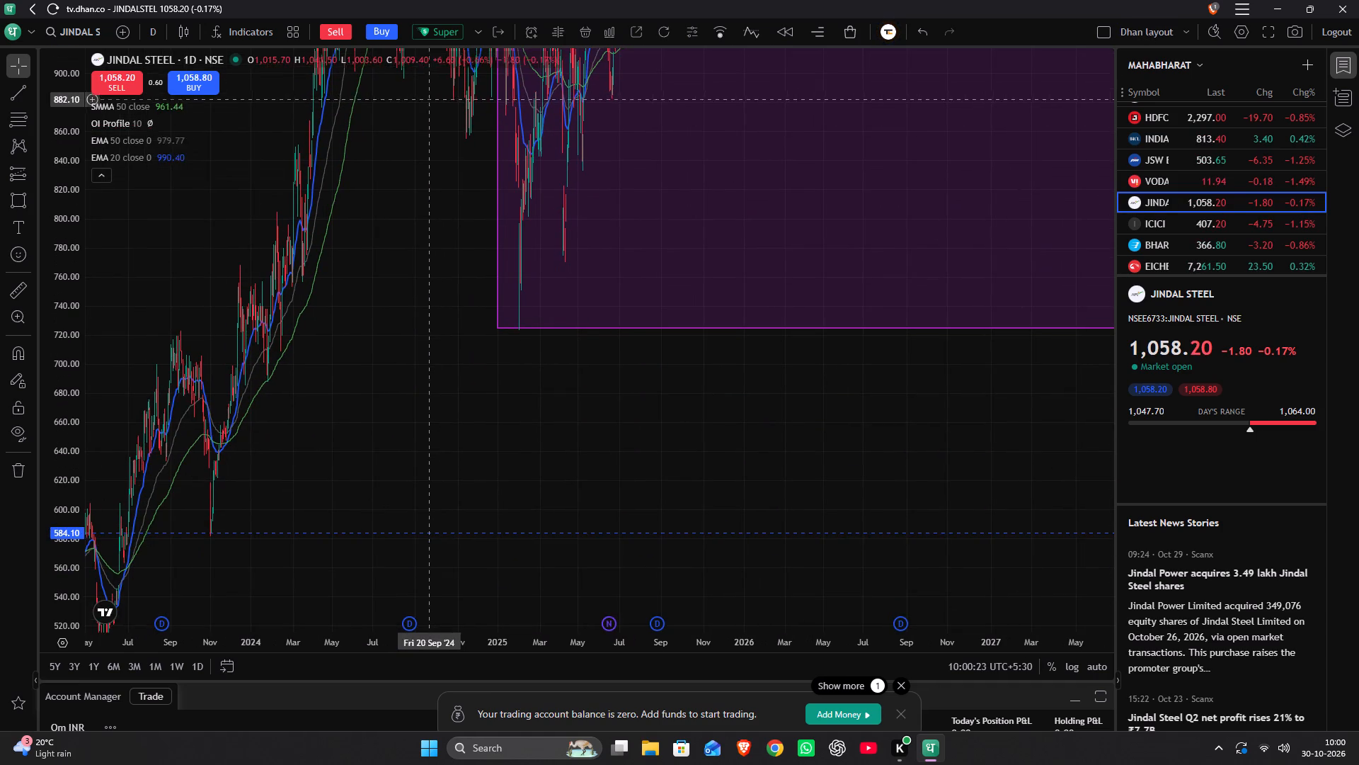
{"action": "left_click", "coordinate": [373, 533]}
{"action": "key", "text": "Delete"}
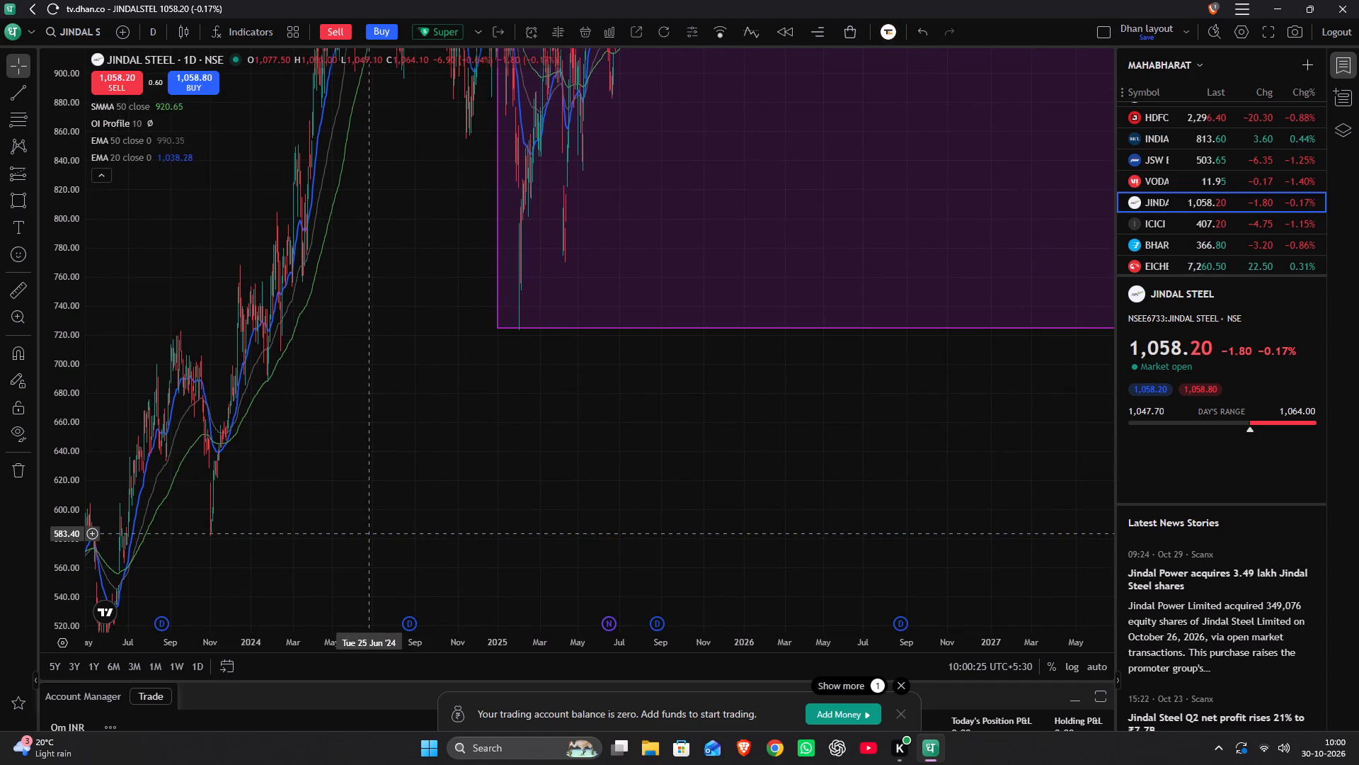
Review Jindal Steel's cleaned-up daily chart from 2022 to October 2026, including the purple and red zones.
{"action": "scroll", "coordinate": [371, 533], "scroll_direction": "down", "scroll_amount": 3}
{"action": "scroll", "coordinate": [59, 390], "scroll_direction": "down", "scroll_amount": 12}
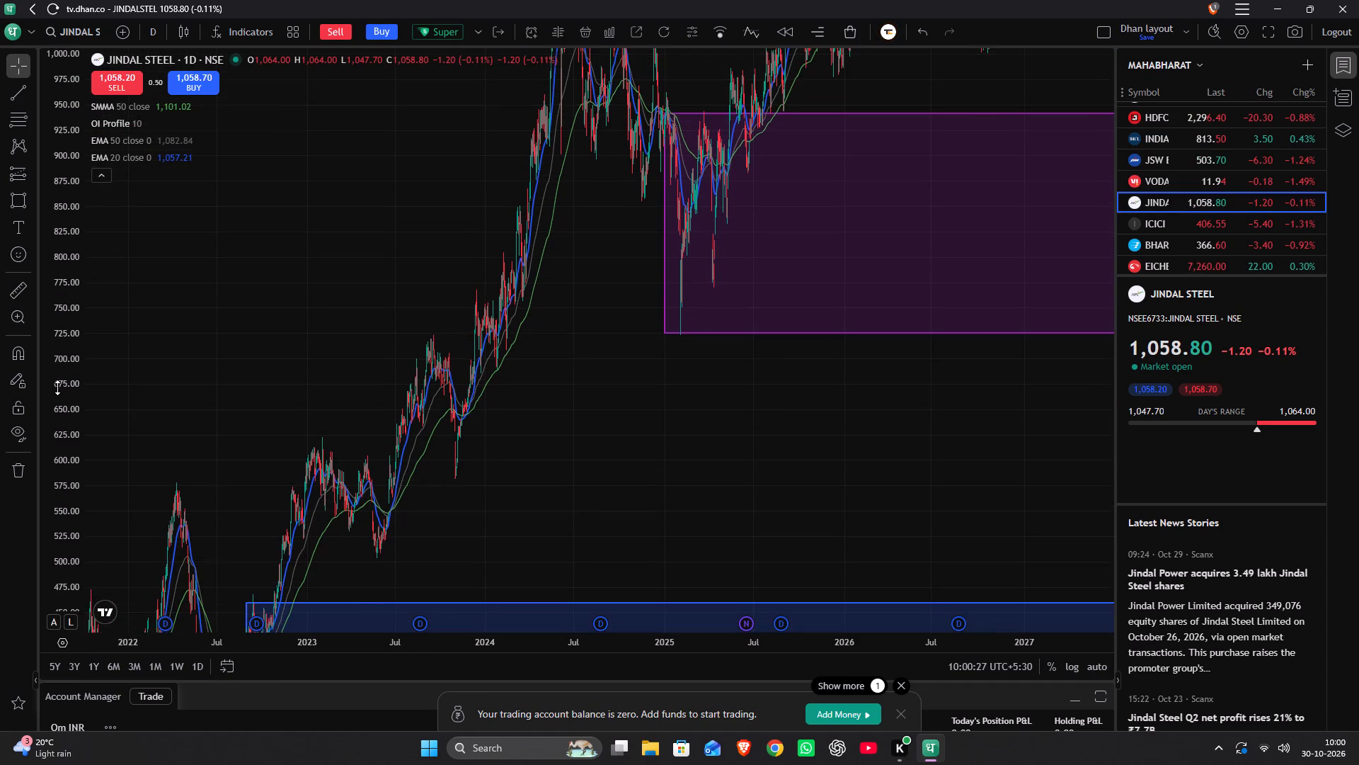
{"action": "scroll", "coordinate": [58, 383], "scroll_direction": "down", "scroll_amount": 11}
{"action": "left_click_drag", "start_coordinate": [279, 336], "coordinate": [130, 484]}
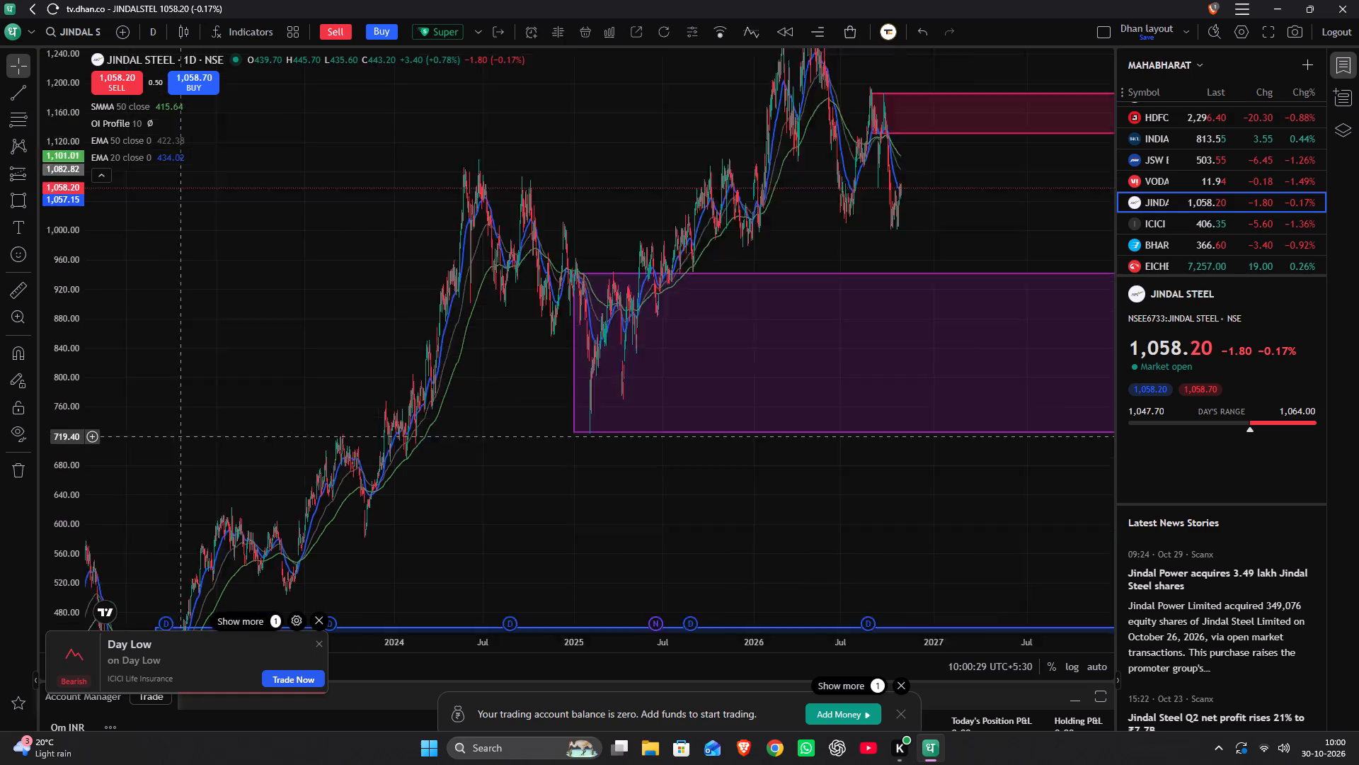
{"action": "left_click_drag", "start_coordinate": [130, 484], "coordinate": [0, 575]}
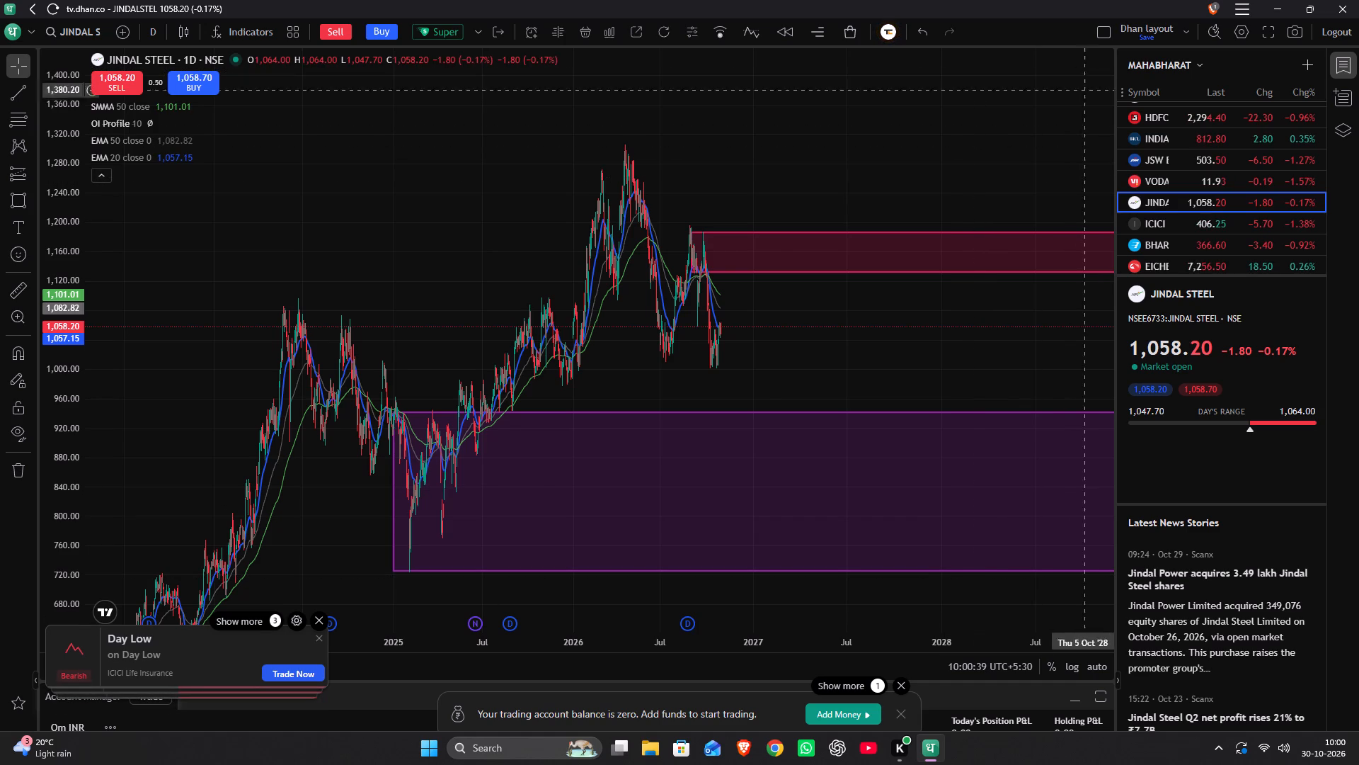
Add Jindal Steel to the confirmation entry watchlist.
{"action": "left_click", "coordinate": [1169, 55]}
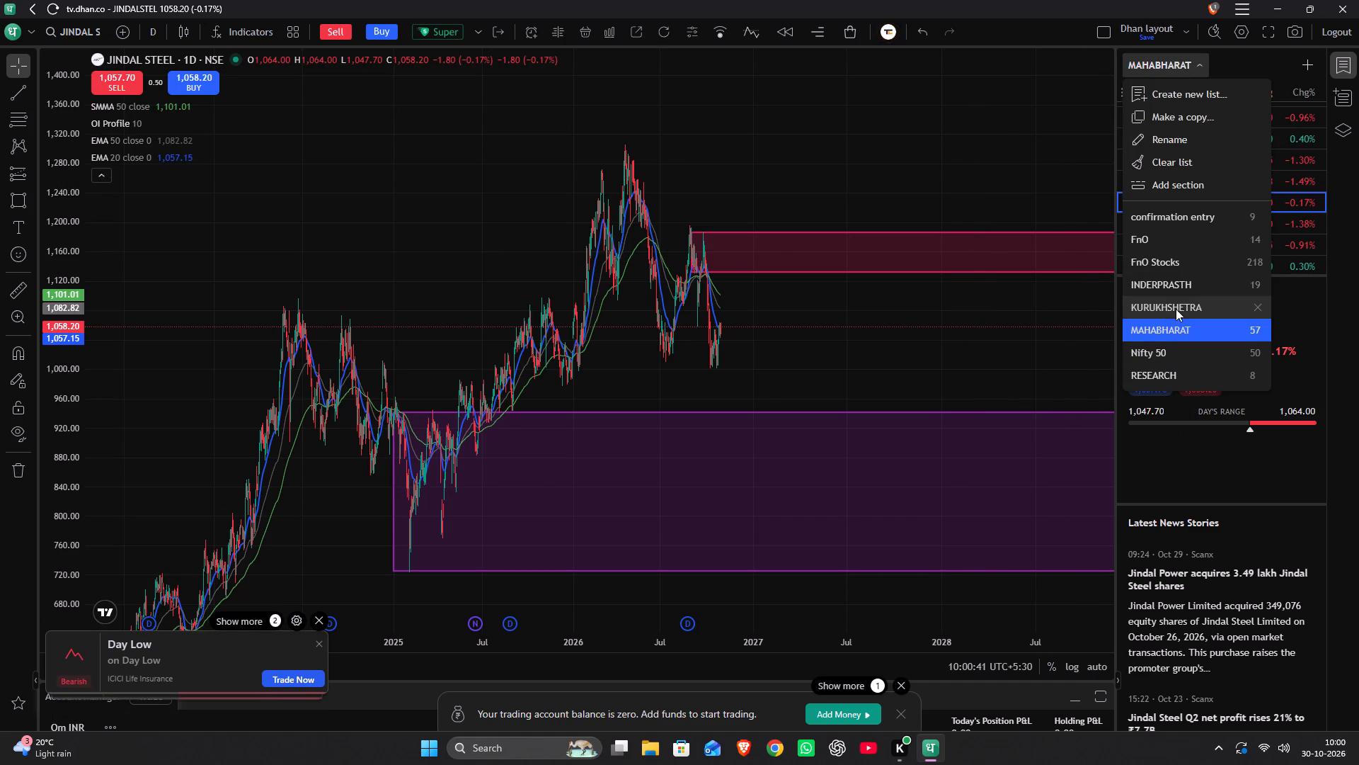
{"action": "left_click", "coordinate": [1179, 214]}
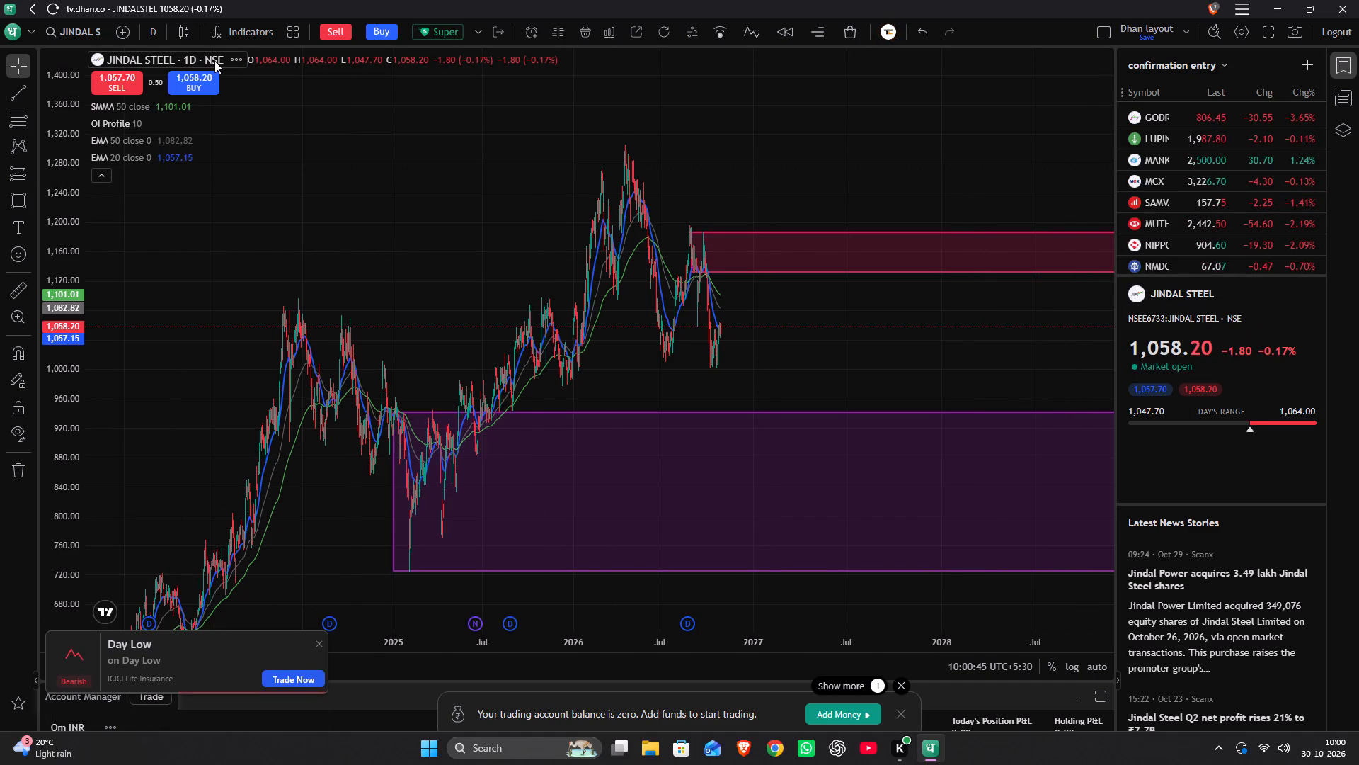
{"action": "left_click", "coordinate": [241, 59]}
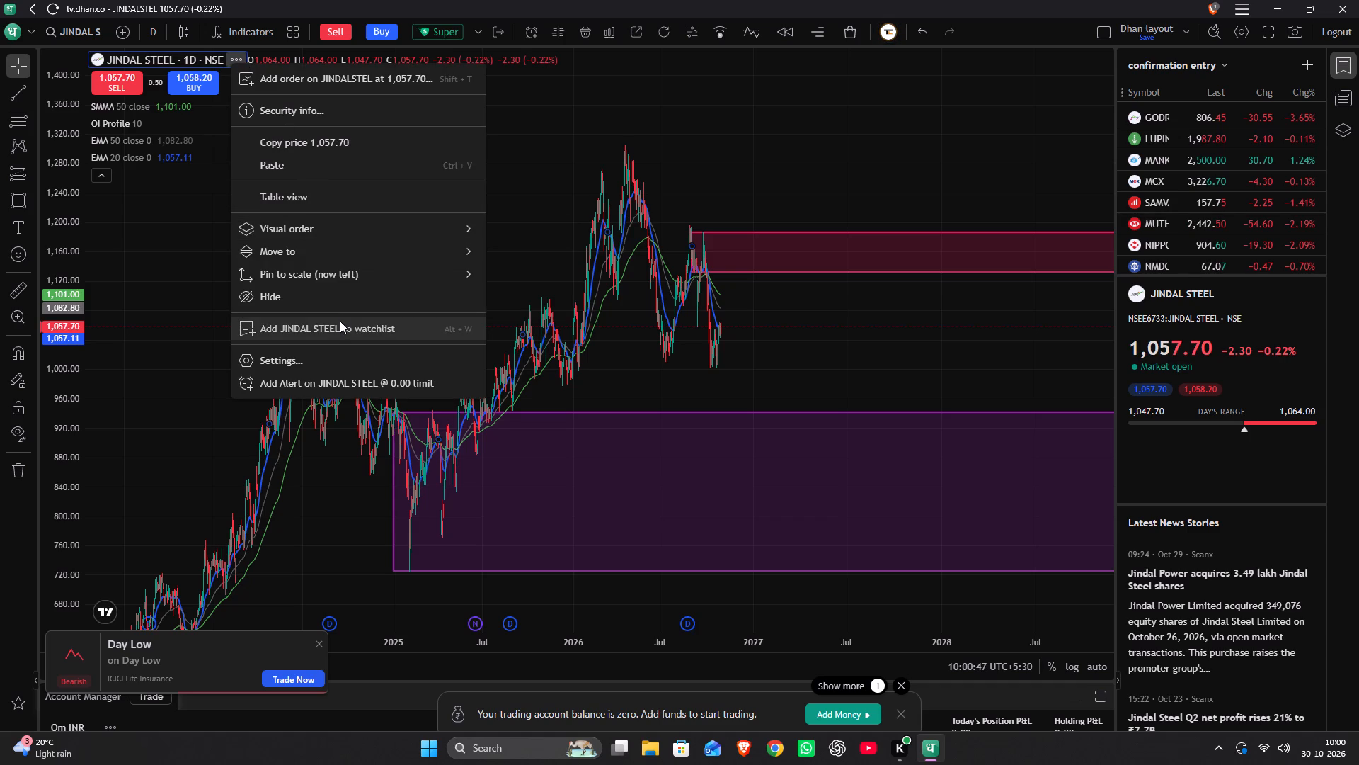
{"action": "left_click", "coordinate": [339, 318]}
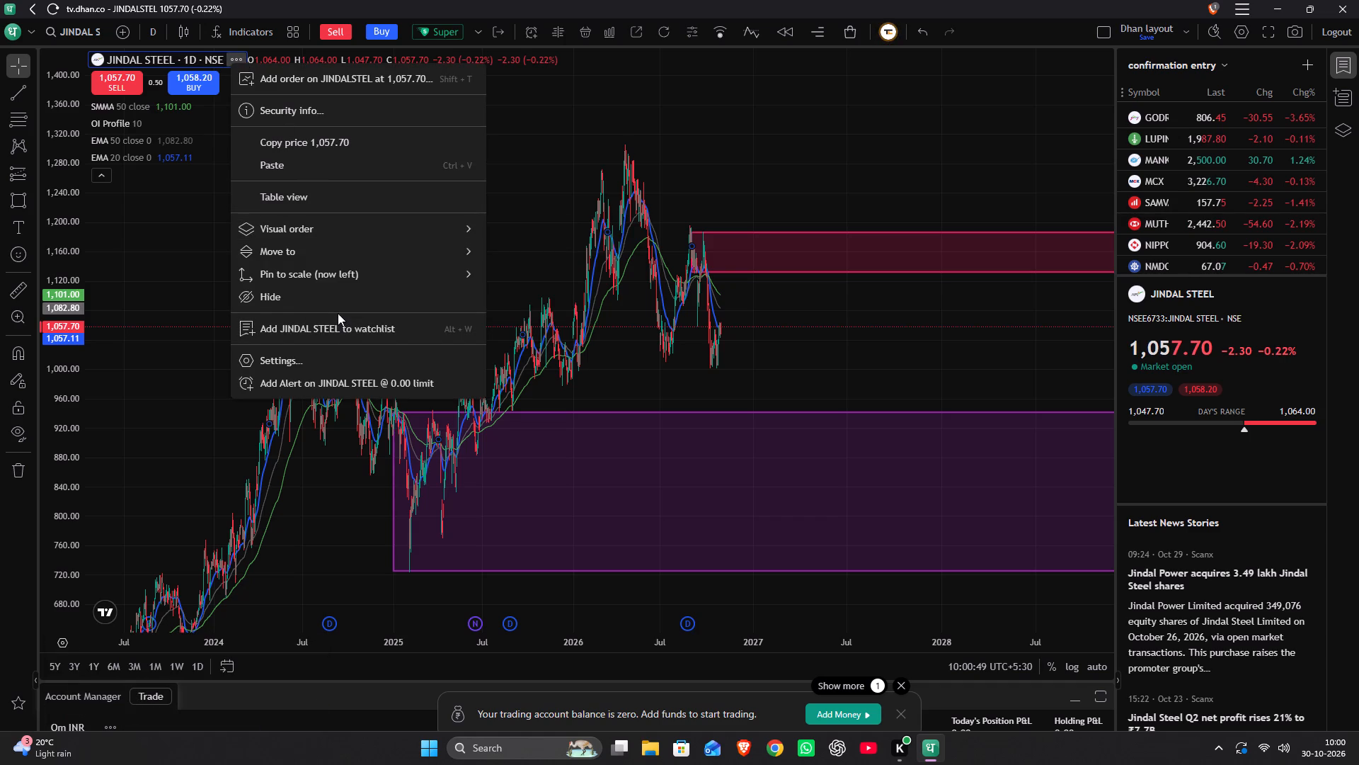
{"action": "left_click", "coordinate": [338, 326]}
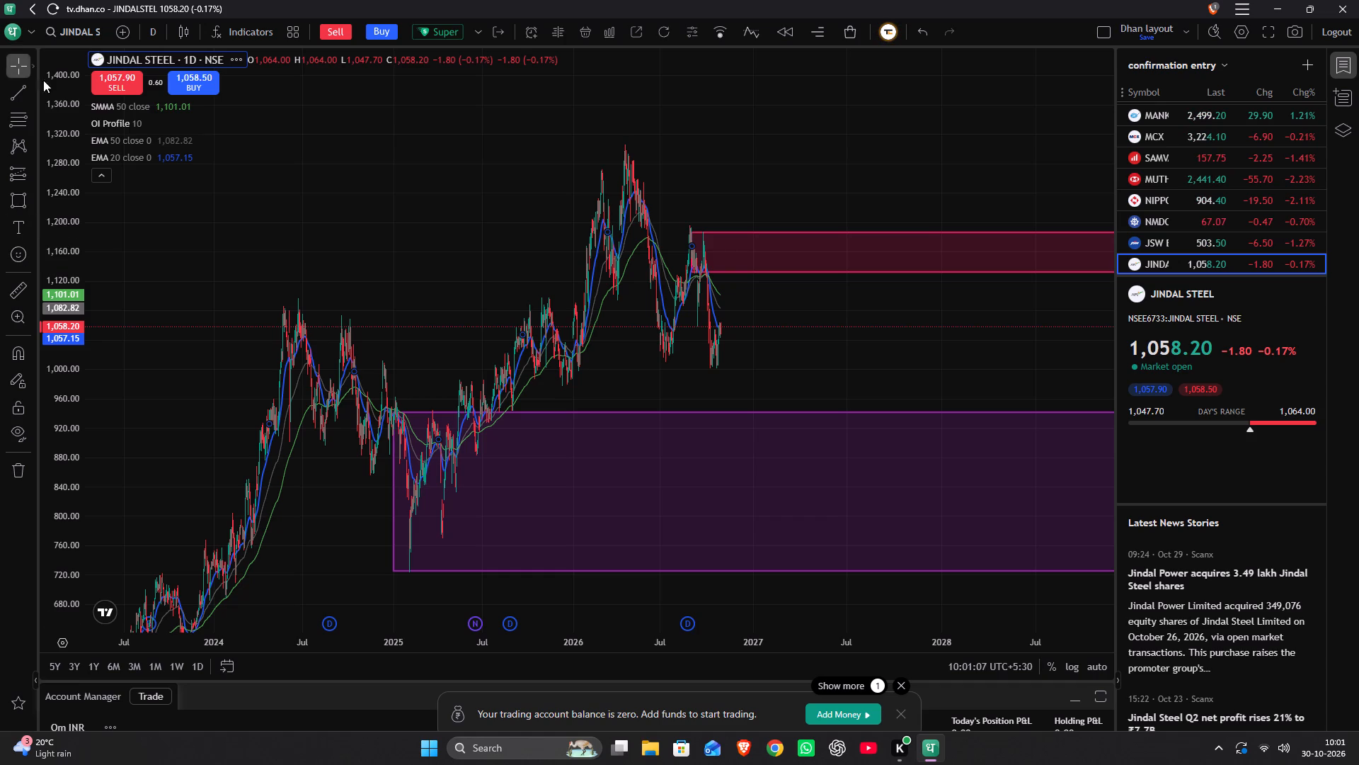
{"action": "scroll", "coordinate": [1285, 194], "scroll_direction": "down", "scroll_amount": 5}
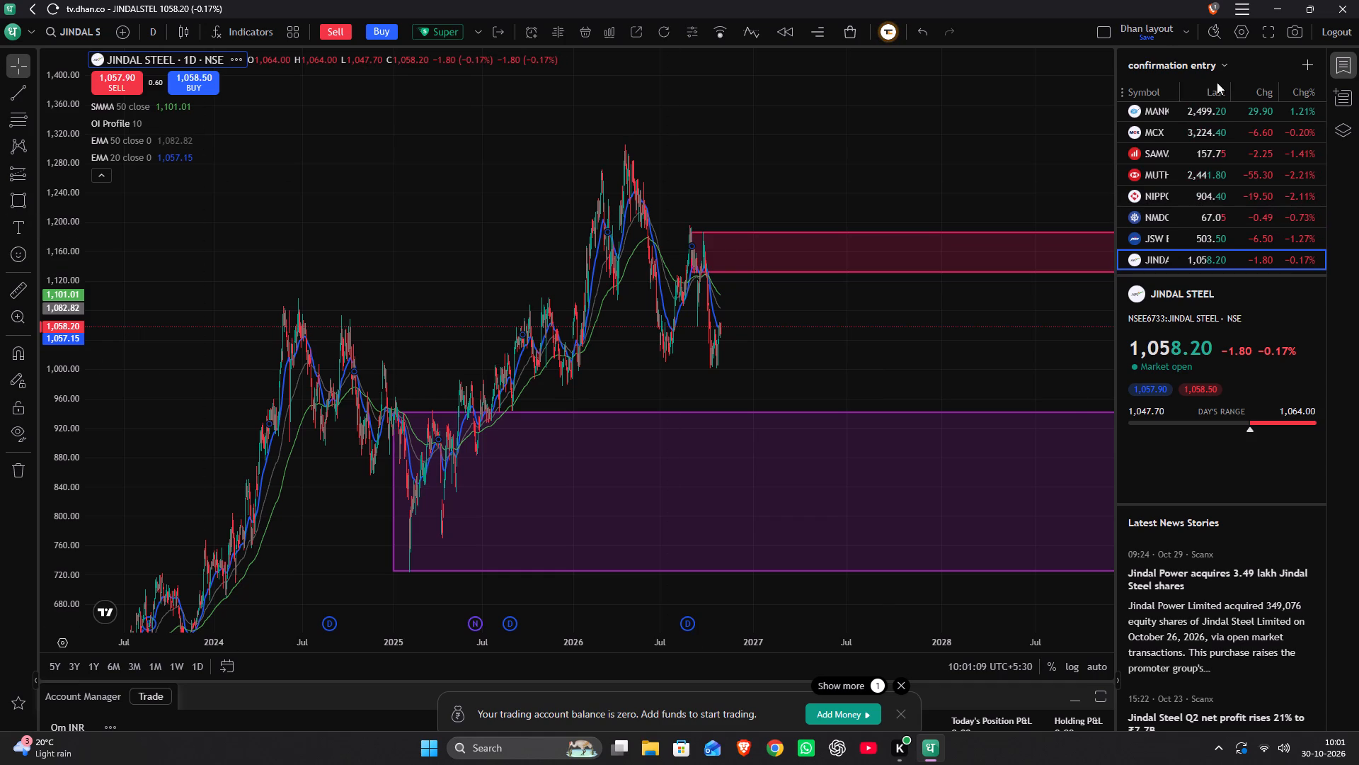
Return to the MAHABHARAT watchlist and open the ICICI Life Insurance chart.
{"action": "left_click", "coordinate": [1169, 56]}
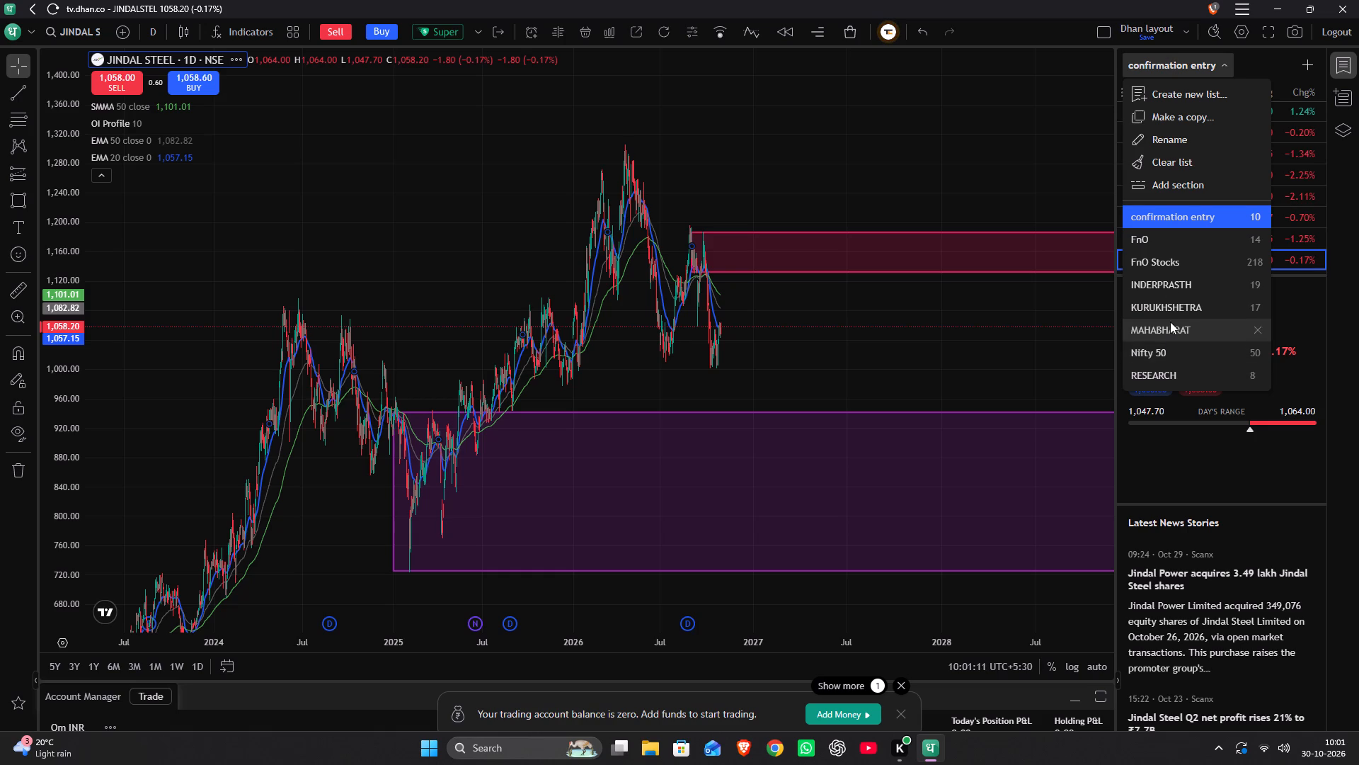
{"action": "left_click", "coordinate": [1170, 324]}
{"action": "scroll", "coordinate": [1204, 229], "scroll_direction": "down", "scroll_amount": 2}
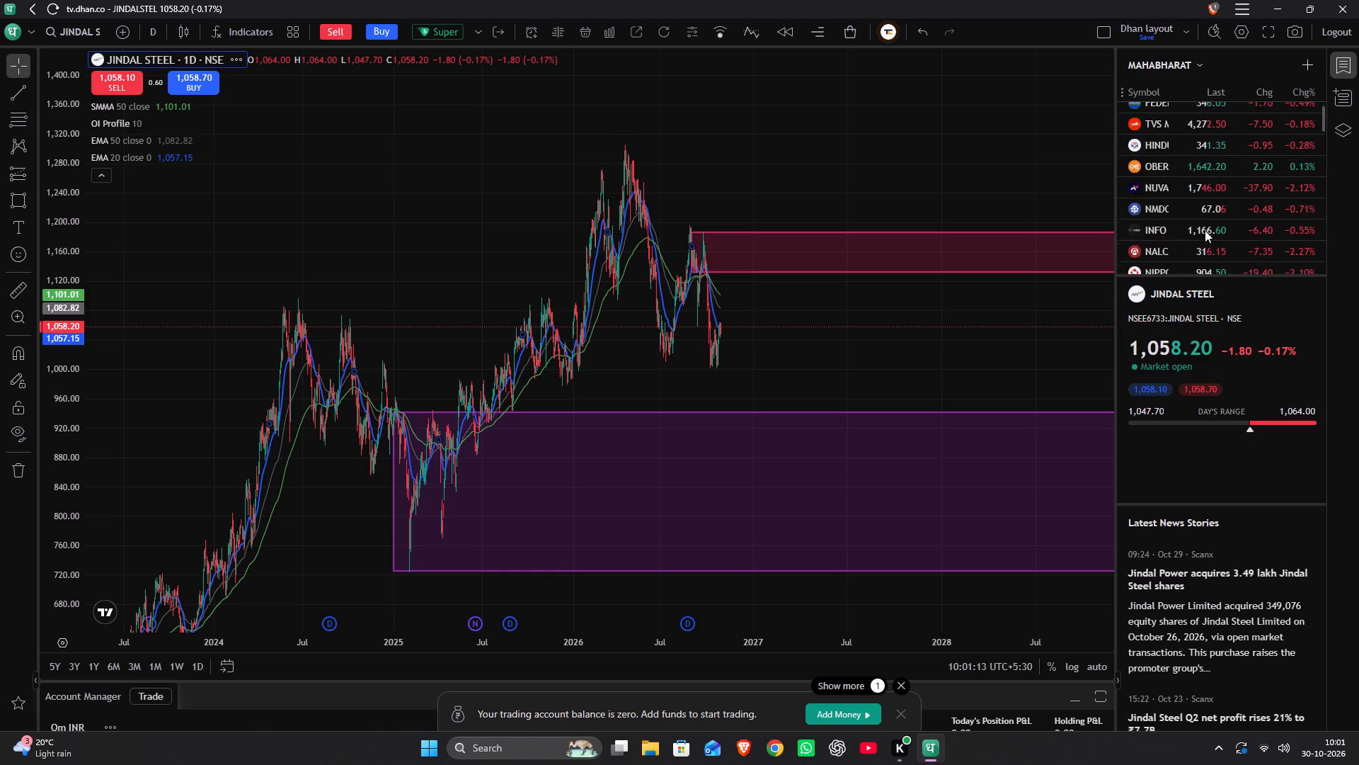
{"action": "scroll", "coordinate": [1205, 230], "scroll_direction": "down", "scroll_amount": 11}
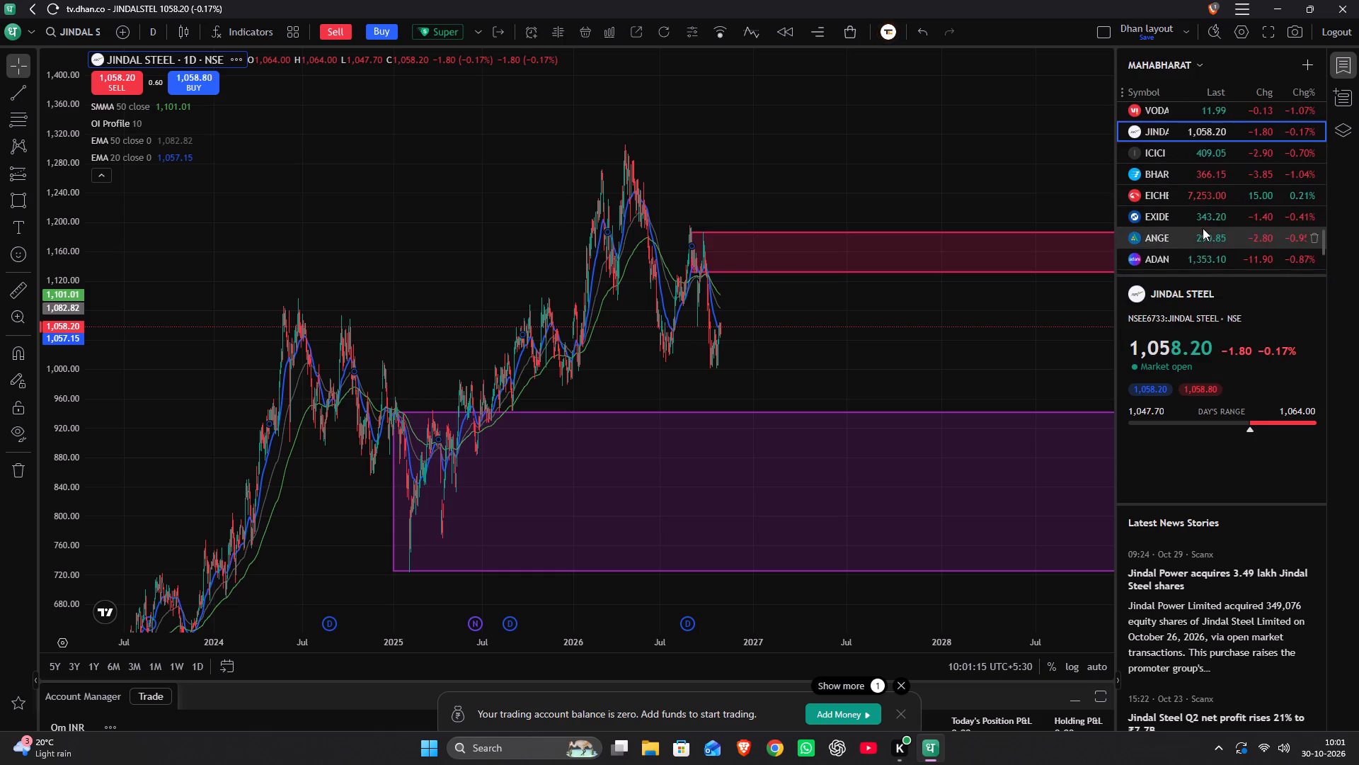
{"action": "scroll", "coordinate": [1203, 227], "scroll_direction": "down", "scroll_amount": 4}
{"action": "scroll", "coordinate": [1203, 227], "scroll_direction": "up", "scroll_amount": 2}
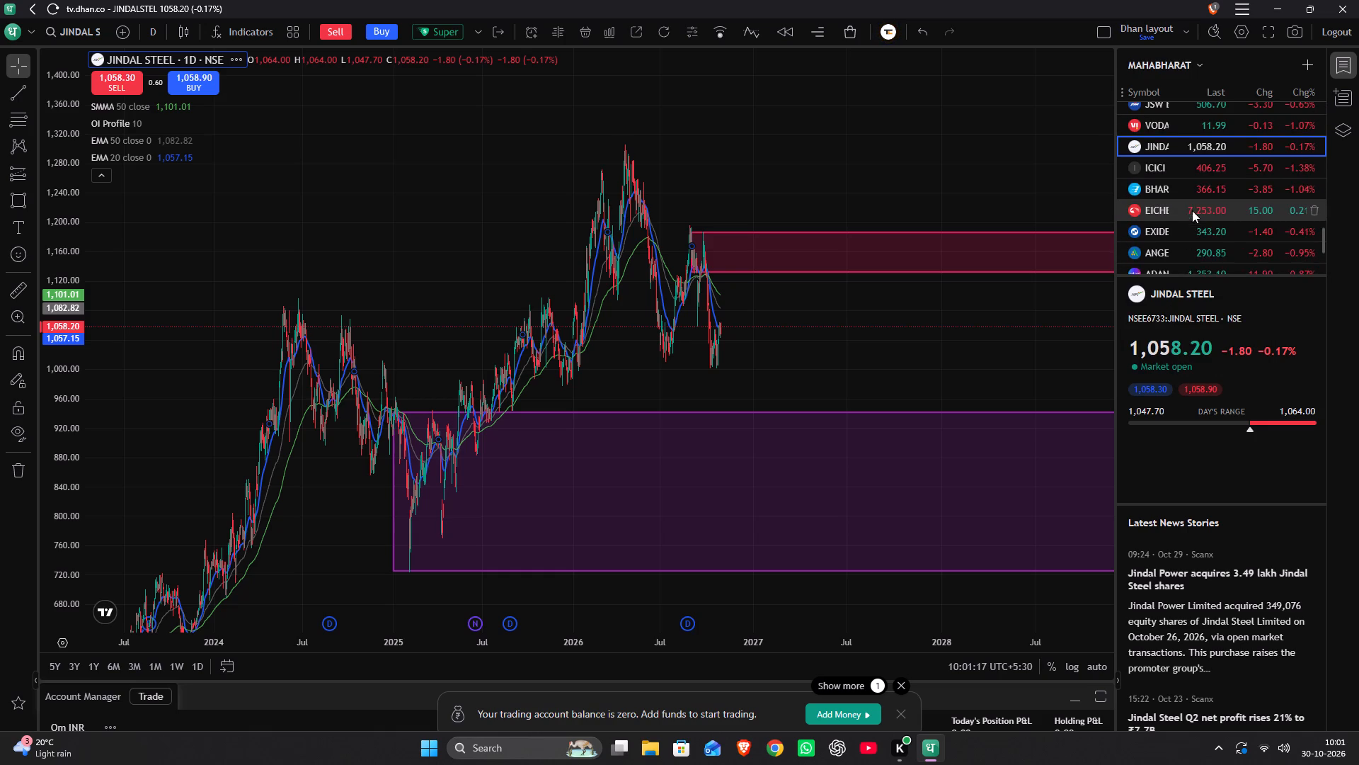
{"action": "left_click", "coordinate": [1194, 171]}
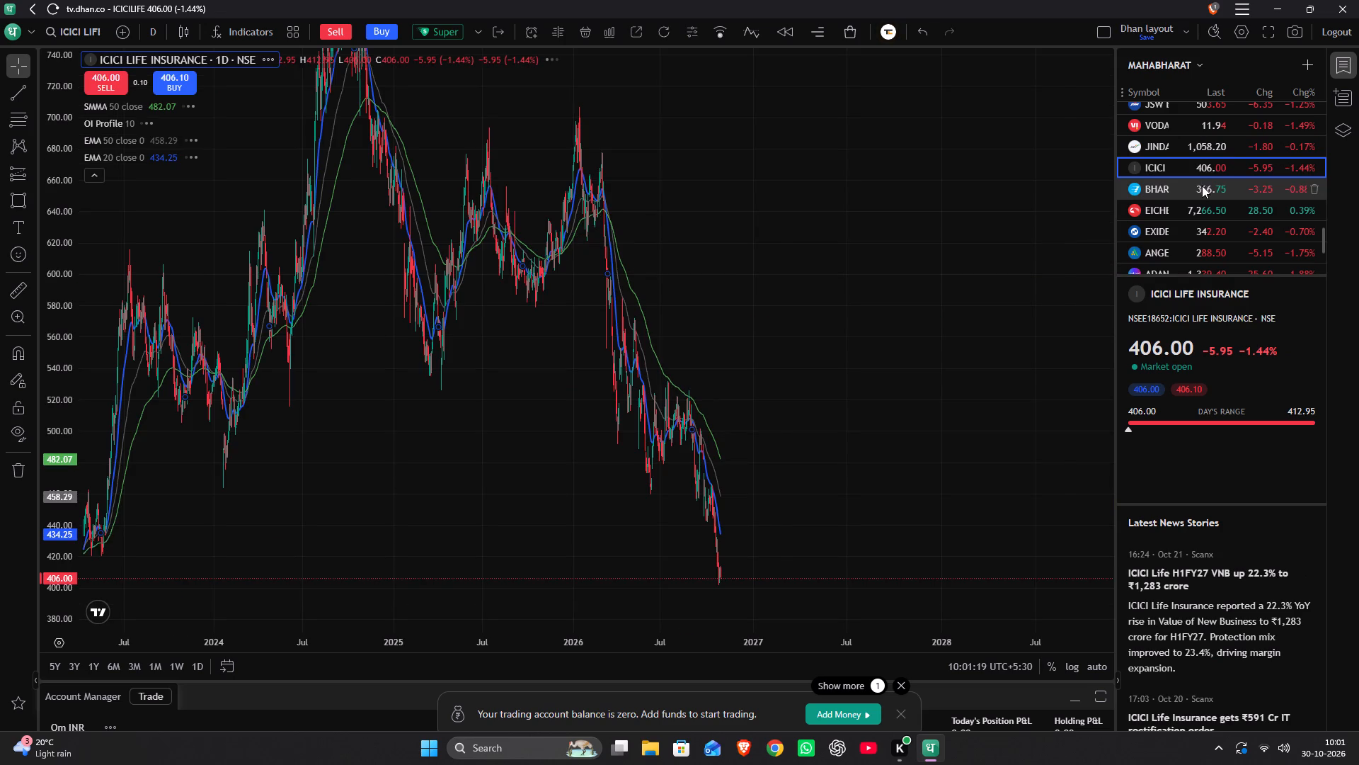
Check ICICI Life Insurance's daily history back to 2022 and switch its chart to the 1-month interval.
{"action": "left_click_drag", "start_coordinate": [746, 186], "coordinate": [958, 96]}
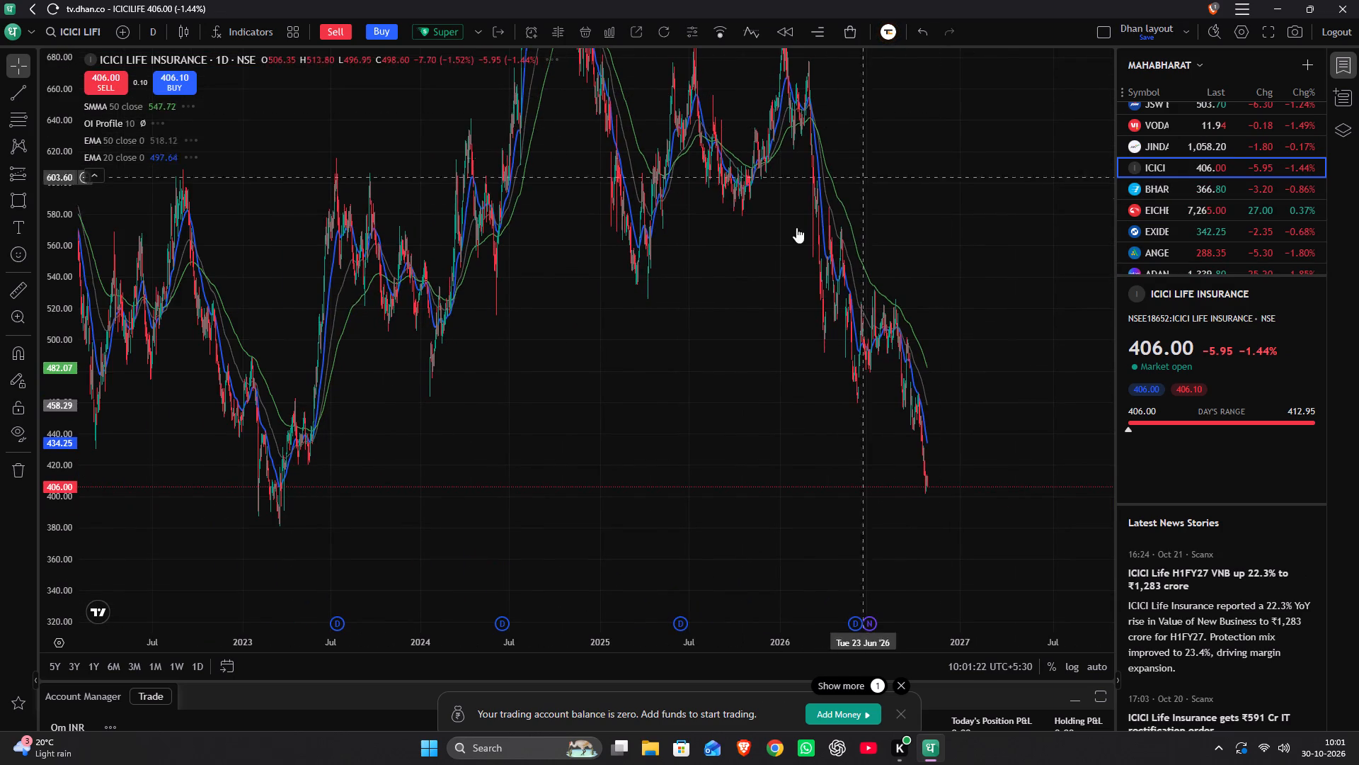
{"action": "left_click_drag", "start_coordinate": [598, 197], "coordinate": [1023, 135]}
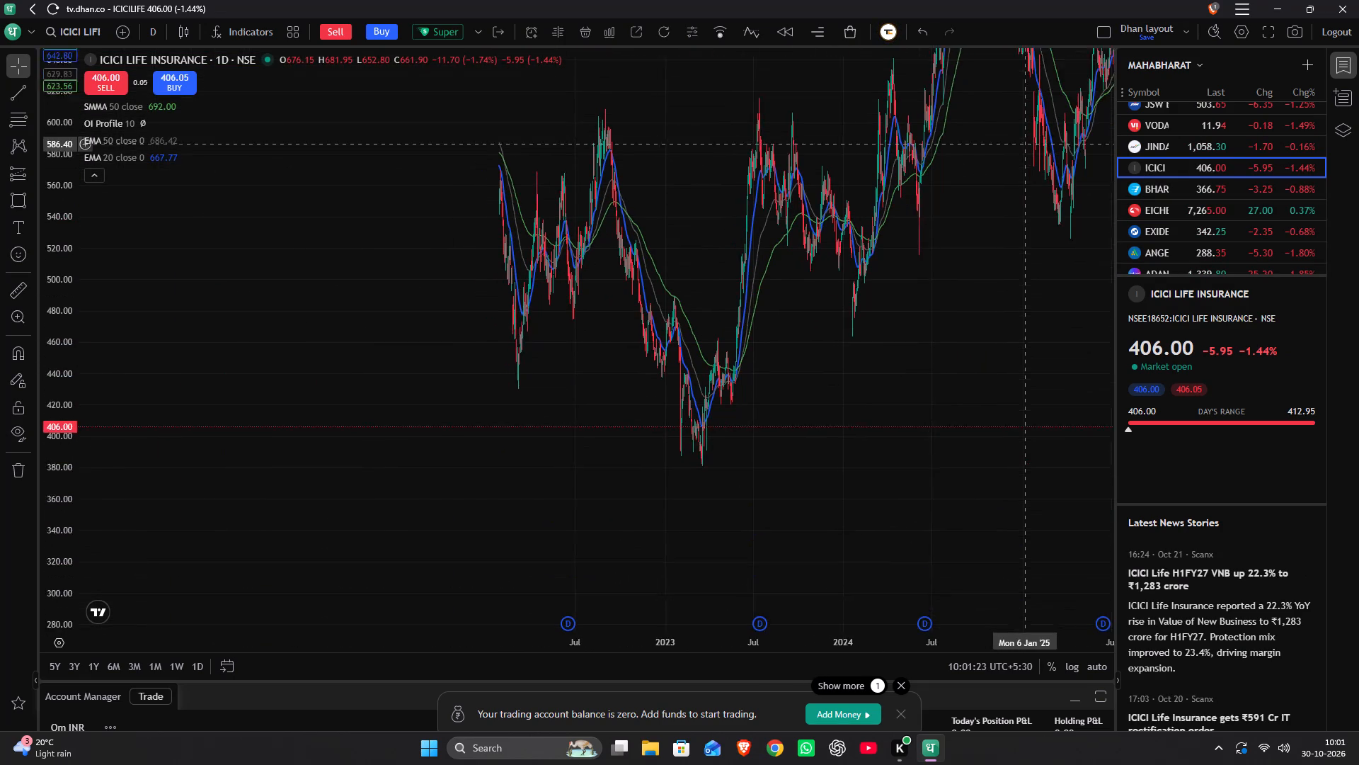
{"action": "left_click_drag", "start_coordinate": [1023, 135], "coordinate": [1015, 105]}
{"action": "left_click_drag", "start_coordinate": [1004, 109], "coordinate": [457, 327]}
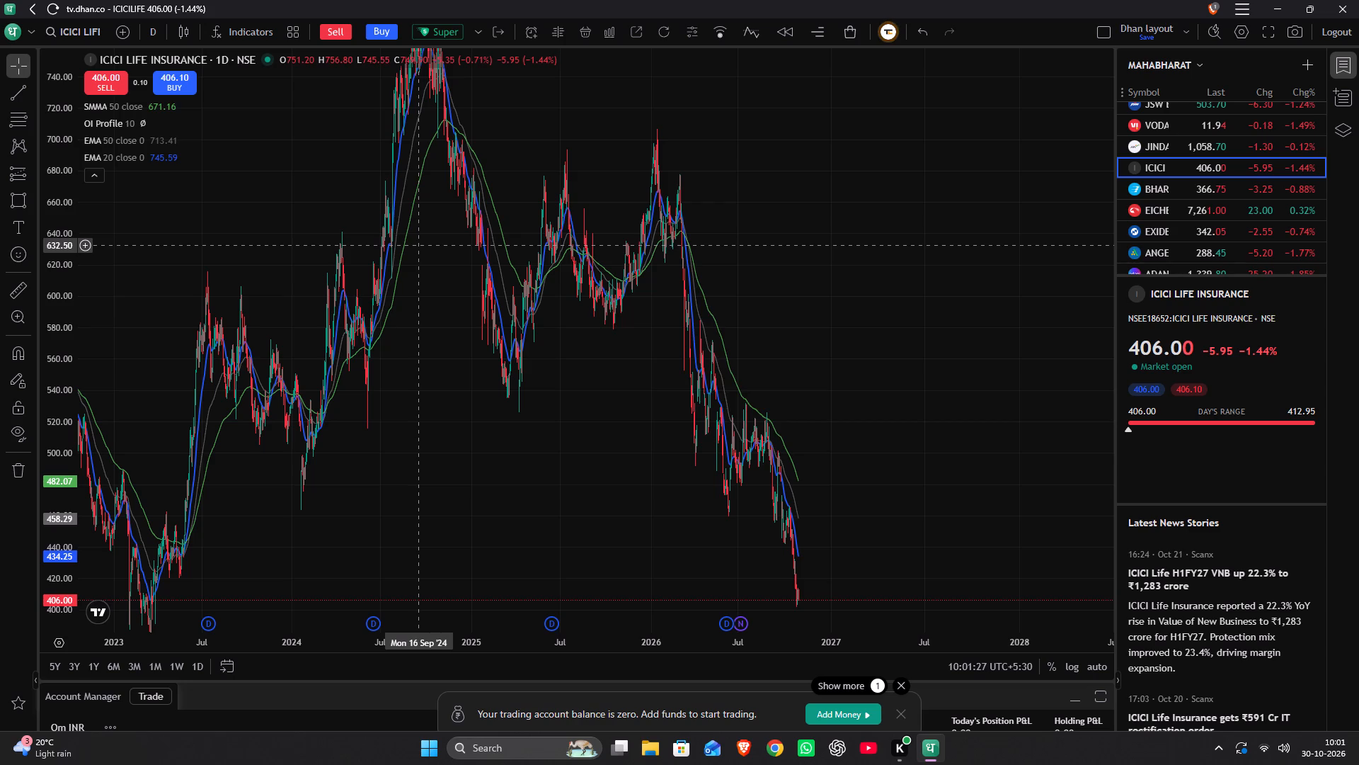
{"action": "key", "text": "1"}
{"action": "key", "text": "m"}
{"action": "key", "text": "Return"}
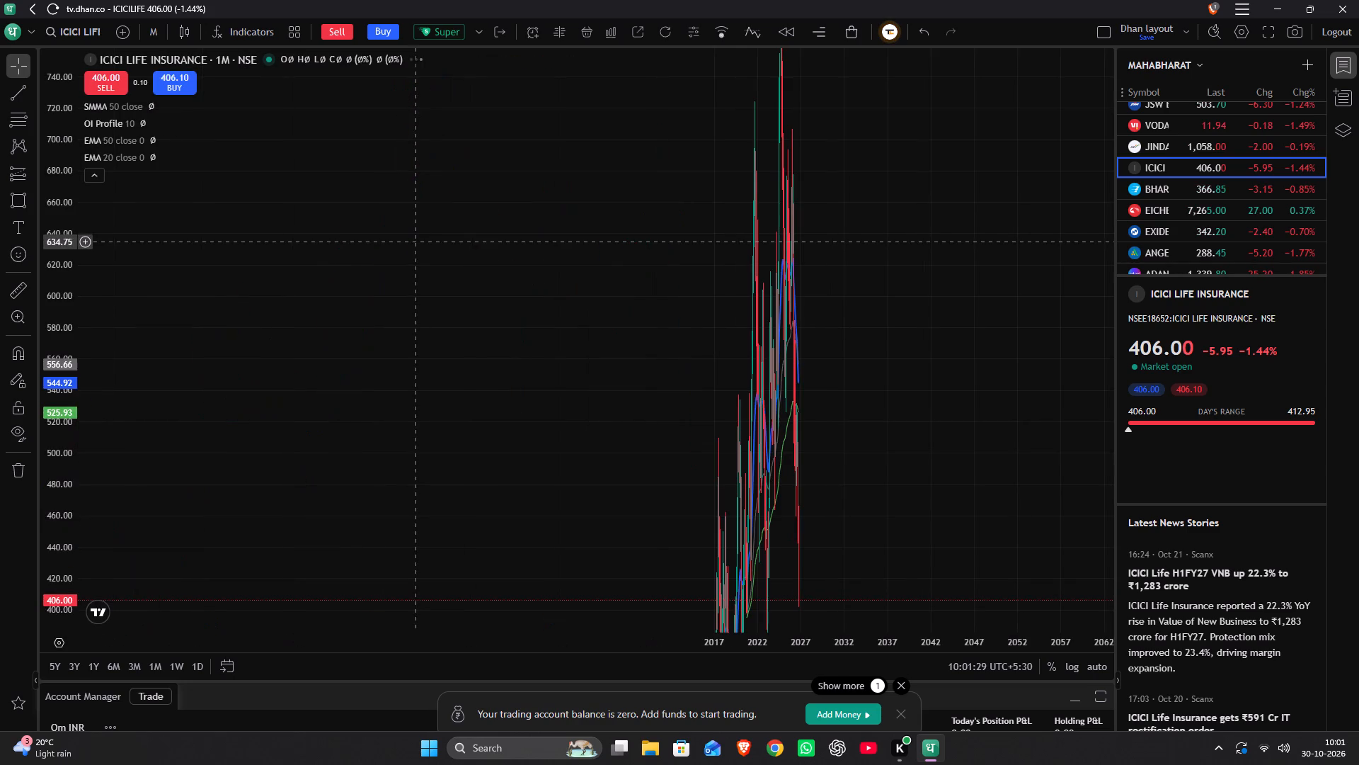
Examine ICICI Life Insurance's monthly candles from 2017 to October 2026 for a support area near the current price.
{"action": "scroll", "coordinate": [286, 289], "scroll_direction": "down", "scroll_amount": 5}
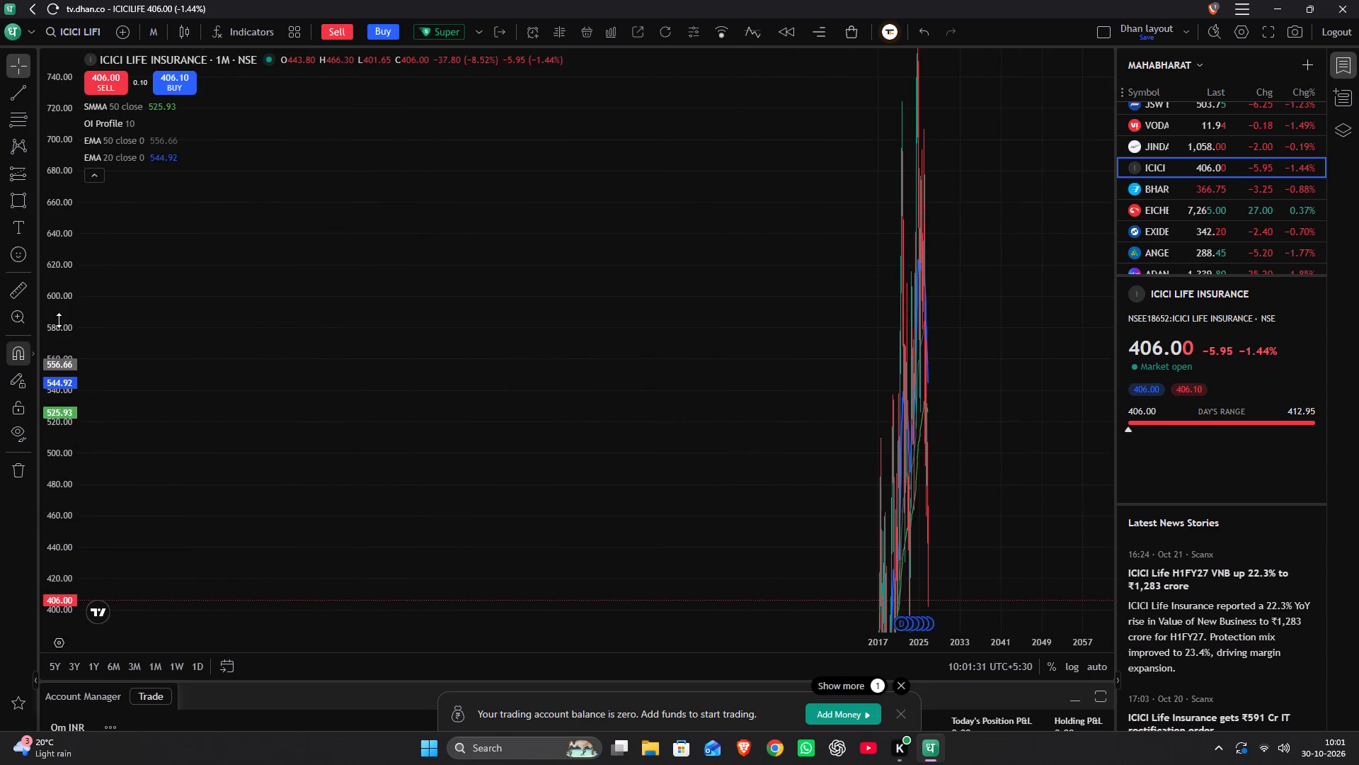
{"action": "scroll", "coordinate": [69, 314], "scroll_direction": "down", "scroll_amount": 20}
{"action": "scroll", "coordinate": [69, 314], "scroll_direction": "down", "scroll_amount": 5}
{"action": "scroll", "coordinate": [290, 350], "scroll_direction": "up", "scroll_amount": 11}
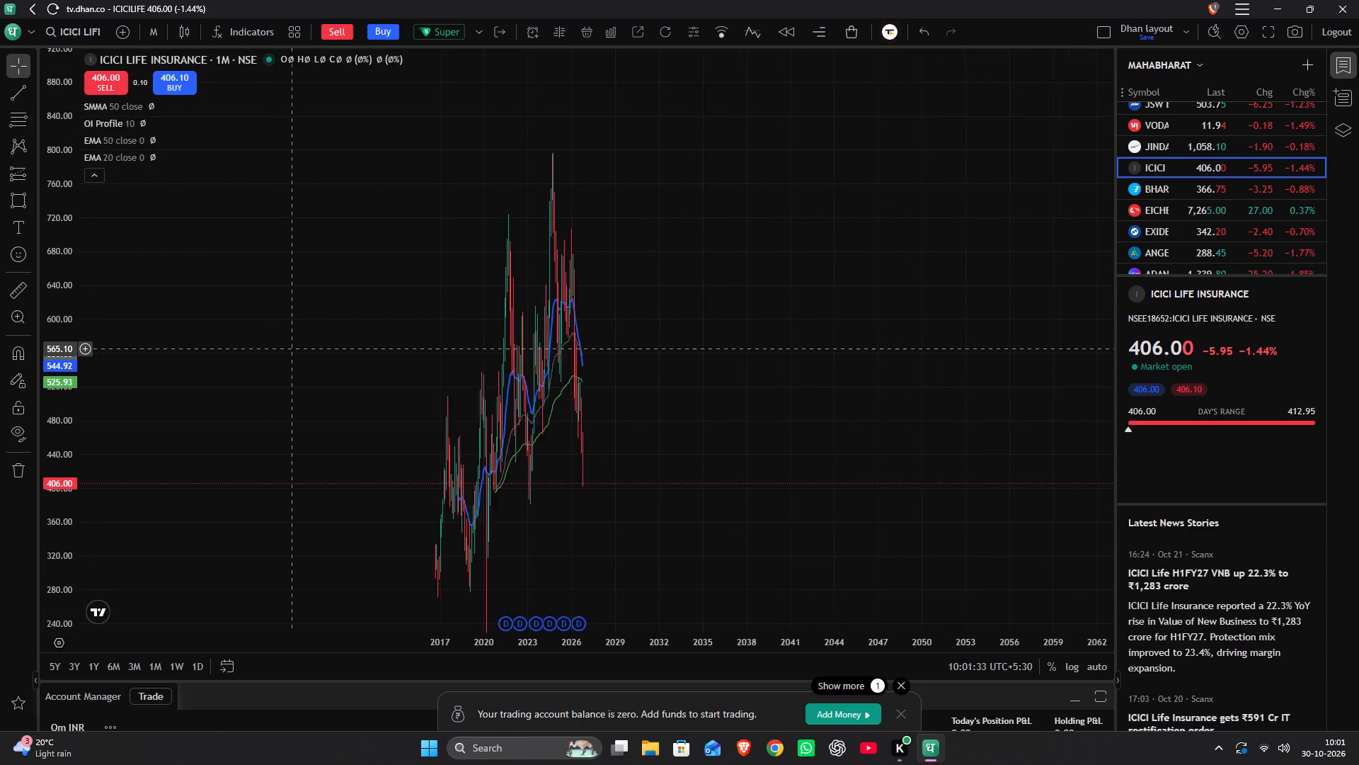
{"action": "scroll", "coordinate": [291, 348], "scroll_direction": "up", "scroll_amount": 5}
{"action": "left_click_drag", "start_coordinate": [295, 373], "coordinate": [946, 390]}
{"action": "scroll", "coordinate": [919, 390], "scroll_direction": "up", "scroll_amount": 9}
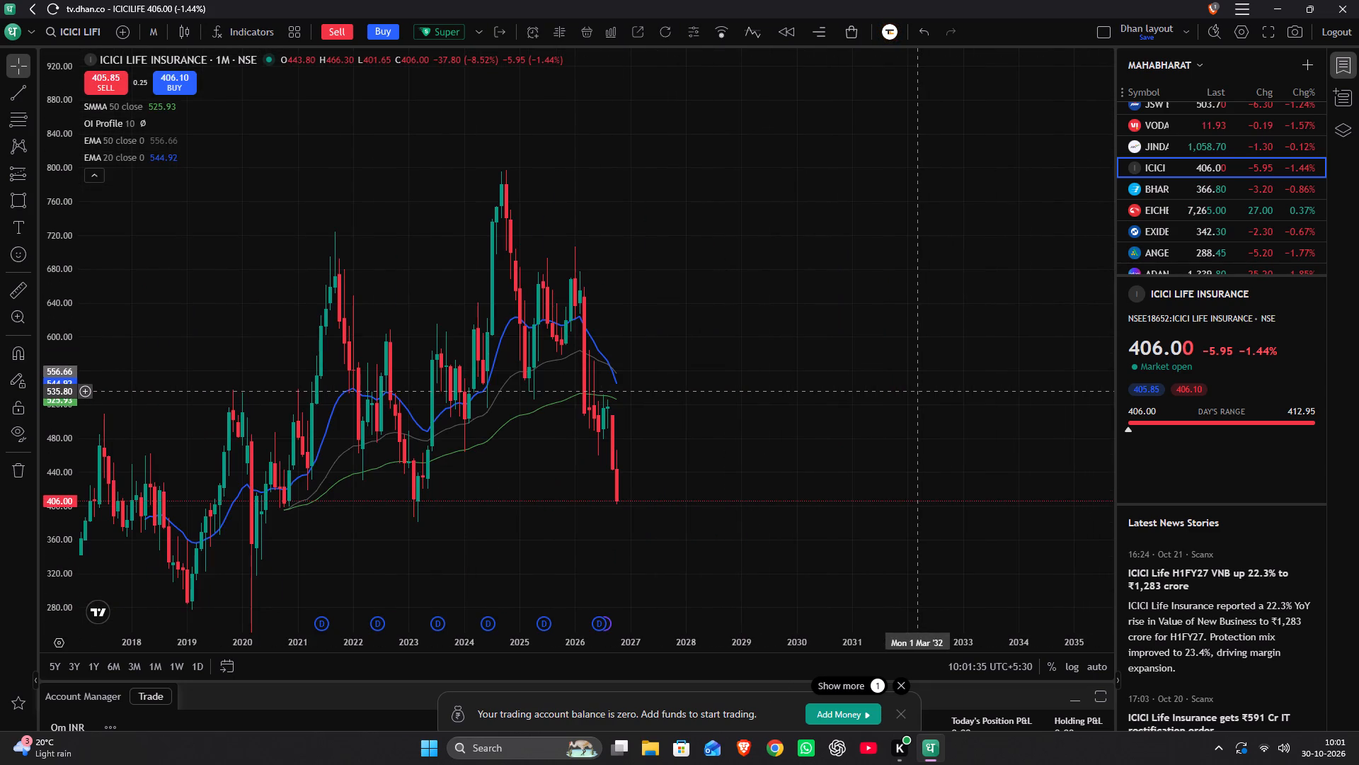
{"action": "scroll", "coordinate": [567, 479], "scroll_direction": "up", "scroll_amount": 2}
{"action": "left_click_drag", "start_coordinate": [369, 479], "coordinate": [832, 433]}
{"action": "scroll", "coordinate": [822, 433], "scroll_direction": "up", "scroll_amount": 4}
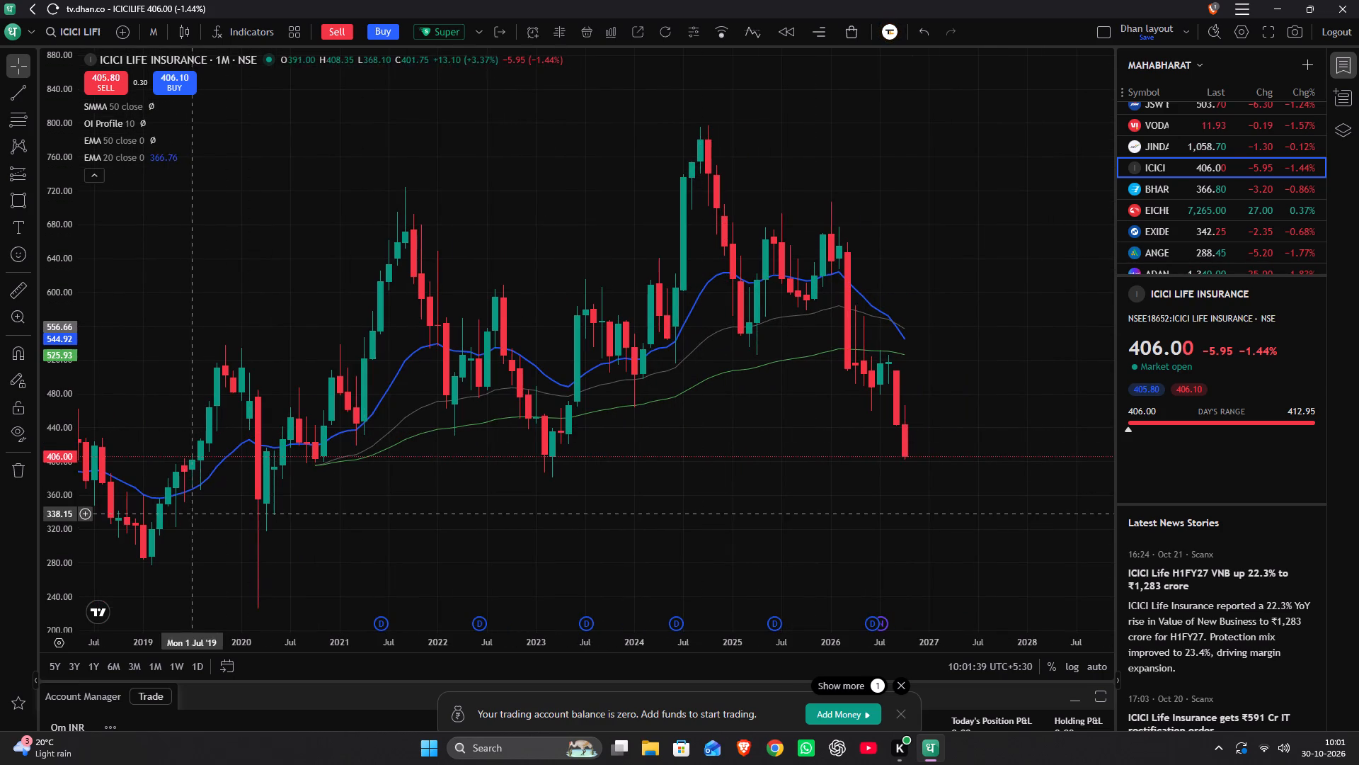
{"action": "scroll", "coordinate": [67, 463], "scroll_direction": "up", "scroll_amount": 7}
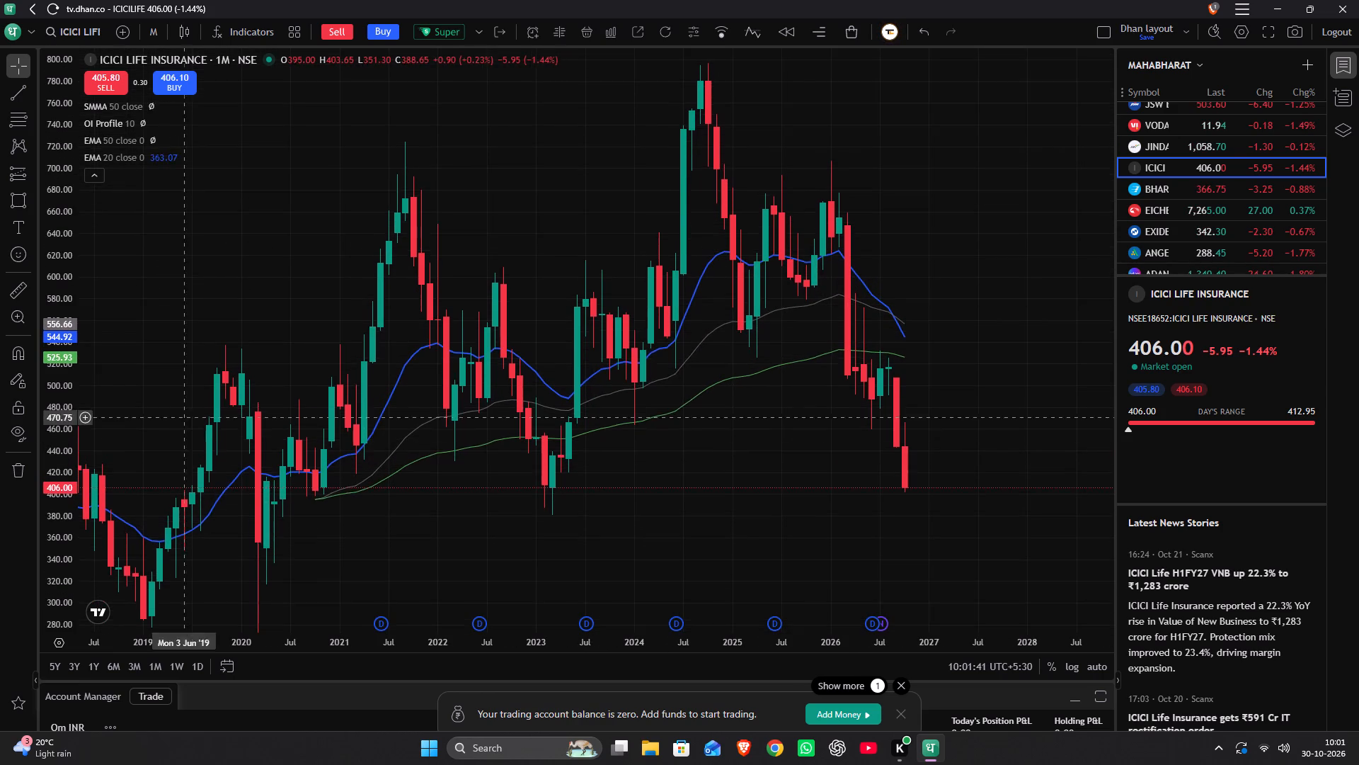
{"action": "scroll", "coordinate": [606, 356], "scroll_direction": "up", "scroll_amount": 3}
{"action": "left_click_drag", "start_coordinate": [428, 375], "coordinate": [850, 397]}
{"action": "scroll", "coordinate": [850, 387], "scroll_direction": "up", "scroll_amount": 3}
{"action": "left_click_drag", "start_coordinate": [854, 399], "coordinate": [847, 399]}
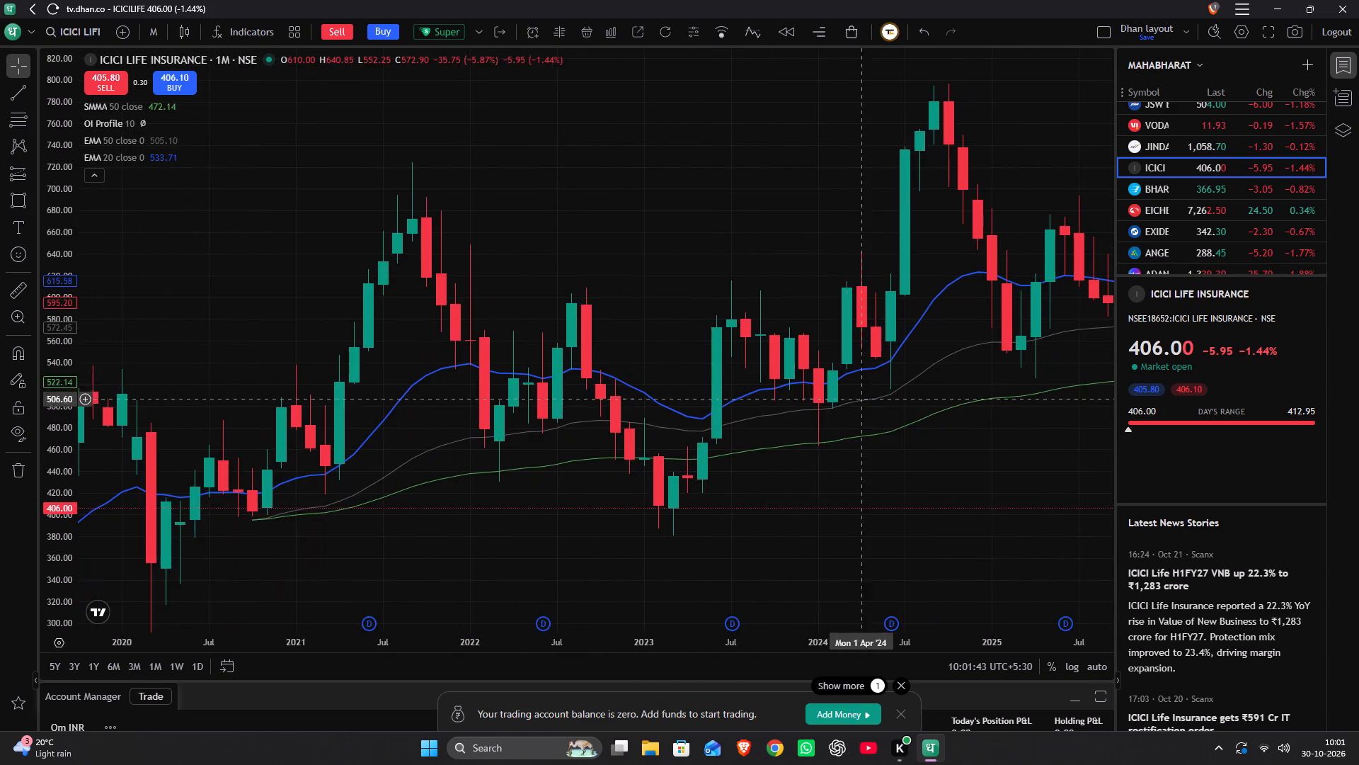
{"action": "left_click_drag", "start_coordinate": [847, 399], "coordinate": [397, 337]}
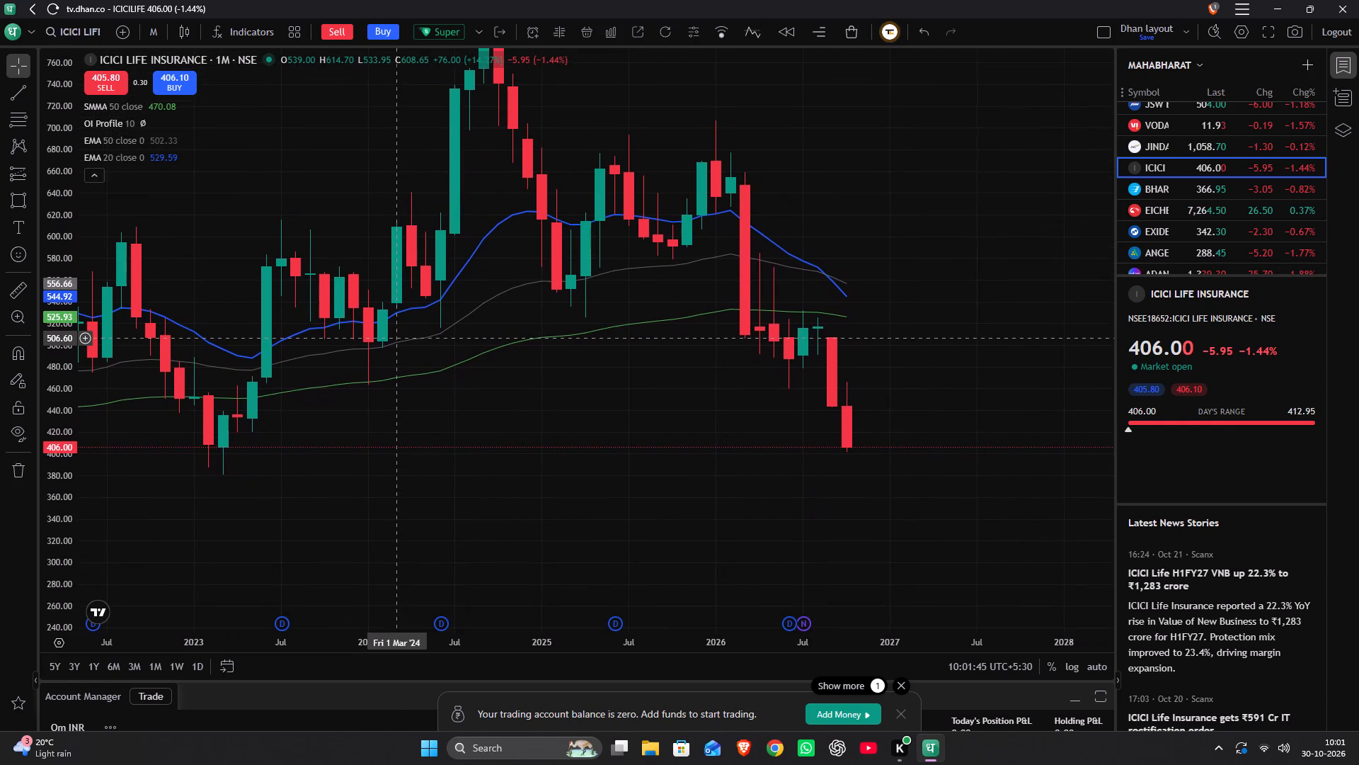
{"action": "left_click_drag", "start_coordinate": [397, 337], "coordinate": [406, 344]}
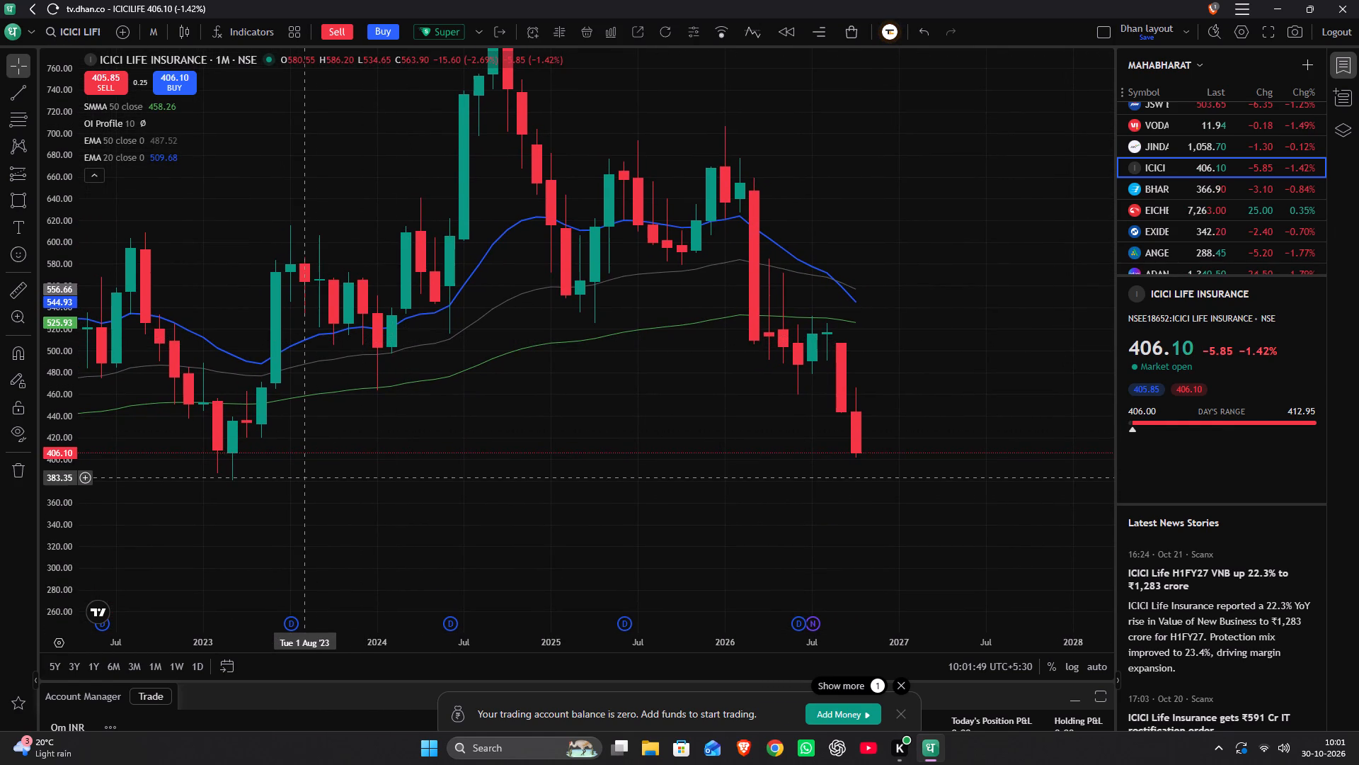
Draw a rectangle zone on ICICI Life Insurance from about 379.45 to 435.50, spanning the March 2023 low to August 2027.
{"action": "key", "text": "alt+shift+r"}
{"action": "left_click_drag", "start_coordinate": [234, 482], "coordinate": [238, 482]}
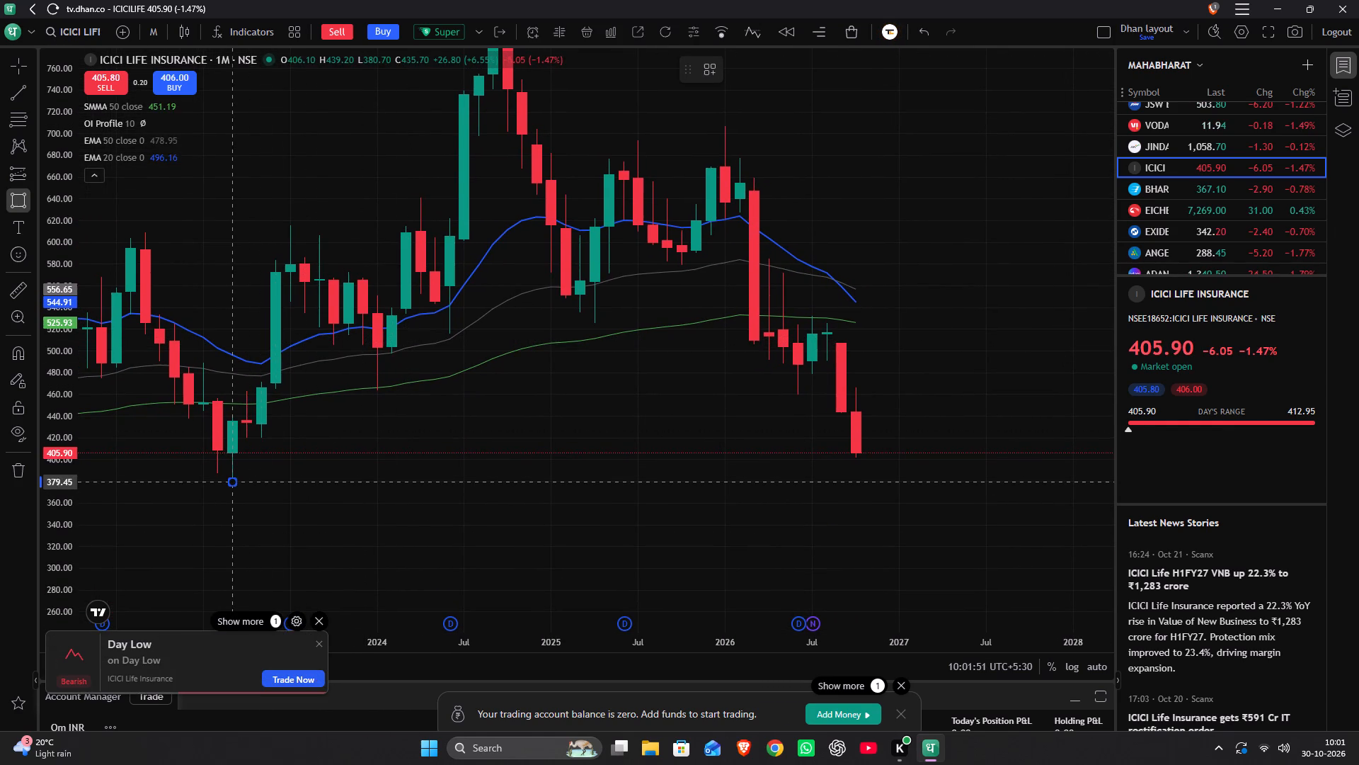
{"action": "left_click_drag", "start_coordinate": [238, 482], "coordinate": [1022, 421]}
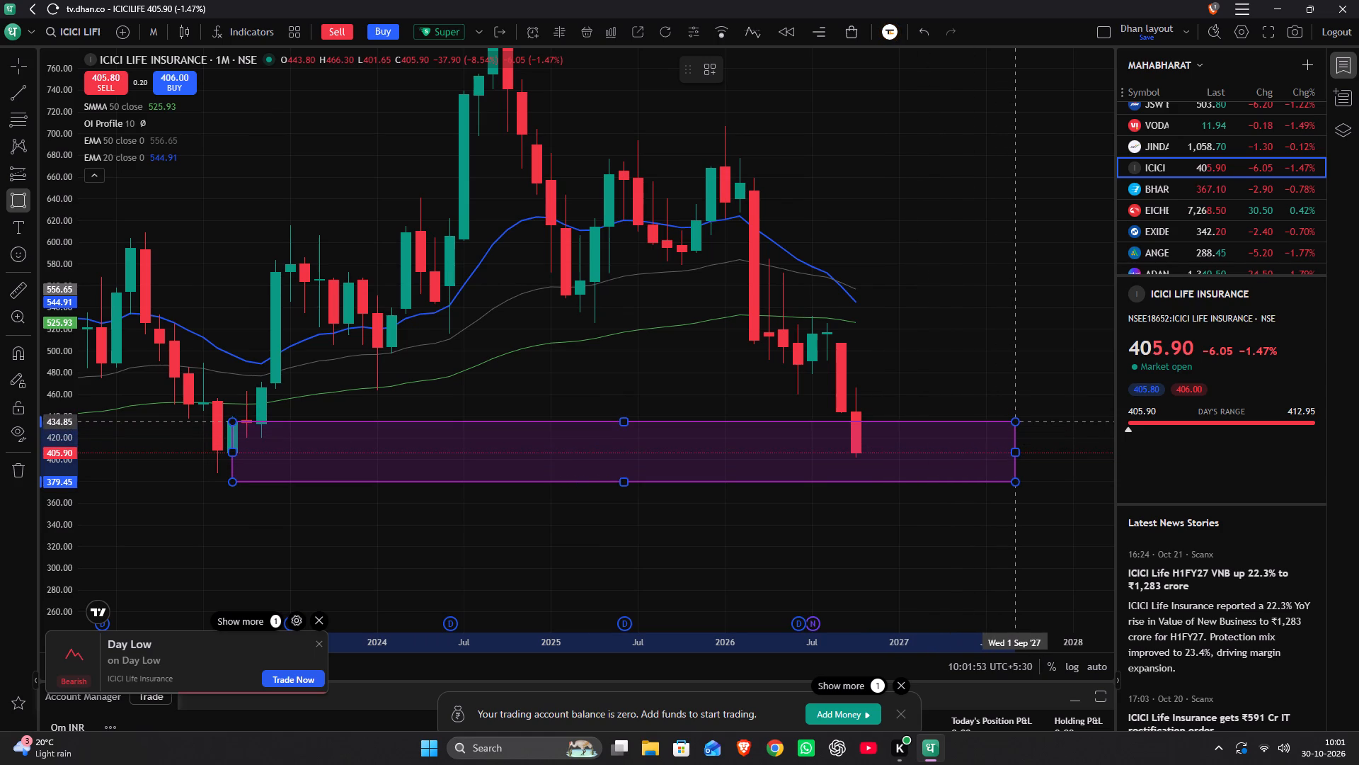
{"action": "left_click_drag", "start_coordinate": [1022, 421], "coordinate": [1021, 421]}
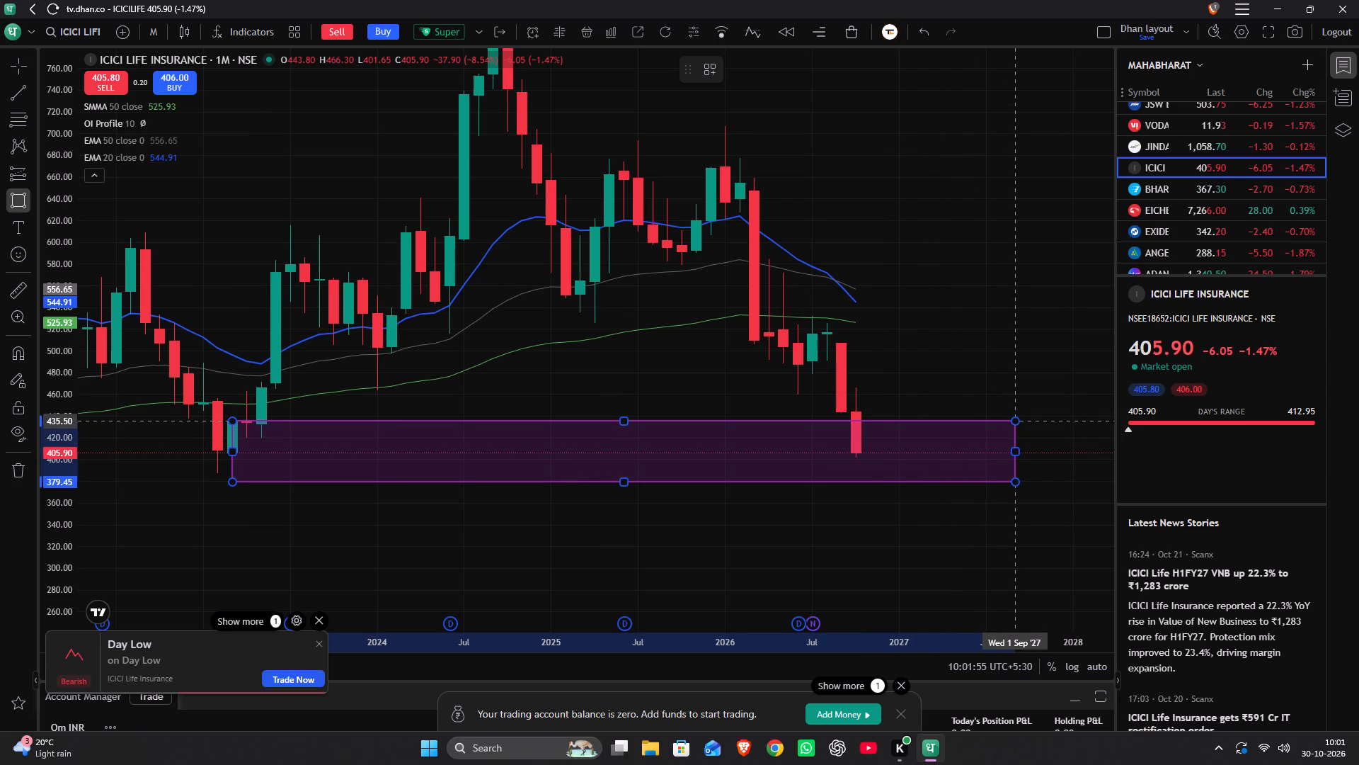
{"action": "left_click_drag", "start_coordinate": [1002, 409], "coordinate": [997, 421]}
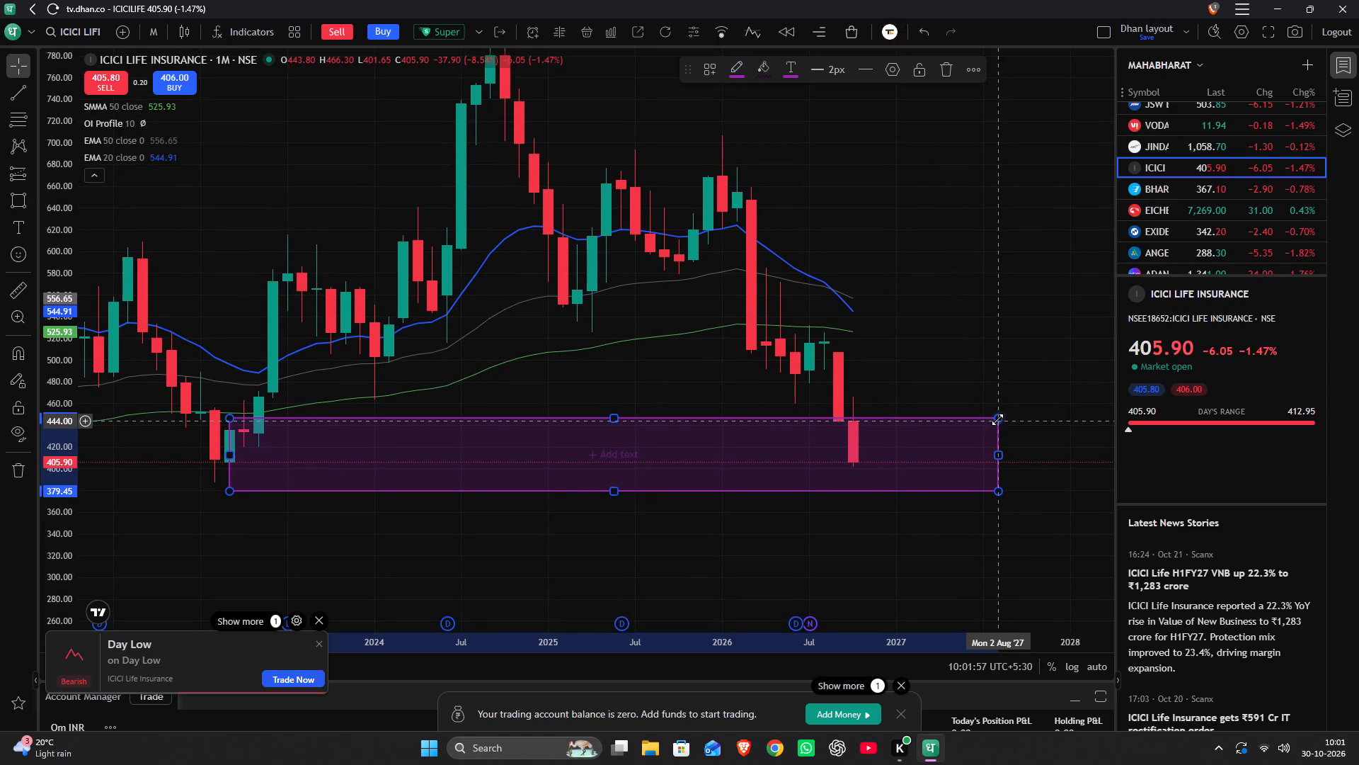
{"action": "left_click_drag", "start_coordinate": [997, 416], "coordinate": [997, 430]}
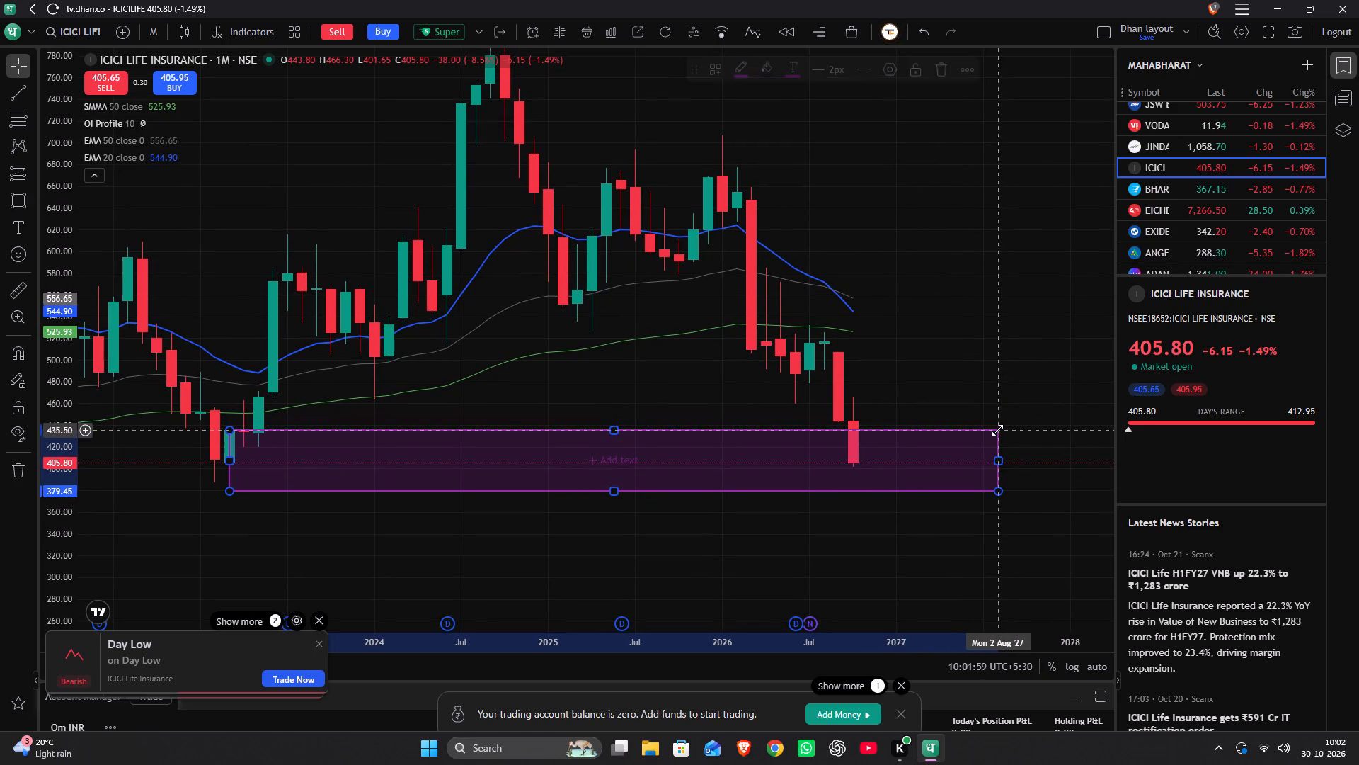
{"action": "left_click", "coordinate": [936, 416]}
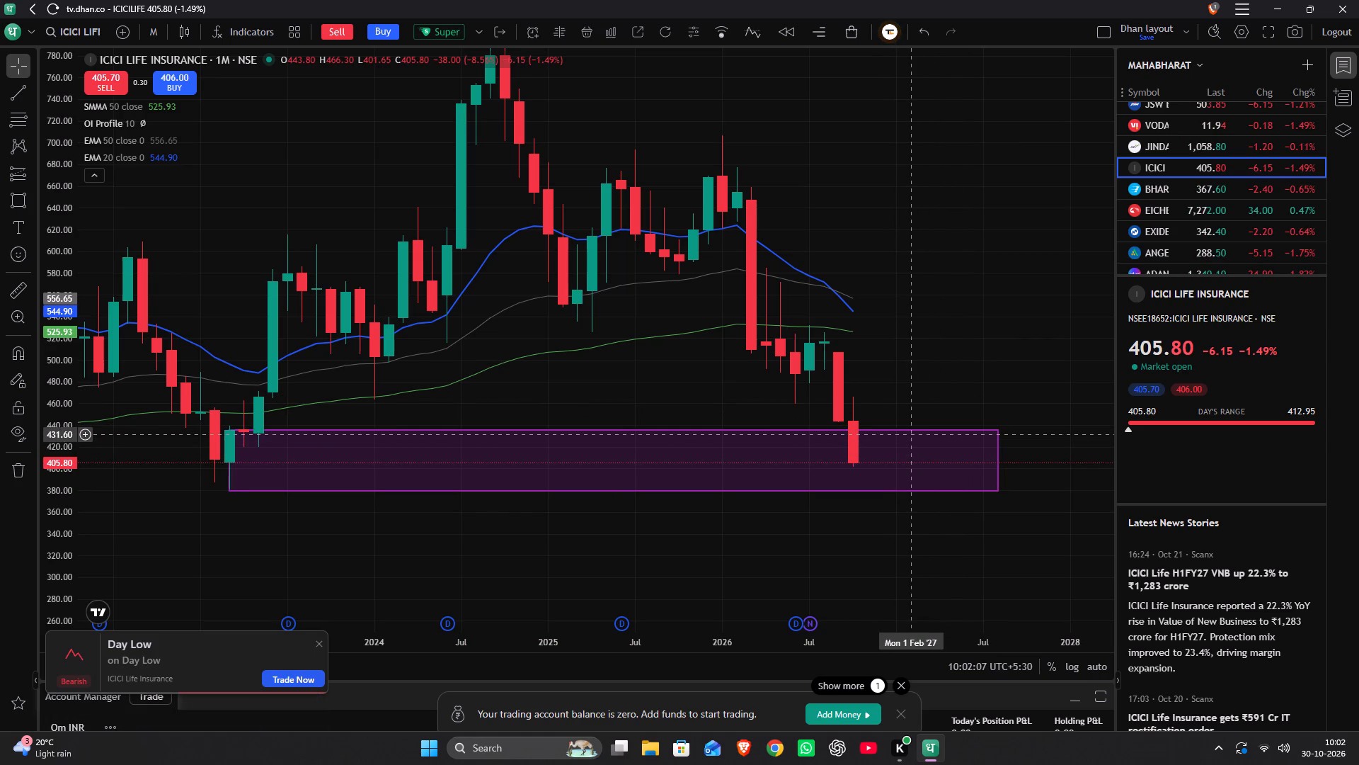
Review ICICI Life Insurance's monthly history back to 2016 against the purple zone.
{"action": "scroll", "coordinate": [476, 380], "scroll_direction": "down", "scroll_amount": 5}
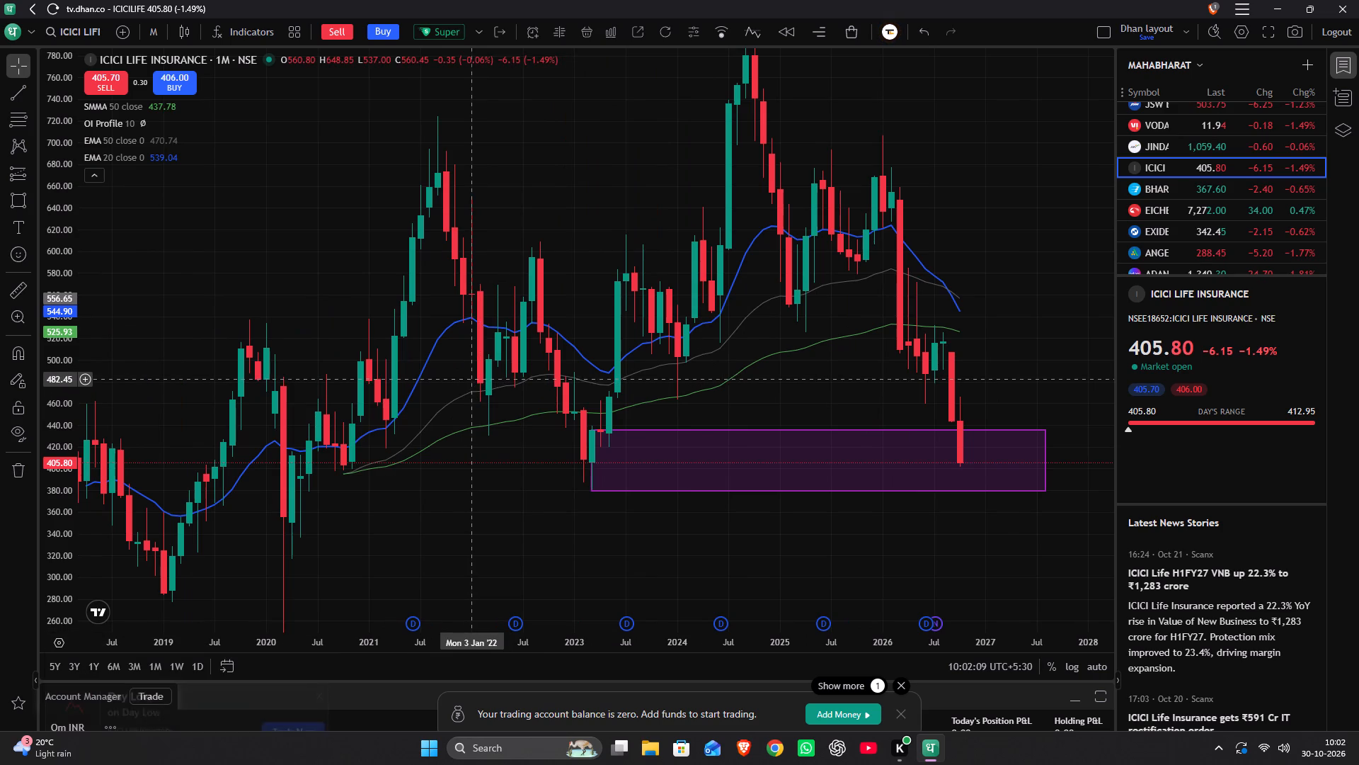
{"action": "left_click_drag", "start_coordinate": [382, 541], "coordinate": [832, 398]}
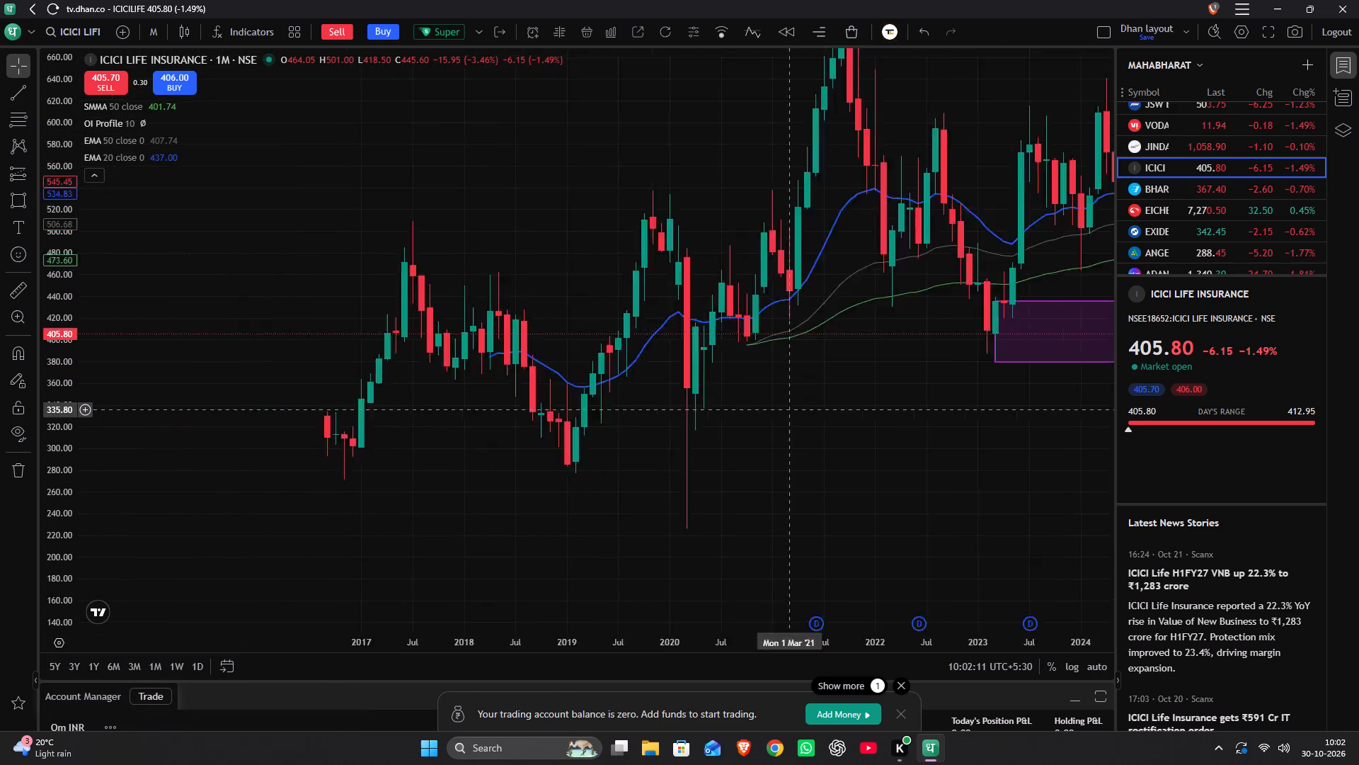
{"action": "left_click_drag", "start_coordinate": [832, 398], "coordinate": [1016, 358]}
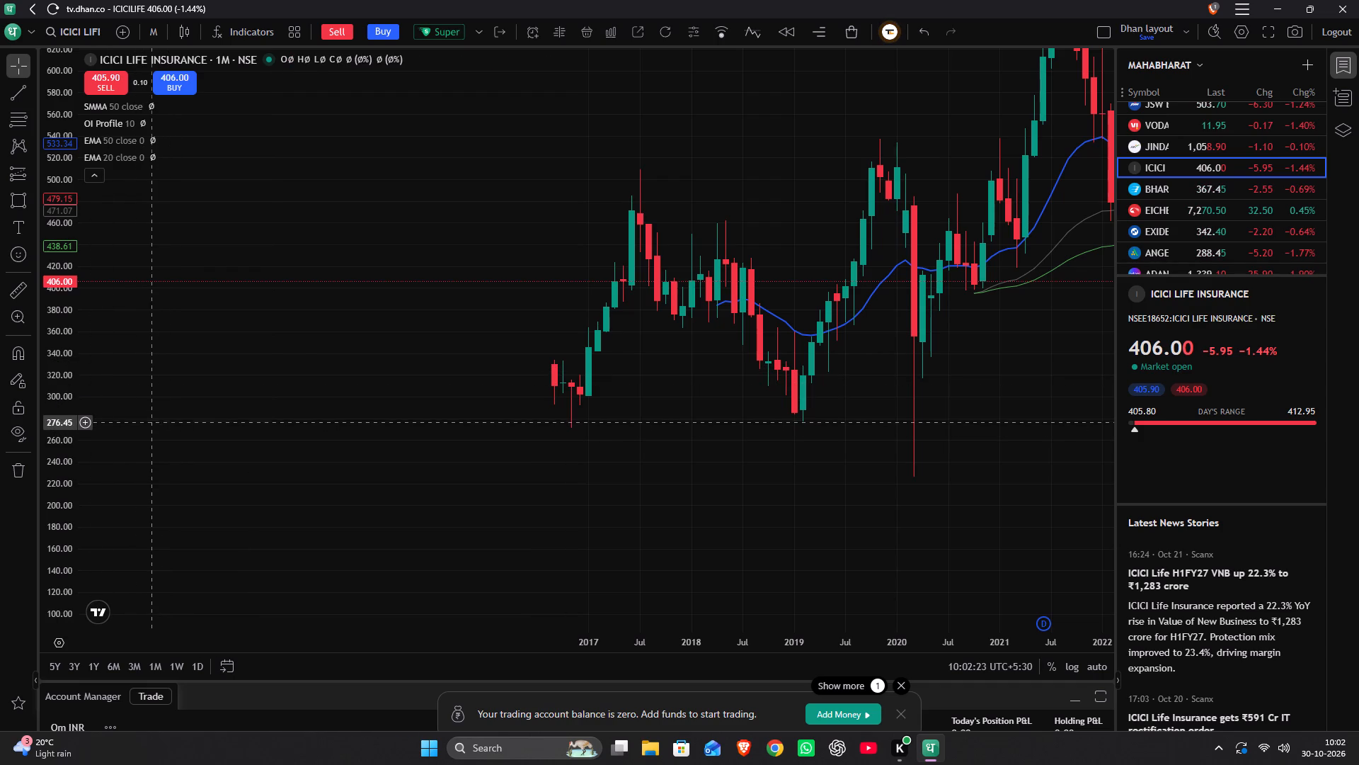
{"action": "left_click_drag", "start_coordinate": [767, 421], "coordinate": [604, 428]}
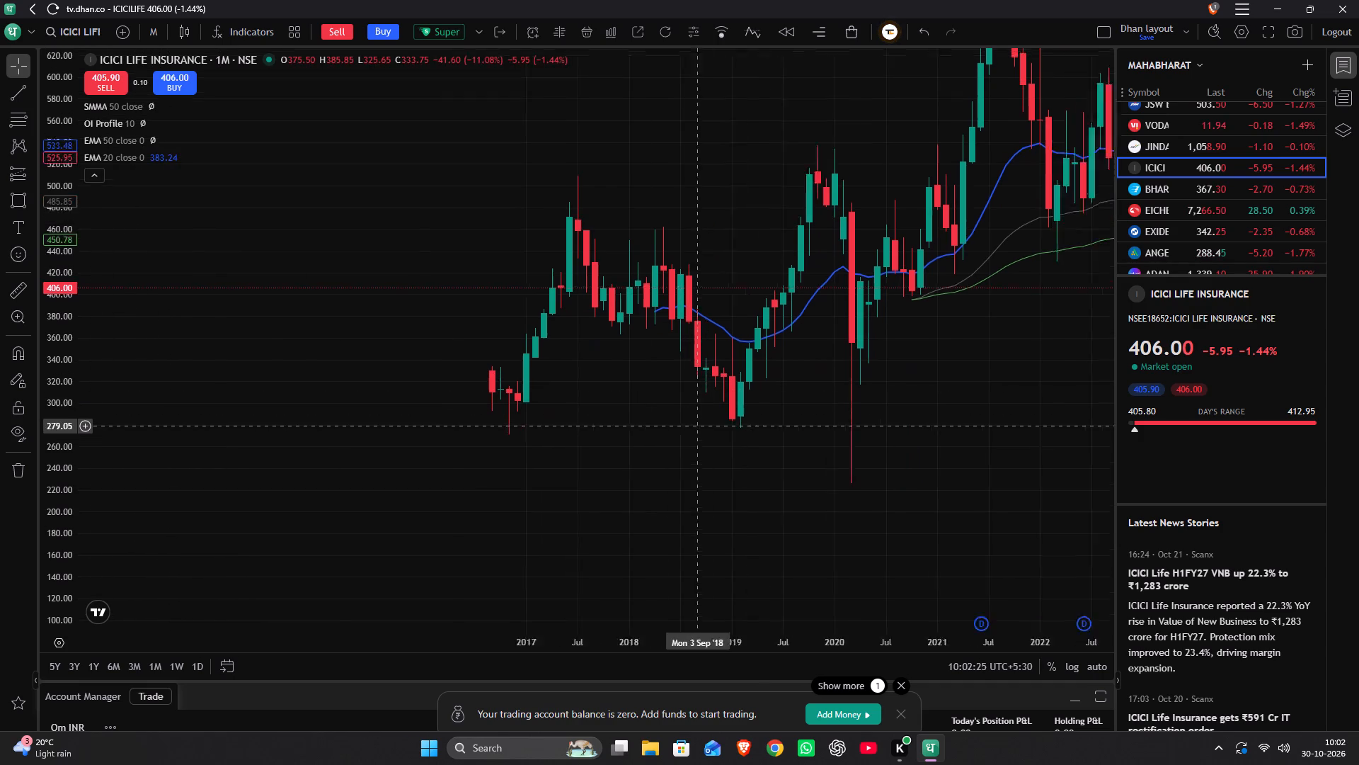
{"action": "left_click_drag", "start_coordinate": [604, 428], "coordinate": [93, 622]}
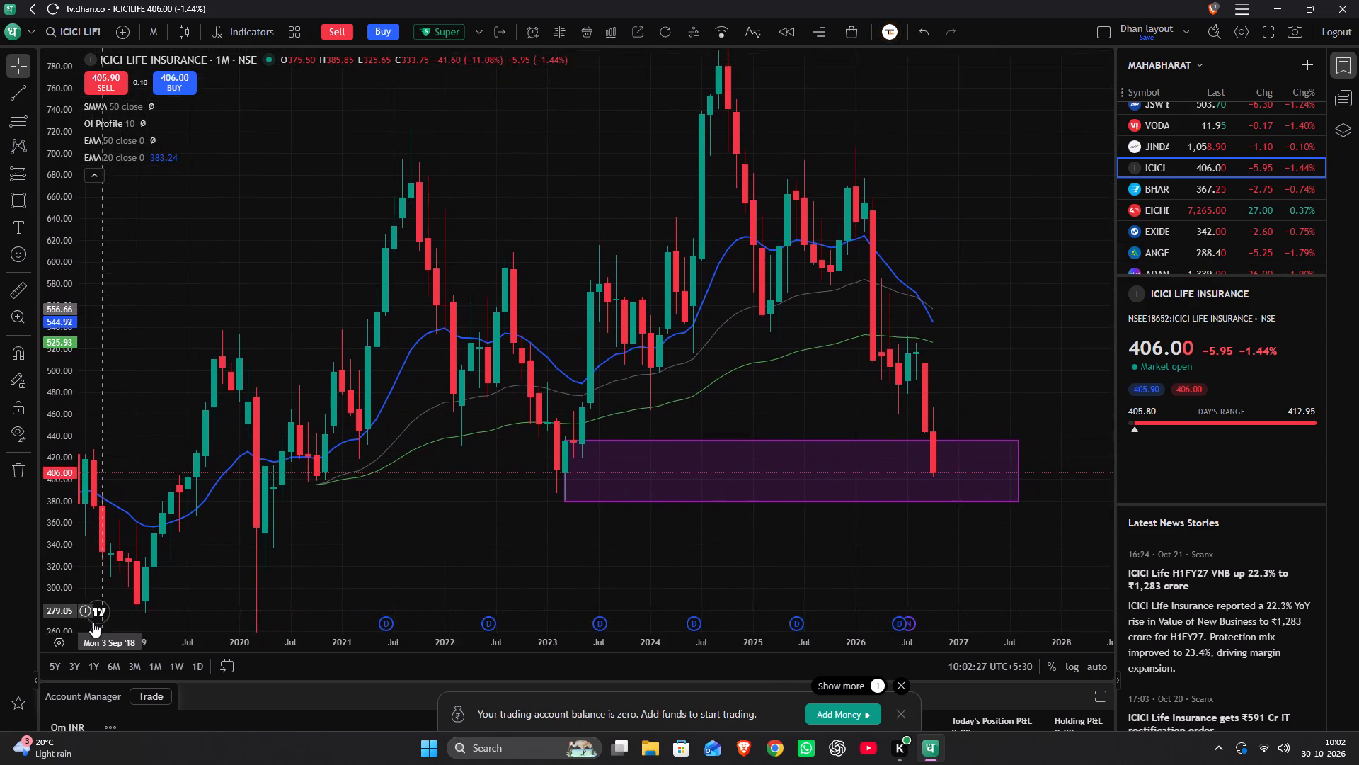
{"action": "left_click_drag", "start_coordinate": [93, 622], "coordinate": [86, 623]}
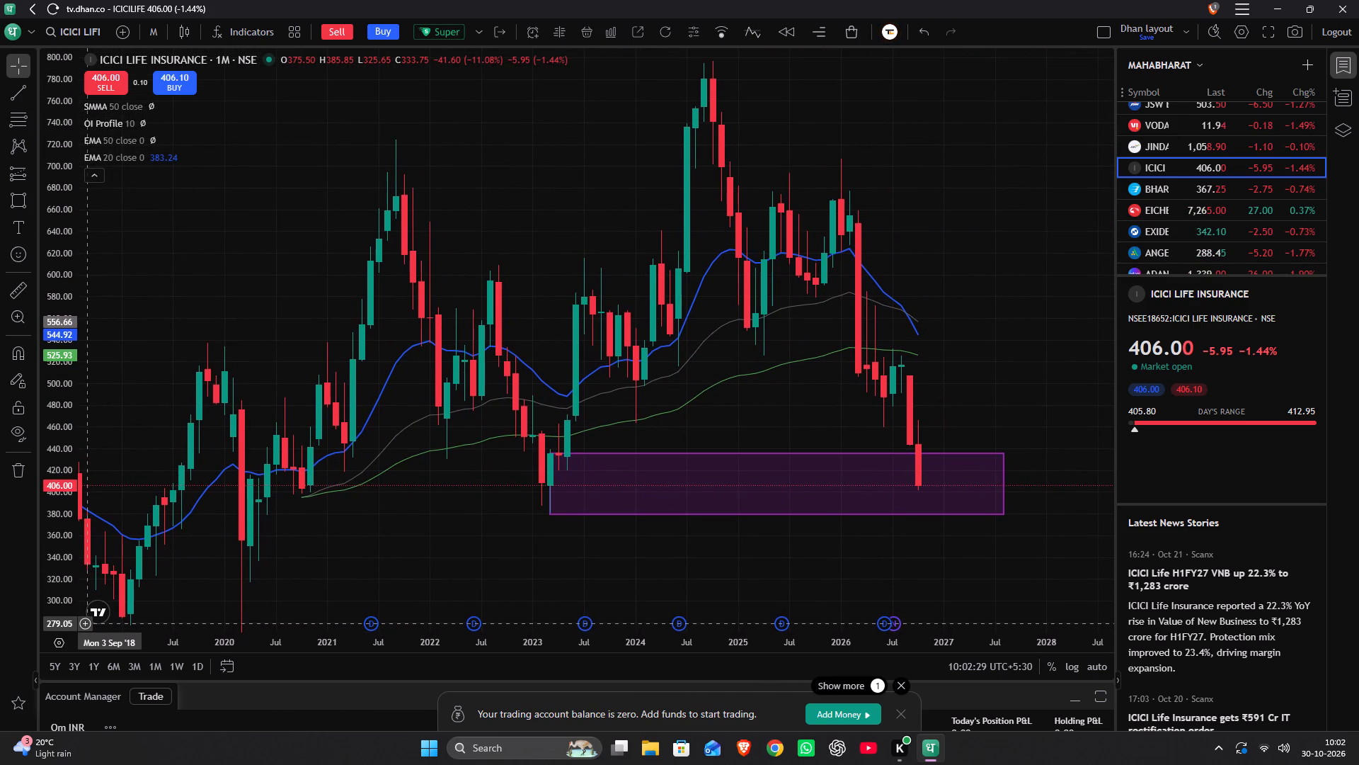
Apply the MONTHLY DEMAND ZONE template to the purple rectangle on ICICI Life Insurance's monthly chart.
{"action": "left_click_drag", "start_coordinate": [86, 623], "coordinate": [86, 608]}
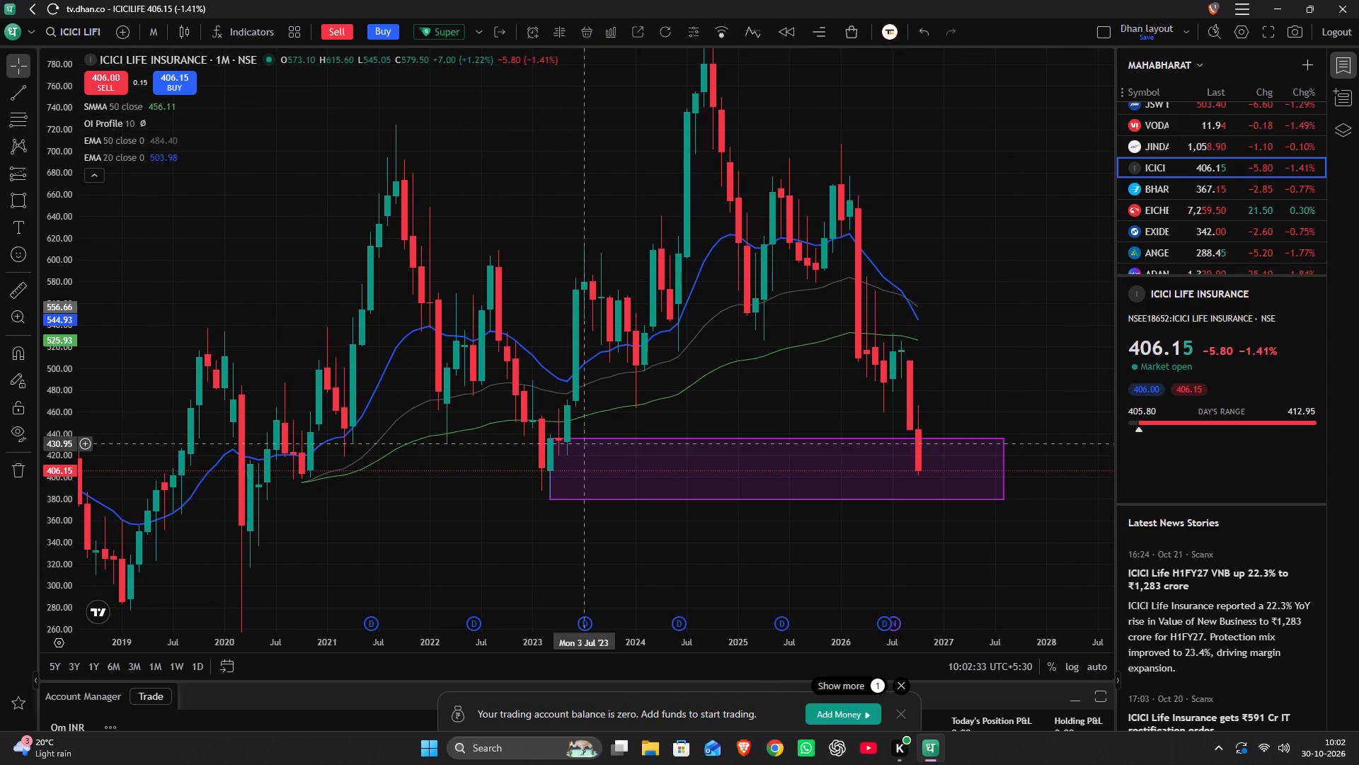
{"action": "double_click", "coordinate": [912, 476]}
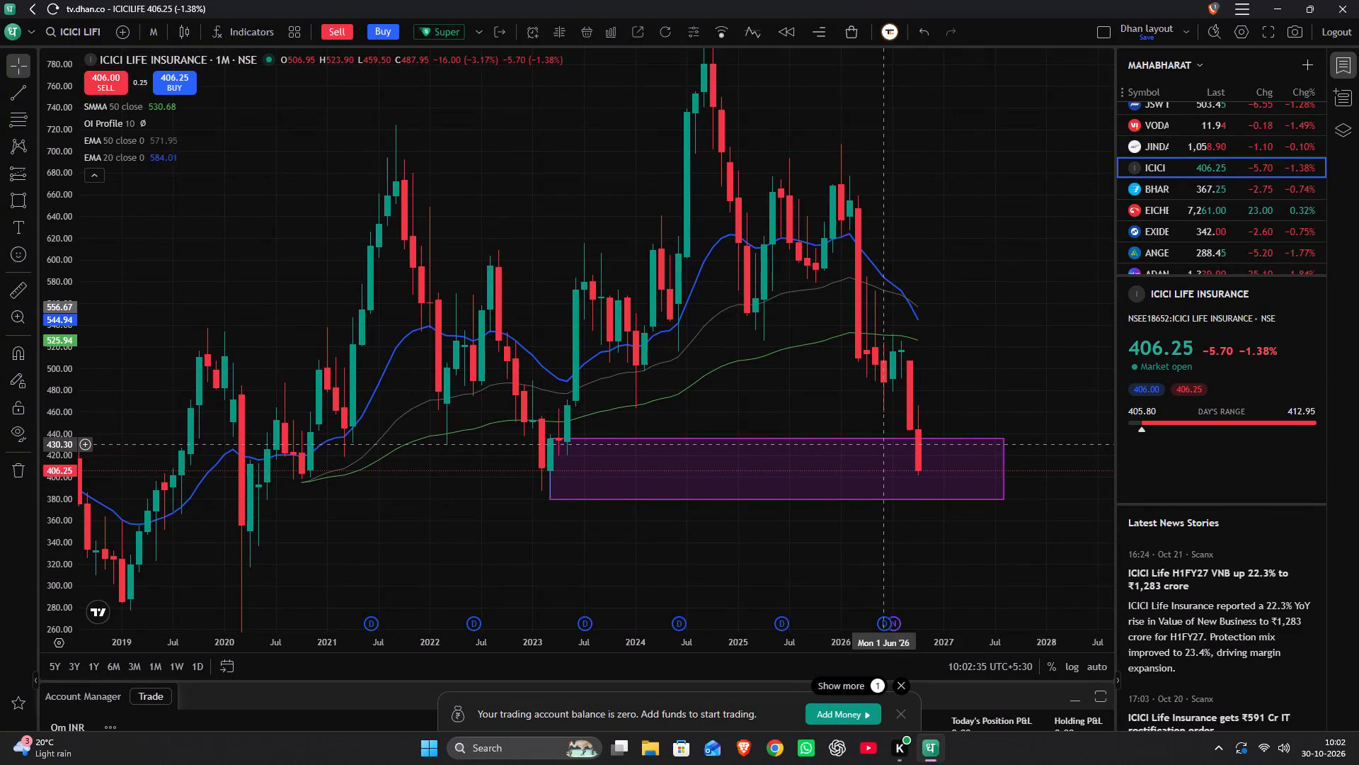
{"action": "left_click", "coordinate": [881, 443]}
{"action": "left_click", "coordinate": [881, 437]}
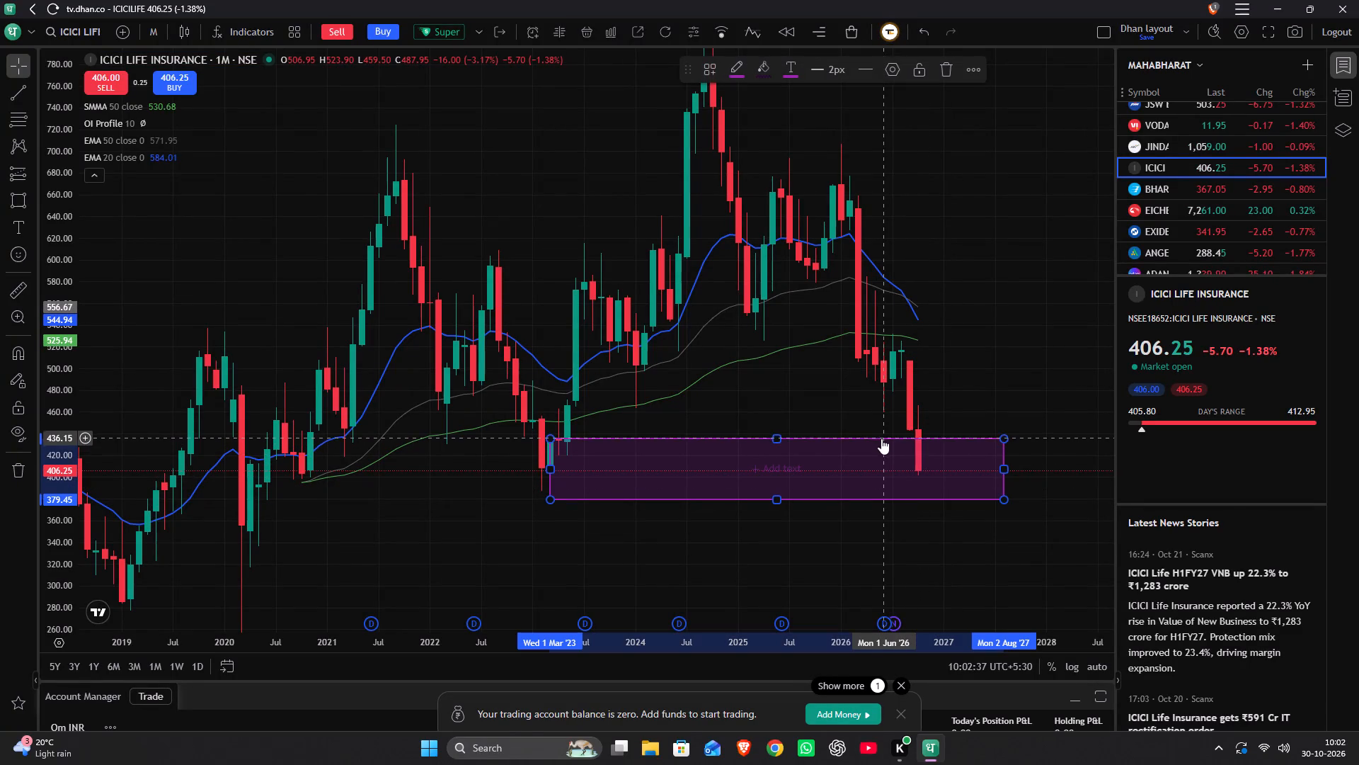
{"action": "double_click", "coordinate": [866, 459]}
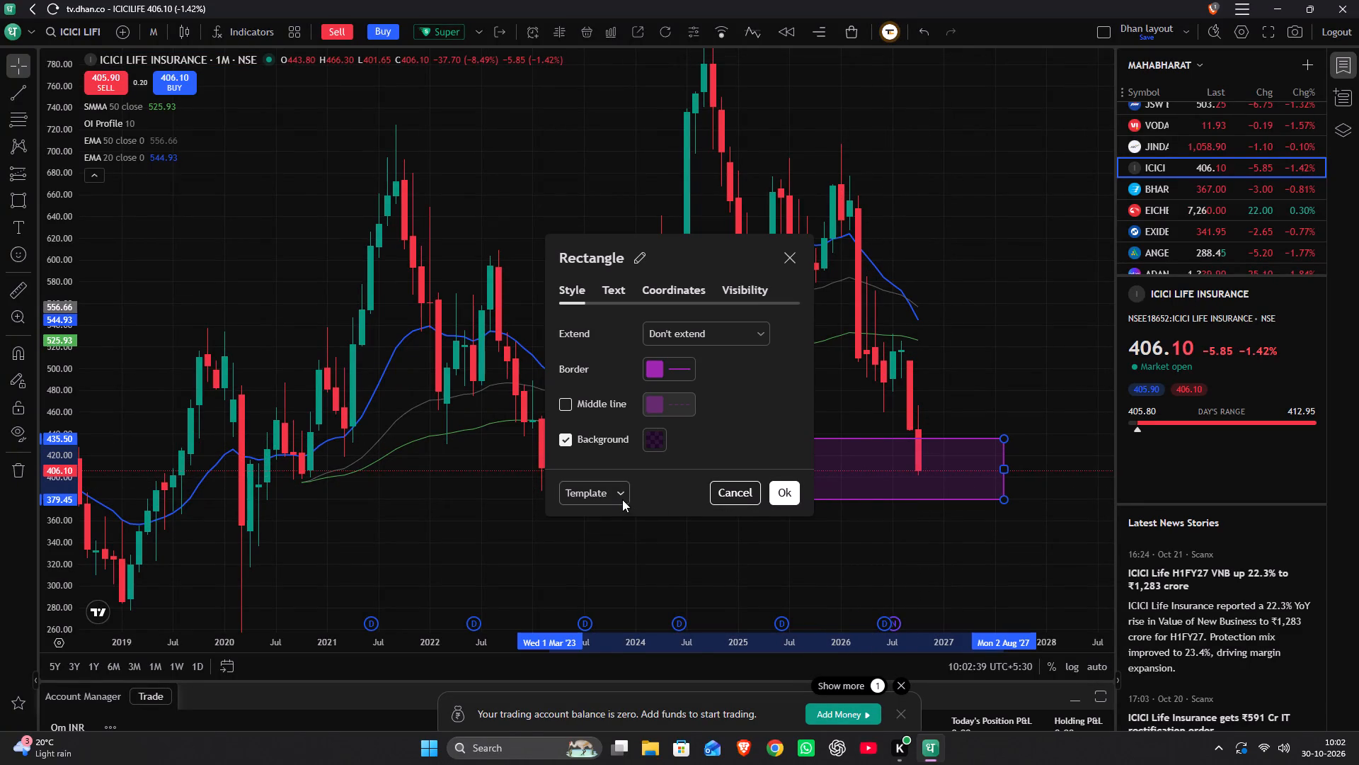
{"action": "left_click", "coordinate": [619, 497]}
{"action": "left_click", "coordinate": [638, 526]}
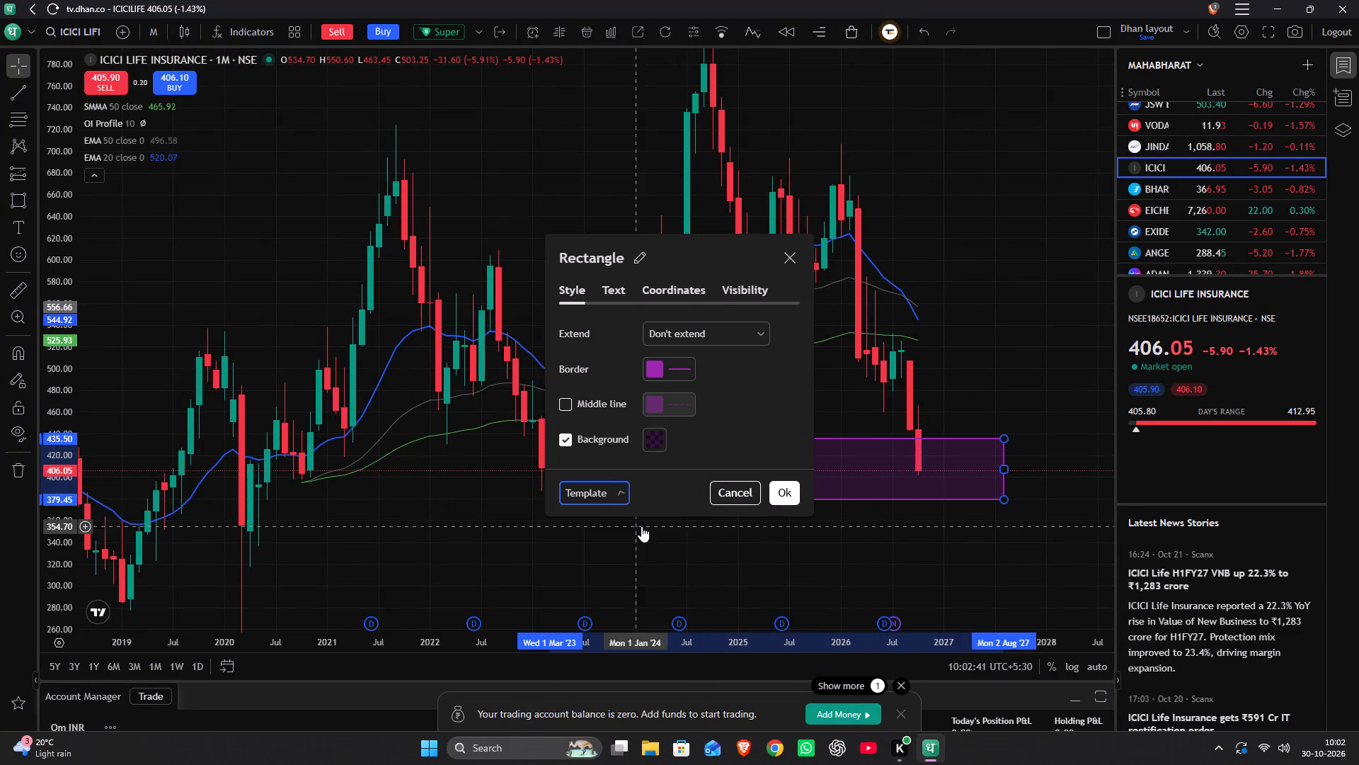
{"action": "left_click", "coordinate": [779, 492]}
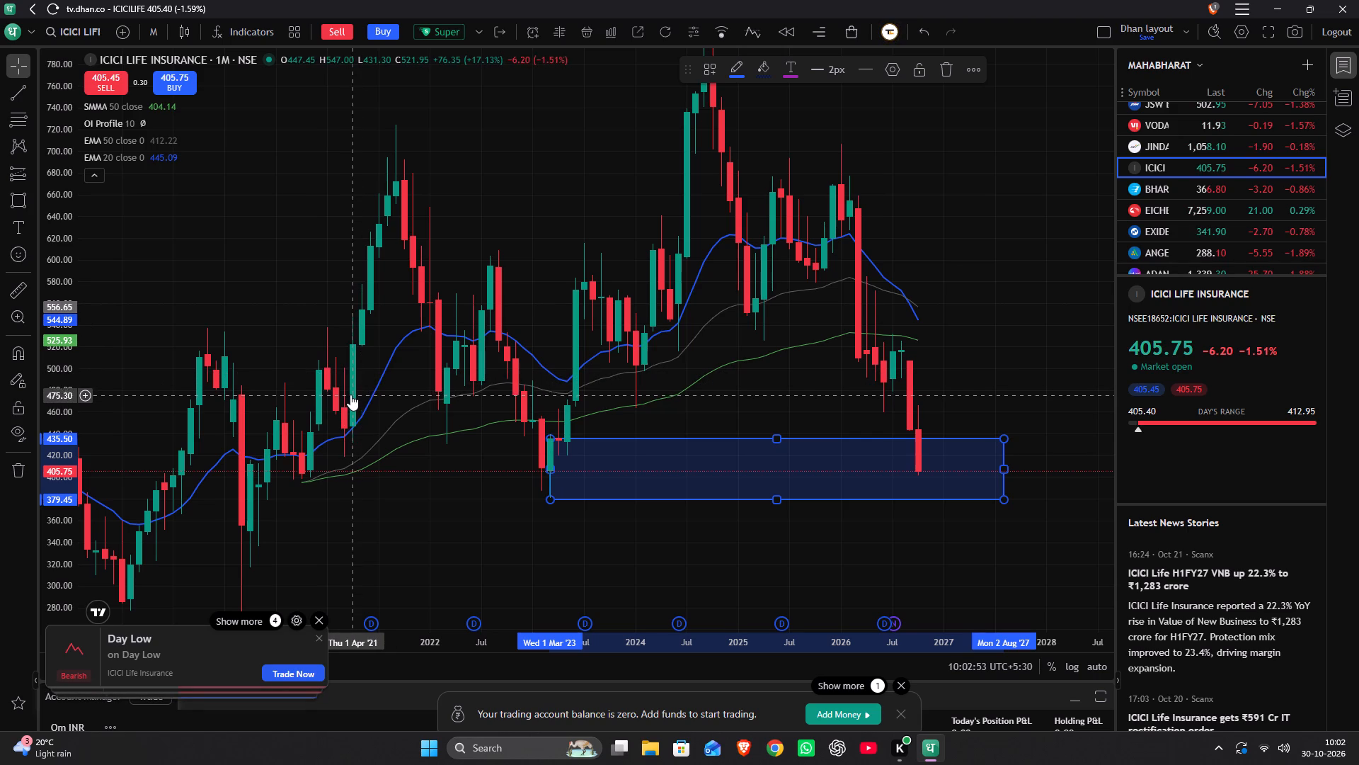
Draw a rectangle from about 487.05 to 581.55, spanning June 2026 to July 2028, and apply the monthly supply template.
{"action": "key", "text": "alt+shift+r"}
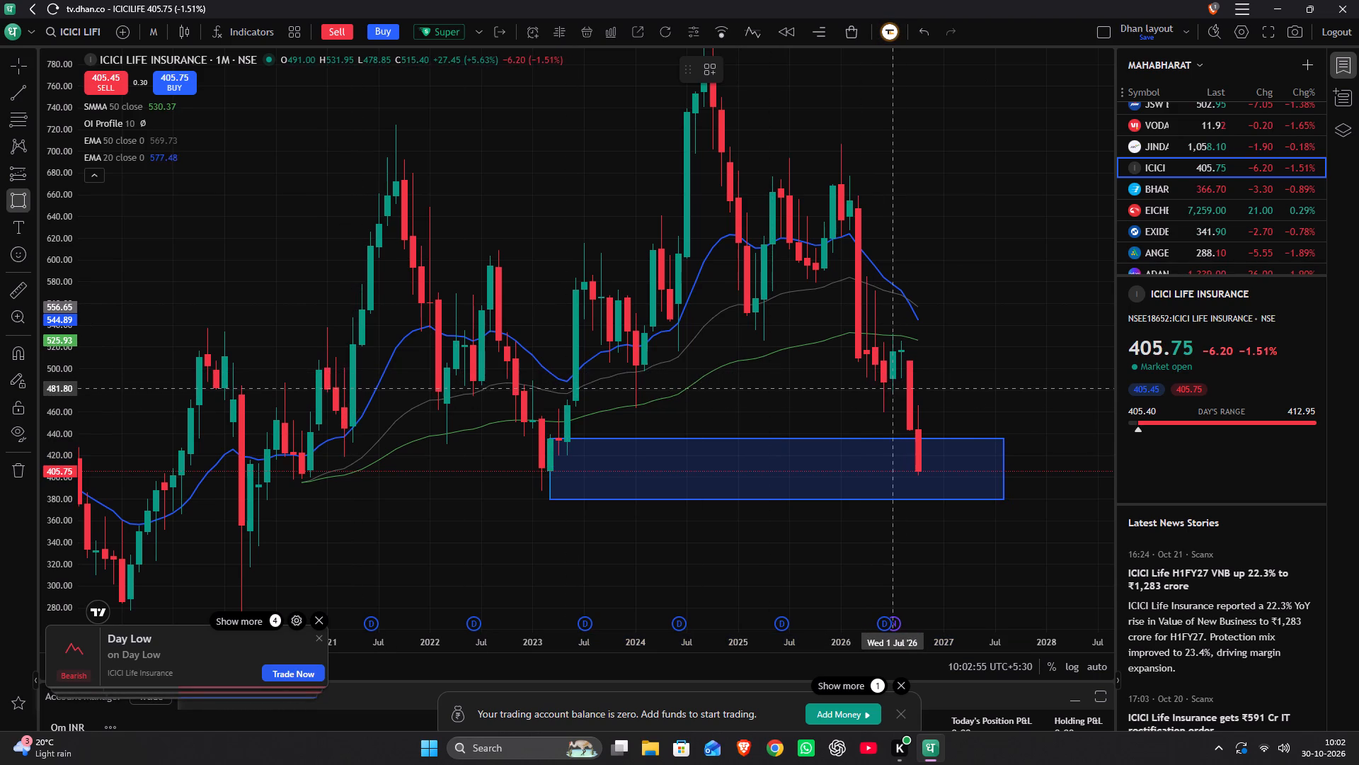
{"action": "left_click_drag", "start_coordinate": [885, 382], "coordinate": [1093, 292]}
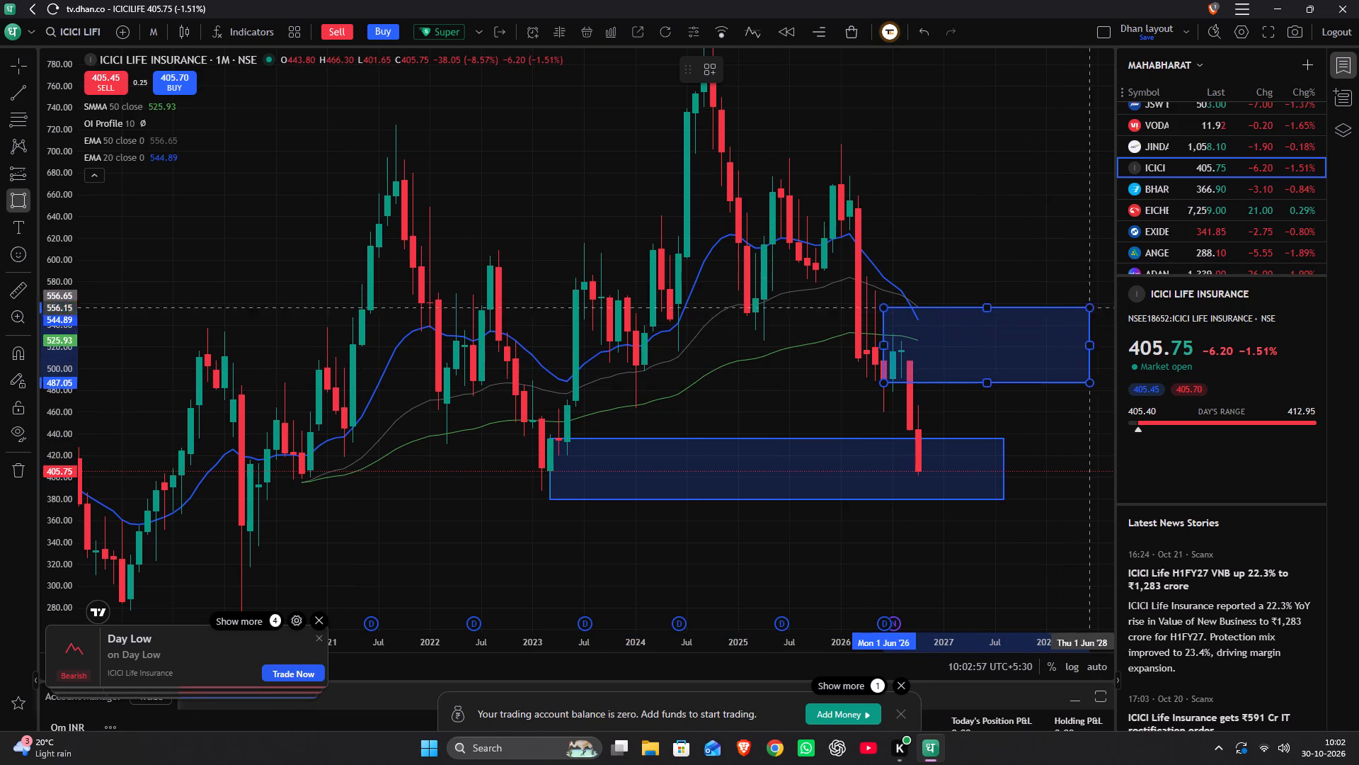
{"action": "left_click_drag", "start_coordinate": [1093, 292], "coordinate": [1100, 278]}
{"action": "left_click", "coordinate": [1099, 280]}
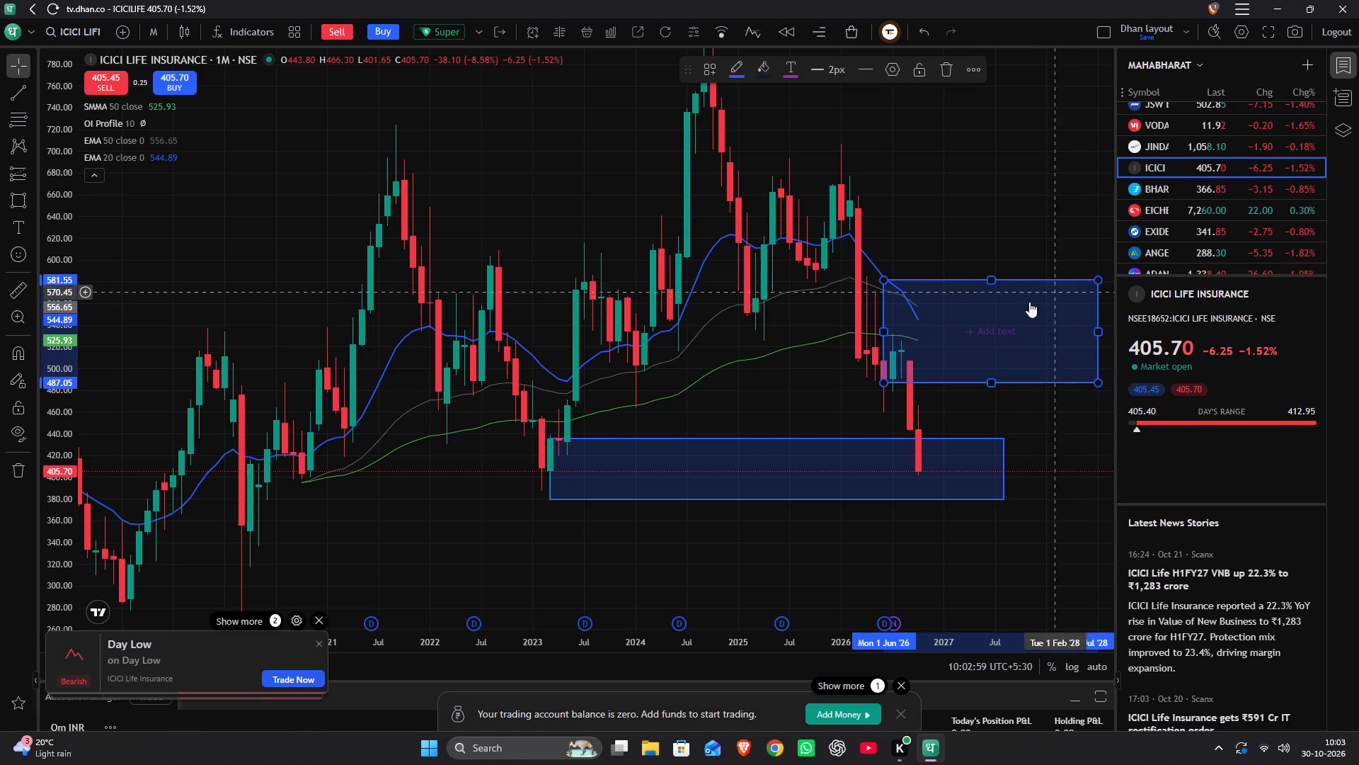
{"action": "double_click", "coordinate": [1014, 309]}
{"action": "left_click", "coordinate": [612, 486]}
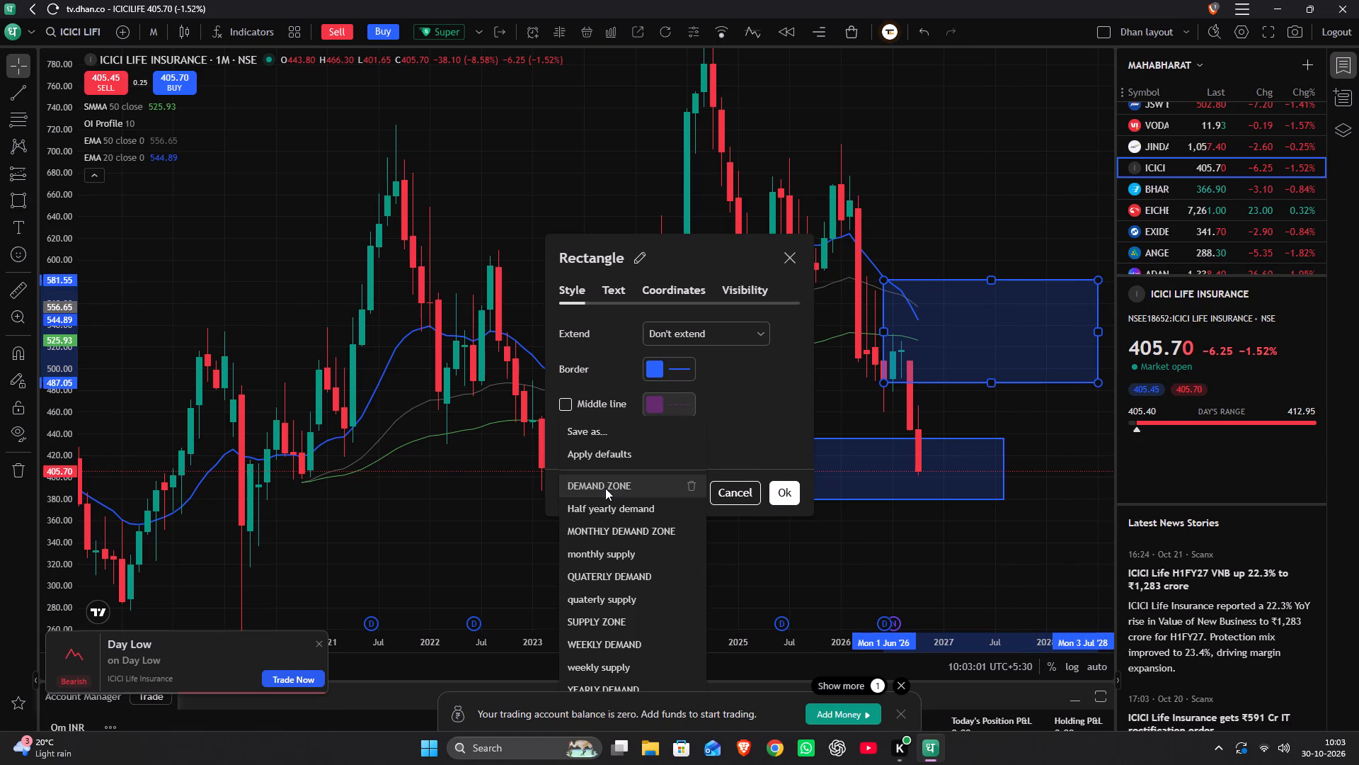
{"action": "left_click", "coordinate": [607, 552]}
{"action": "left_click", "coordinate": [784, 495]}
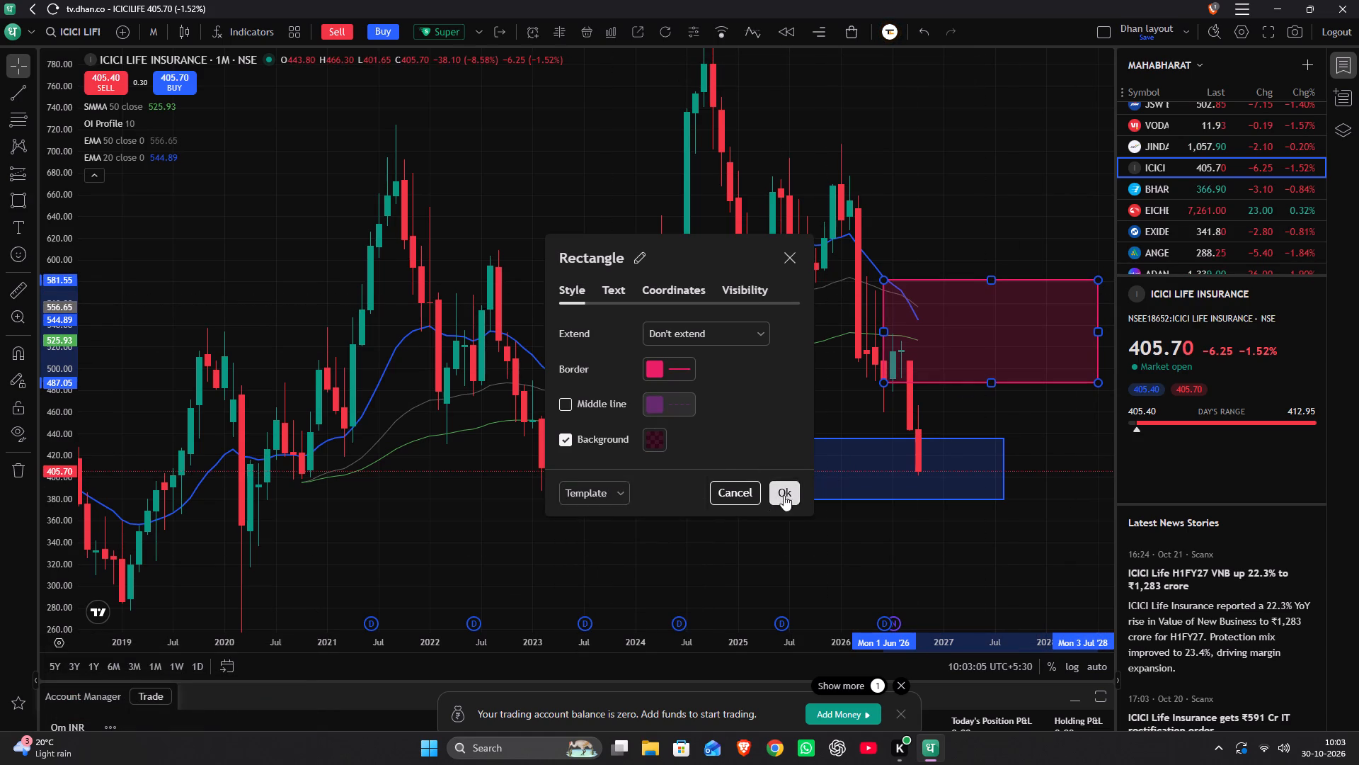
{"action": "left_click", "coordinate": [749, 528]}
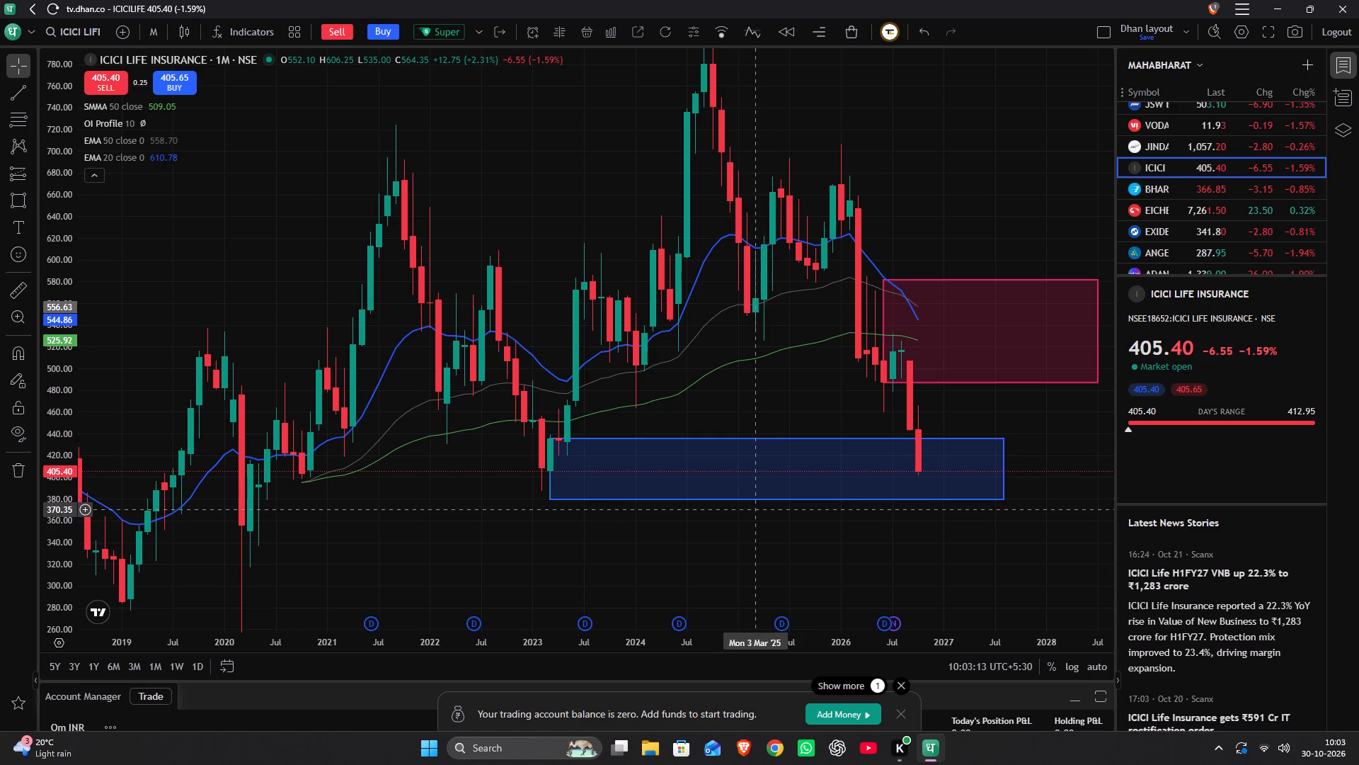
On ICICI Life Insurance's 3-month chart, draw a rectangle from about 381.40 to 451.15, spanning January 2023 to July 2029.
{"action": "key", "text": "3"}
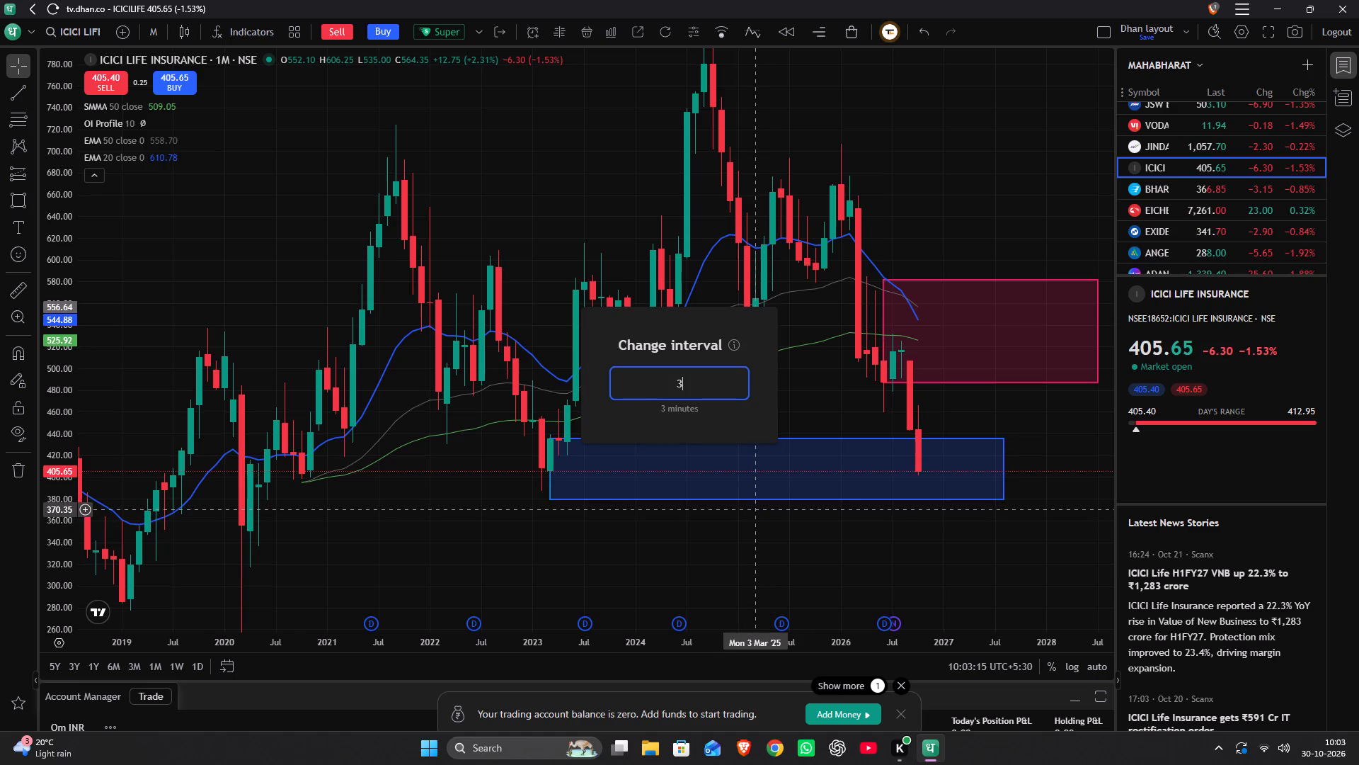
{"action": "key", "text": "m"}
{"action": "key", "text": "Return"}
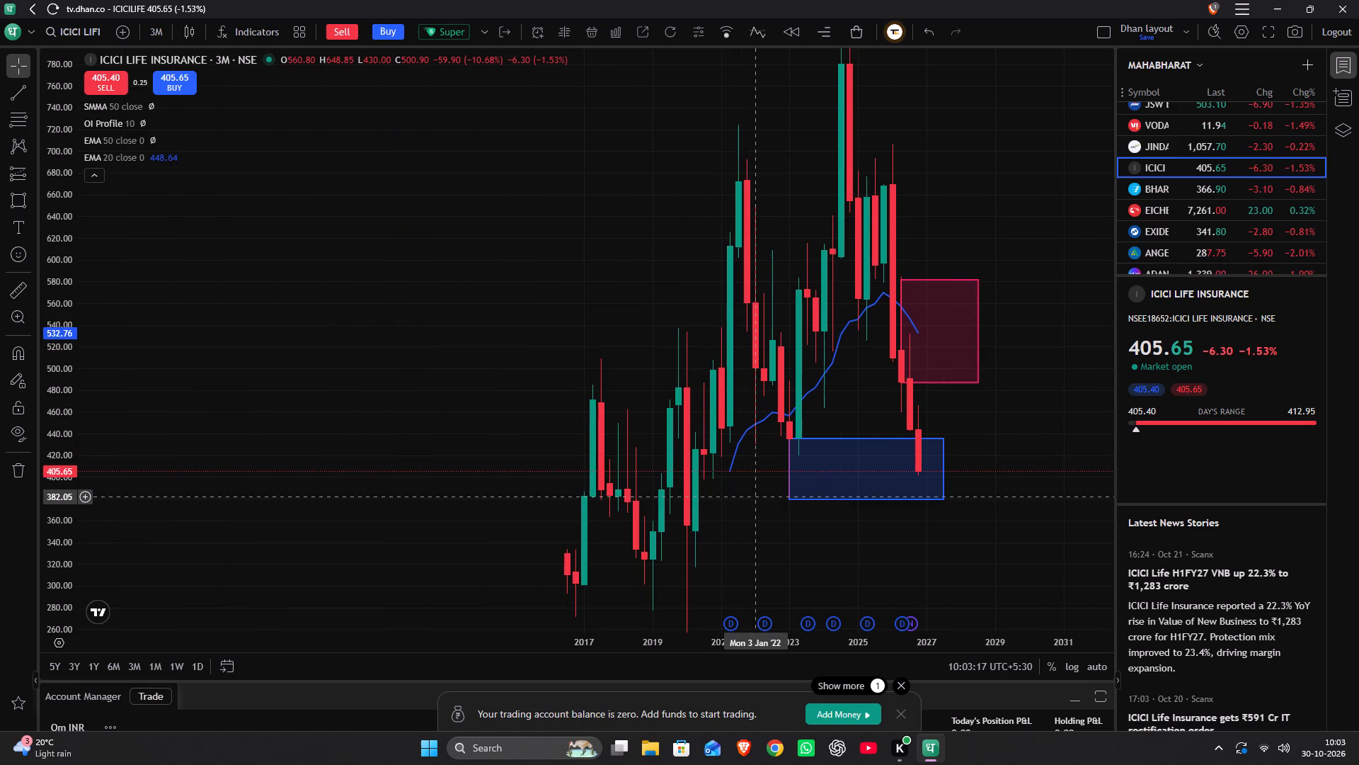
{"action": "scroll", "coordinate": [445, 454], "scroll_direction": "up", "scroll_amount": 5}
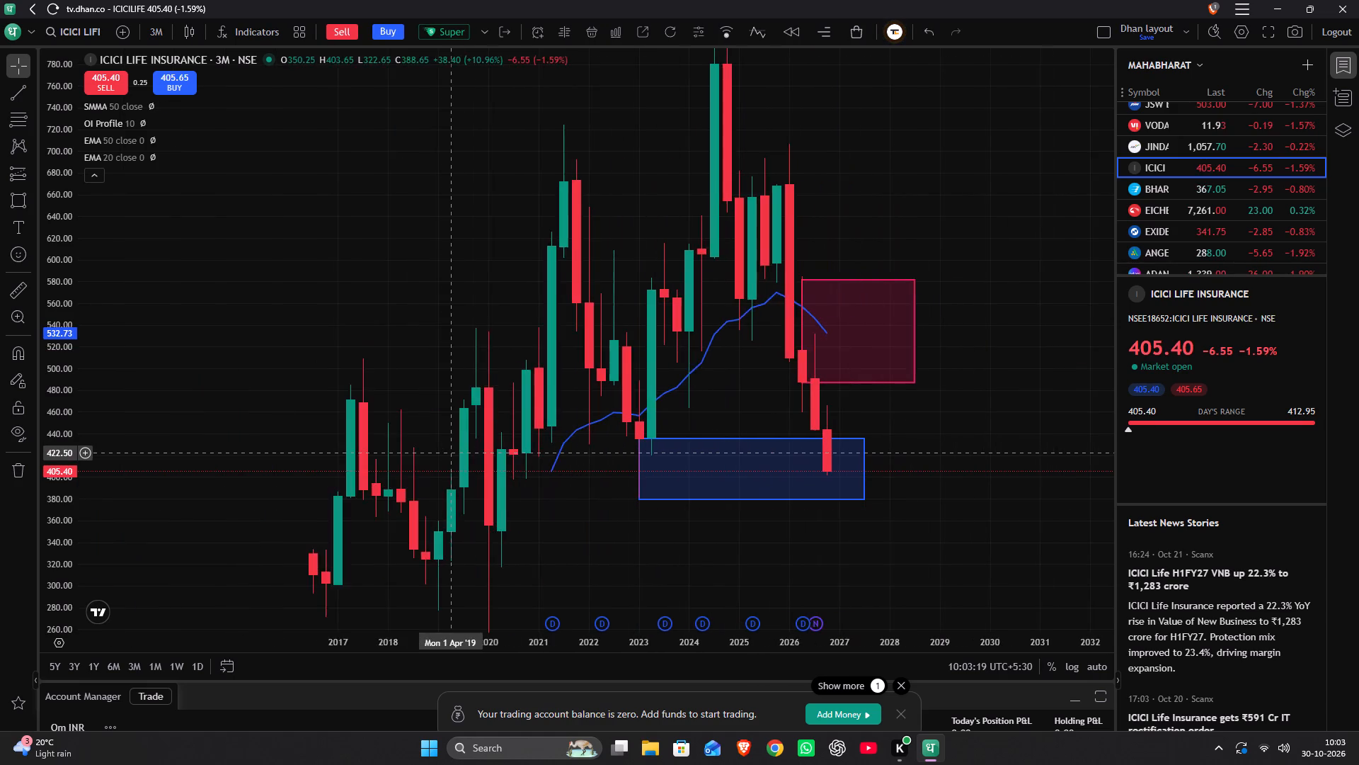
{"action": "scroll", "coordinate": [446, 453], "scroll_direction": "up", "scroll_amount": 6}
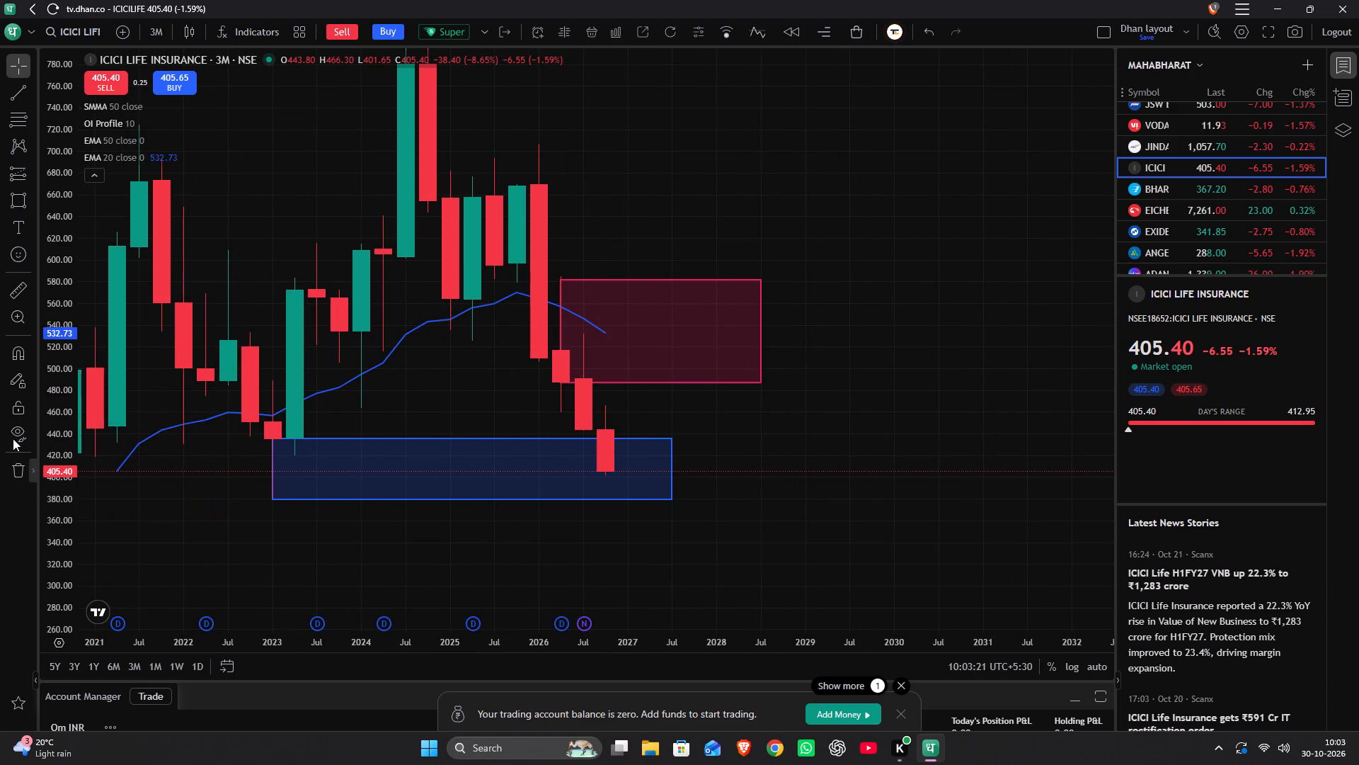
{"action": "left_click", "coordinate": [10, 434]}
{"action": "left_click", "coordinate": [8, 433]}
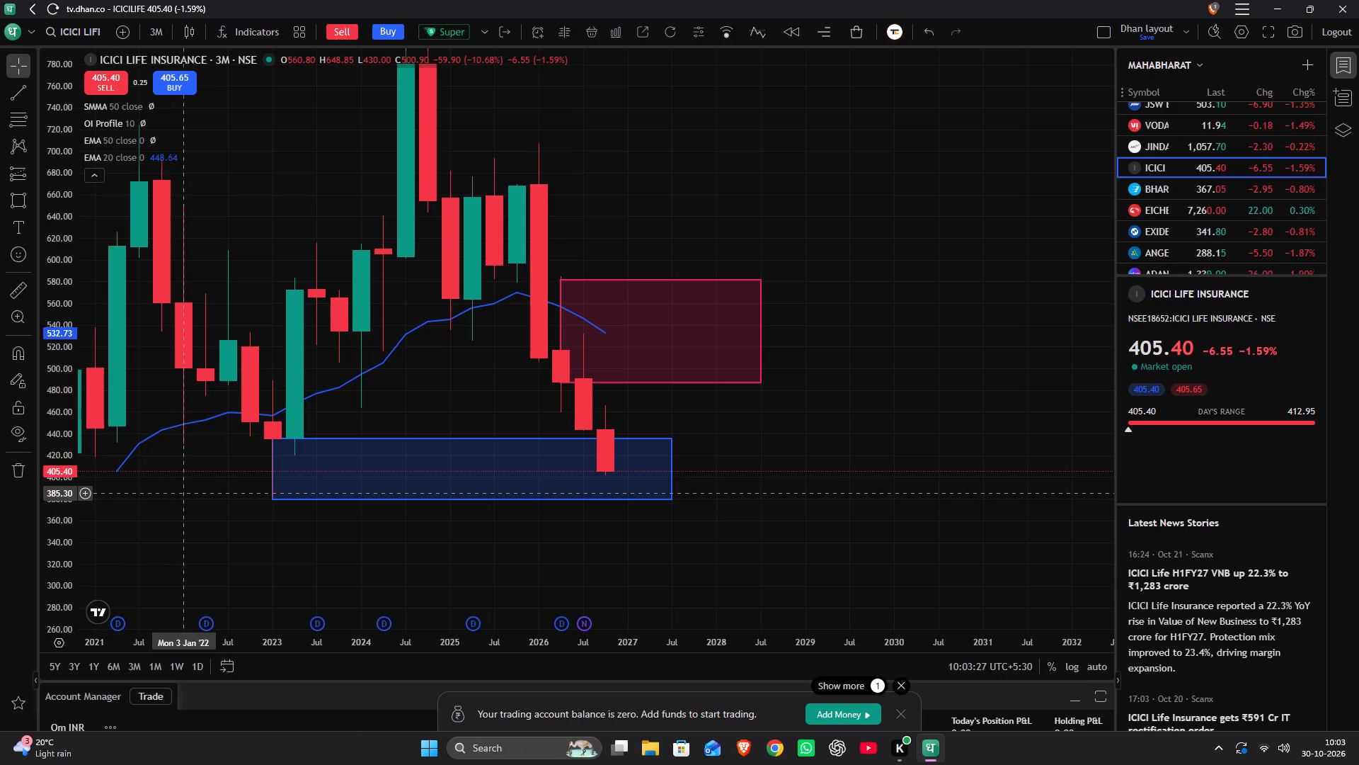
{"action": "key", "text": "alt+shift+r"}
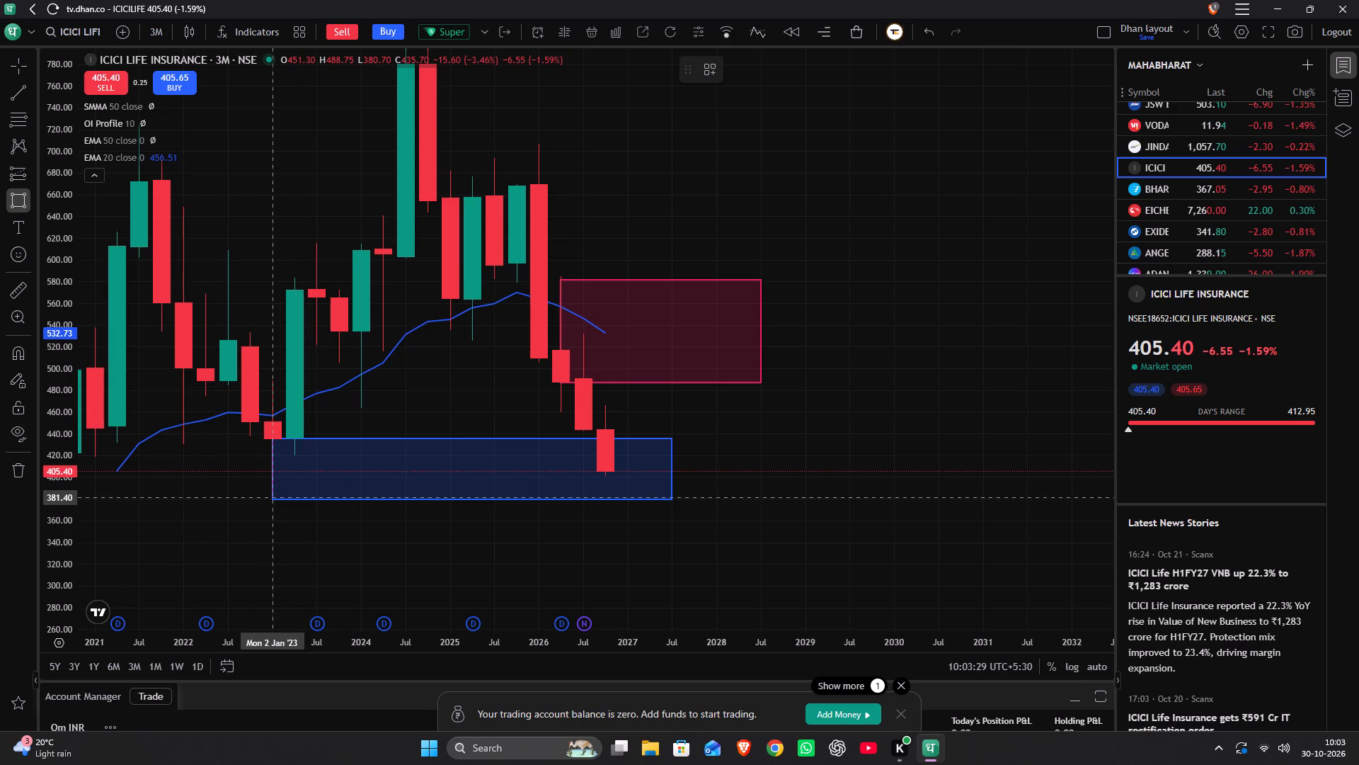
{"action": "left_click_drag", "start_coordinate": [273, 497], "coordinate": [835, 431]}
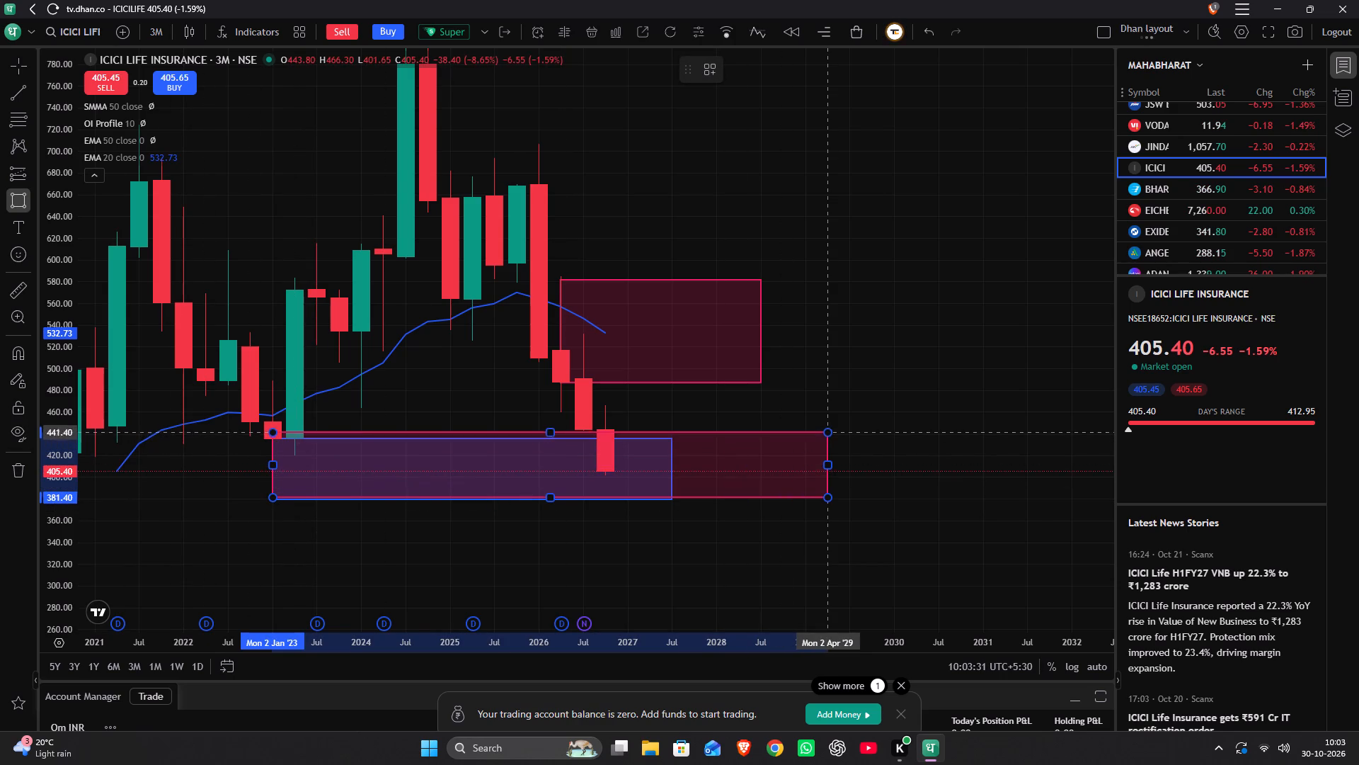
{"action": "left_click_drag", "start_coordinate": [835, 431], "coordinate": [841, 421]}
{"action": "left_click", "coordinate": [841, 421]}
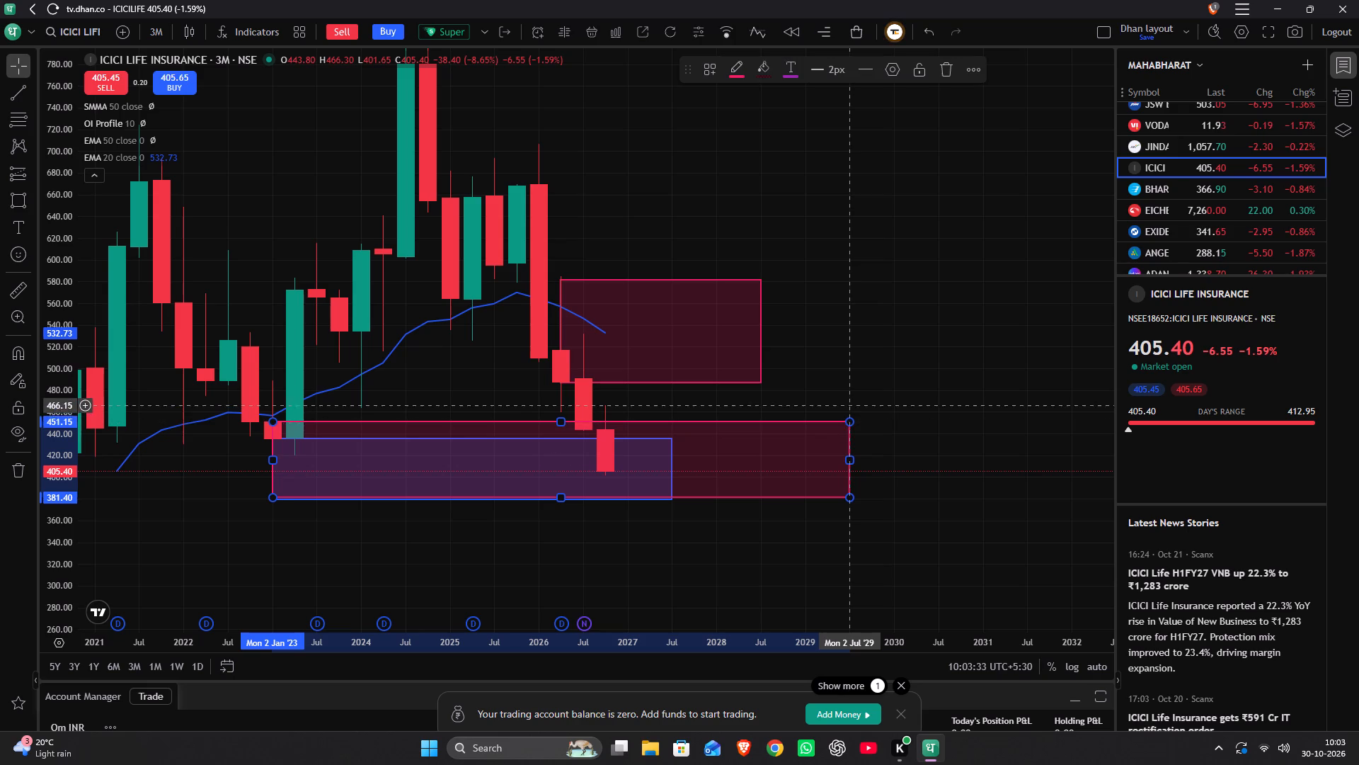
{"action": "left_click", "coordinate": [839, 400]}
Examine ICICI Life Insurance's 3-month candles back to 2016 against the drawn supply and demand zones.
{"action": "left_click_drag", "start_coordinate": [843, 305], "coordinate": [816, 462]}
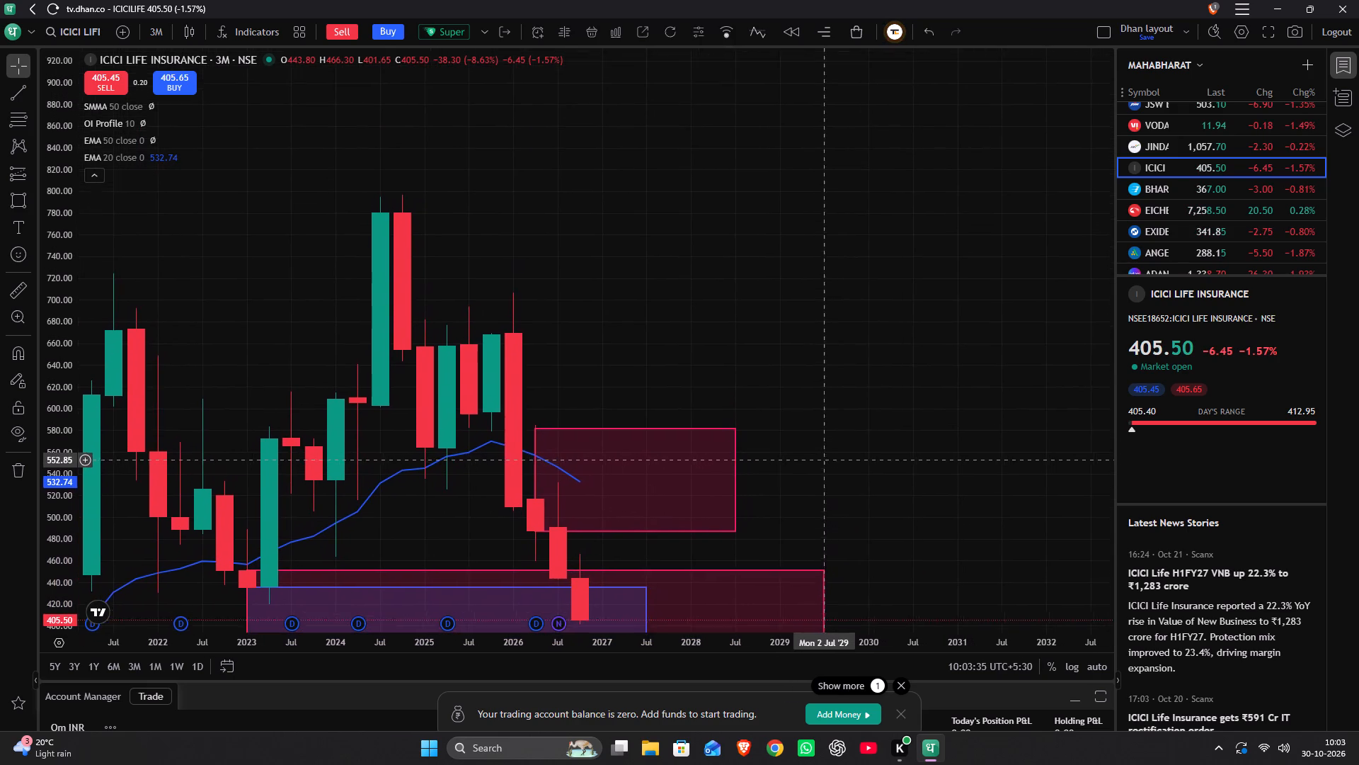
{"action": "left_click_drag", "start_coordinate": [816, 462], "coordinate": [890, 345]}
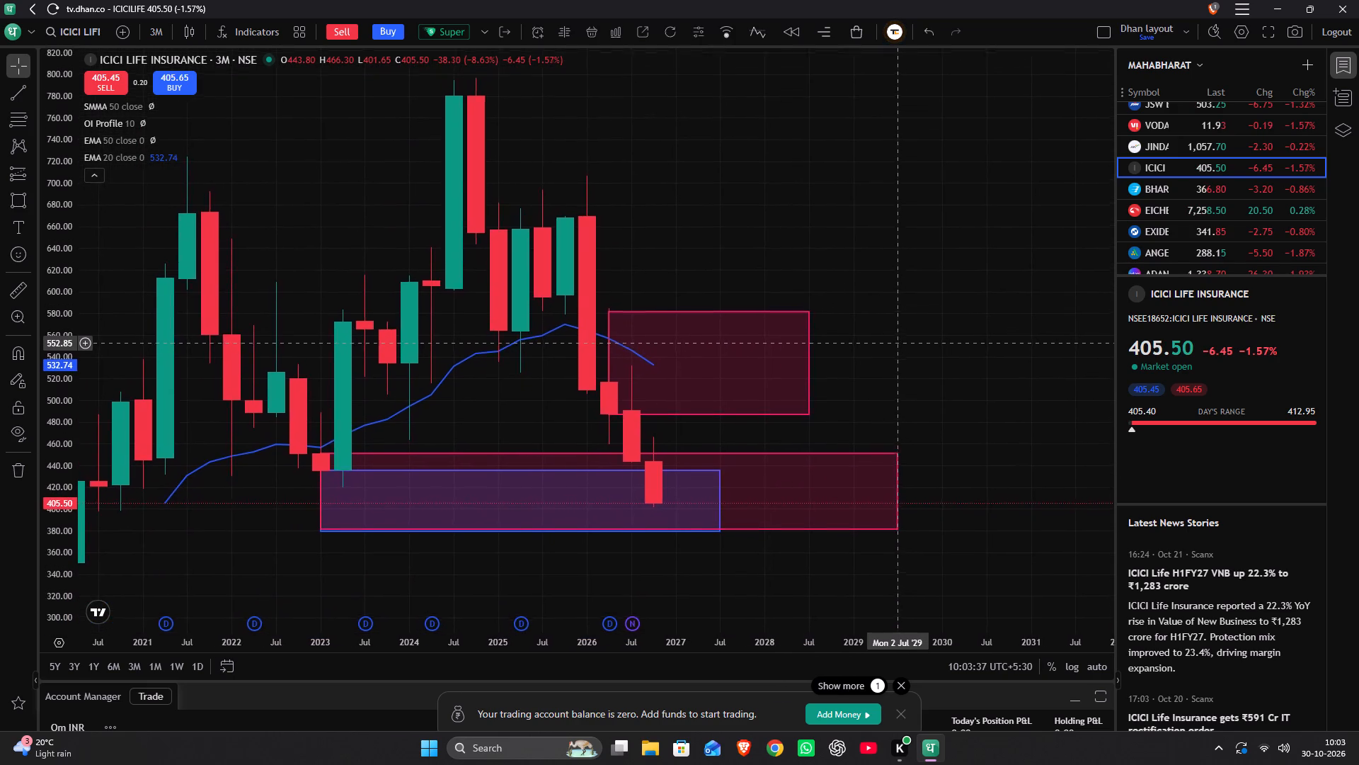
{"action": "left_click_drag", "start_coordinate": [890, 345], "coordinate": [875, 449]}
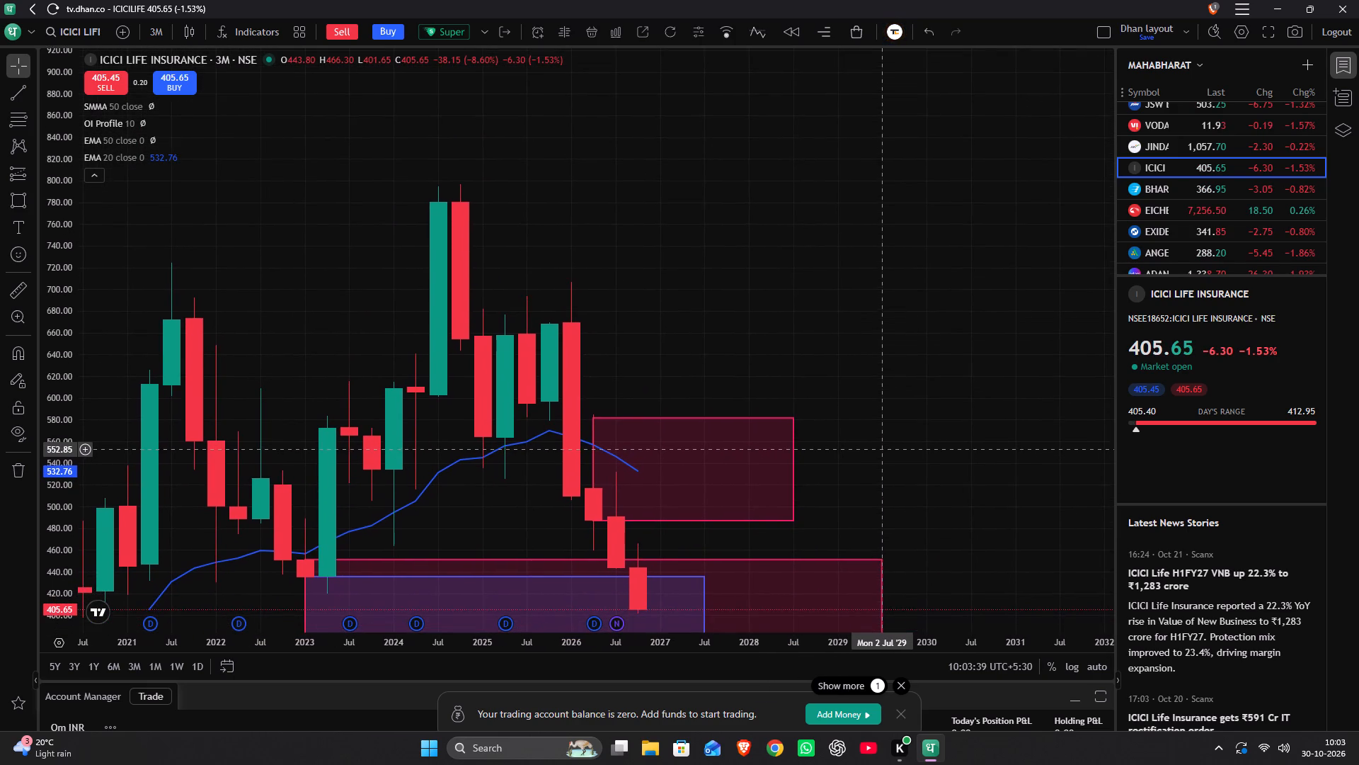
{"action": "left_click_drag", "start_coordinate": [875, 449], "coordinate": [830, 537]}
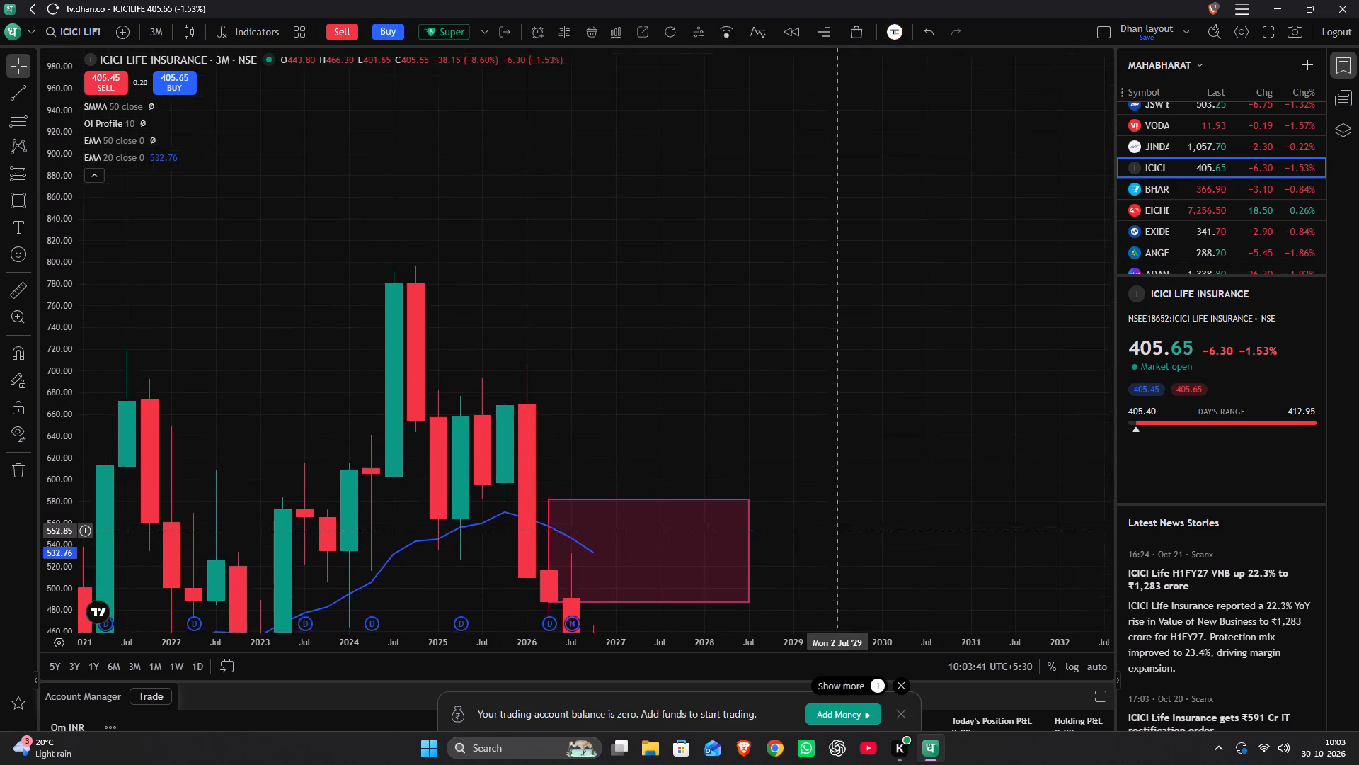
{"action": "left_click_drag", "start_coordinate": [830, 537], "coordinate": [990, 497]}
{"action": "scroll", "coordinate": [995, 490], "scroll_direction": "down", "scroll_amount": 11}
{"action": "scroll", "coordinate": [972, 492], "scroll_direction": "up", "scroll_amount": 11}
{"action": "left_click_drag", "start_coordinate": [612, 538], "coordinate": [779, 381]}
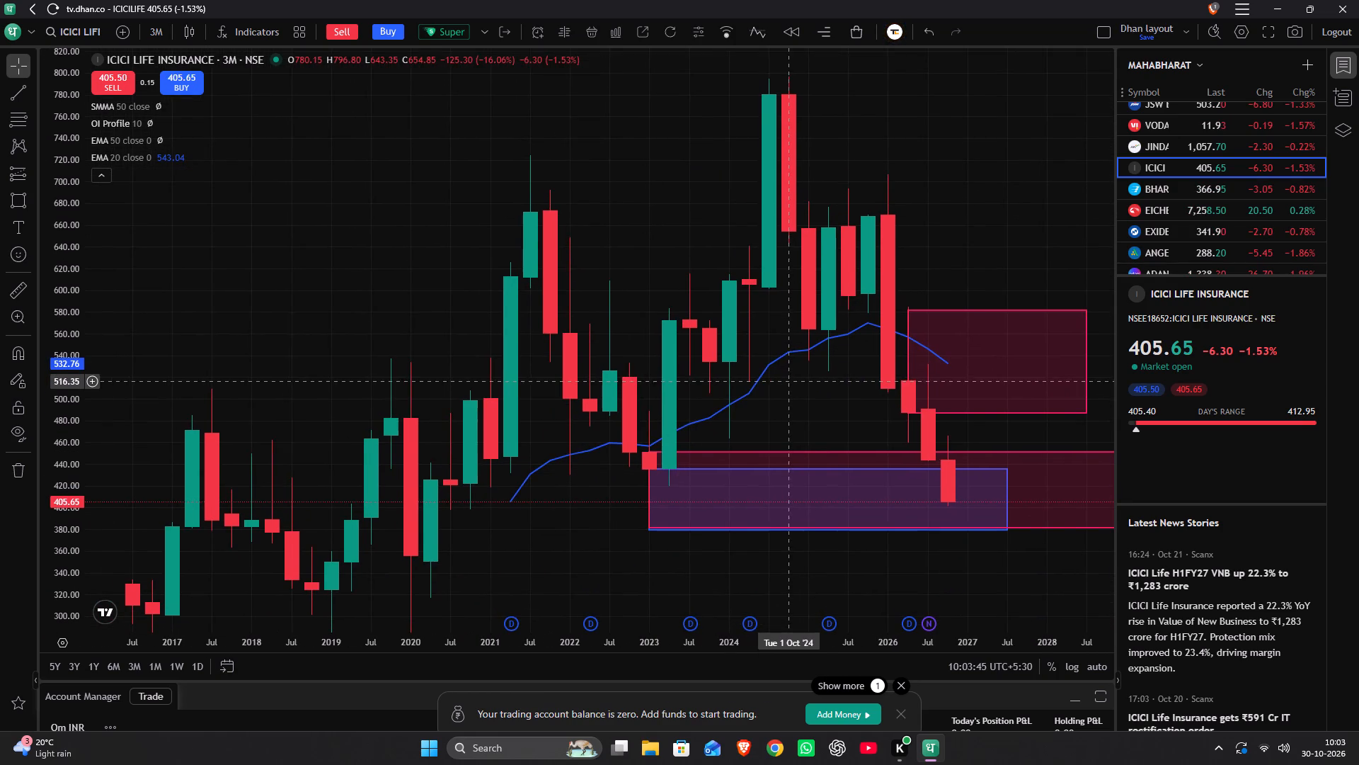
{"action": "left_click_drag", "start_coordinate": [779, 381], "coordinate": [776, 384]}
{"action": "left_click_drag", "start_coordinate": [372, 584], "coordinate": [558, 402]}
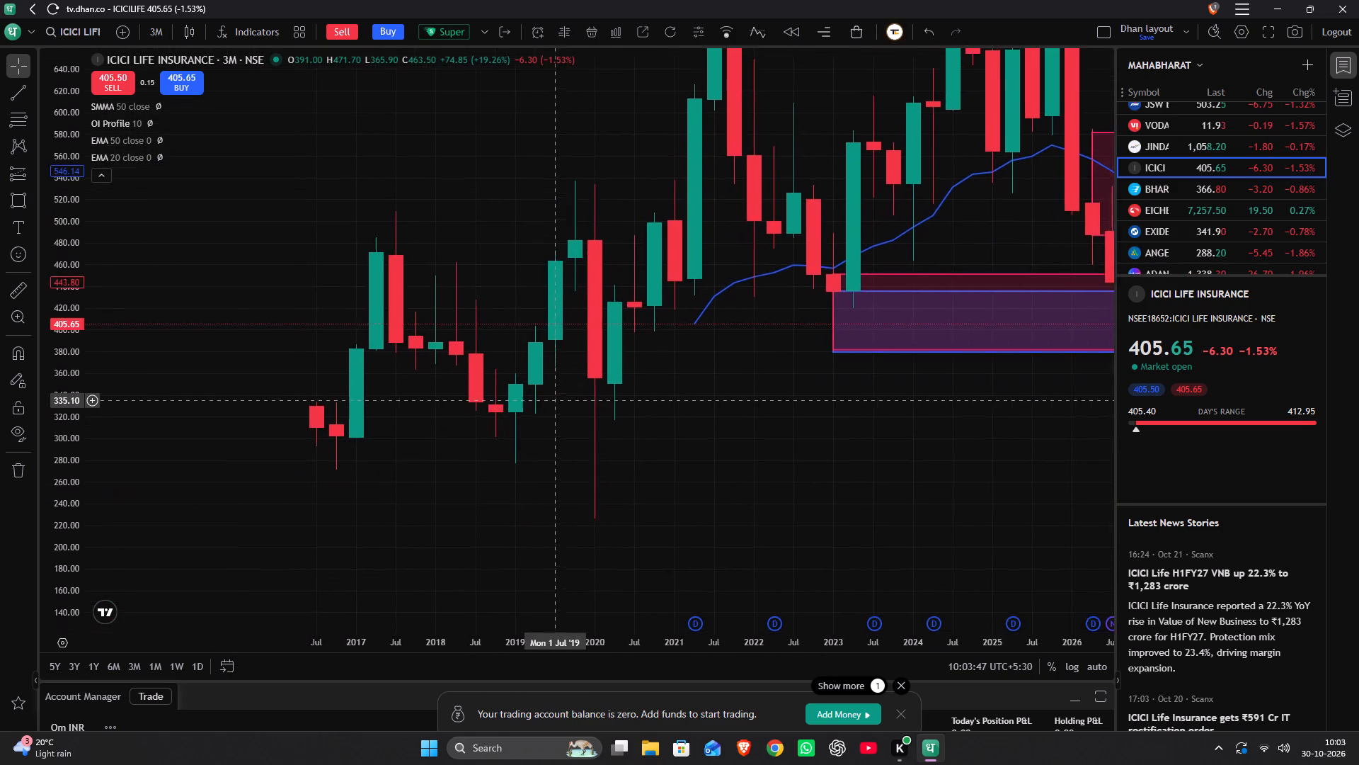
{"action": "left_click_drag", "start_coordinate": [558, 402], "coordinate": [226, 470]}
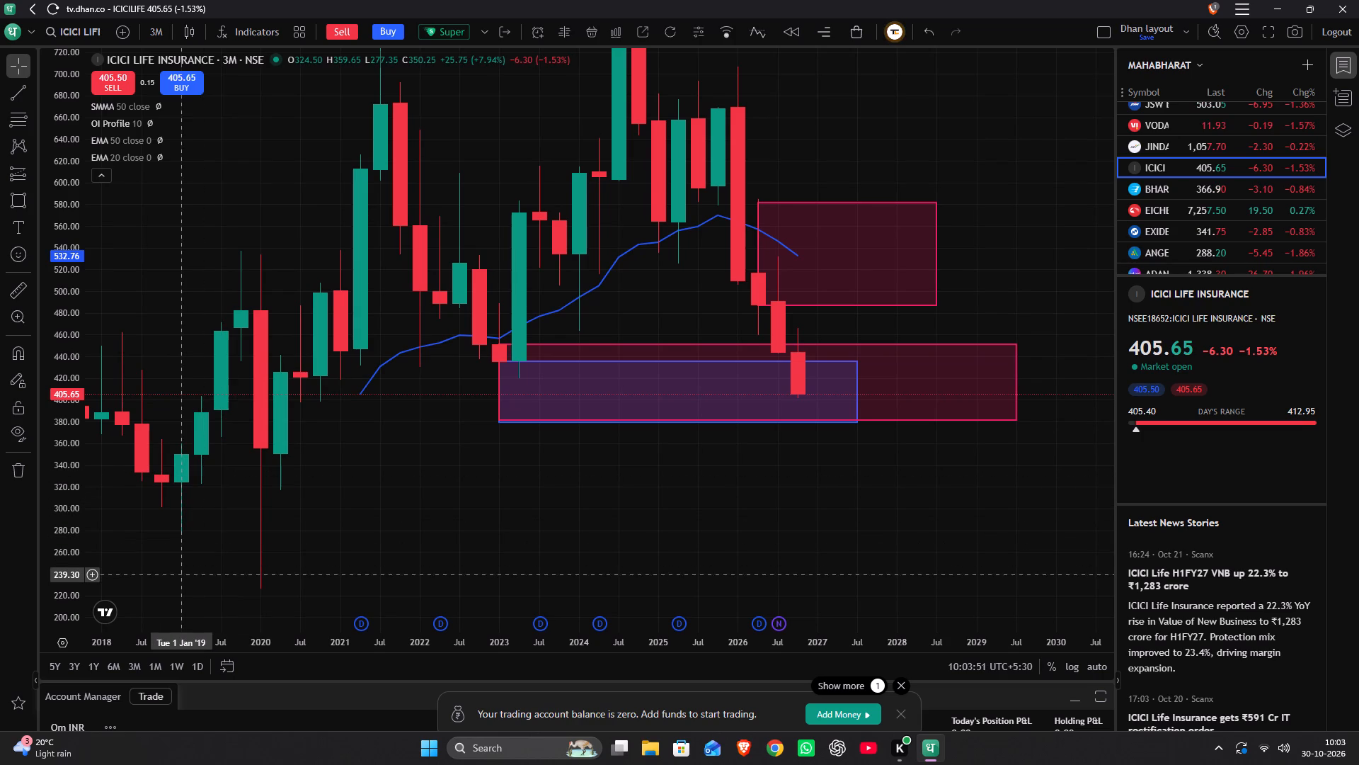
Check ICICI Life Insurance's zones against its candles on the 6-month and 12-month intervals.
{"action": "key", "text": "6"}
{"action": "key", "text": "m"}
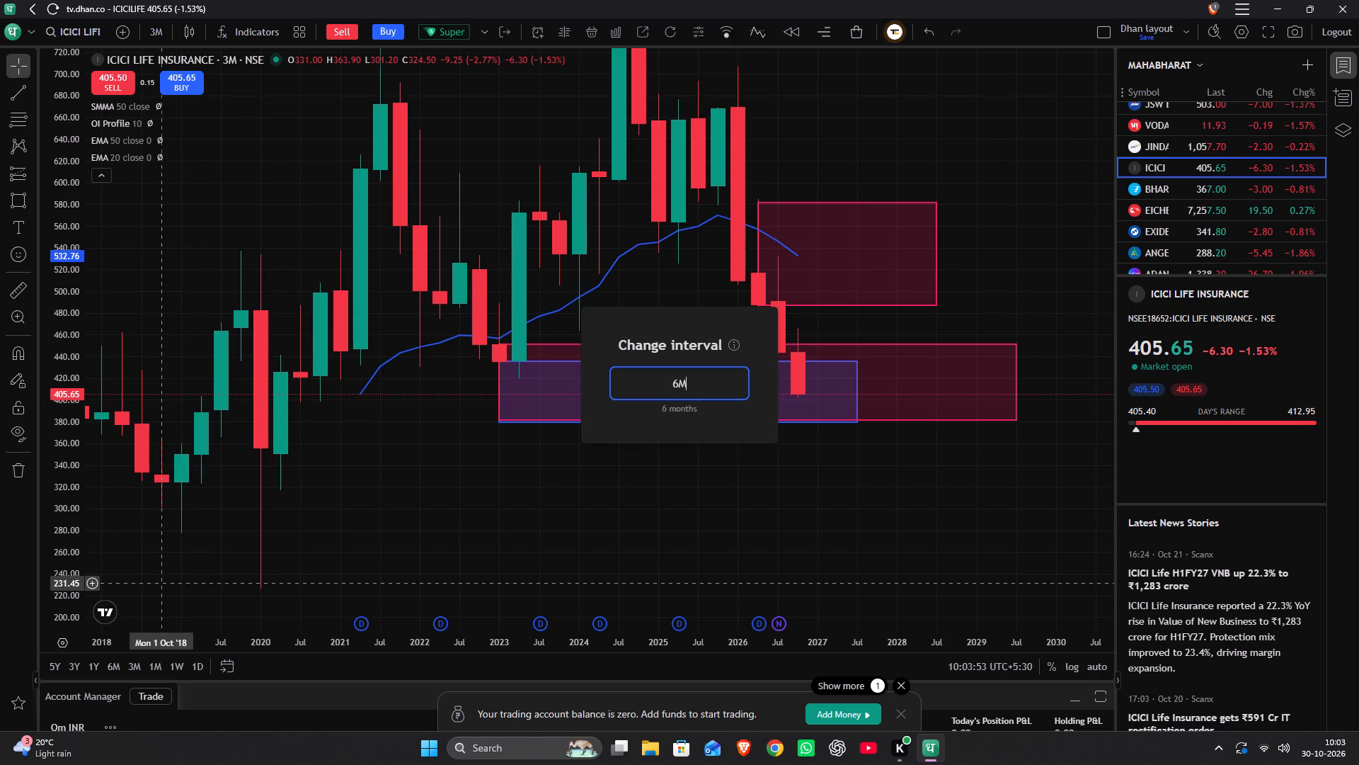
{"action": "key", "text": "Return"}
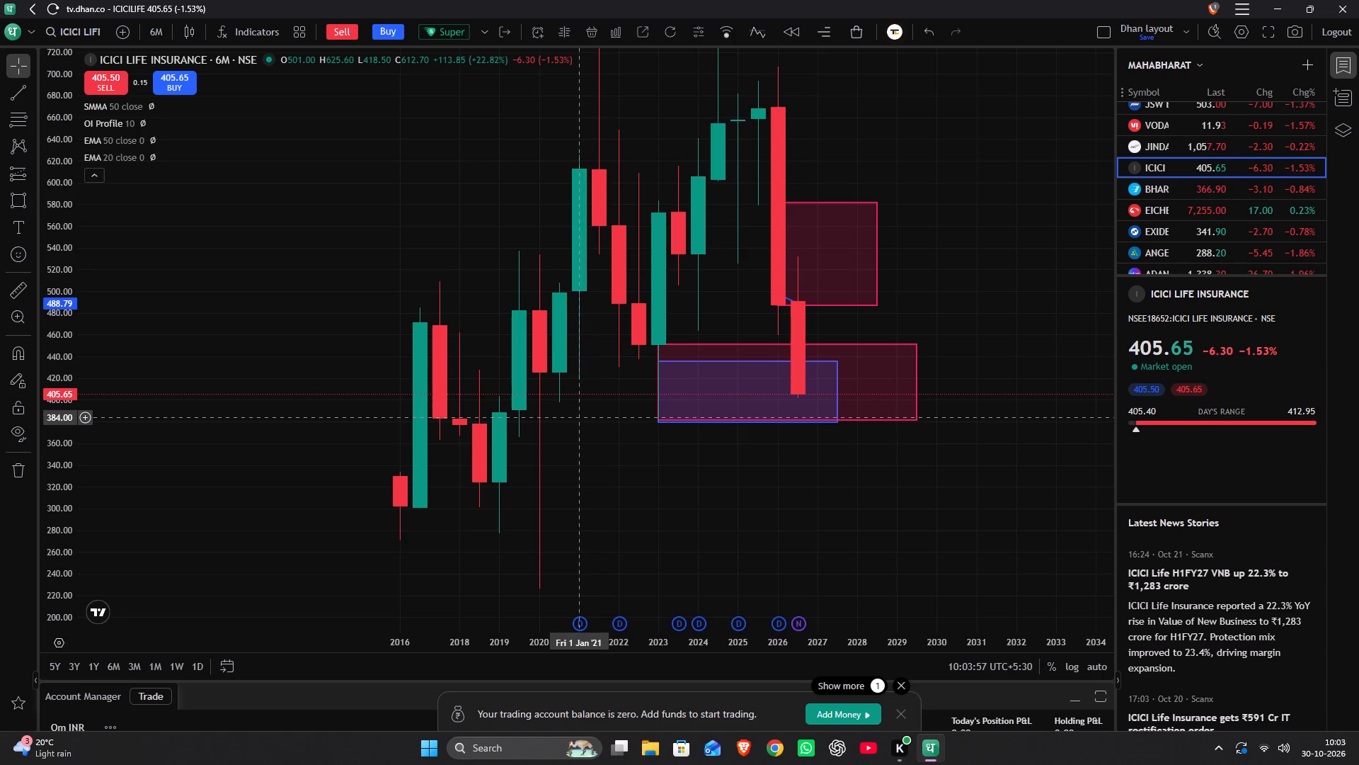
{"action": "scroll", "coordinate": [581, 416], "scroll_direction": "up", "scroll_amount": 2}
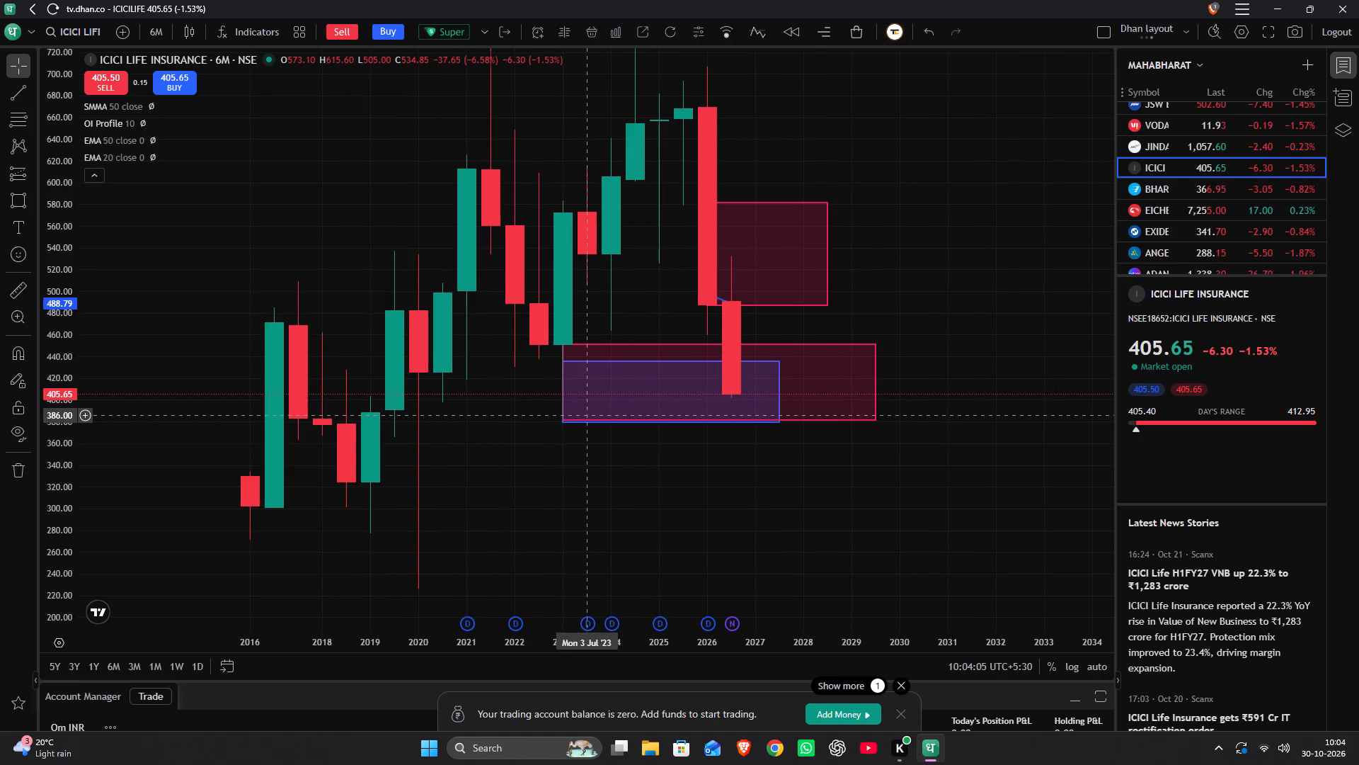
{"action": "type", "text": "12m"}
{"action": "key", "text": "Return"}
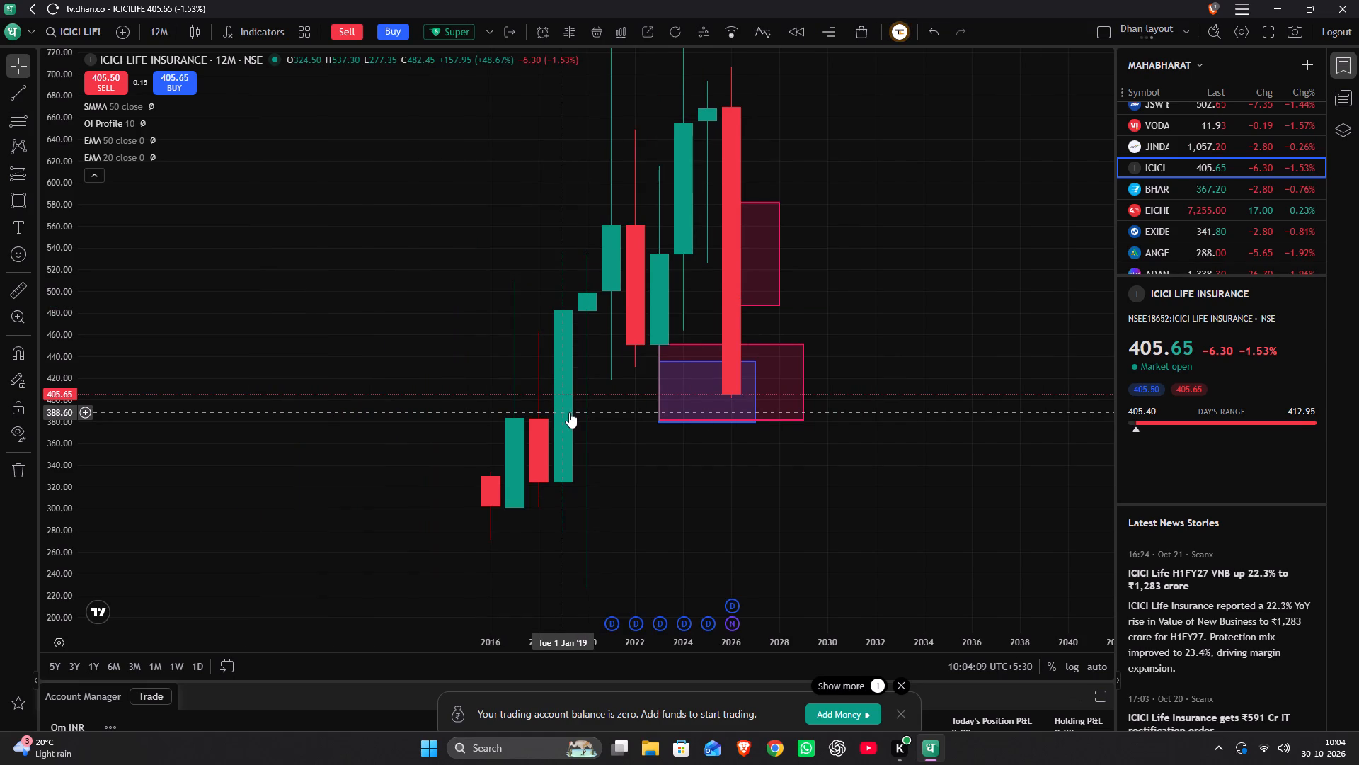
Switch ICICI Life Insurance to the 1-day interval and examine the 2026 daily candles against the drawn zones.
{"action": "type", "text": "1d"}
{"action": "key", "text": "Return"}
{"action": "scroll", "coordinate": [566, 412], "scroll_direction": "down", "scroll_amount": 2}
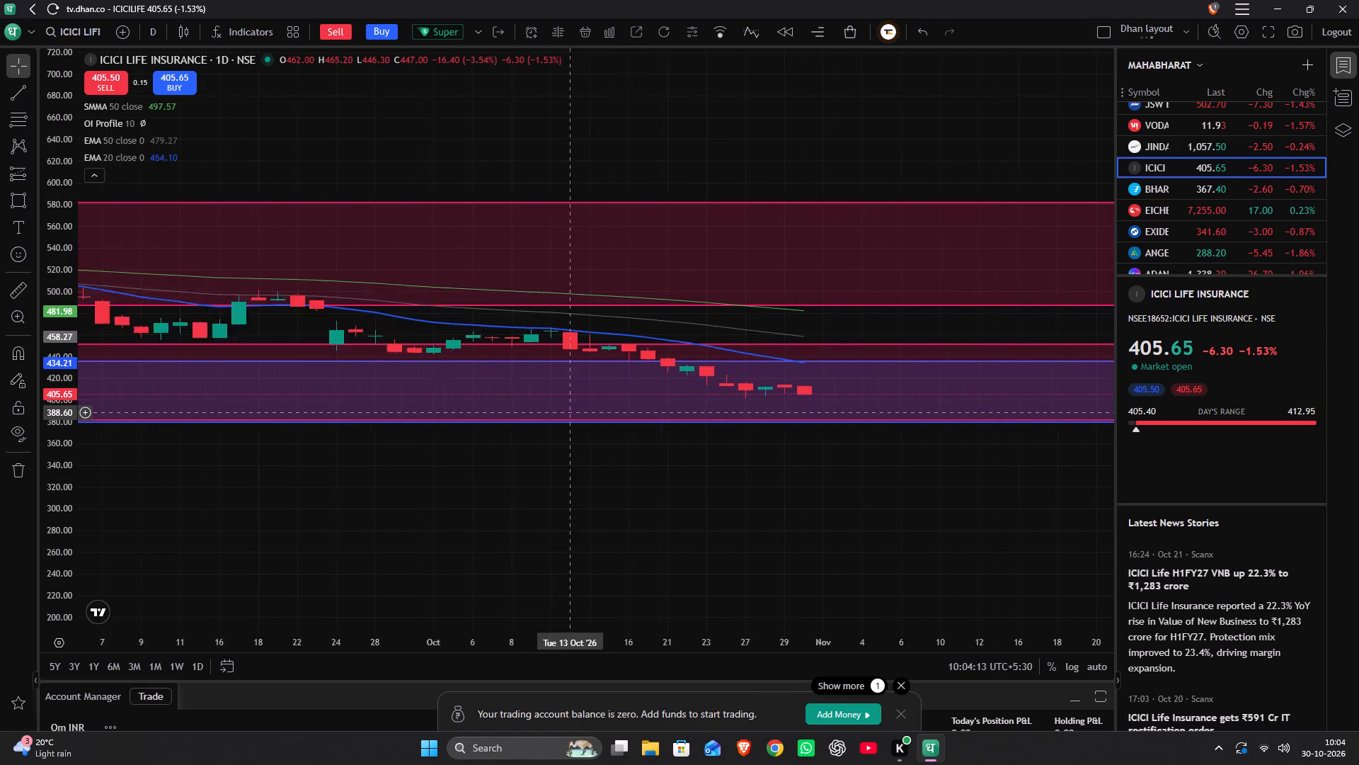
{"action": "scroll", "coordinate": [566, 412], "scroll_direction": "down", "scroll_amount": 13}
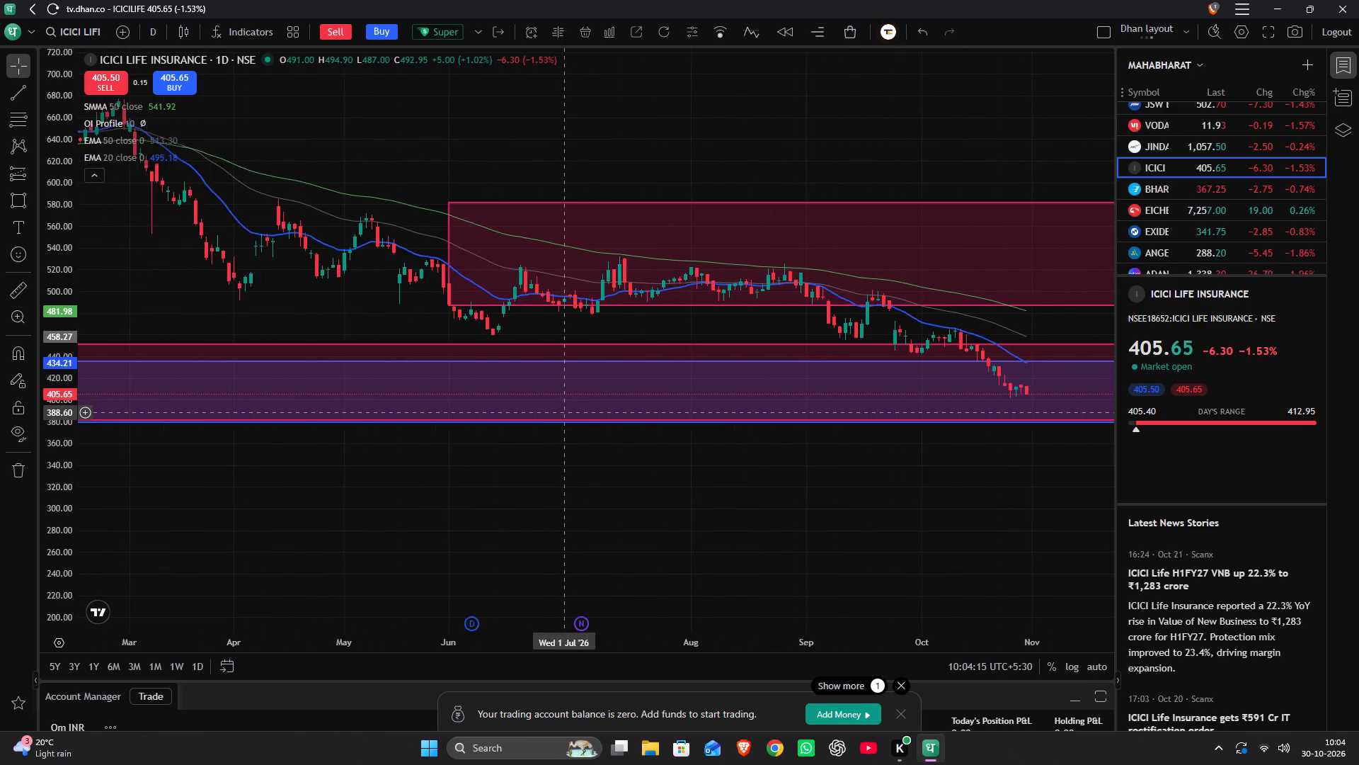
{"action": "scroll", "coordinate": [565, 412], "scroll_direction": "down", "scroll_amount": 5}
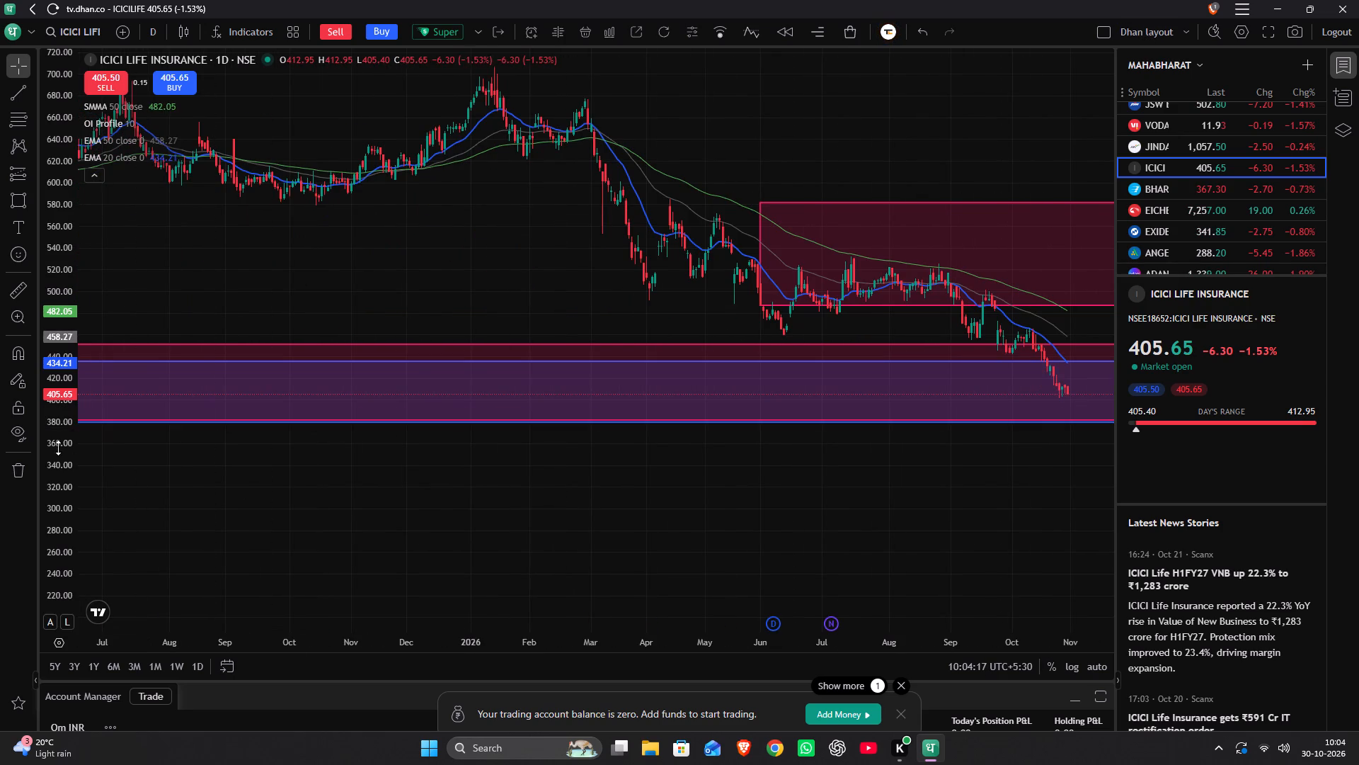
{"action": "scroll", "coordinate": [53, 450], "scroll_direction": "up", "scroll_amount": 14}
{"action": "scroll", "coordinate": [292, 378], "scroll_direction": "up", "scroll_amount": 4}
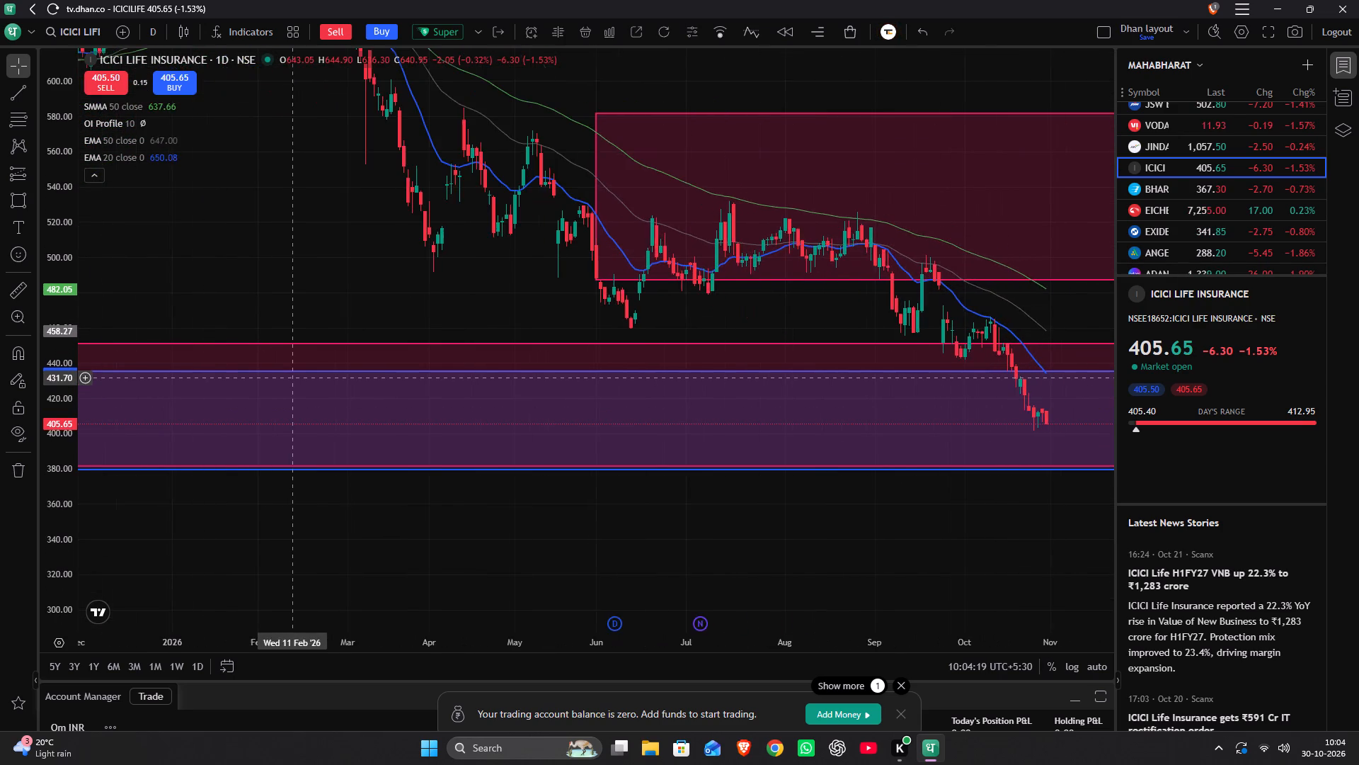
Examine ICICI Life Insurance's daily candles from July to October 2026 up close against the overlapping zones around 380 to 451.
{"action": "scroll", "coordinate": [288, 379], "scroll_direction": "up", "scroll_amount": 5}
{"action": "scroll", "coordinate": [70, 405], "scroll_direction": "up", "scroll_amount": 3}
{"action": "scroll", "coordinate": [197, 419], "scroll_direction": "up", "scroll_amount": 4}
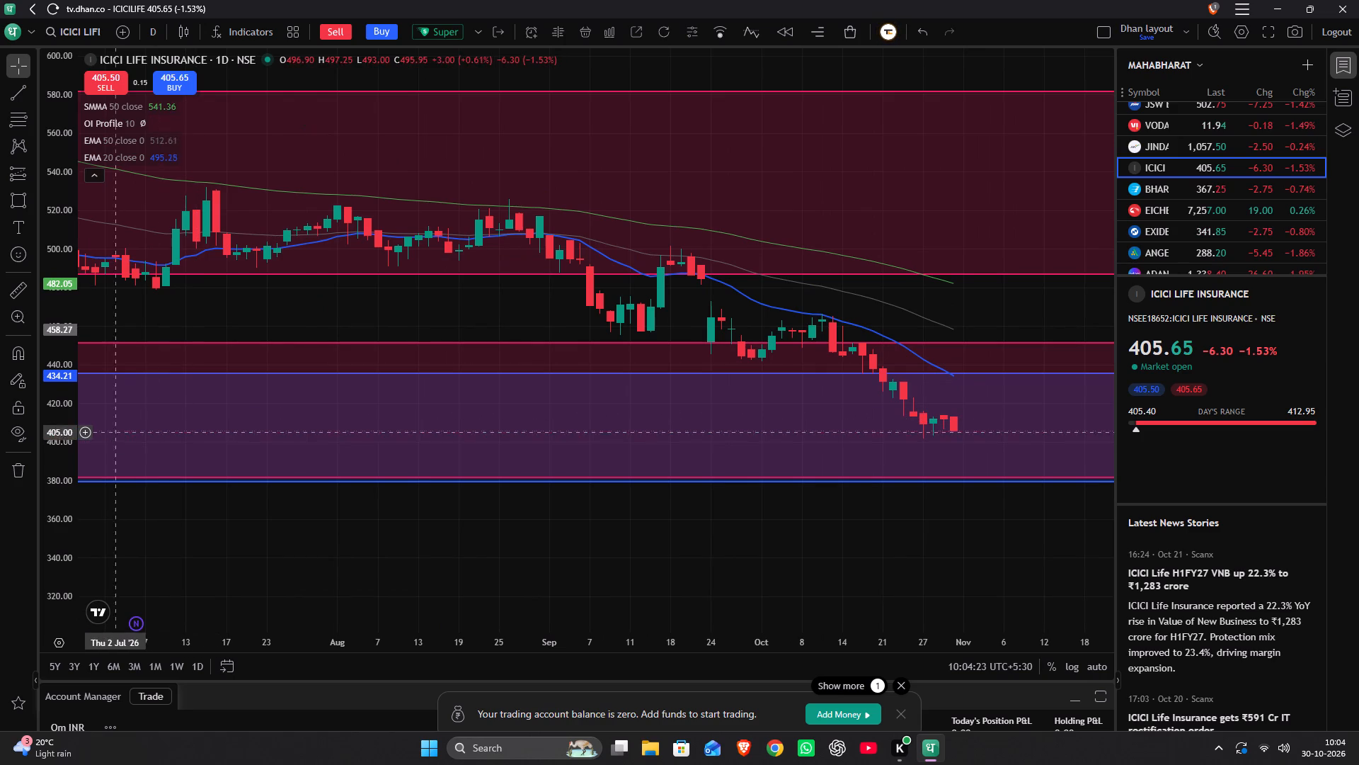
{"action": "scroll", "coordinate": [53, 447], "scroll_direction": "up", "scroll_amount": 5}
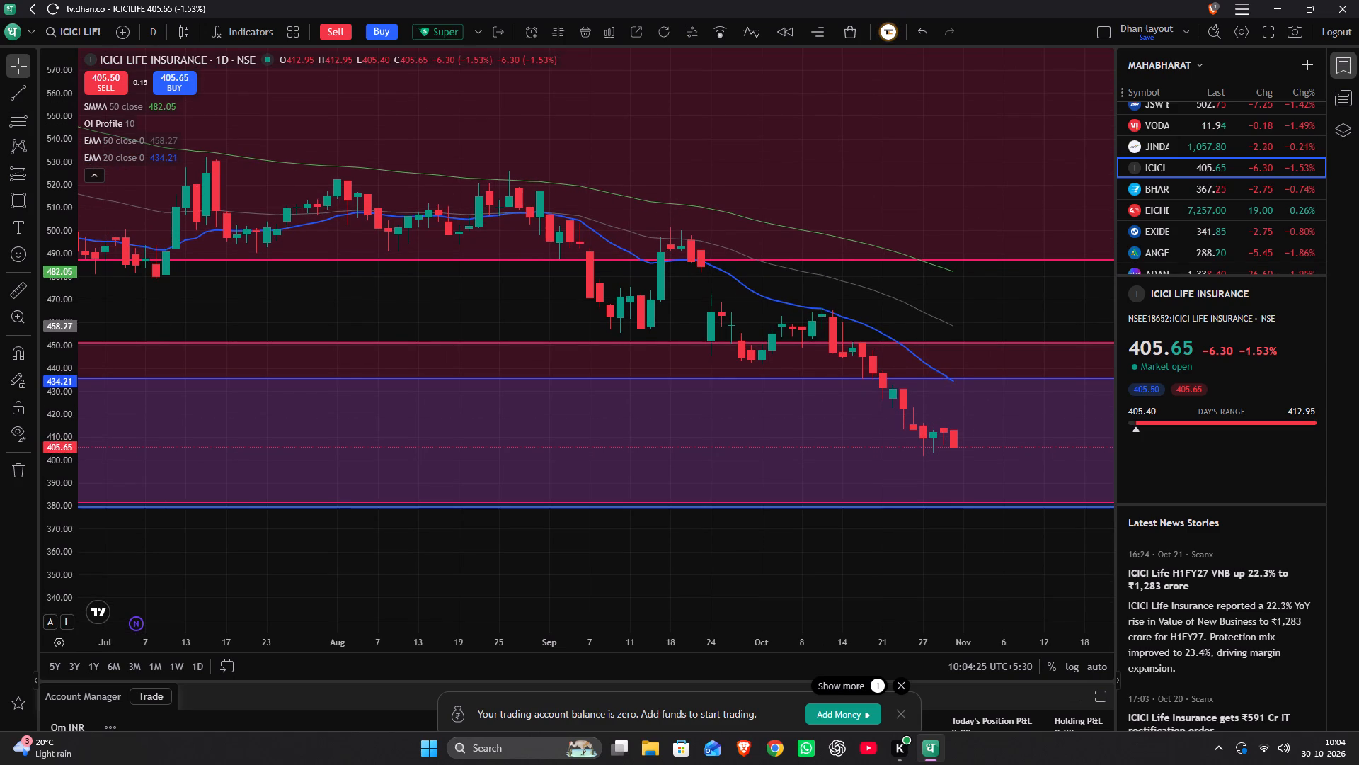
{"action": "scroll", "coordinate": [348, 407], "scroll_direction": "up", "scroll_amount": 2}
{"action": "scroll", "coordinate": [339, 413], "scroll_direction": "down", "scroll_amount": 3}
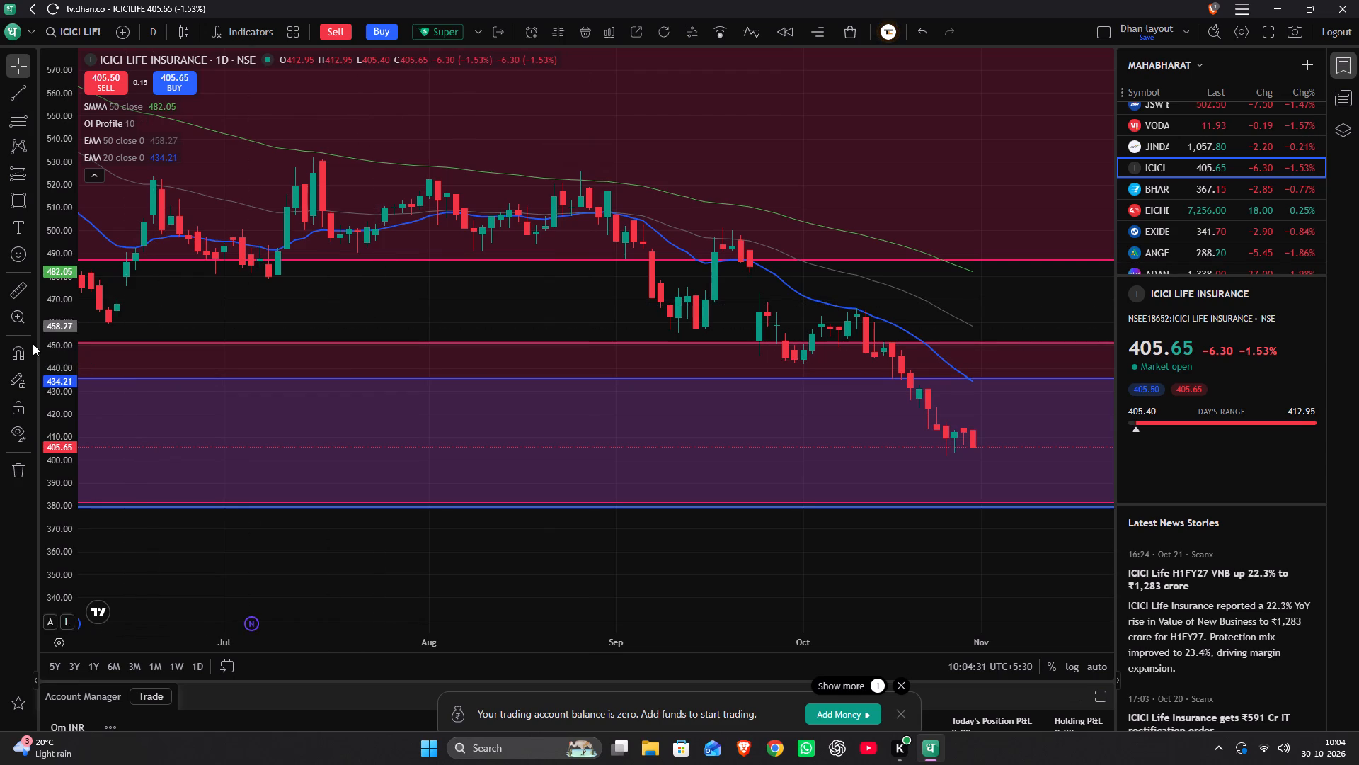
{"action": "scroll", "coordinate": [55, 363], "scroll_direction": "up", "scroll_amount": 16}
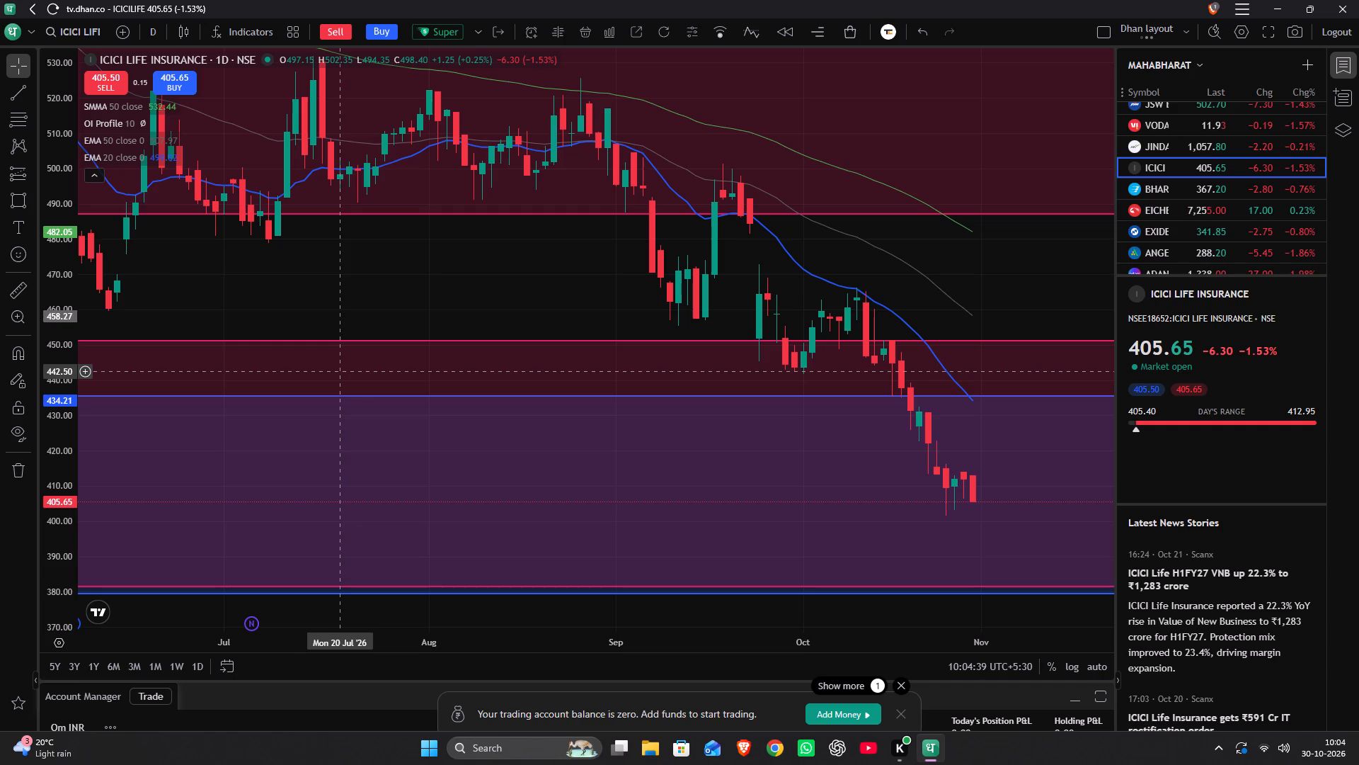
{"action": "scroll", "coordinate": [352, 339], "scroll_direction": "up", "scroll_amount": 2}
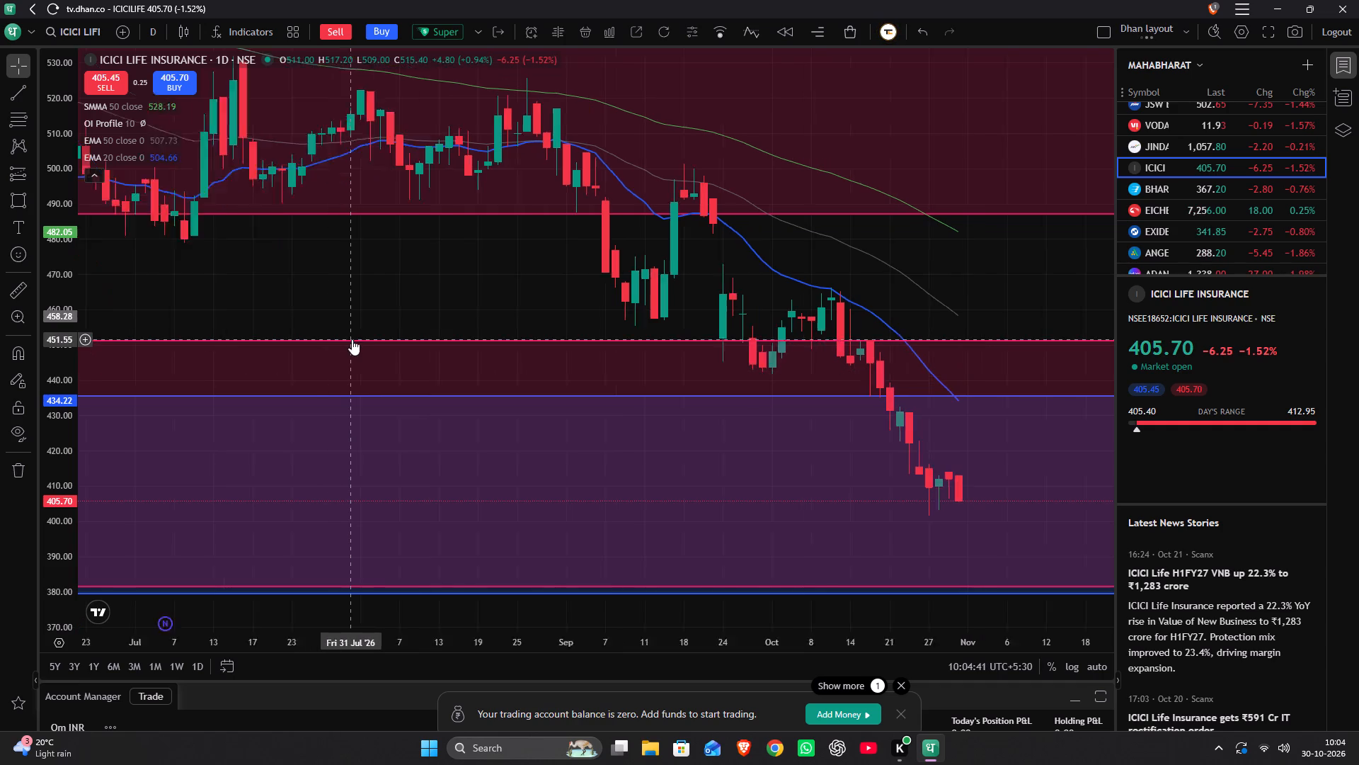
{"action": "scroll", "coordinate": [352, 339], "scroll_direction": "up", "scroll_amount": 5}
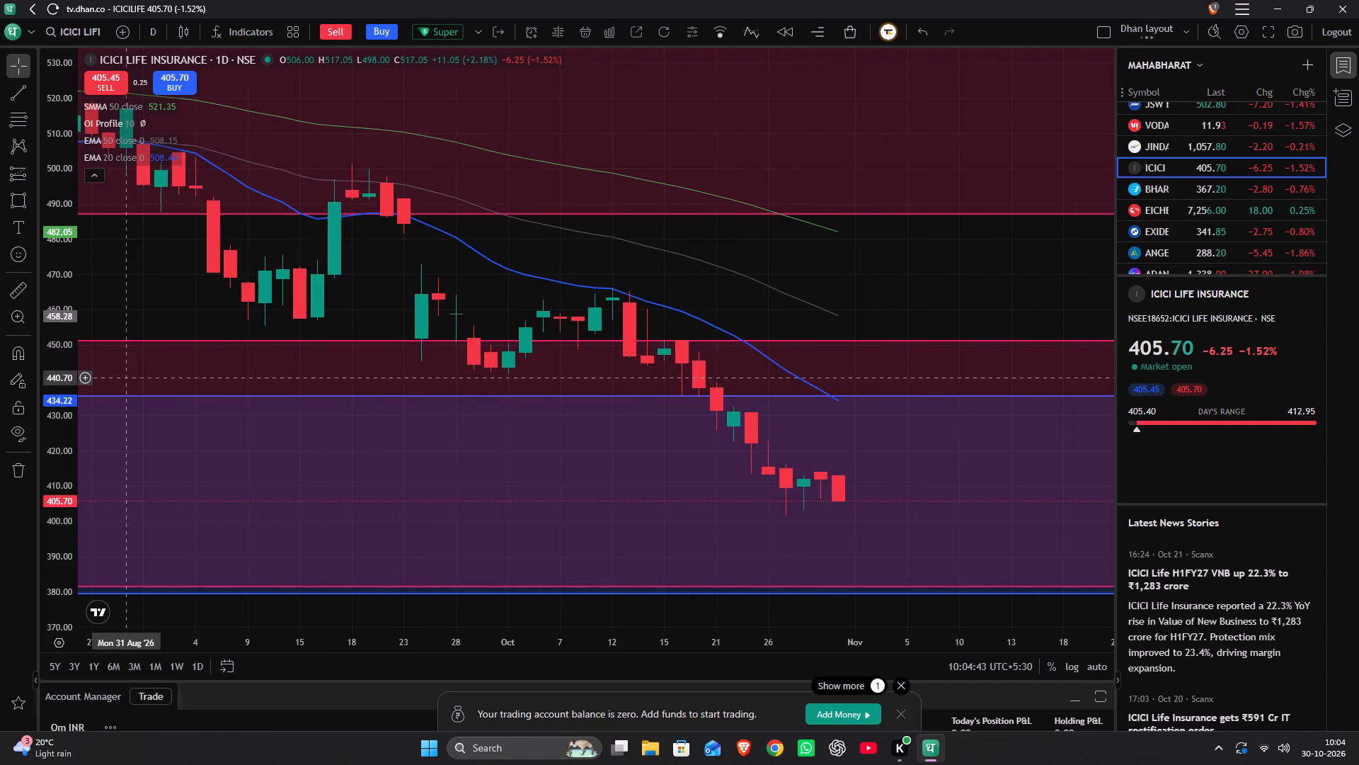
{"action": "scroll", "coordinate": [51, 370], "scroll_direction": "up", "scroll_amount": 4}
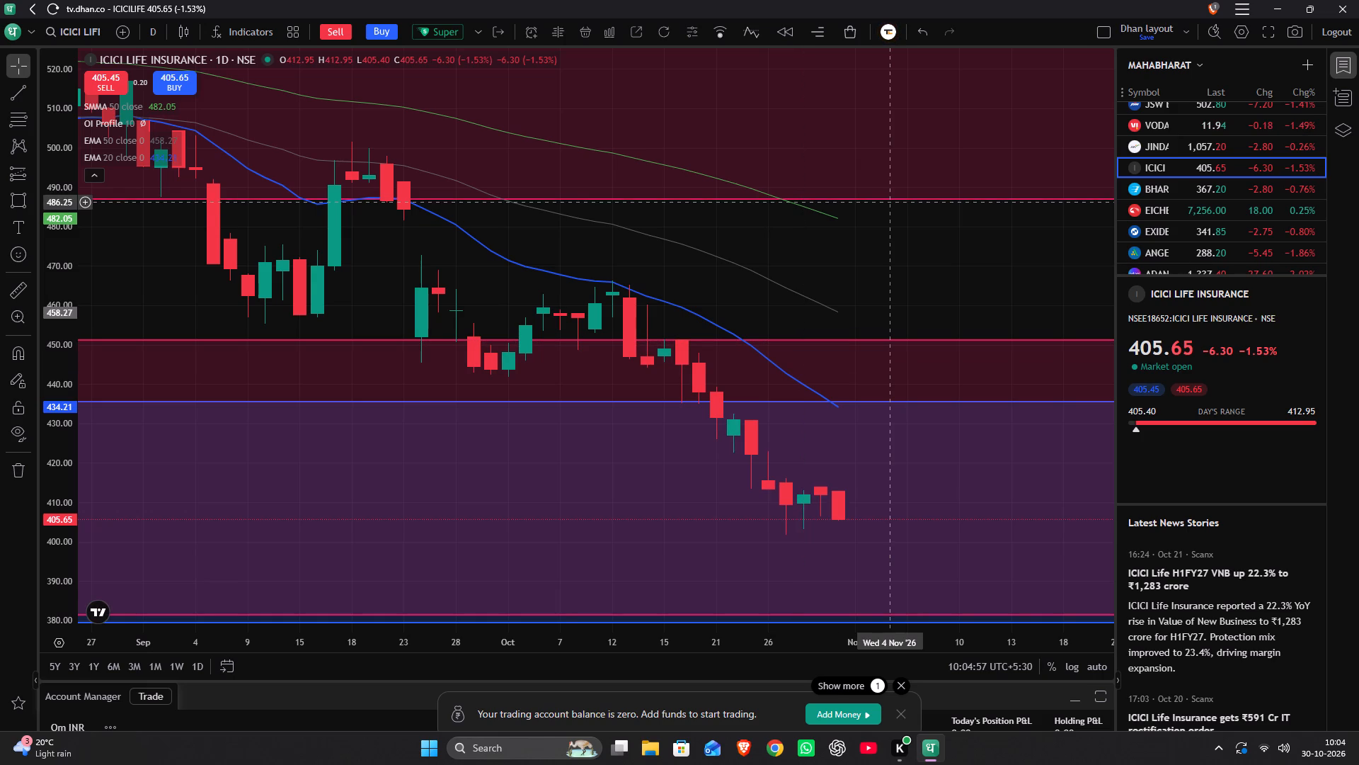
Open Bharat Electronics from the MAHABHARAT watchlist and examine its daily candles back to 2025 against the drawn zones.
{"action": "left_click", "coordinate": [1215, 189]}
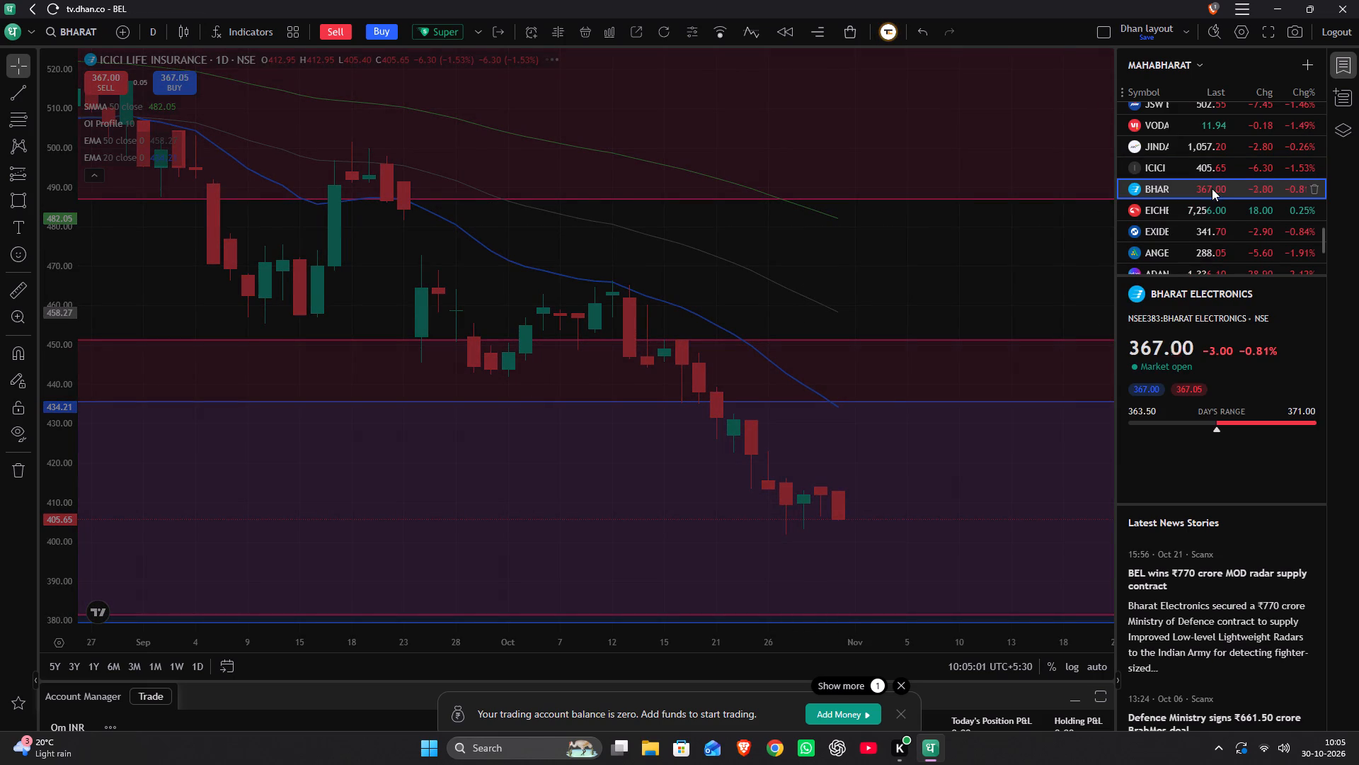
{"action": "scroll", "coordinate": [822, 474], "scroll_direction": "down", "scroll_amount": 5}
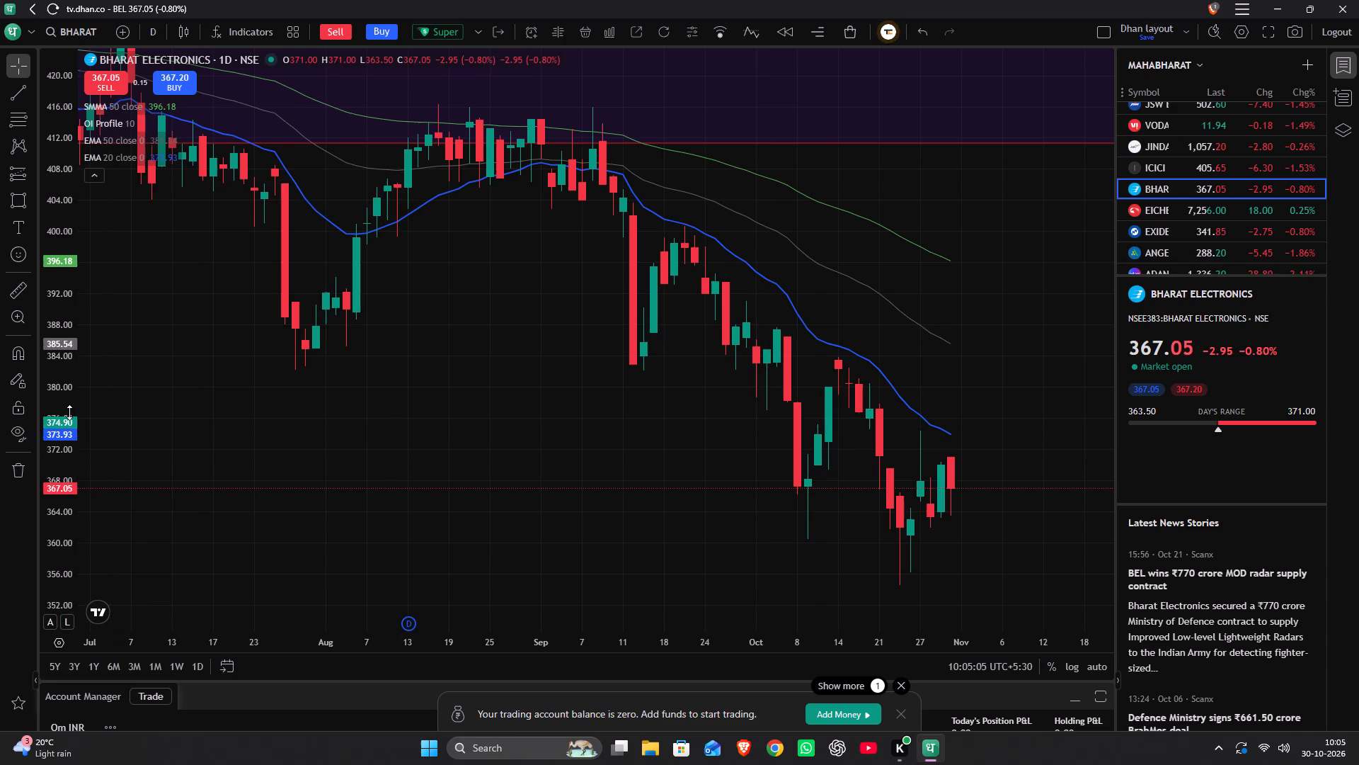
{"action": "scroll", "coordinate": [69, 412], "scroll_direction": "down", "scroll_amount": 14}
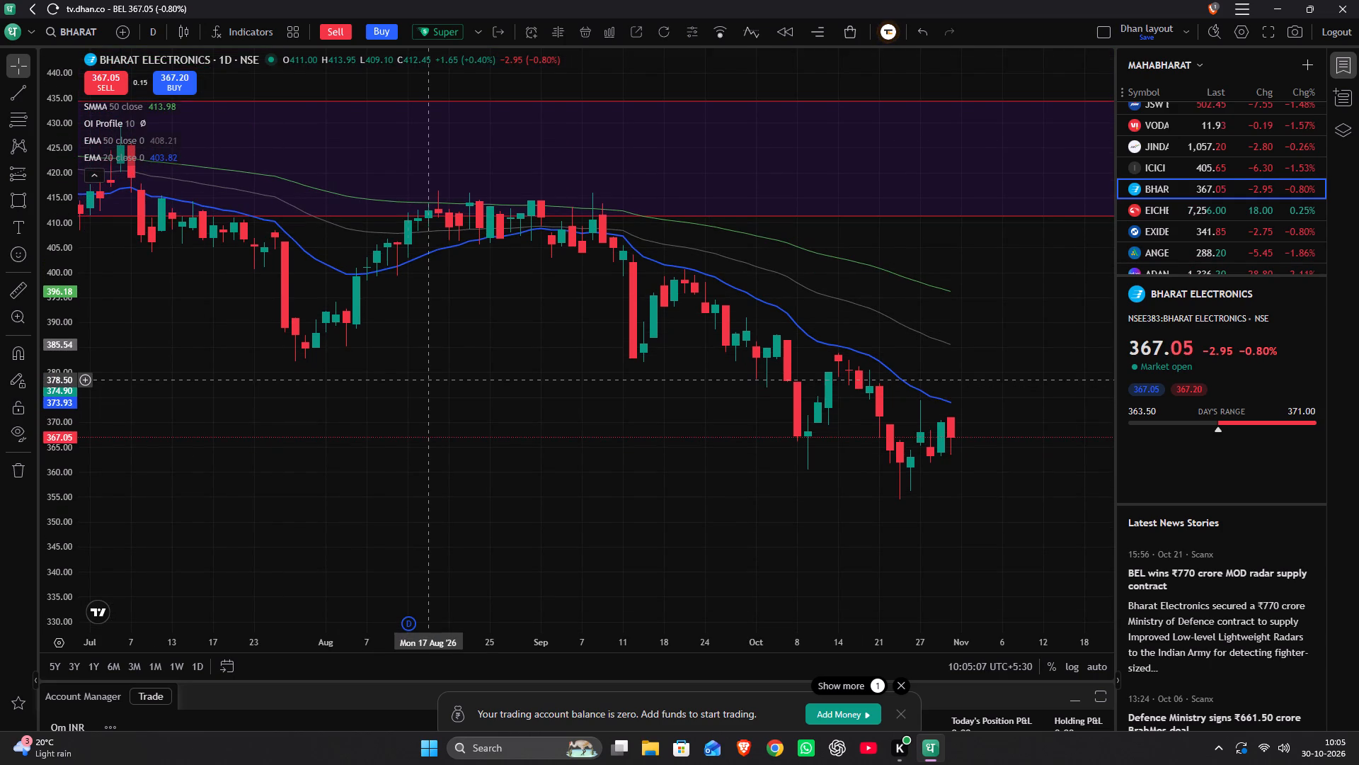
{"action": "scroll", "coordinate": [426, 380], "scroll_direction": "up", "scroll_amount": 1}
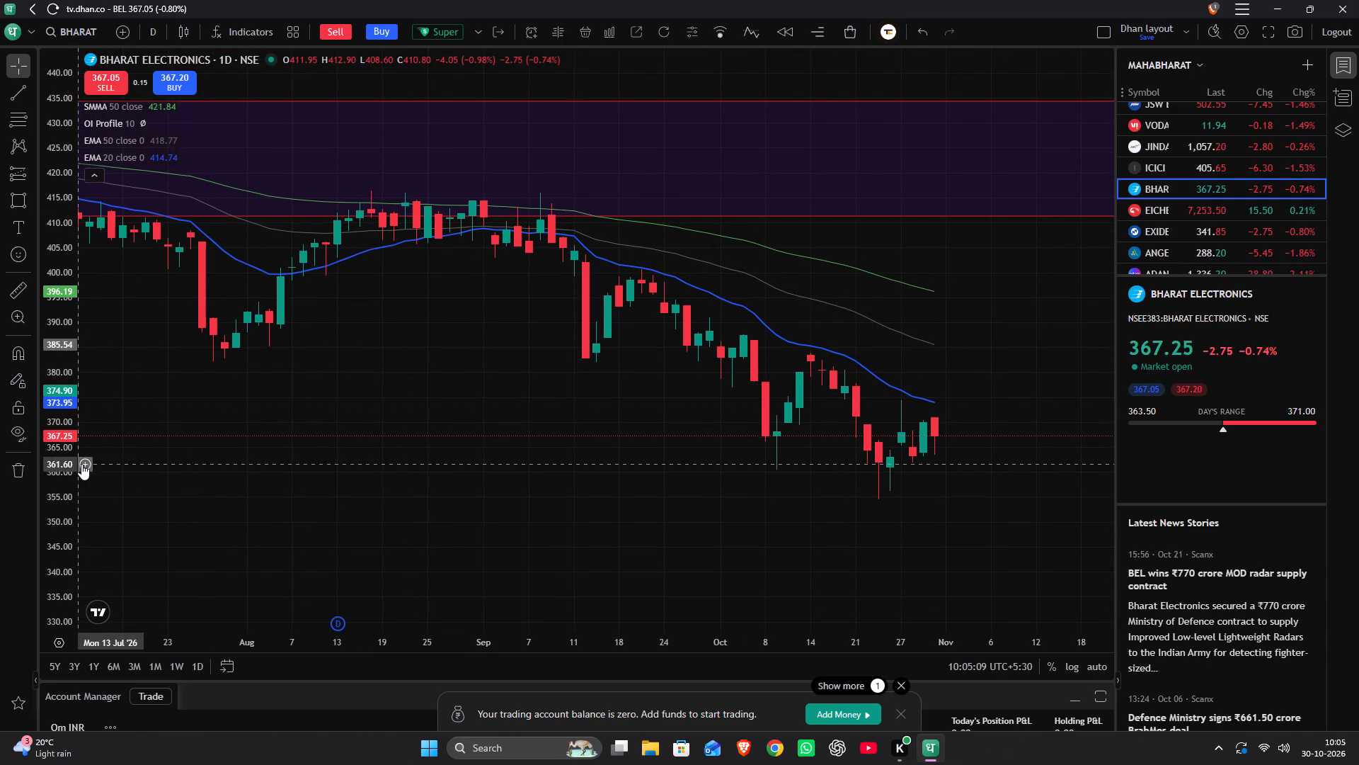
{"action": "scroll", "coordinate": [38, 476], "scroll_direction": "down", "scroll_amount": 11}
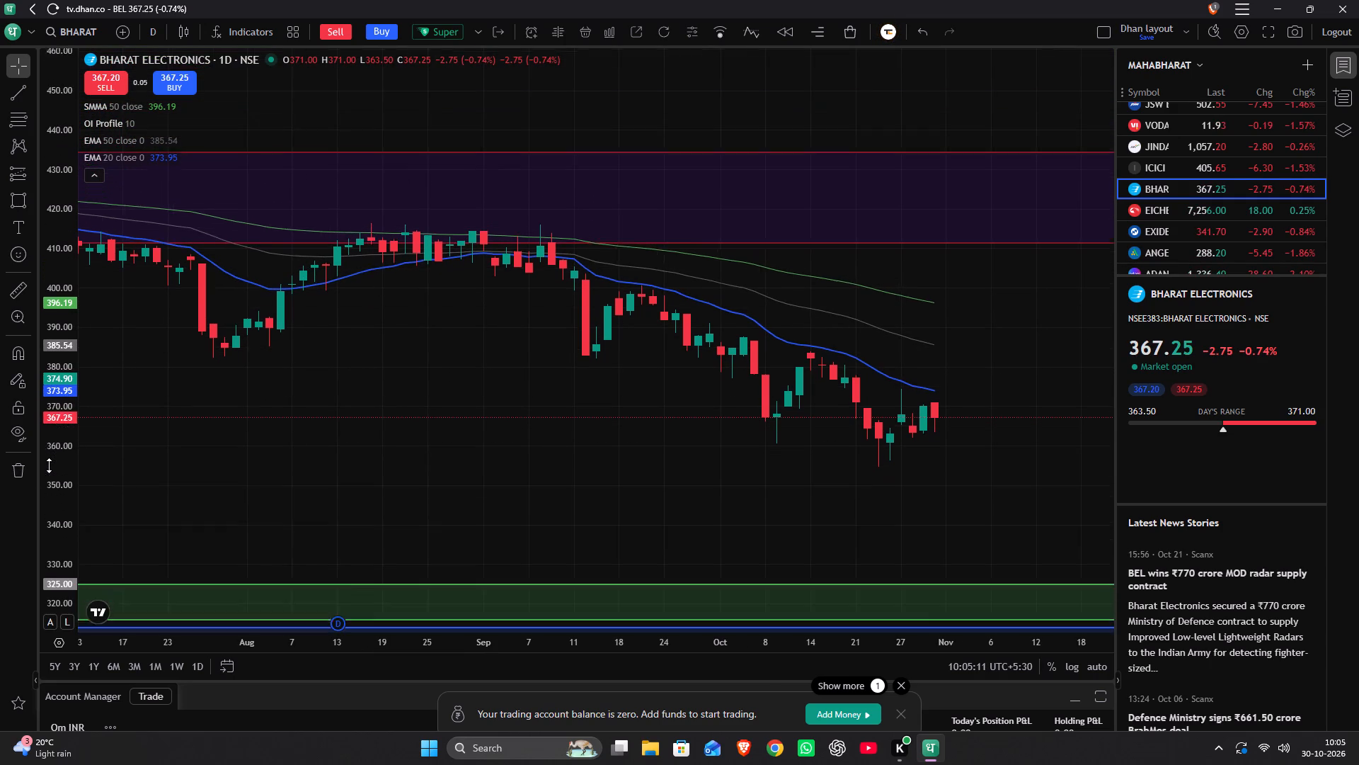
{"action": "scroll", "coordinate": [49, 465], "scroll_direction": "down", "scroll_amount": 2}
{"action": "scroll", "coordinate": [476, 395], "scroll_direction": "down", "scroll_amount": 10}
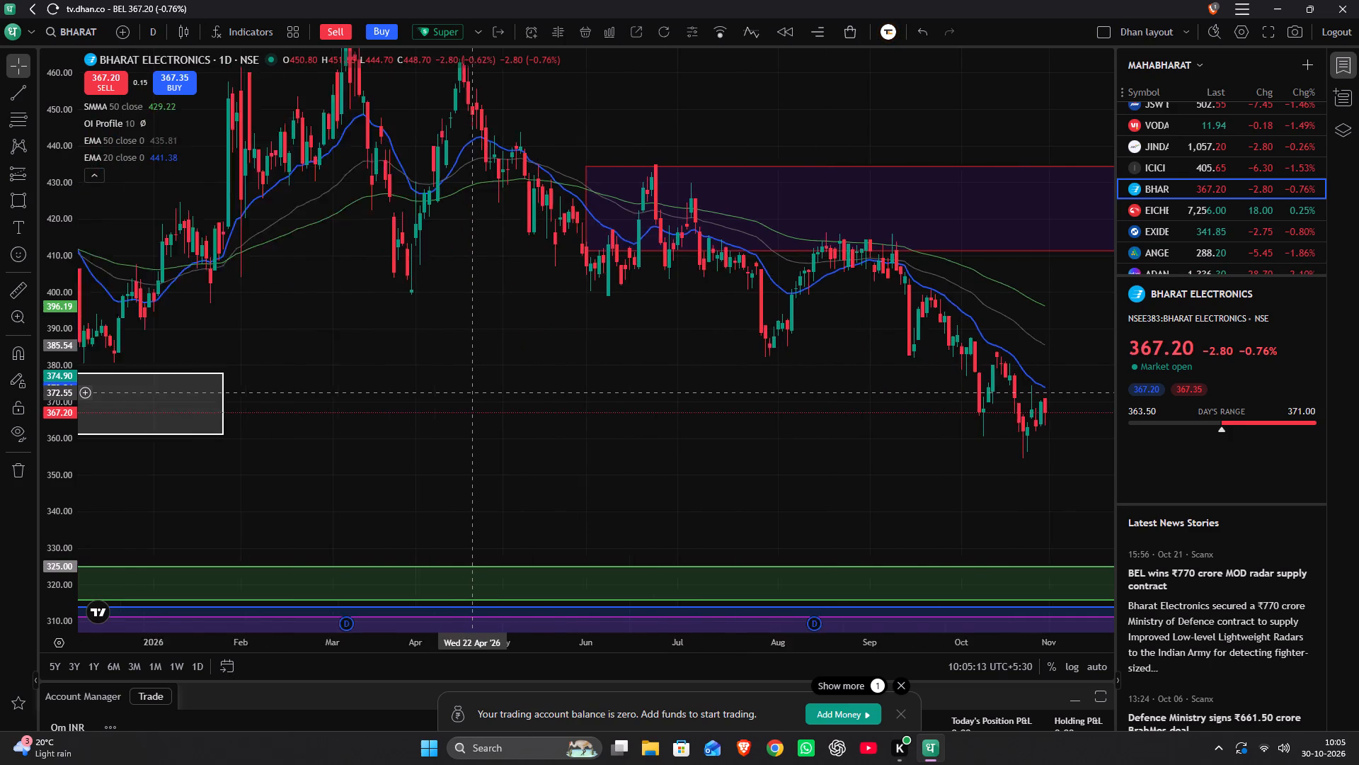
{"action": "scroll", "coordinate": [474, 392], "scroll_direction": "down", "scroll_amount": 2}
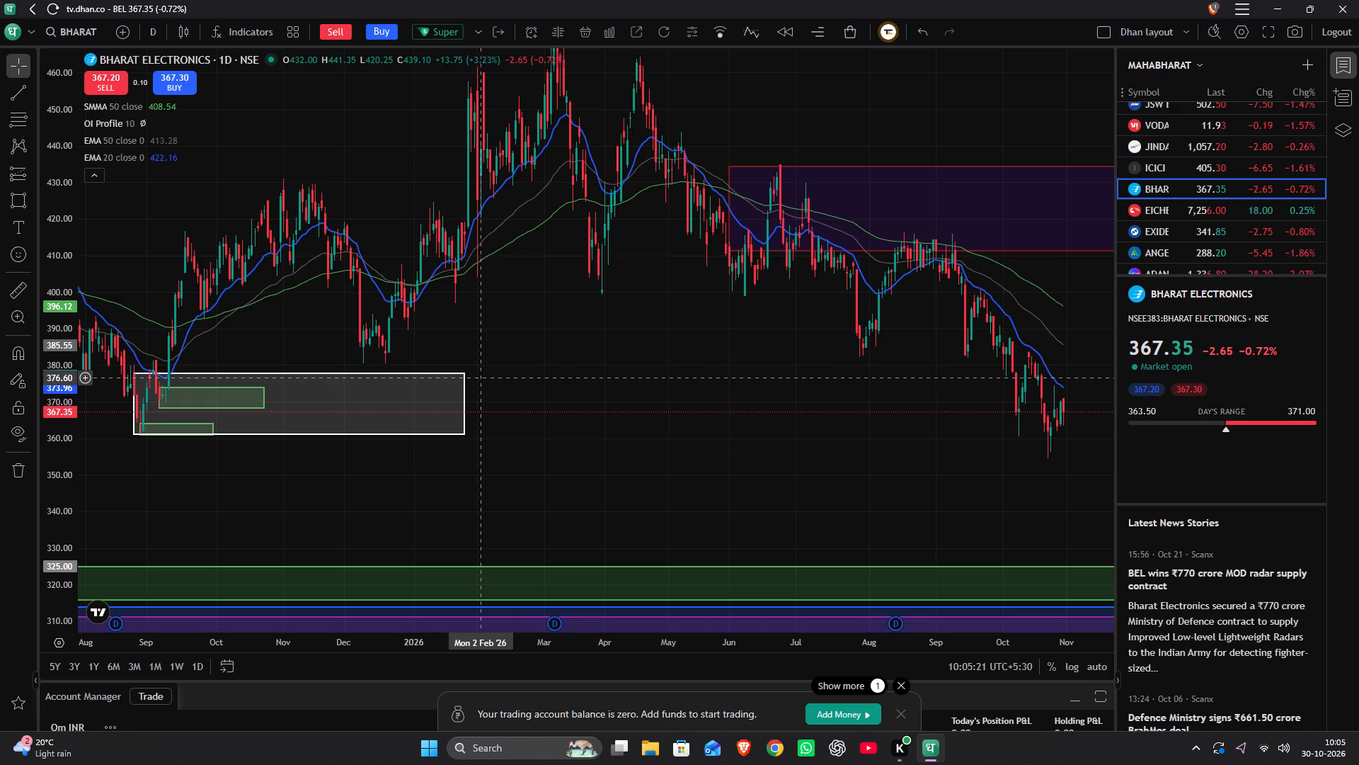
{"action": "scroll", "coordinate": [481, 378], "scroll_direction": "down", "scroll_amount": 4}
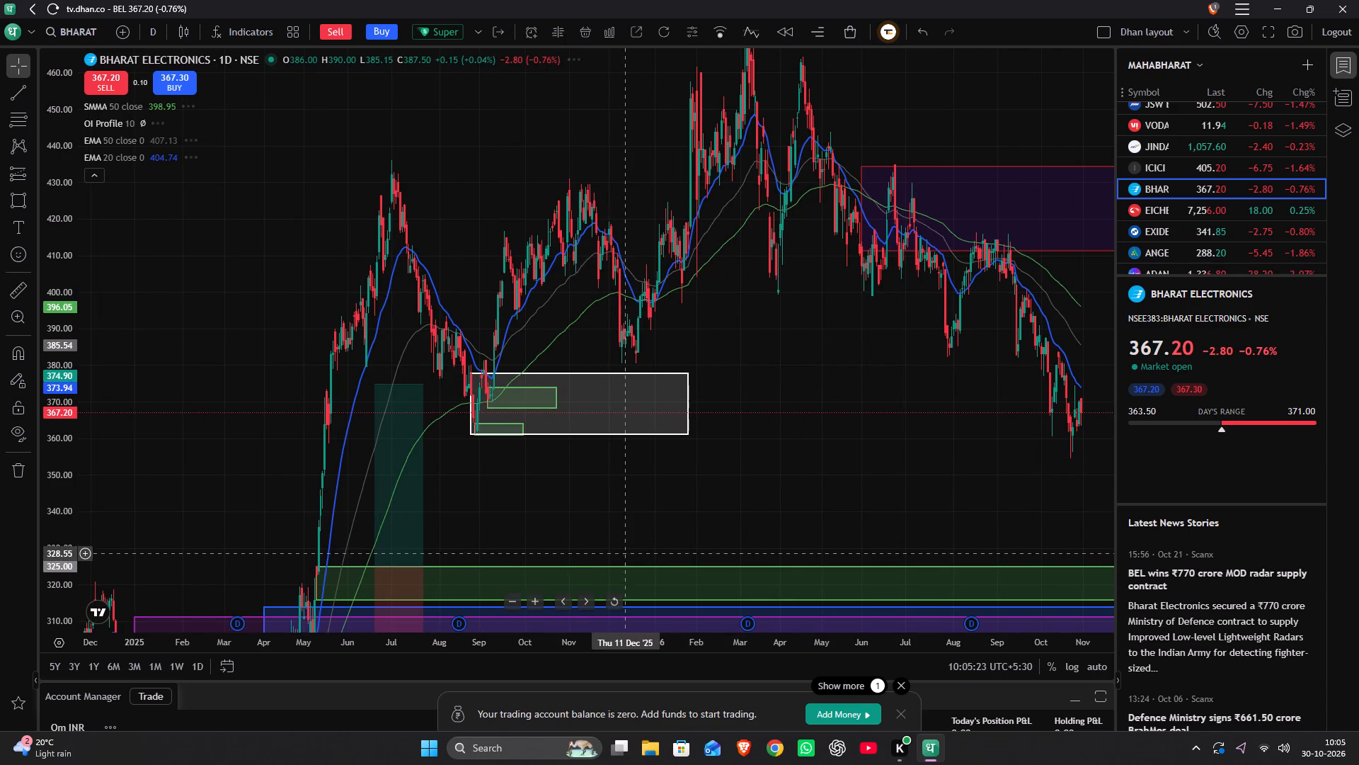
Examine Bharat Electronics' lower green, blue and purple zones on the daily chart, comparing the 2025 candles with the latest ones.
{"action": "left_click_drag", "start_coordinate": [628, 532], "coordinate": [493, 335]}
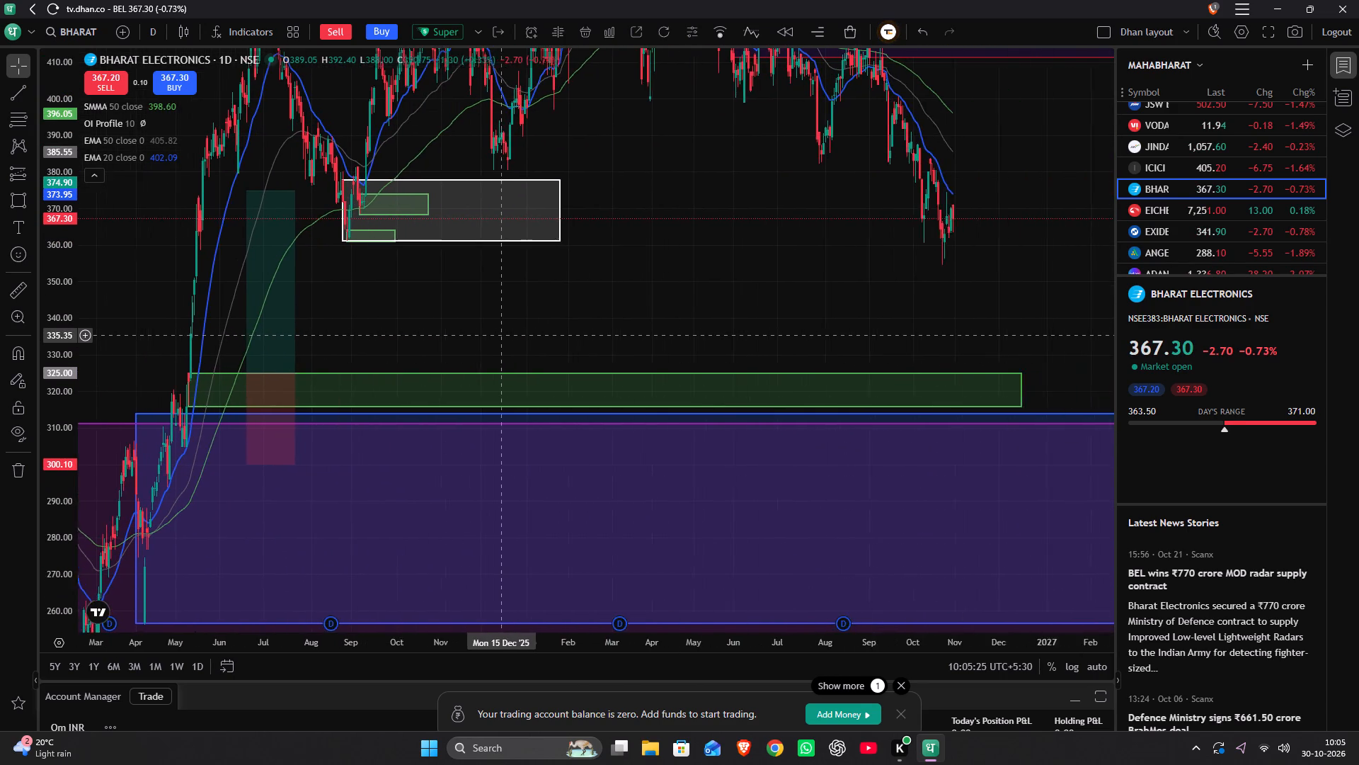
{"action": "left_click_drag", "start_coordinate": [493, 335], "coordinate": [885, 274]}
{"action": "scroll", "coordinate": [881, 272], "scroll_direction": "up", "scroll_amount": 5}
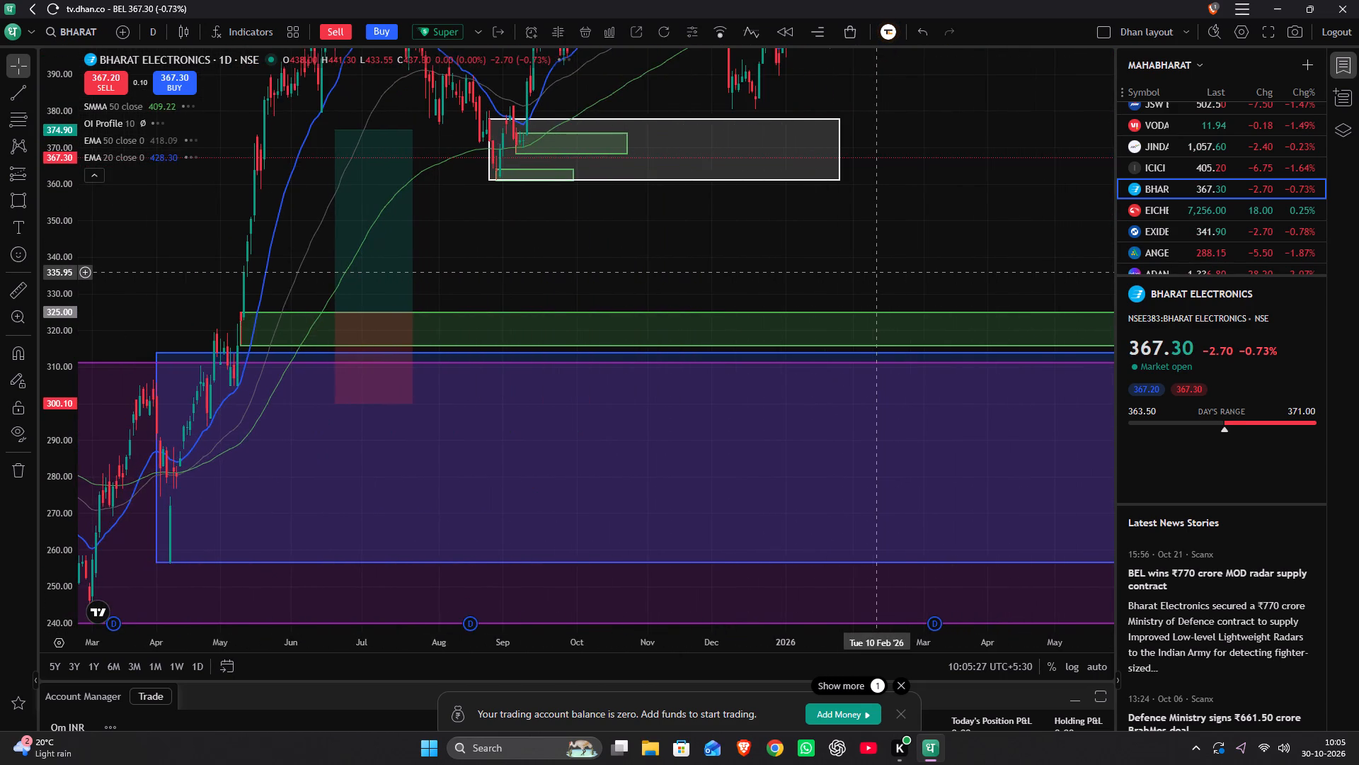
{"action": "scroll", "coordinate": [875, 272], "scroll_direction": "up", "scroll_amount": 2}
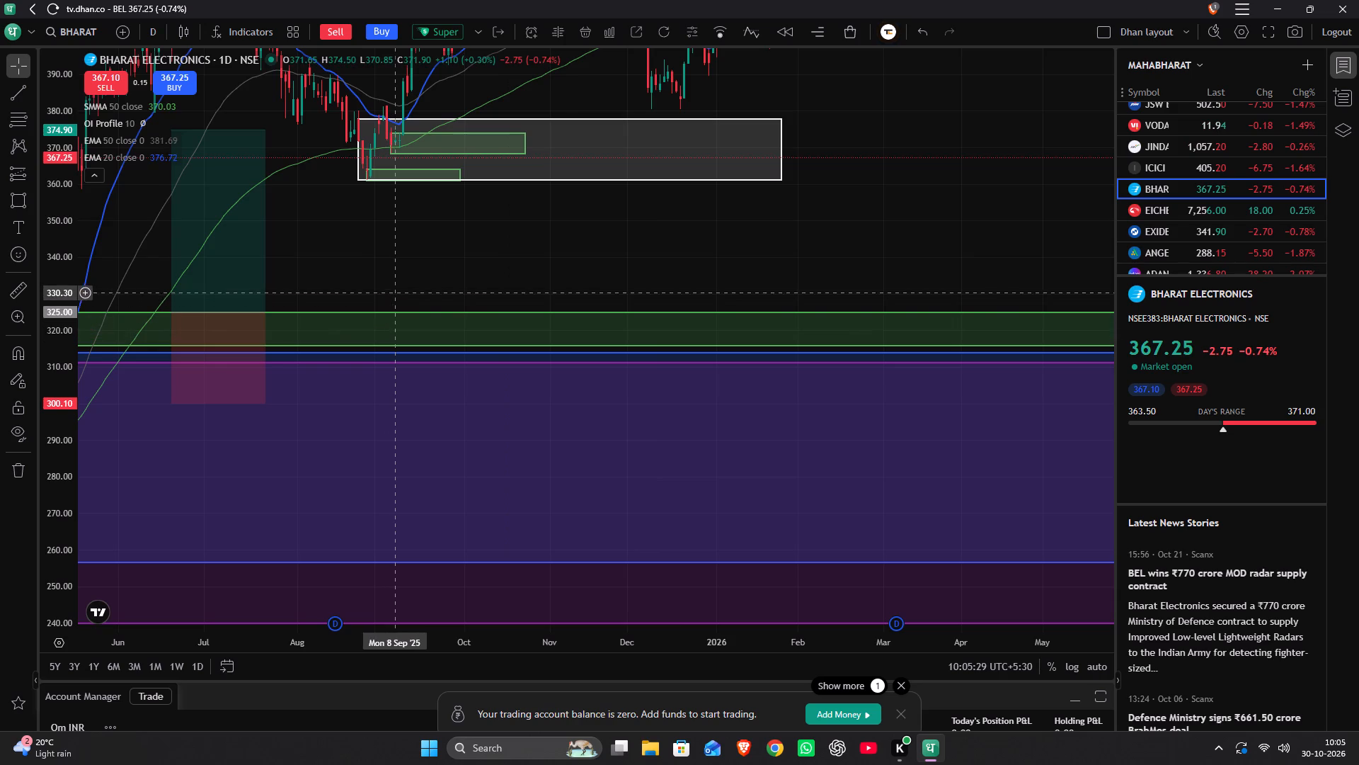
{"action": "left_click_drag", "start_coordinate": [394, 288], "coordinate": [0, 440]}
{"action": "left_click_drag", "start_coordinate": [842, 373], "coordinate": [517, 371]}
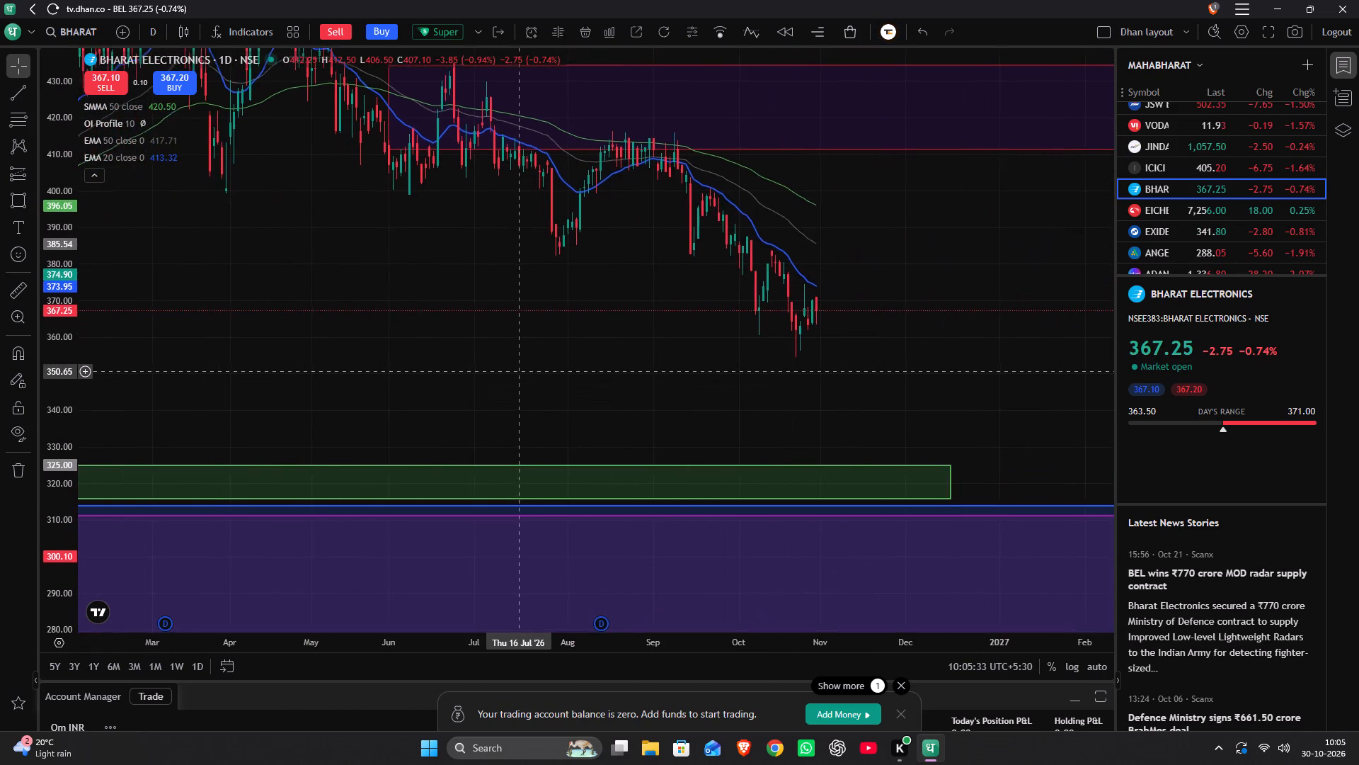
{"action": "left_click_drag", "start_coordinate": [517, 371], "coordinate": [508, 372]}
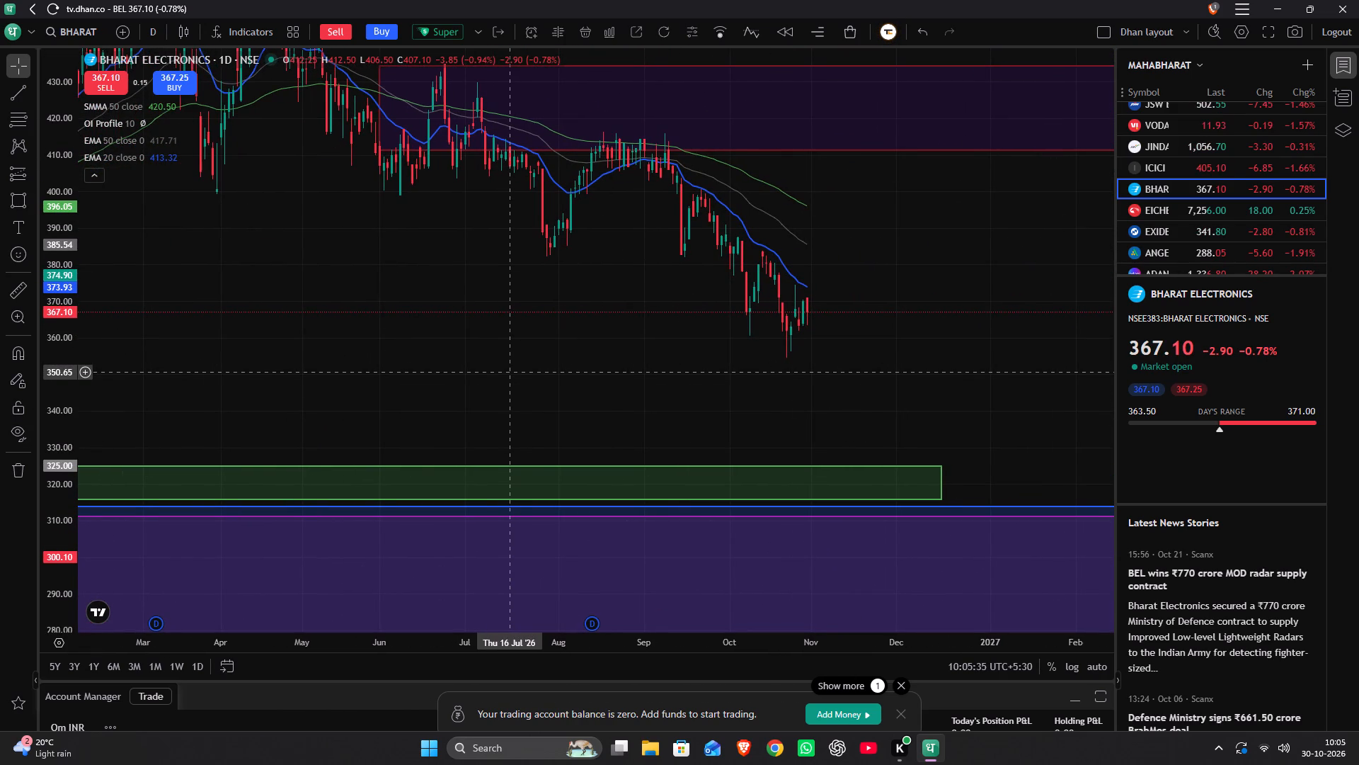
{"action": "left_click_drag", "start_coordinate": [508, 372], "coordinate": [821, 278]}
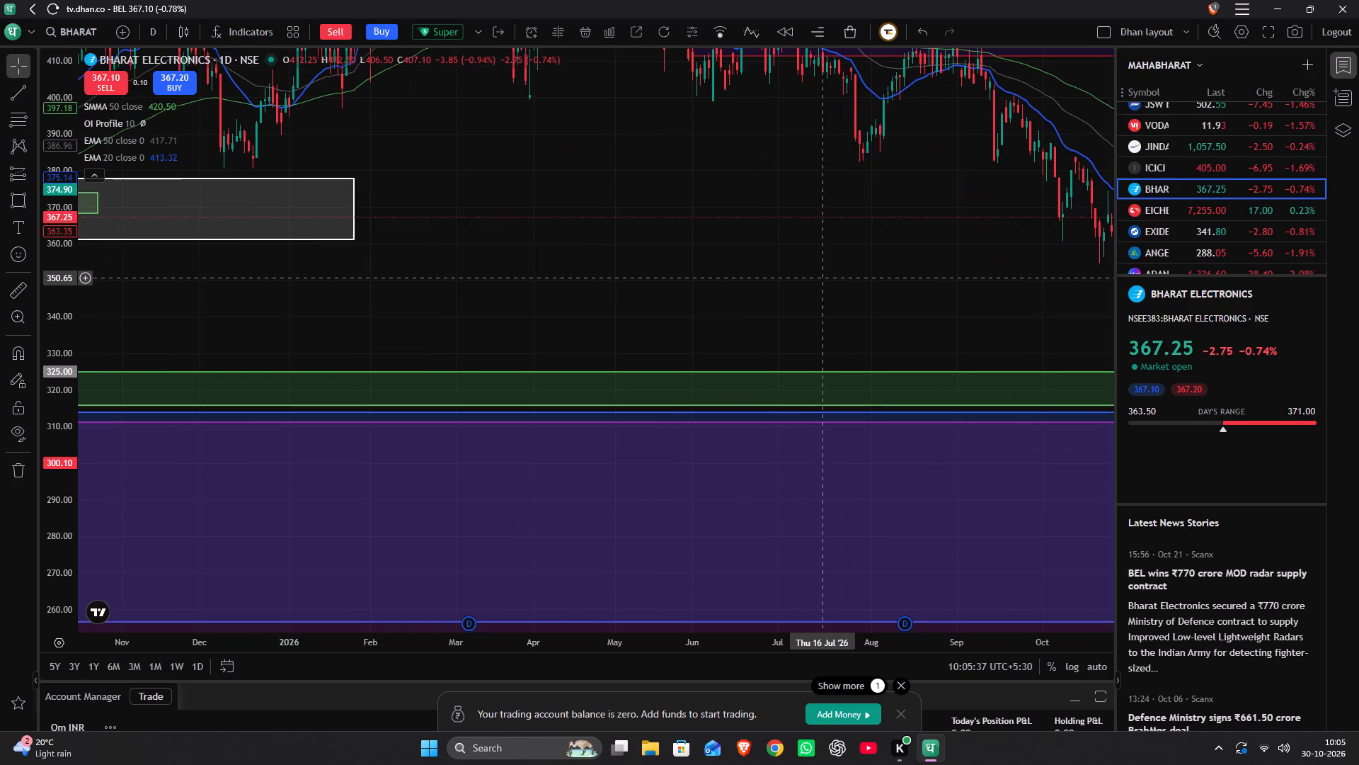
{"action": "left_click_drag", "start_coordinate": [821, 278], "coordinate": [820, 278]}
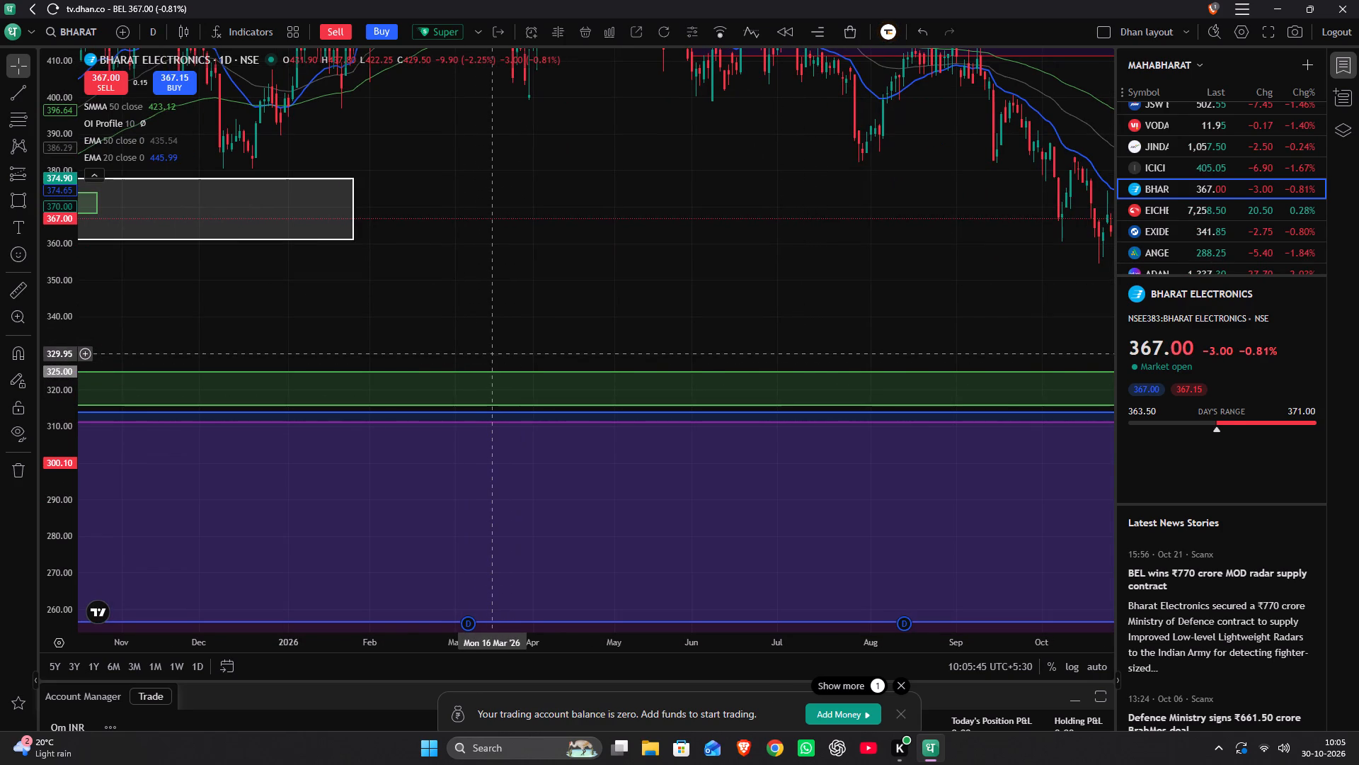
Switch Bharat Electronics to the 1-month interval and examine the 2025–2026 candles against the drawn zones.
{"action": "key", "text": "1"}
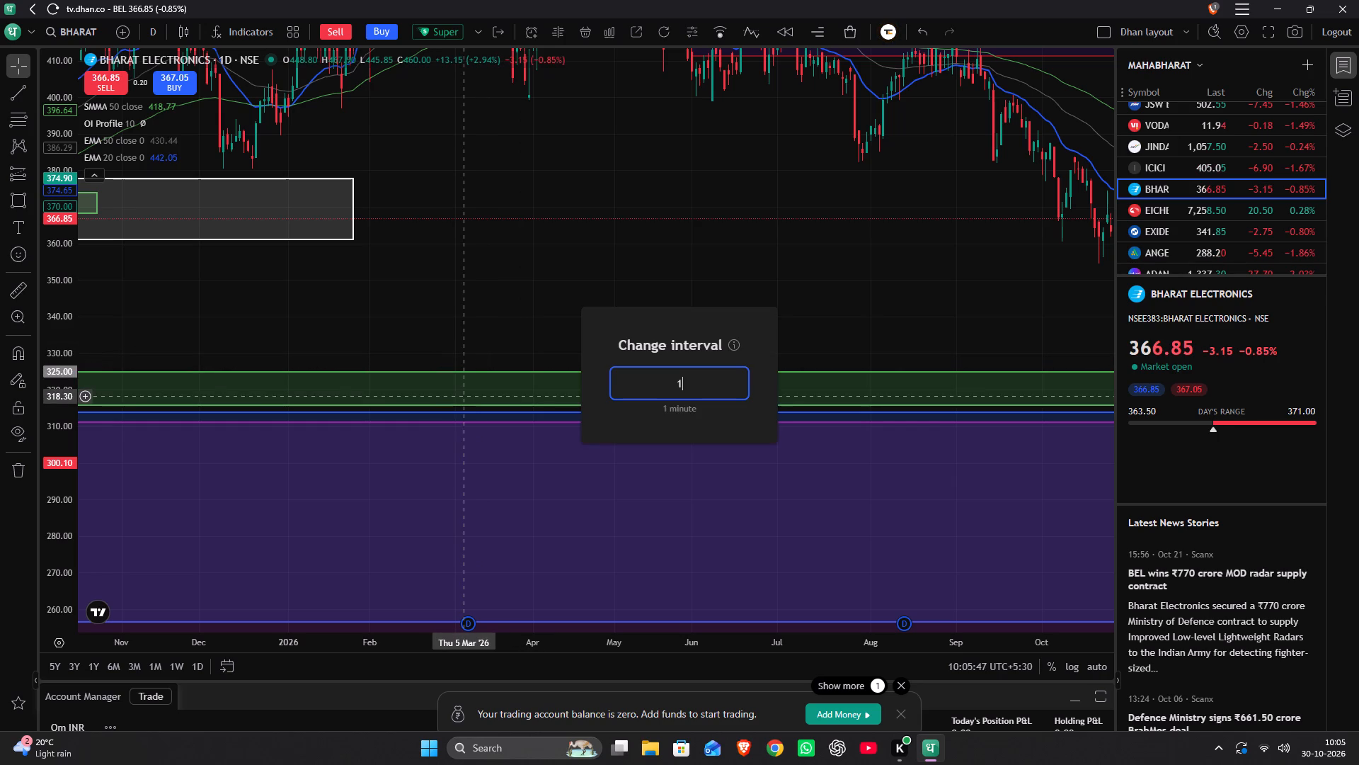
{"action": "key", "text": "m"}
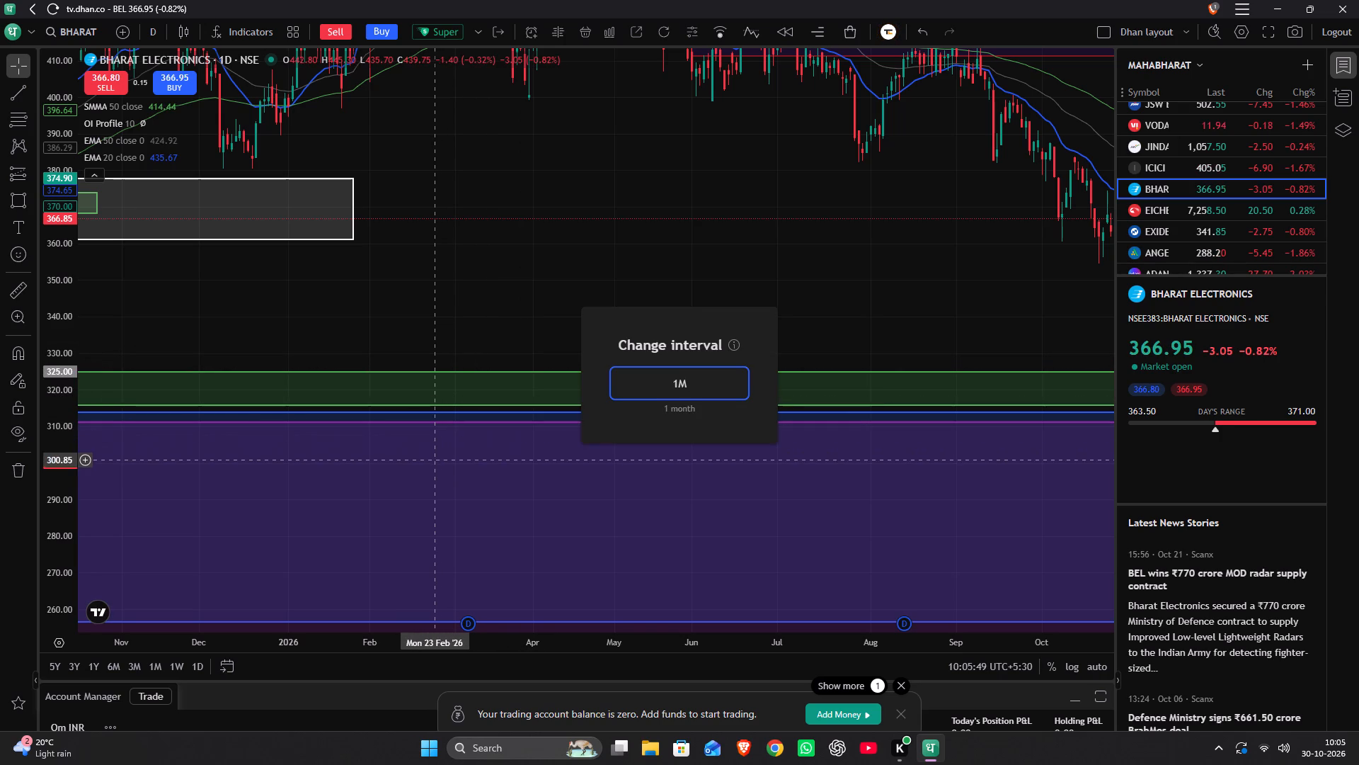
{"action": "key", "text": "Return"}
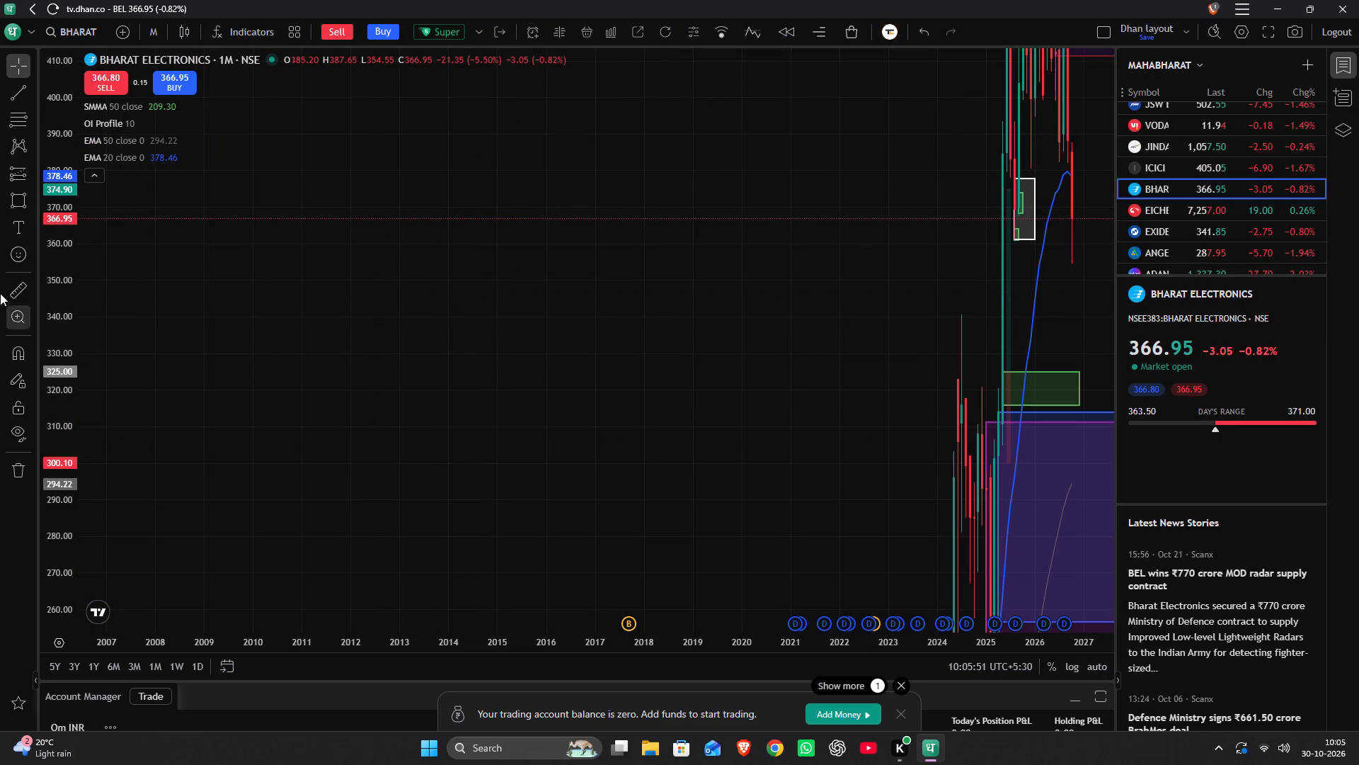
{"action": "scroll", "coordinate": [47, 291], "scroll_direction": "down", "scroll_amount": 13}
{"action": "scroll", "coordinate": [45, 290], "scroll_direction": "down", "scroll_amount": 8}
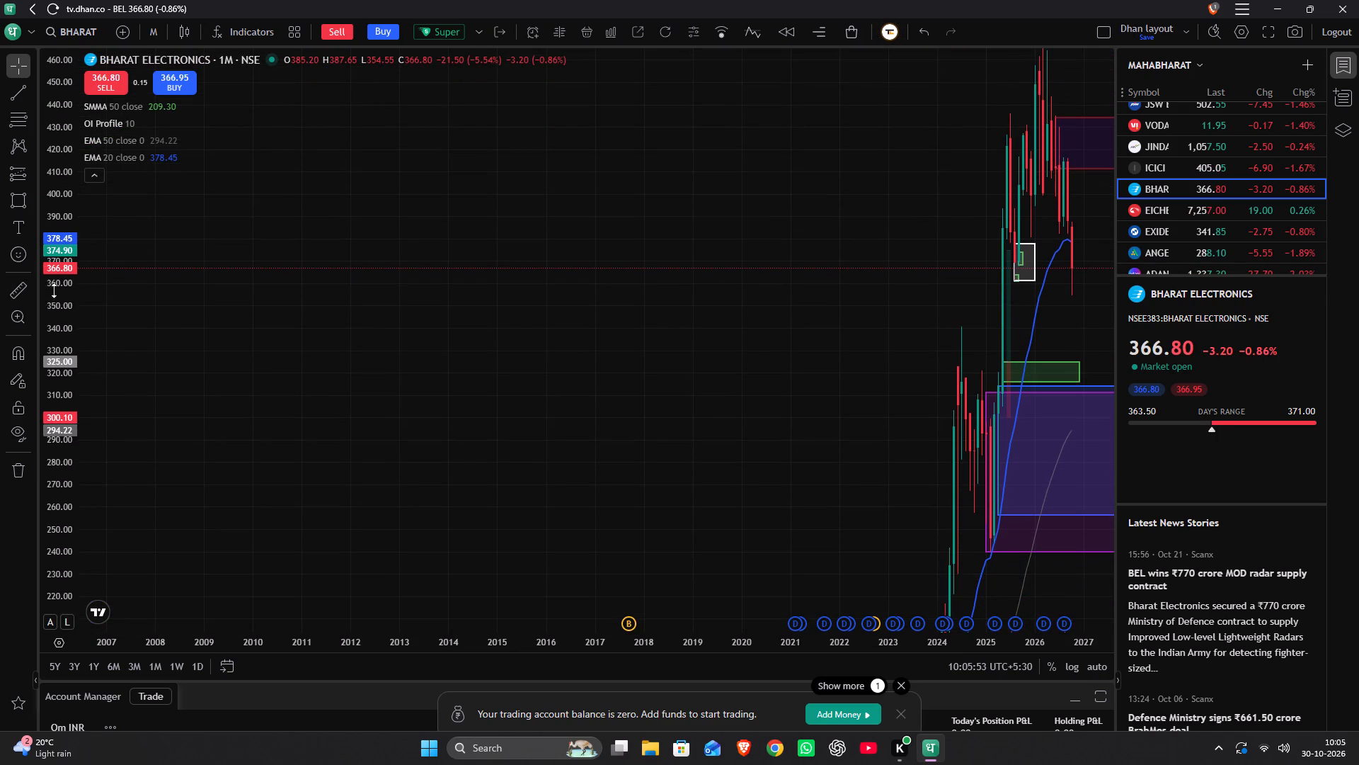
{"action": "scroll", "coordinate": [475, 329], "scroll_direction": "up", "scroll_amount": 19}
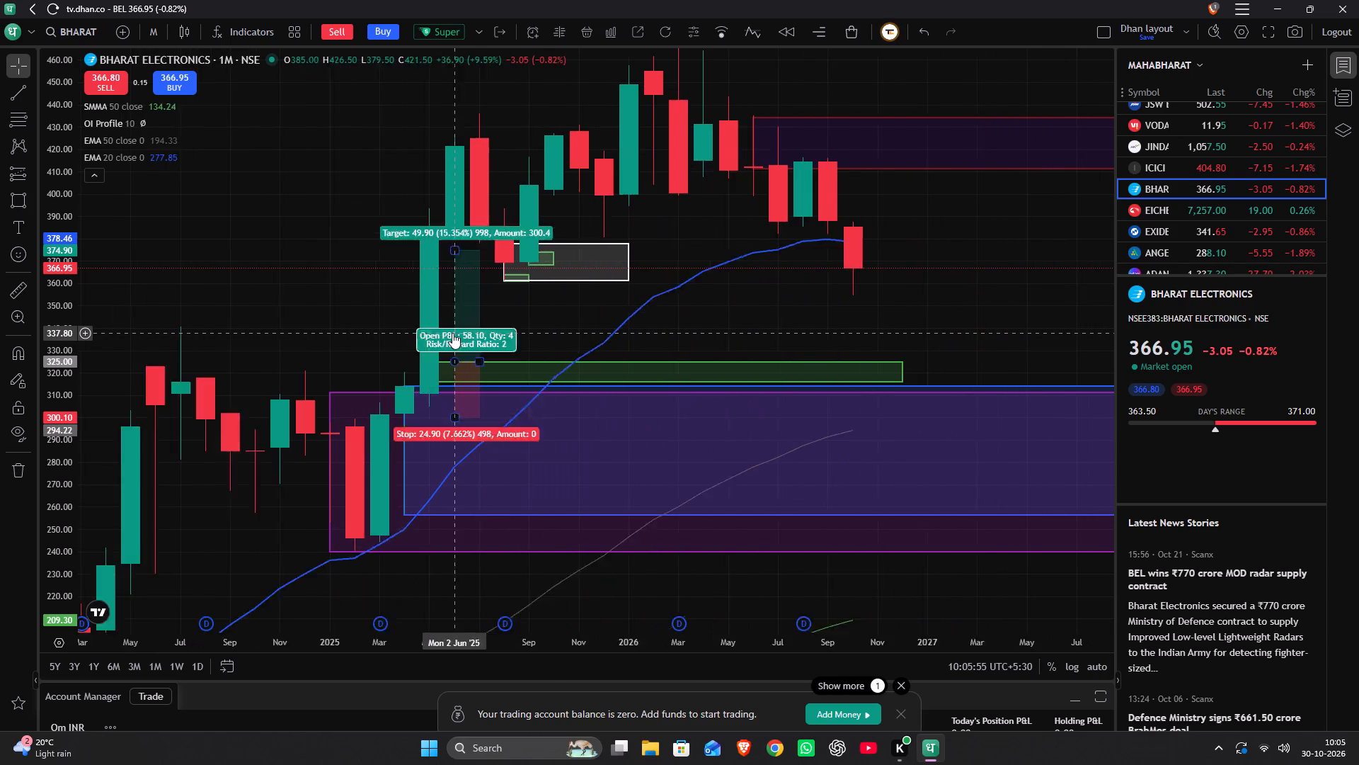
{"action": "scroll", "coordinate": [452, 333], "scroll_direction": "up", "scroll_amount": 1}
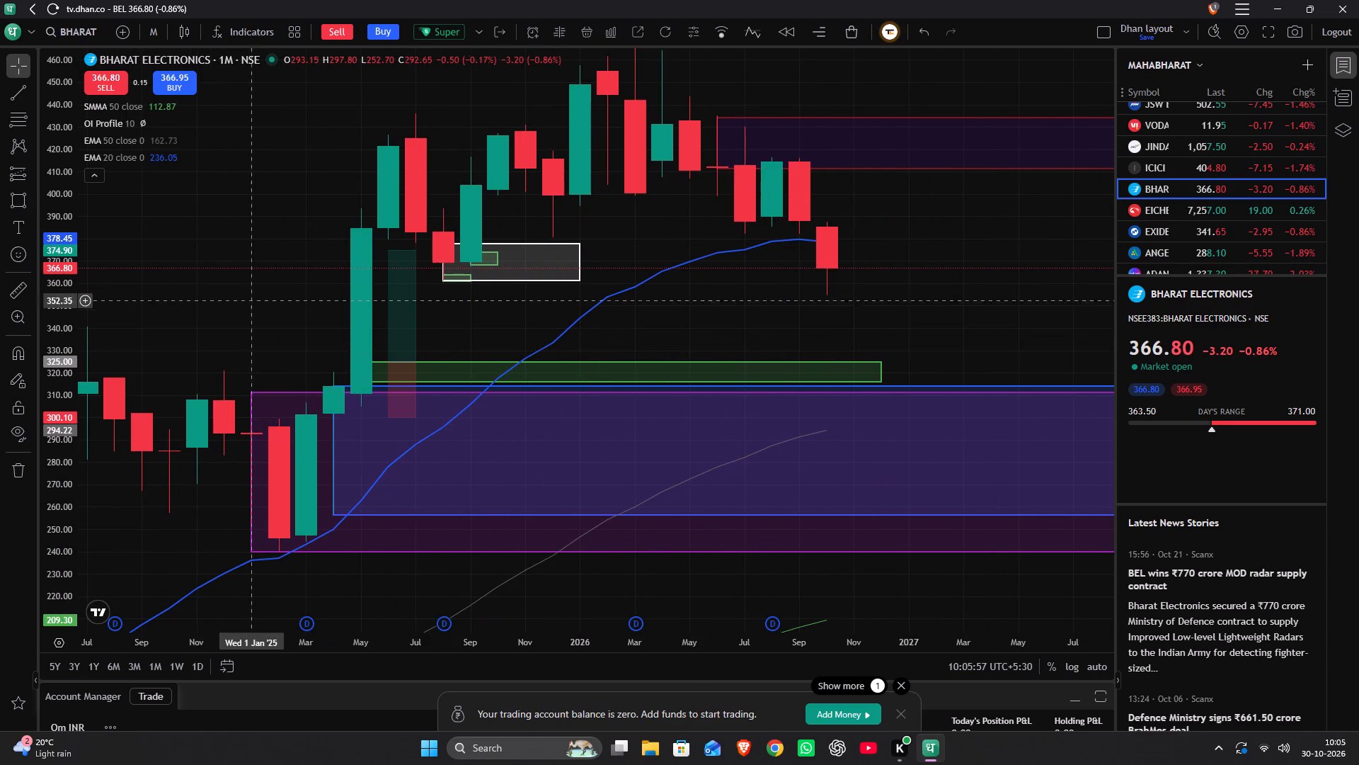
Examine Bharat Electronics' monthly price history from 2025 back to 2017, below the drawn purple and blue zones.
{"action": "left_click_drag", "start_coordinate": [241, 295], "coordinate": [884, 122]}
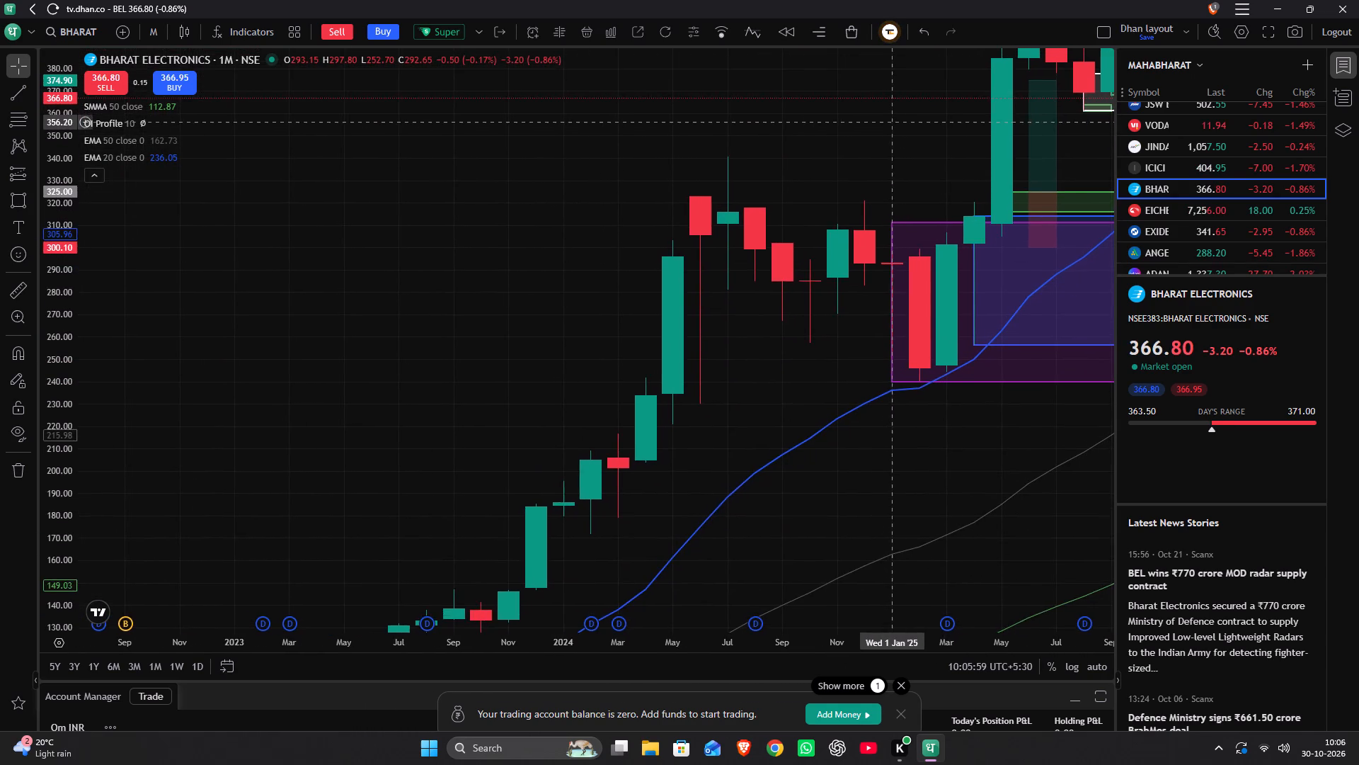
{"action": "left_click_drag", "start_coordinate": [884, 122], "coordinate": [840, 147]}
{"action": "scroll", "coordinate": [796, 210], "scroll_direction": "down", "scroll_amount": 6}
{"action": "left_click_drag", "start_coordinate": [698, 387], "coordinate": [505, 96]}
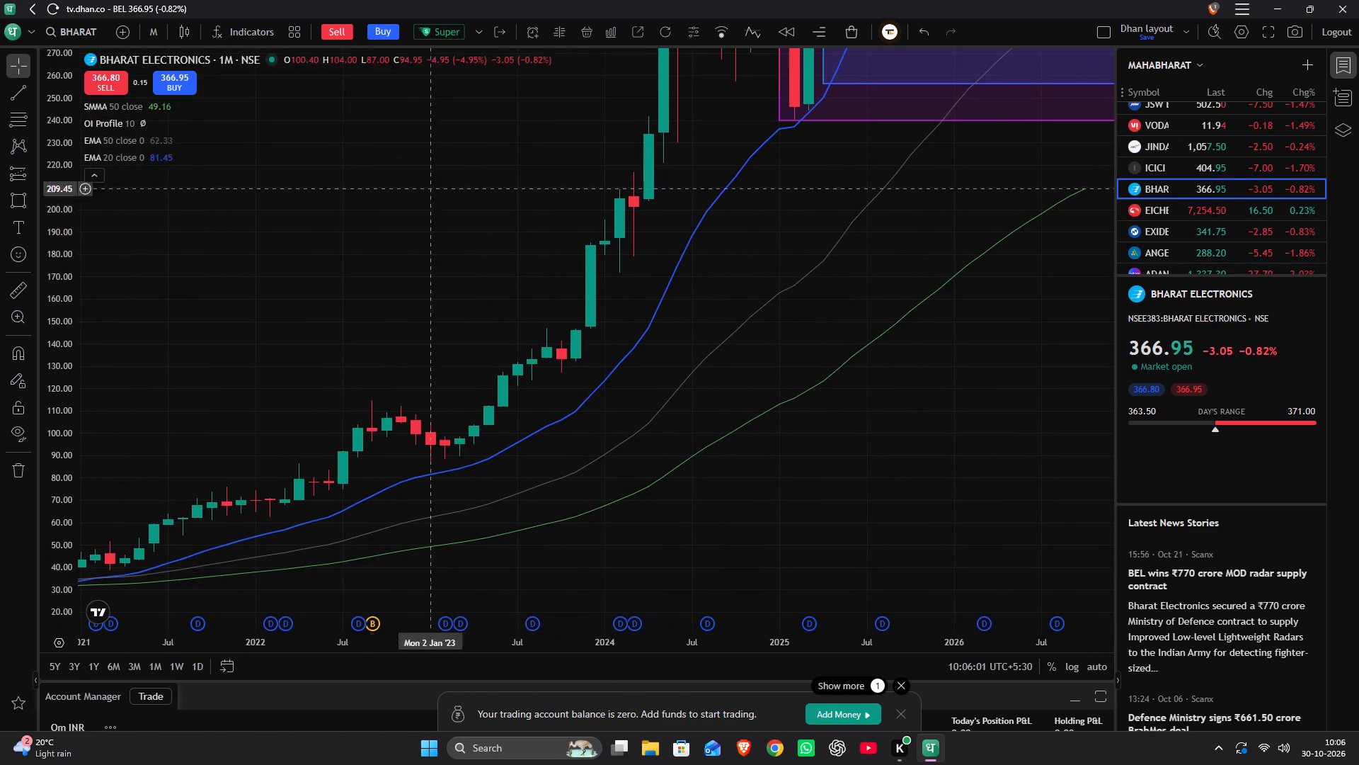
{"action": "scroll", "coordinate": [235, 362], "scroll_direction": "down", "scroll_amount": 5}
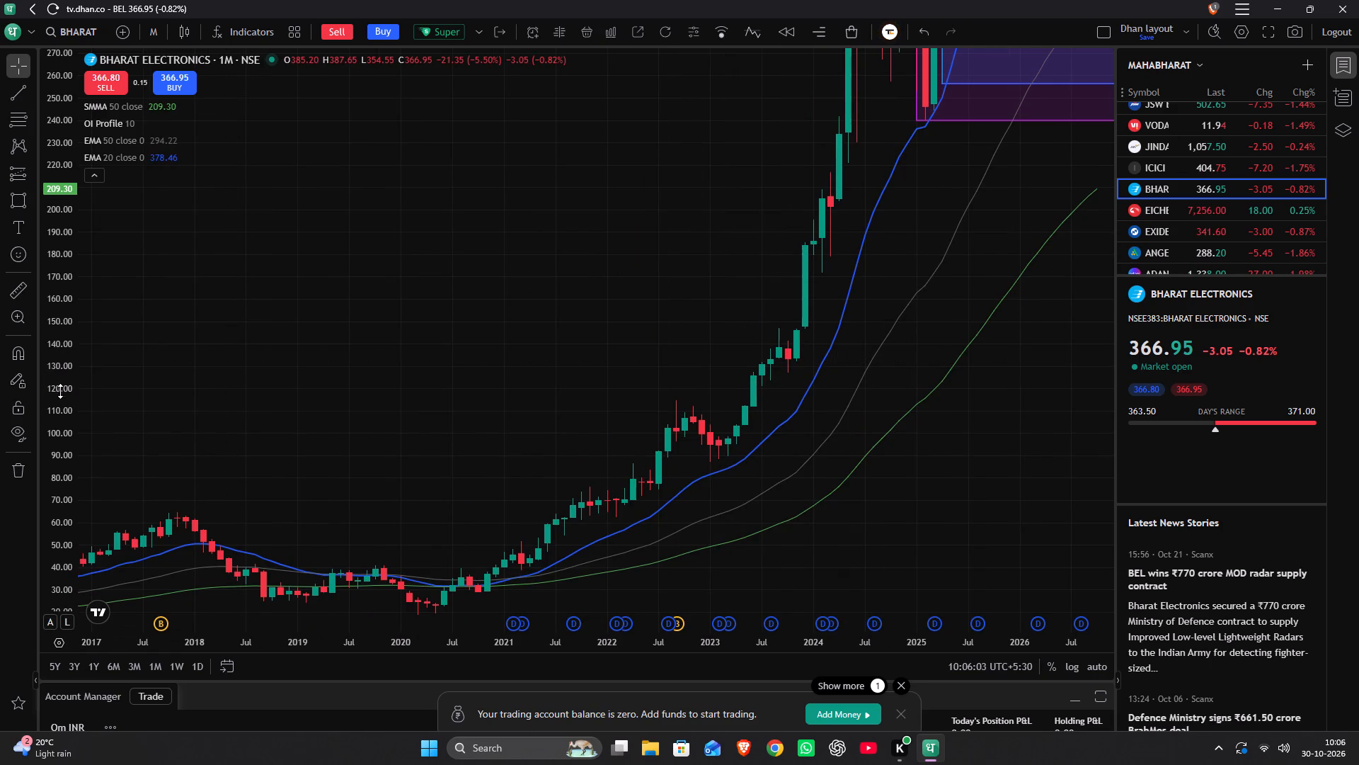
{"action": "scroll", "coordinate": [60, 391], "scroll_direction": "down", "scroll_amount": 8}
{"action": "left_click_drag", "start_coordinate": [296, 450], "coordinate": [331, 468]}
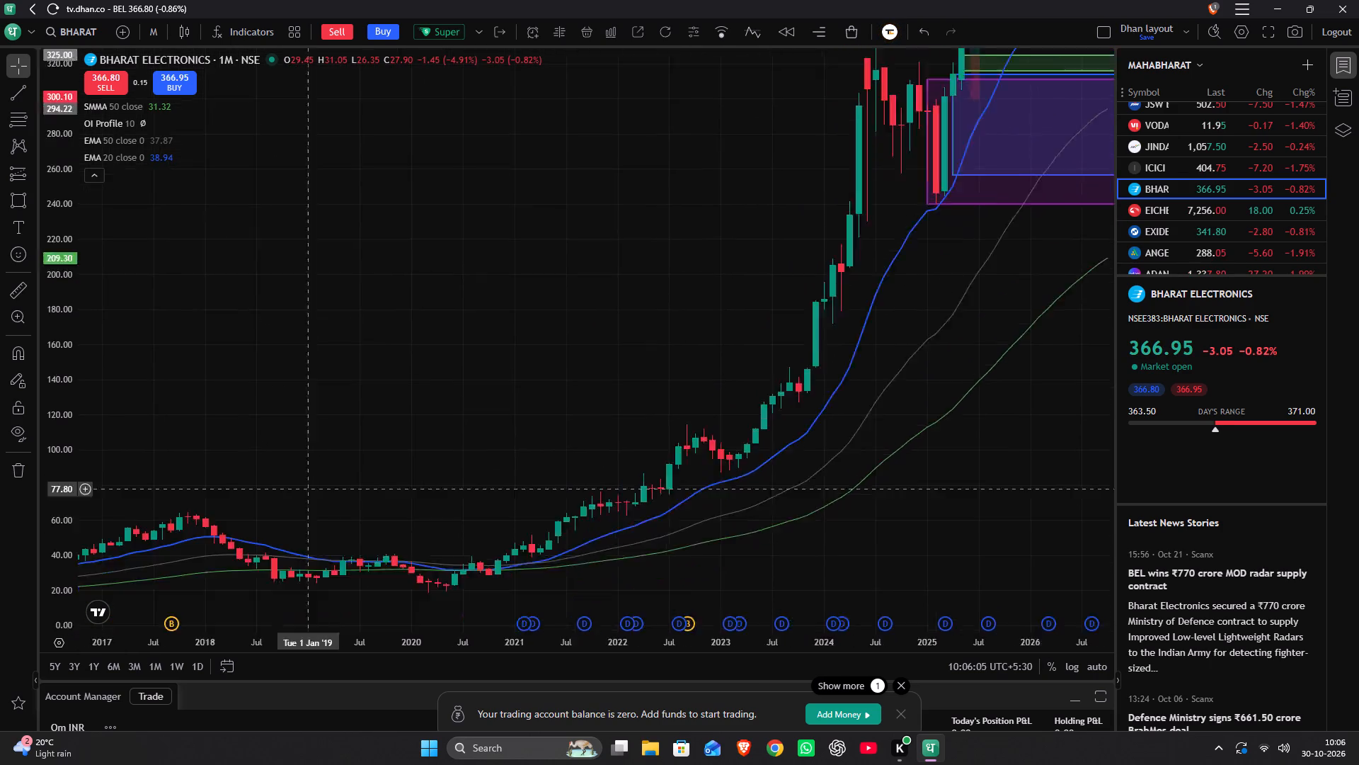
Examine Bharat Electronics' 2015 to 2021 monthly candles up close with an enlarged price scale.
{"action": "left_click_drag", "start_coordinate": [331, 468], "coordinate": [780, 264]}
{"action": "scroll", "coordinate": [749, 309], "scroll_direction": "up", "scroll_amount": 3}
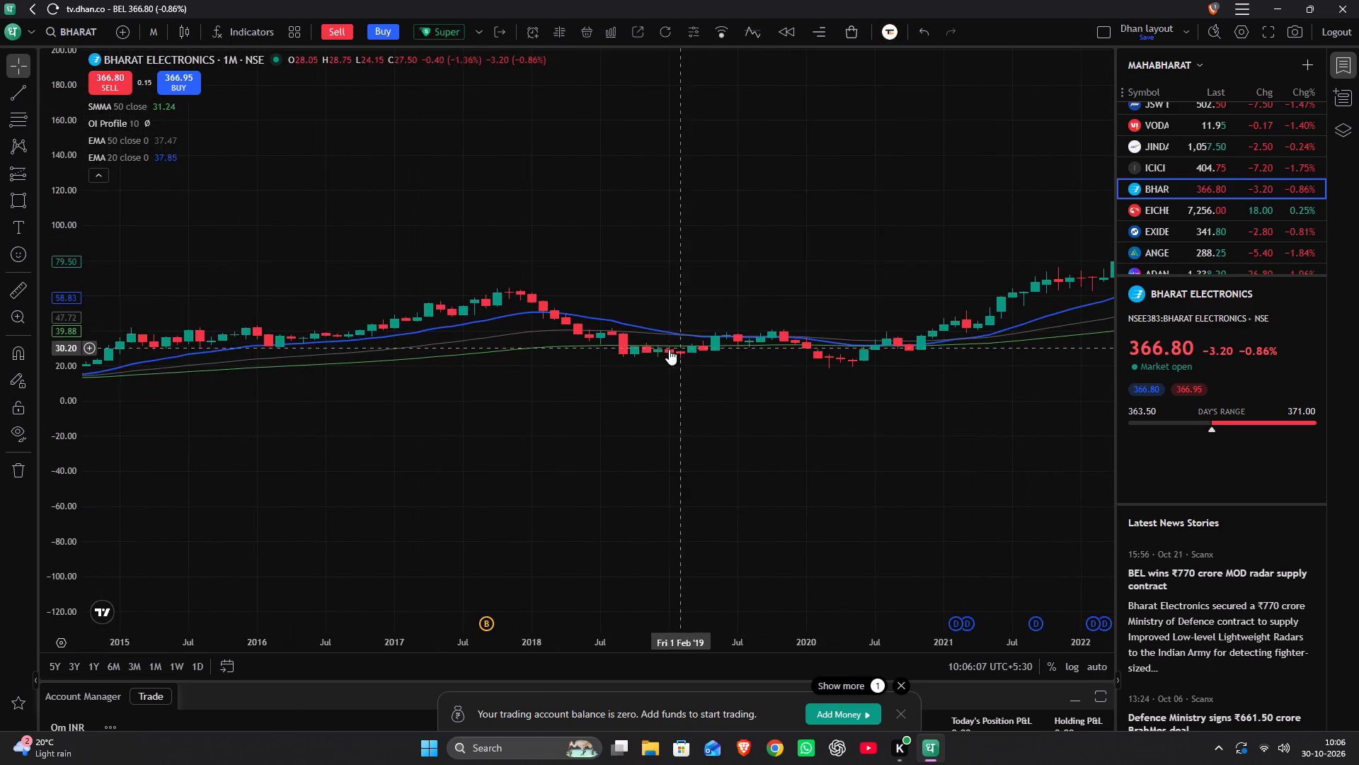
{"action": "scroll", "coordinate": [665, 346], "scroll_direction": "up", "scroll_amount": 3}
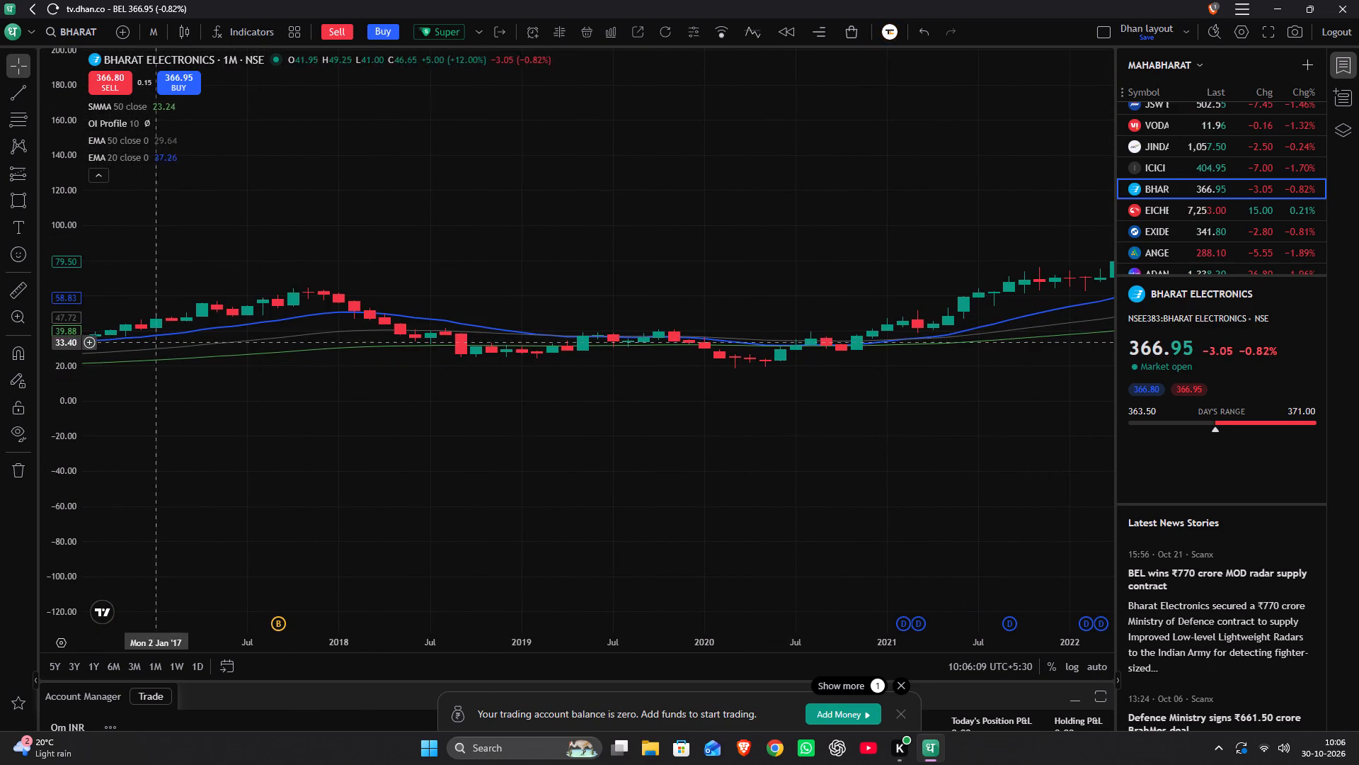
{"action": "scroll", "coordinate": [66, 370], "scroll_direction": "up", "scroll_amount": 8}
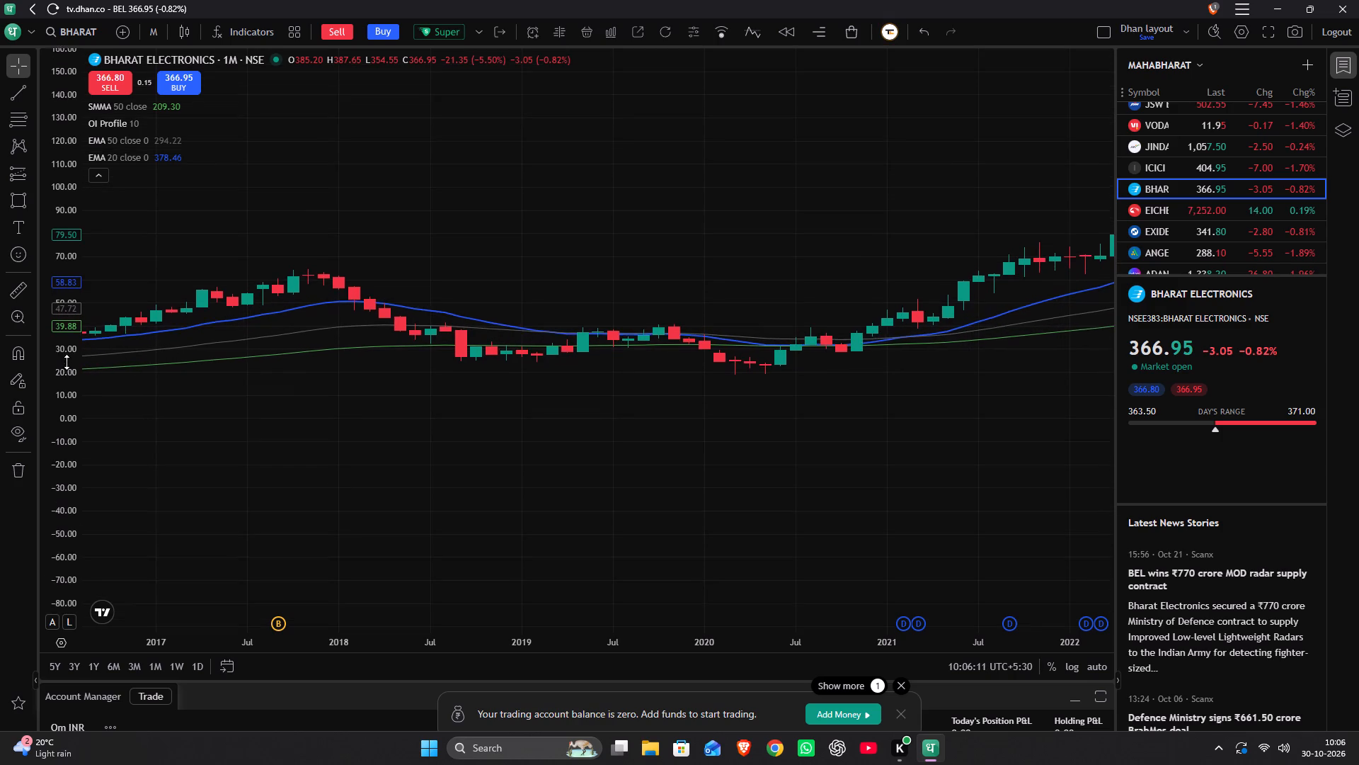
{"action": "scroll", "coordinate": [67, 362], "scroll_direction": "up", "scroll_amount": 18}
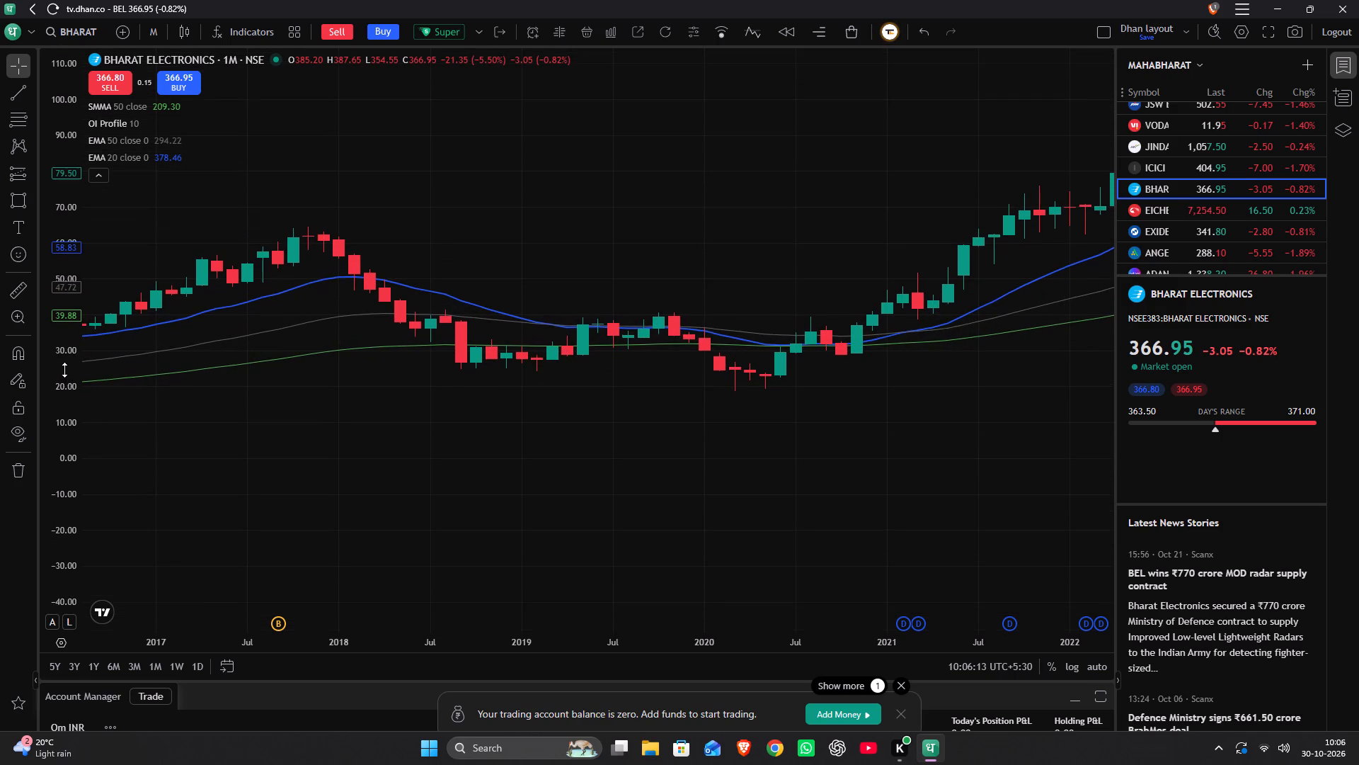
{"action": "scroll", "coordinate": [64, 369], "scroll_direction": "up", "scroll_amount": 5}
{"action": "left_click_drag", "start_coordinate": [330, 356], "coordinate": [775, 484]}
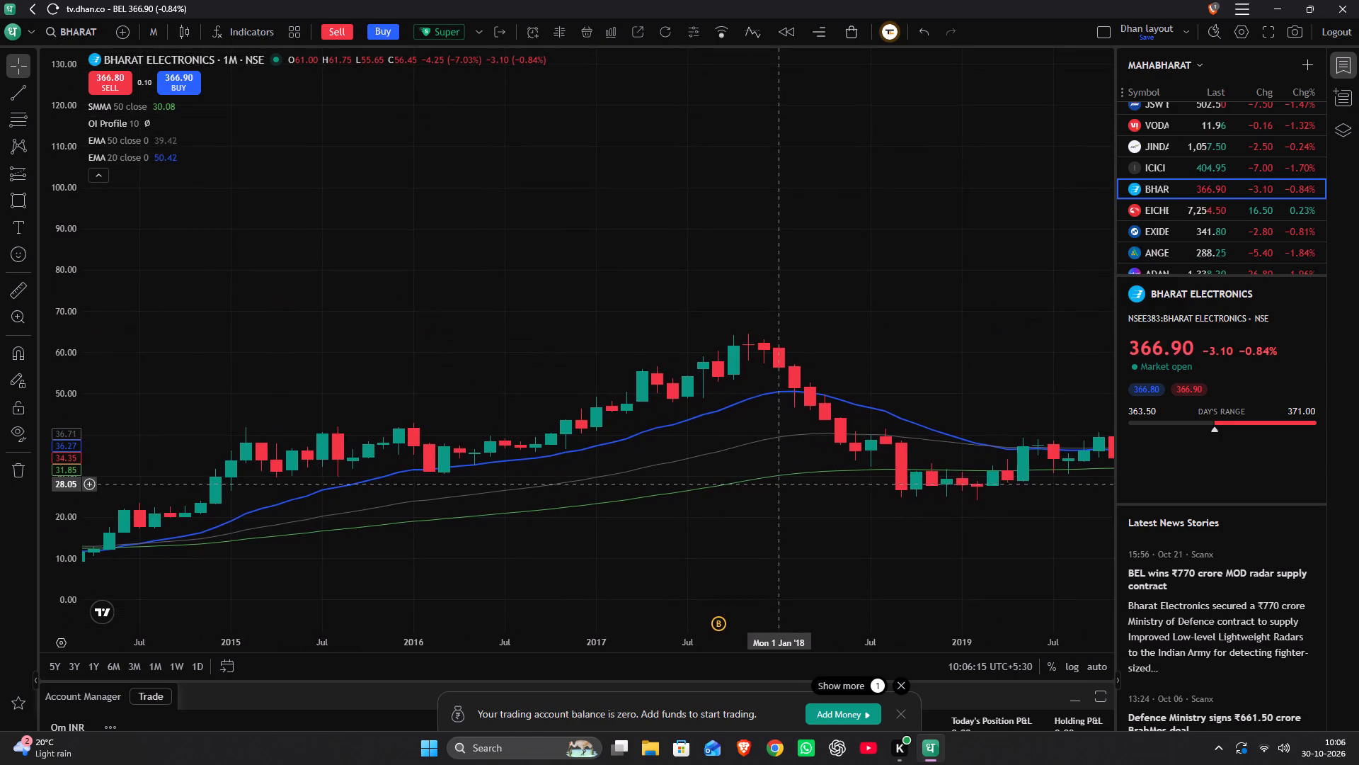
{"action": "left_click_drag", "start_coordinate": [775, 484], "coordinate": [714, 456]}
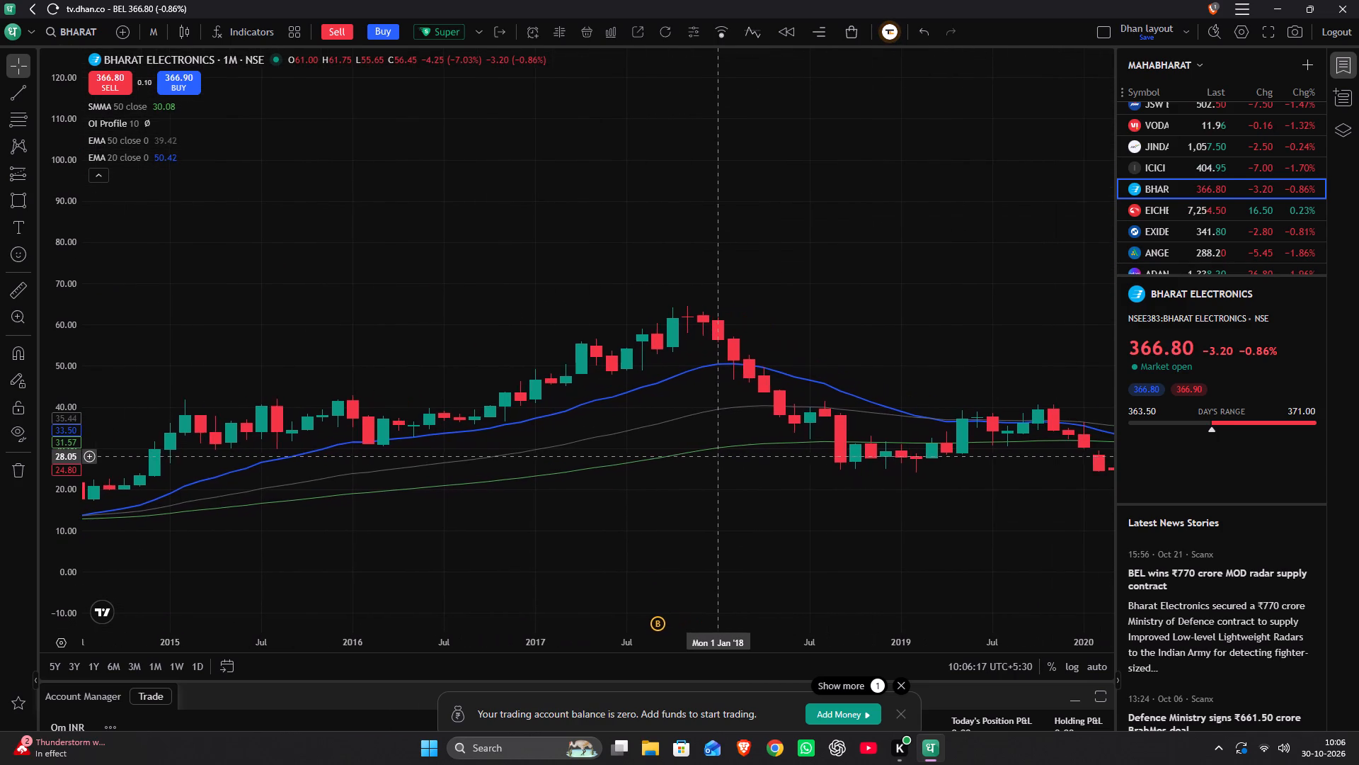
{"action": "left_click_drag", "start_coordinate": [714, 456], "coordinate": [713, 456]}
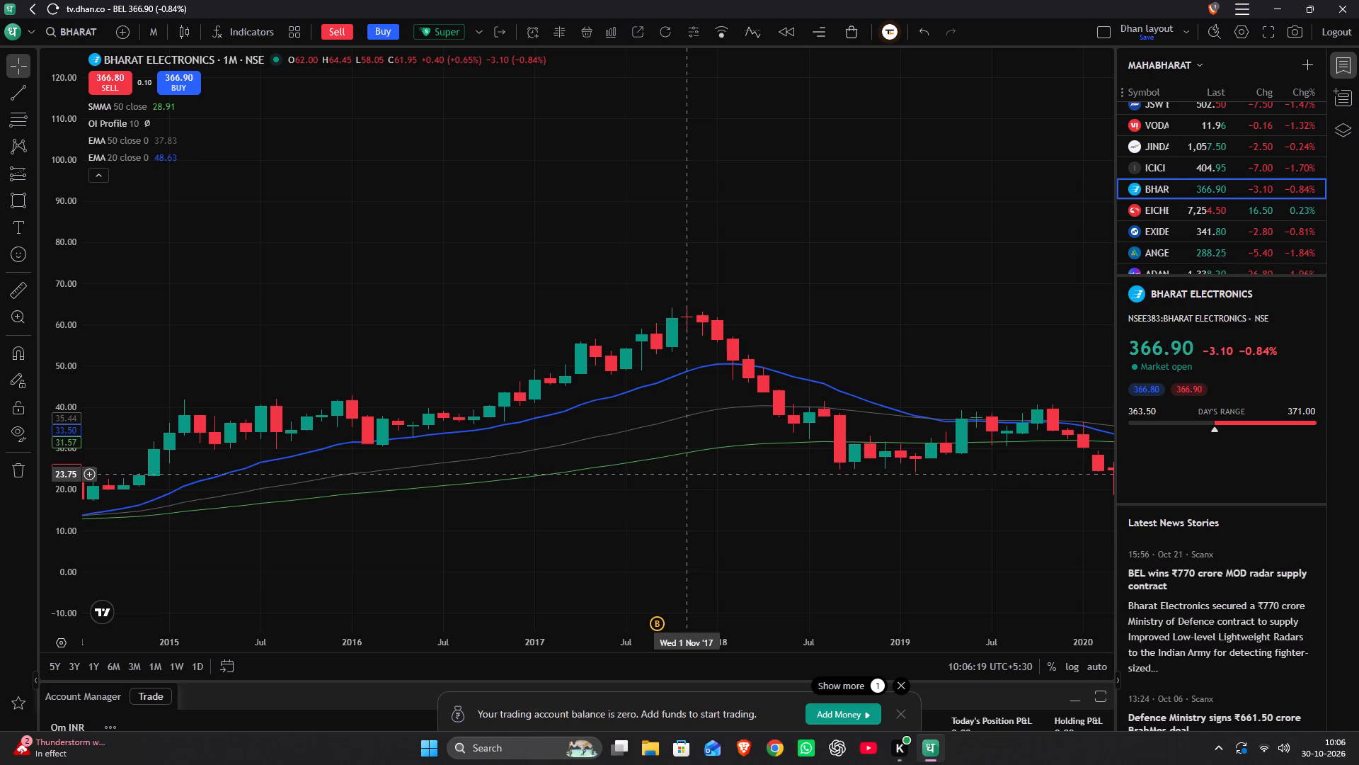
Open Eicher Motors from the MAHABHARAT watchlist and examine its monthly candles against the drawn supply and demand zones.
{"action": "left_click", "coordinate": [1231, 216]}
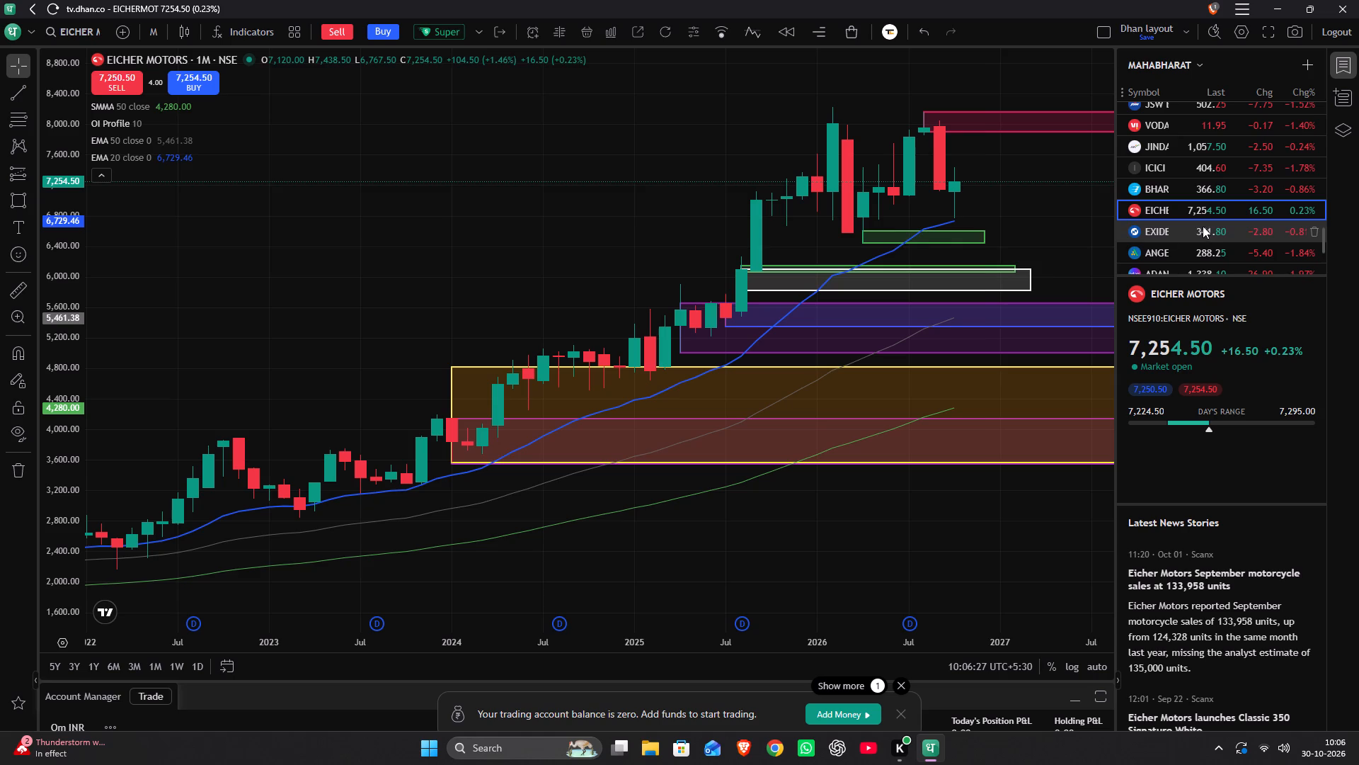
{"action": "left_click_drag", "start_coordinate": [598, 205], "coordinate": [433, 354]}
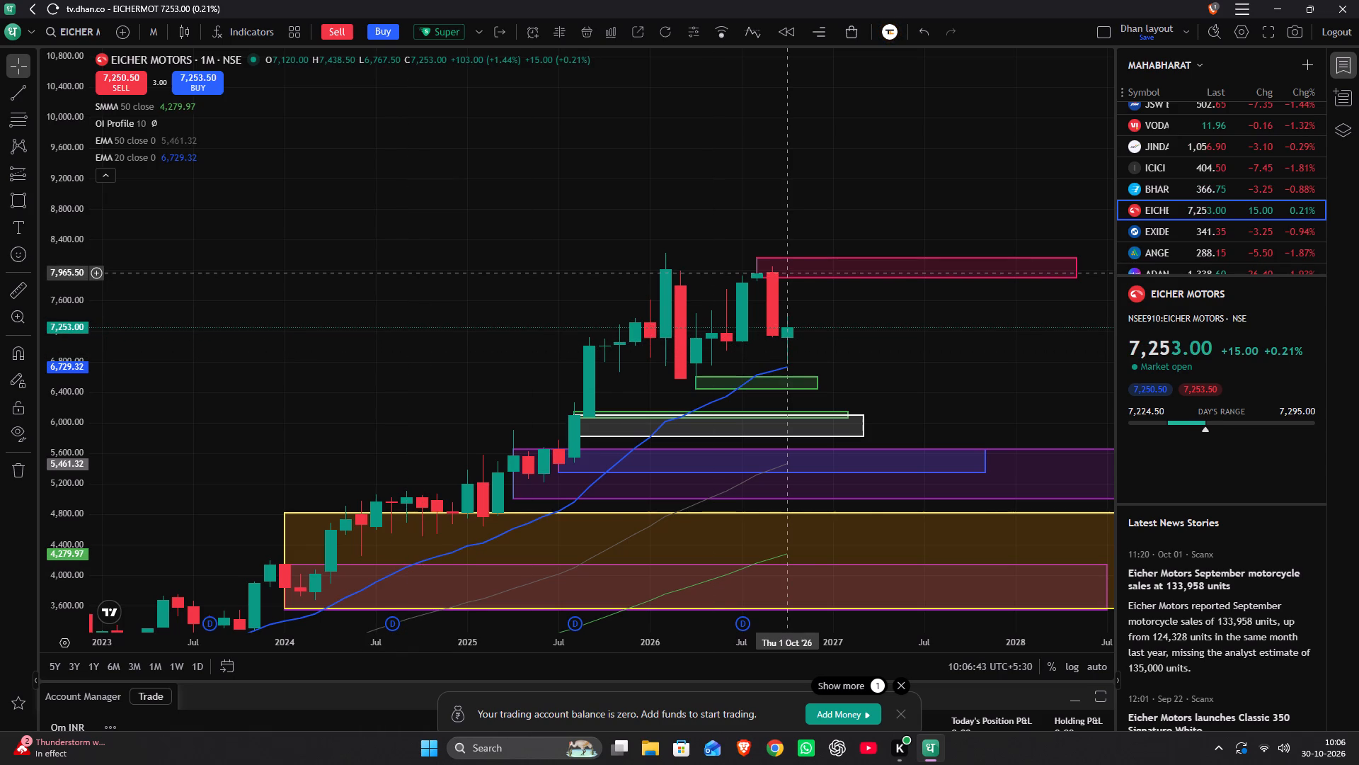
{"action": "scroll", "coordinate": [781, 273], "scroll_direction": "down", "scroll_amount": 4}
{"action": "left_click_drag", "start_coordinate": [734, 302], "coordinate": [915, 45]}
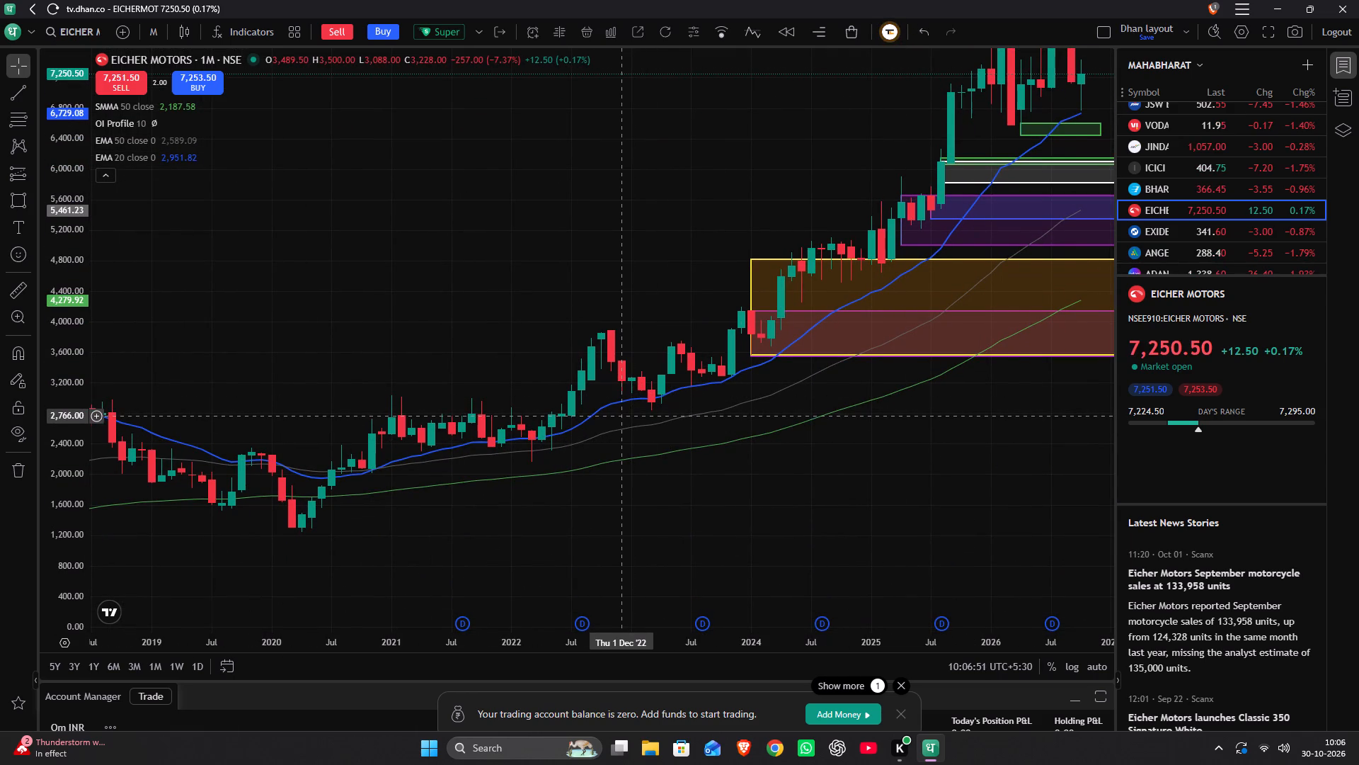
{"action": "scroll", "coordinate": [621, 417], "scroll_direction": "down", "scroll_amount": 7}
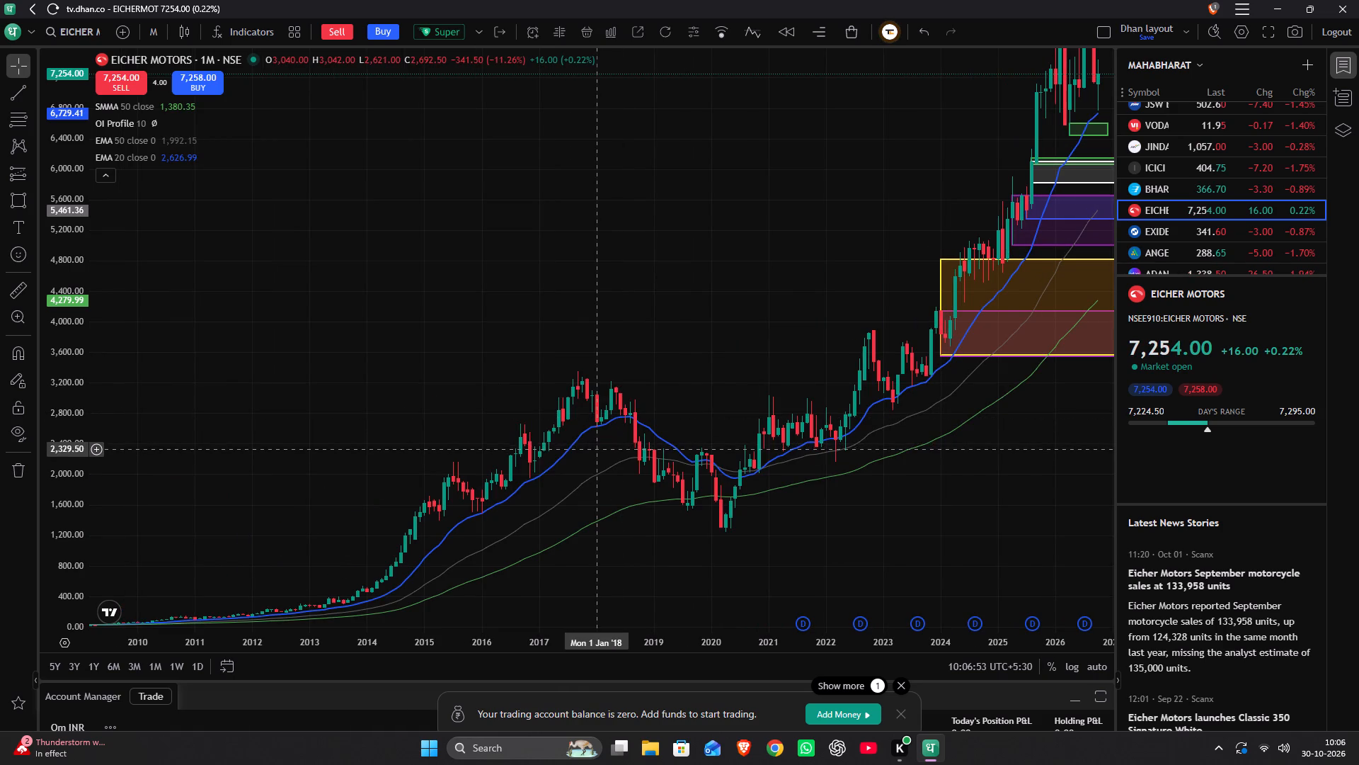
Examine Eicher Motors' older monthly candles below the yellow zone, looking closely at 2019 to 2023.
{"action": "left_click_drag", "start_coordinate": [599, 447], "coordinate": [768, 348]}
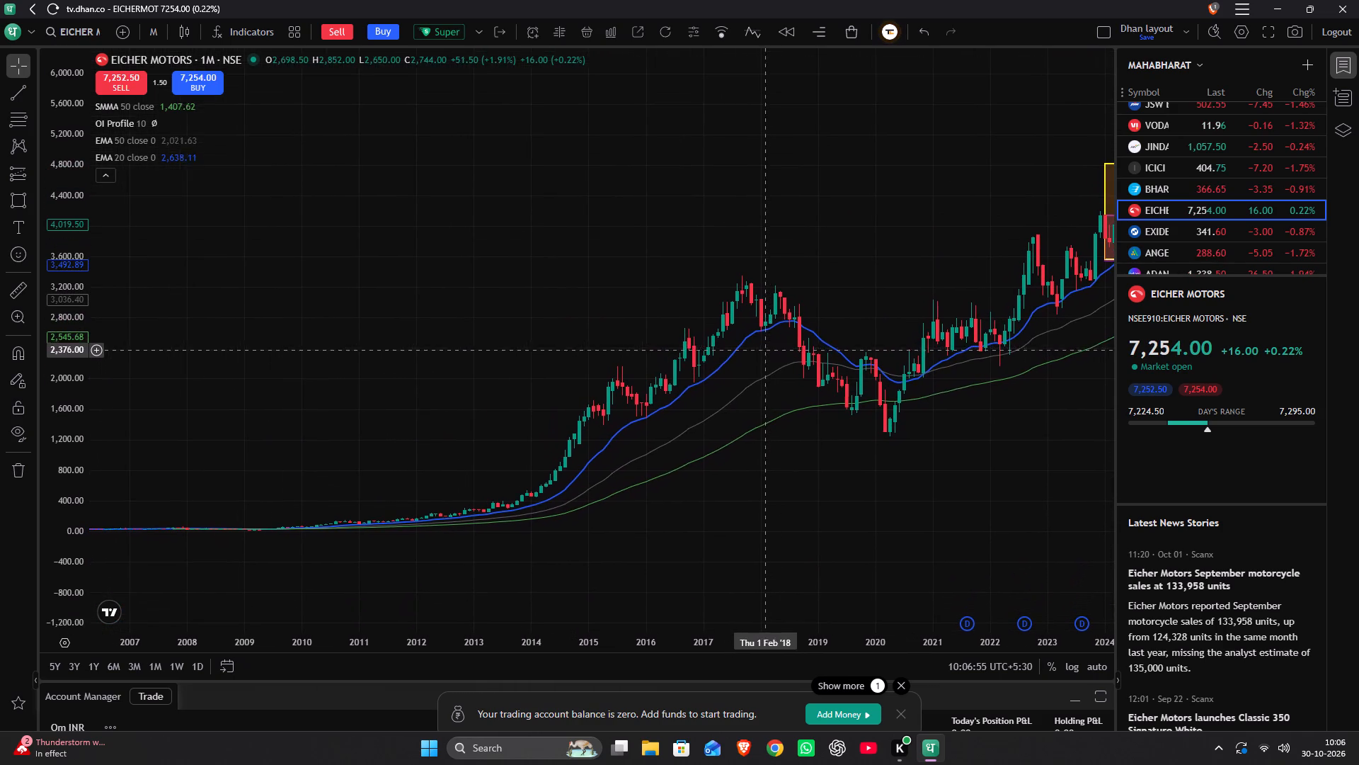
{"action": "scroll", "coordinate": [55, 448], "scroll_direction": "up", "scroll_amount": 11}
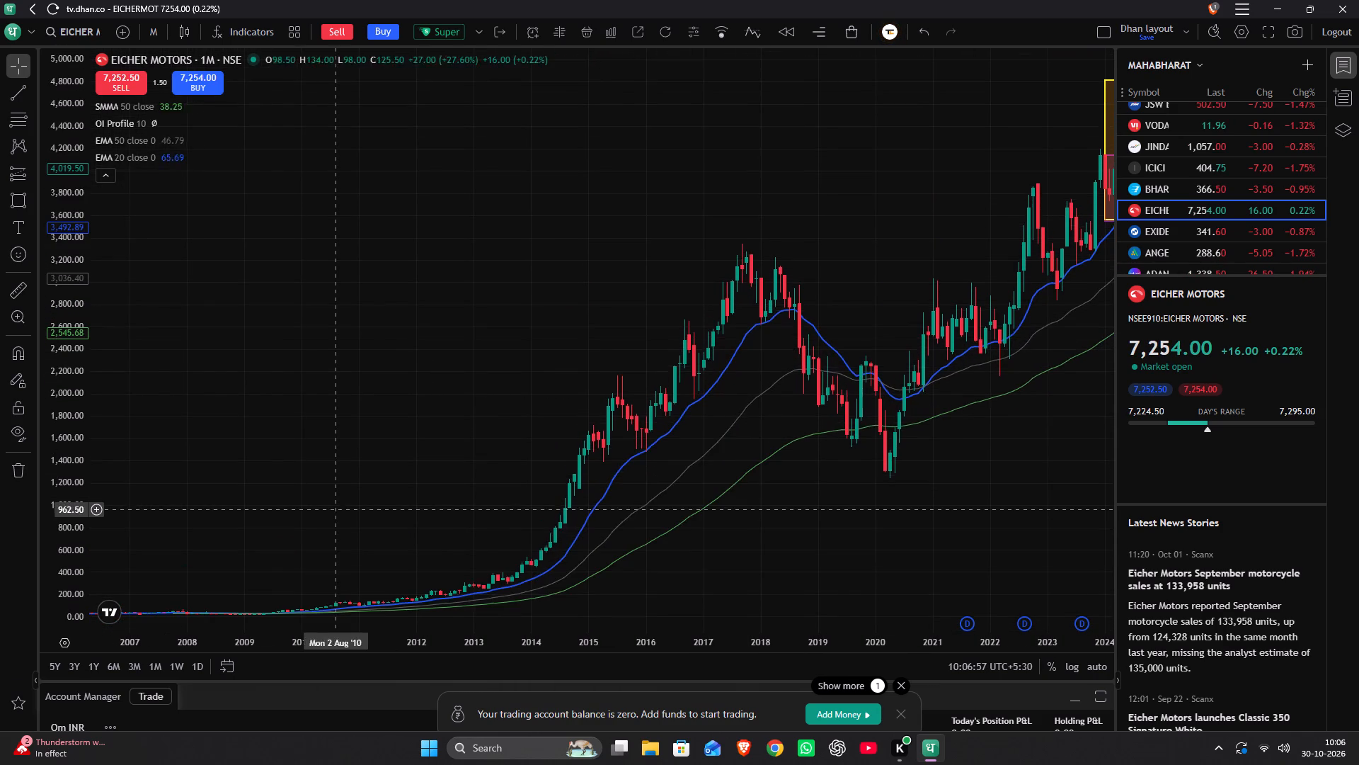
{"action": "scroll", "coordinate": [339, 509], "scroll_direction": "up", "scroll_amount": 13}
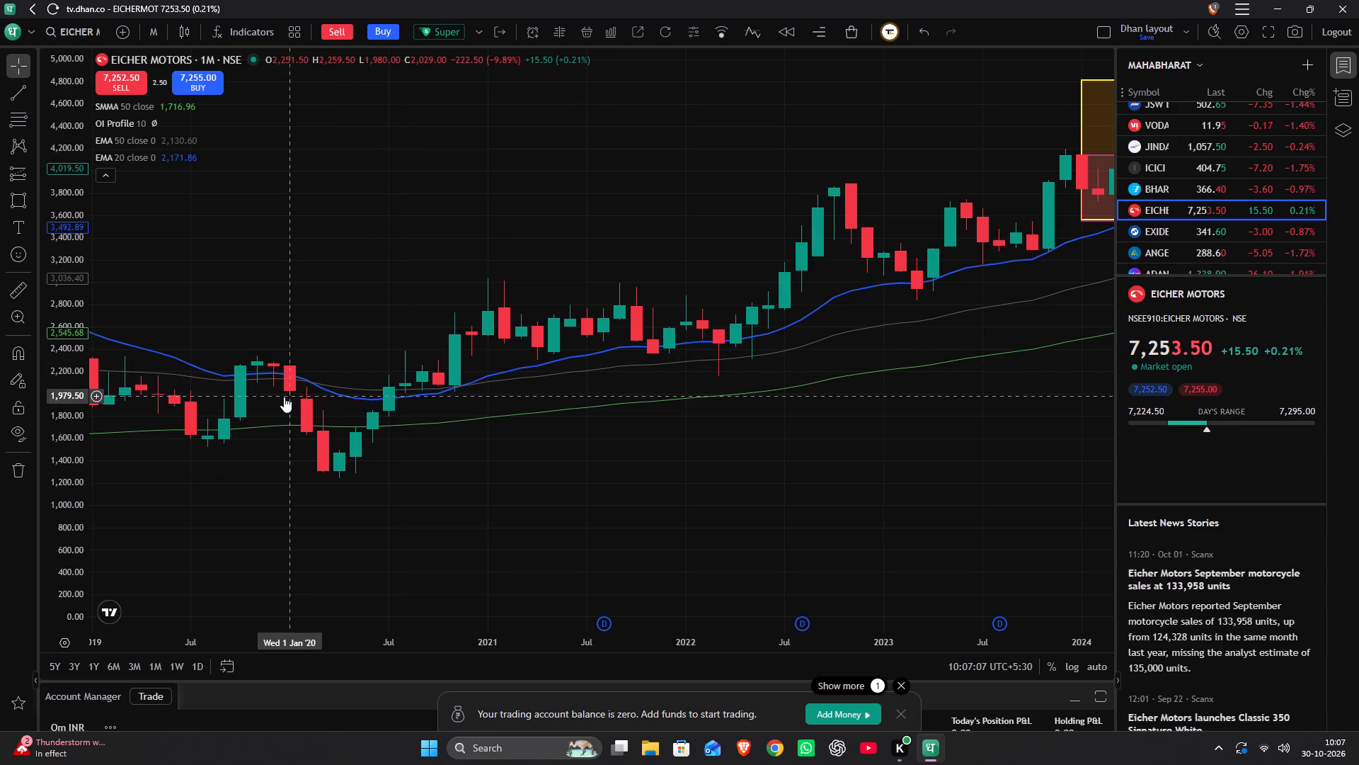
{"action": "scroll", "coordinate": [271, 405], "scroll_direction": "down", "scroll_amount": 1}
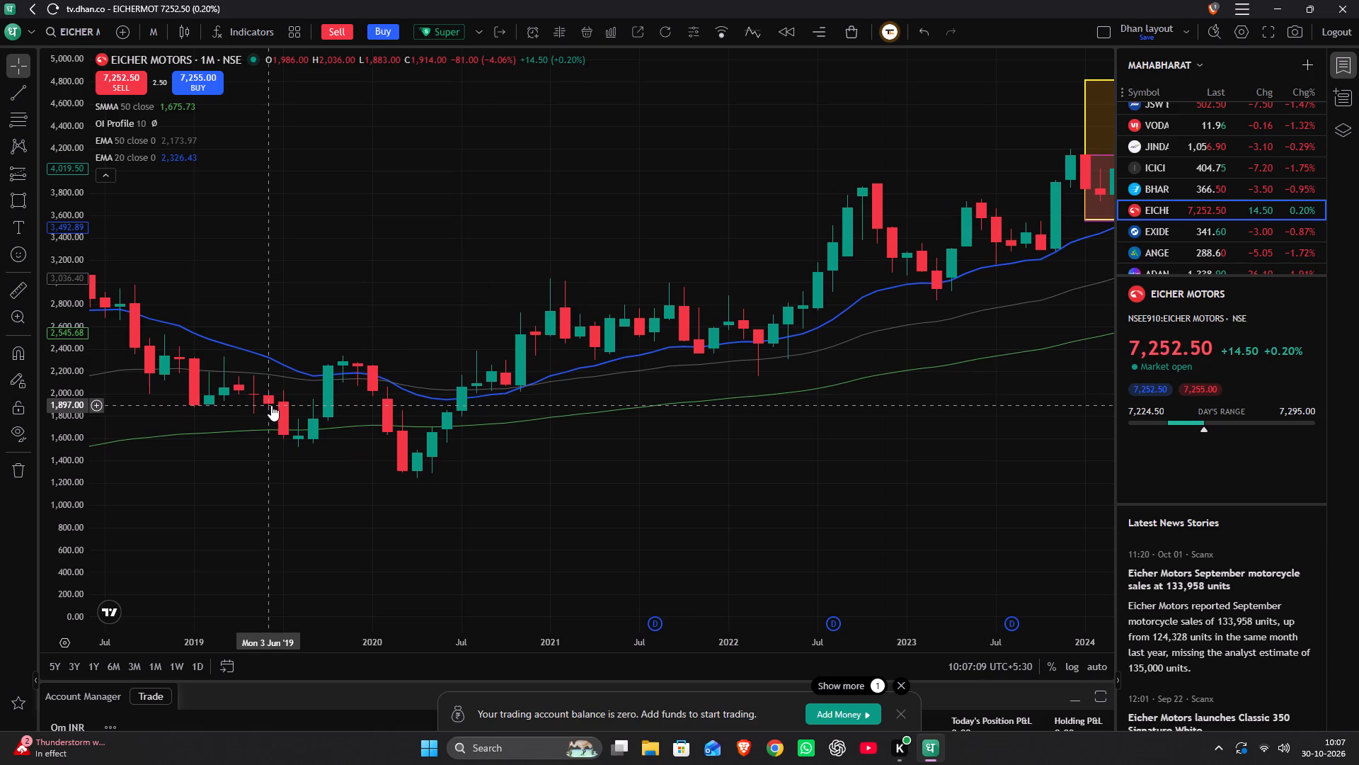
Examine Eicher Motors' monthly candles from 2014 to 2020 around the rise to the 2017 peak and the following decline.
{"action": "left_click_drag", "start_coordinate": [270, 405], "coordinate": [728, 416]}
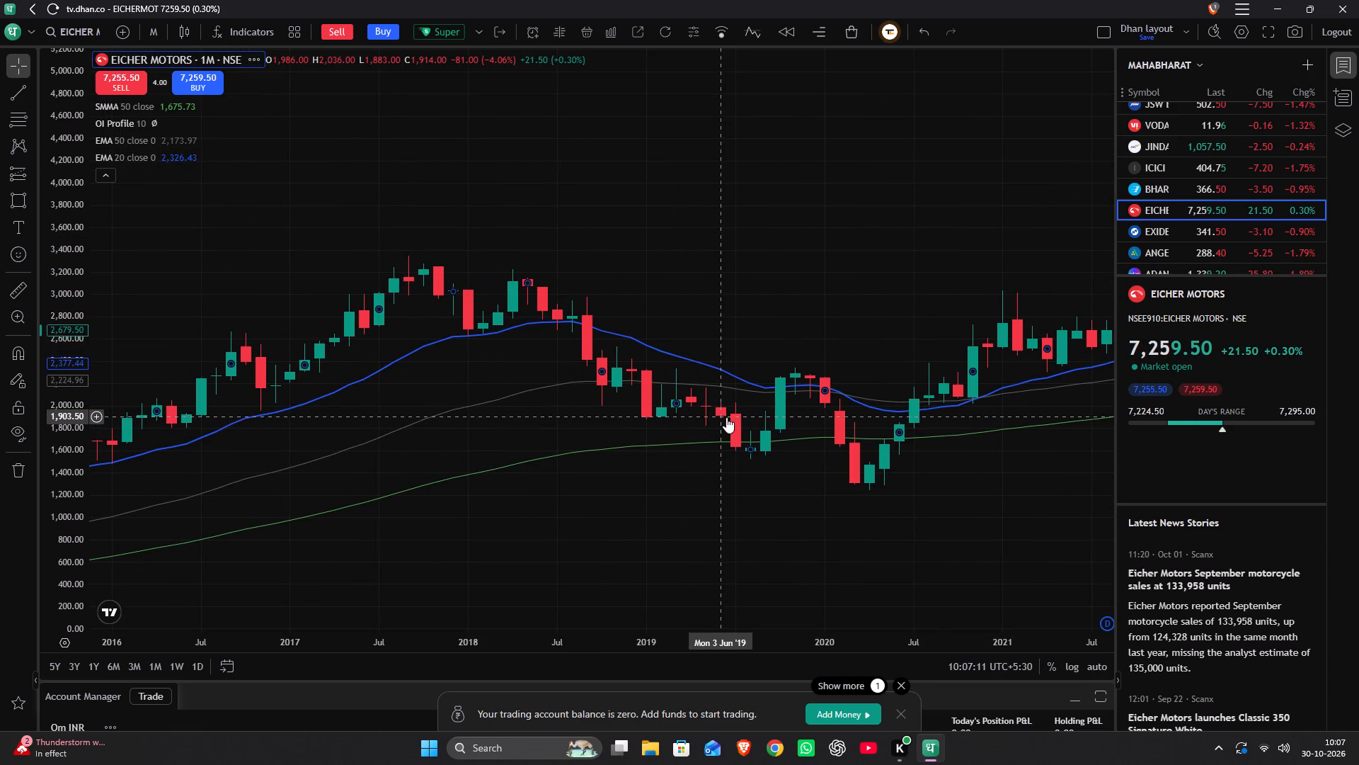
{"action": "left_click_drag", "start_coordinate": [296, 339], "coordinate": [462, 378]}
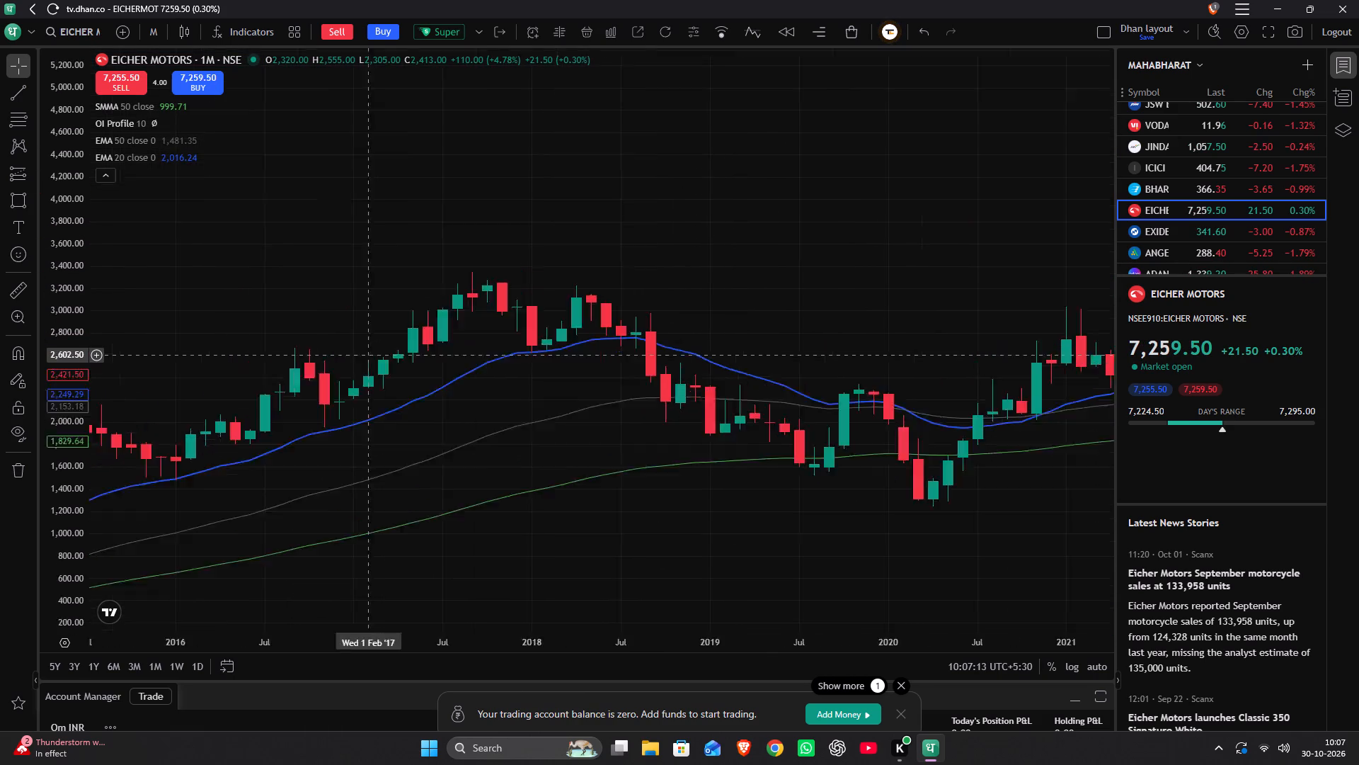
{"action": "left_click_drag", "start_coordinate": [462, 378], "coordinate": [786, 278]}
{"action": "scroll", "coordinate": [746, 251], "scroll_direction": "down", "scroll_amount": 4}
{"action": "left_click_drag", "start_coordinate": [754, 412], "coordinate": [578, 376]}
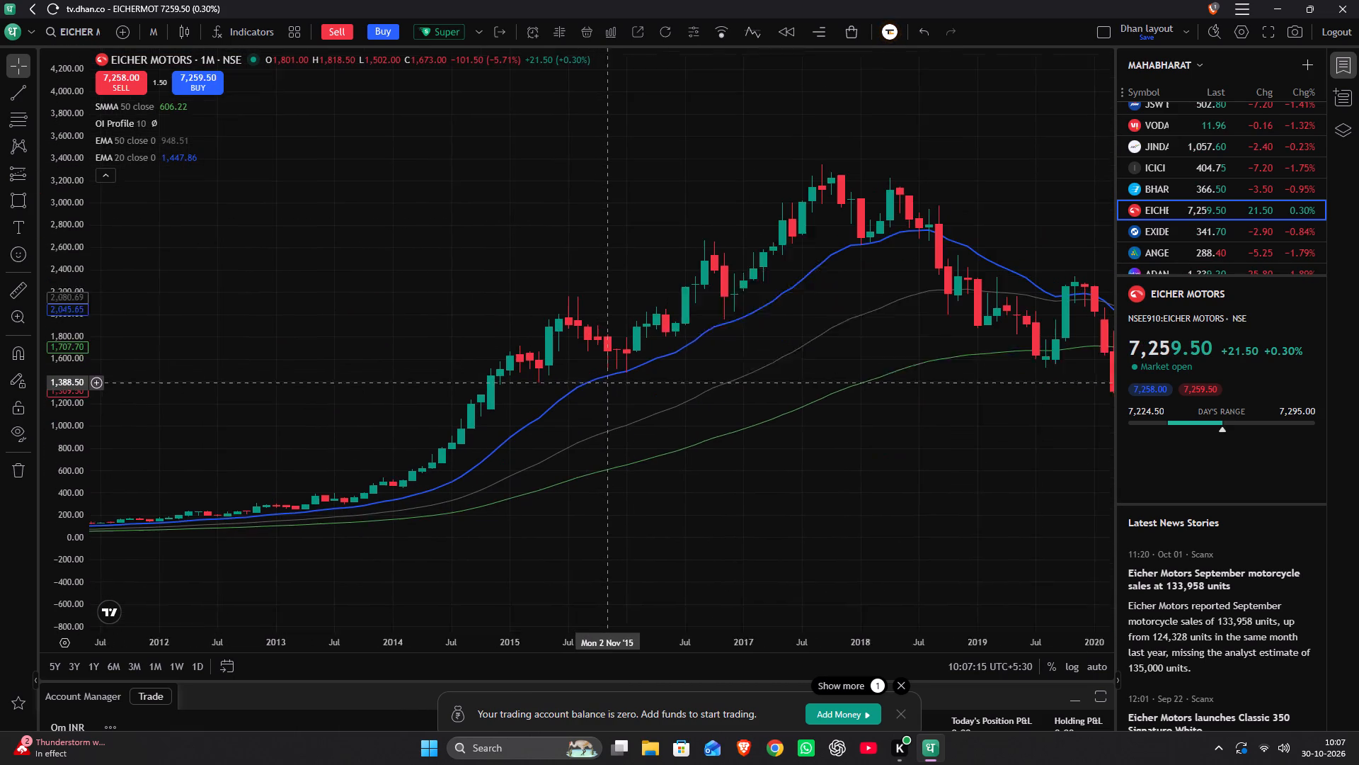
{"action": "left_click_drag", "start_coordinate": [578, 376], "coordinate": [641, 518]}
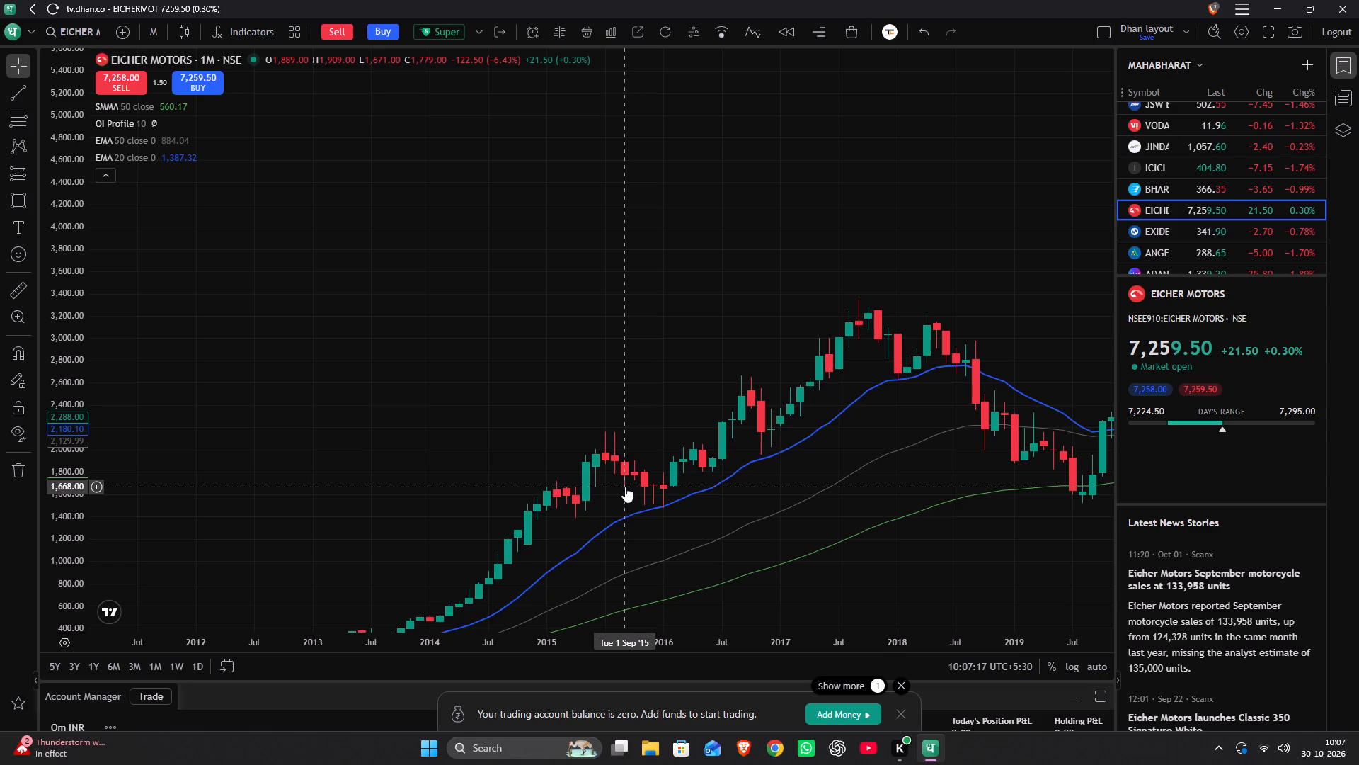
{"action": "scroll", "coordinate": [623, 487], "scroll_direction": "up", "scroll_amount": 5}
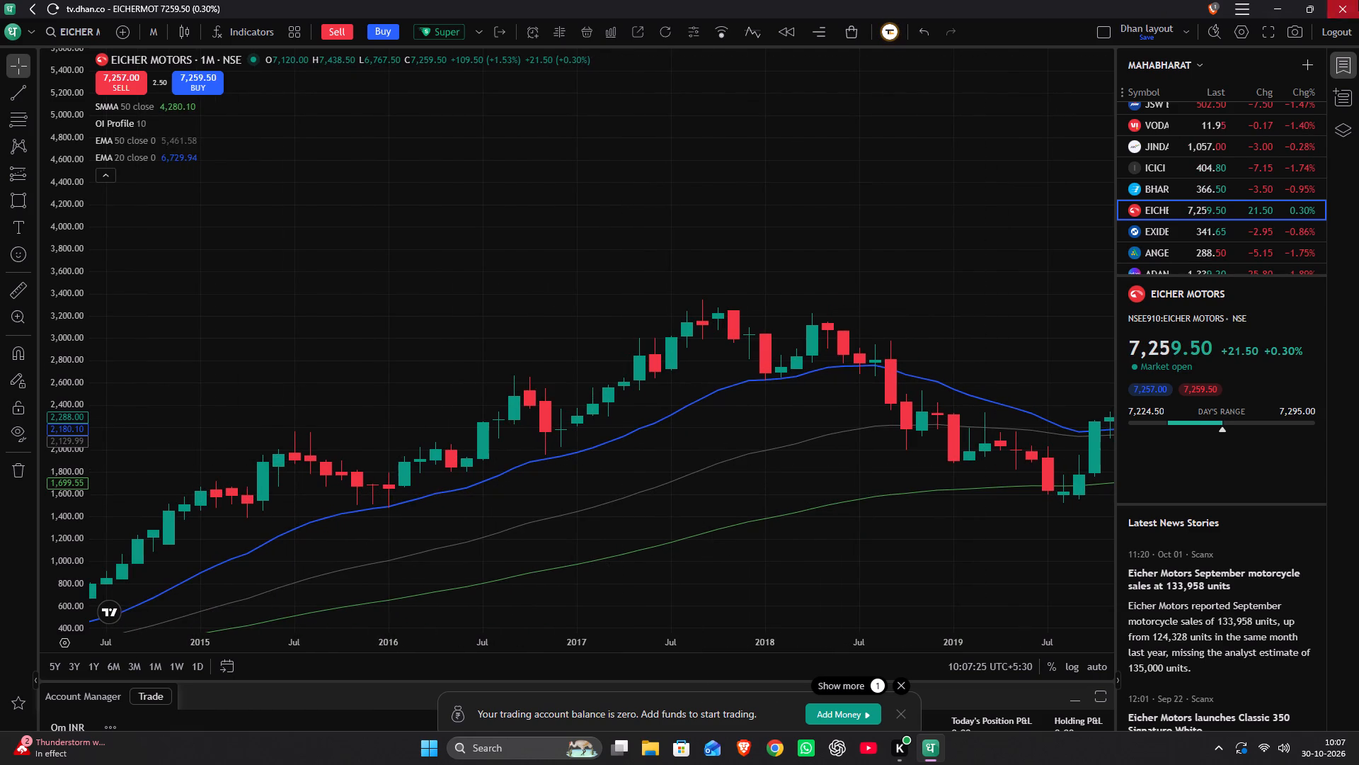
{"action": "scroll", "coordinate": [791, 447], "scroll_direction": "down", "scroll_amount": 7}
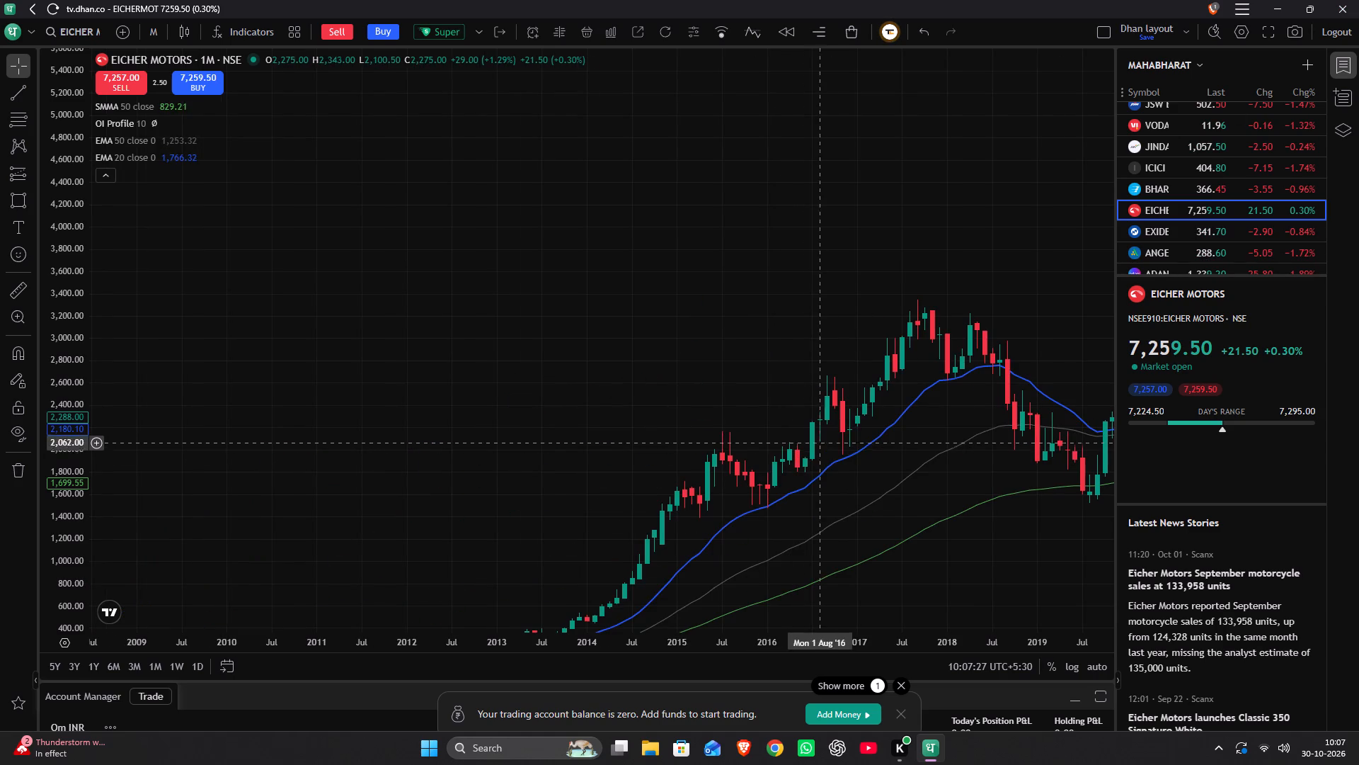
Open Exide Industries from the MAHABHARAT watchlist and examine its full monthly history against the drawn supply and demand zones.
{"action": "left_click", "coordinate": [1163, 226]}
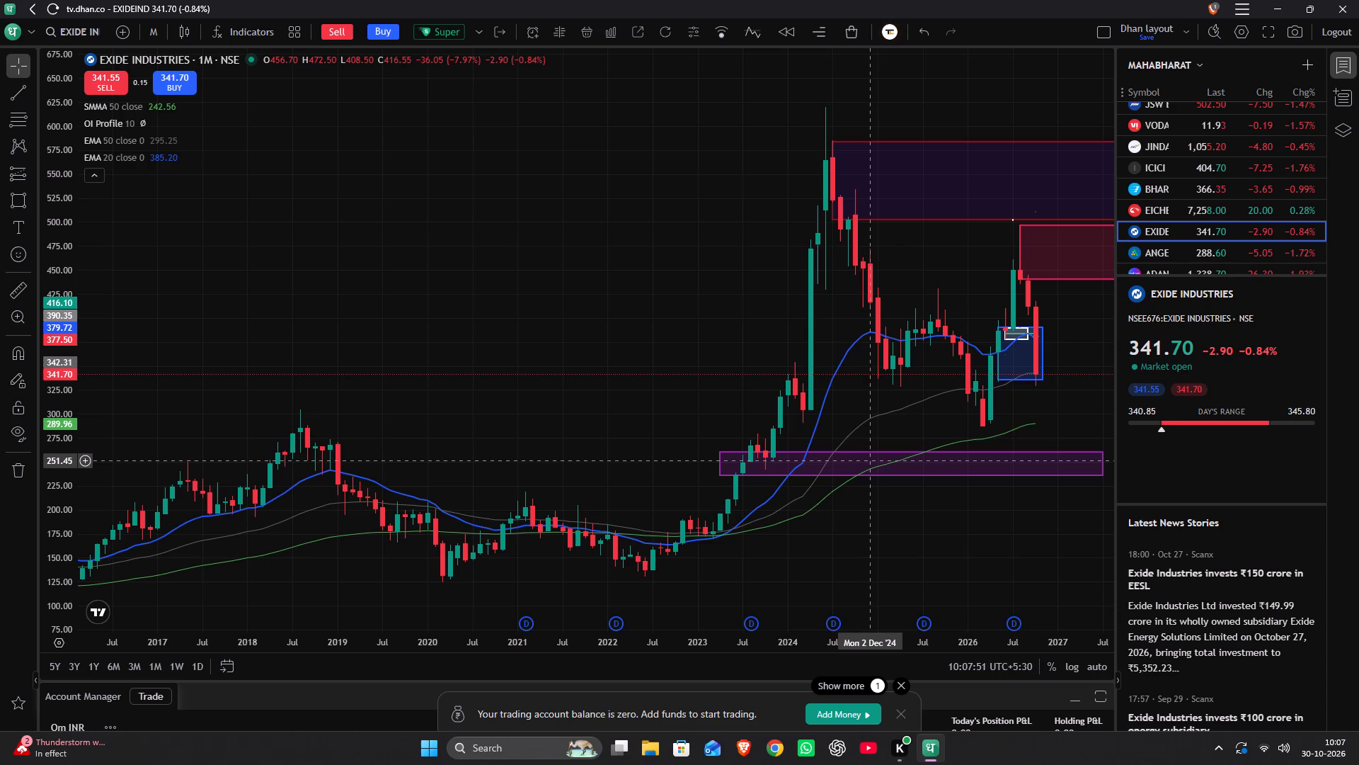
{"action": "scroll", "coordinate": [871, 460], "scroll_direction": "down", "scroll_amount": 5}
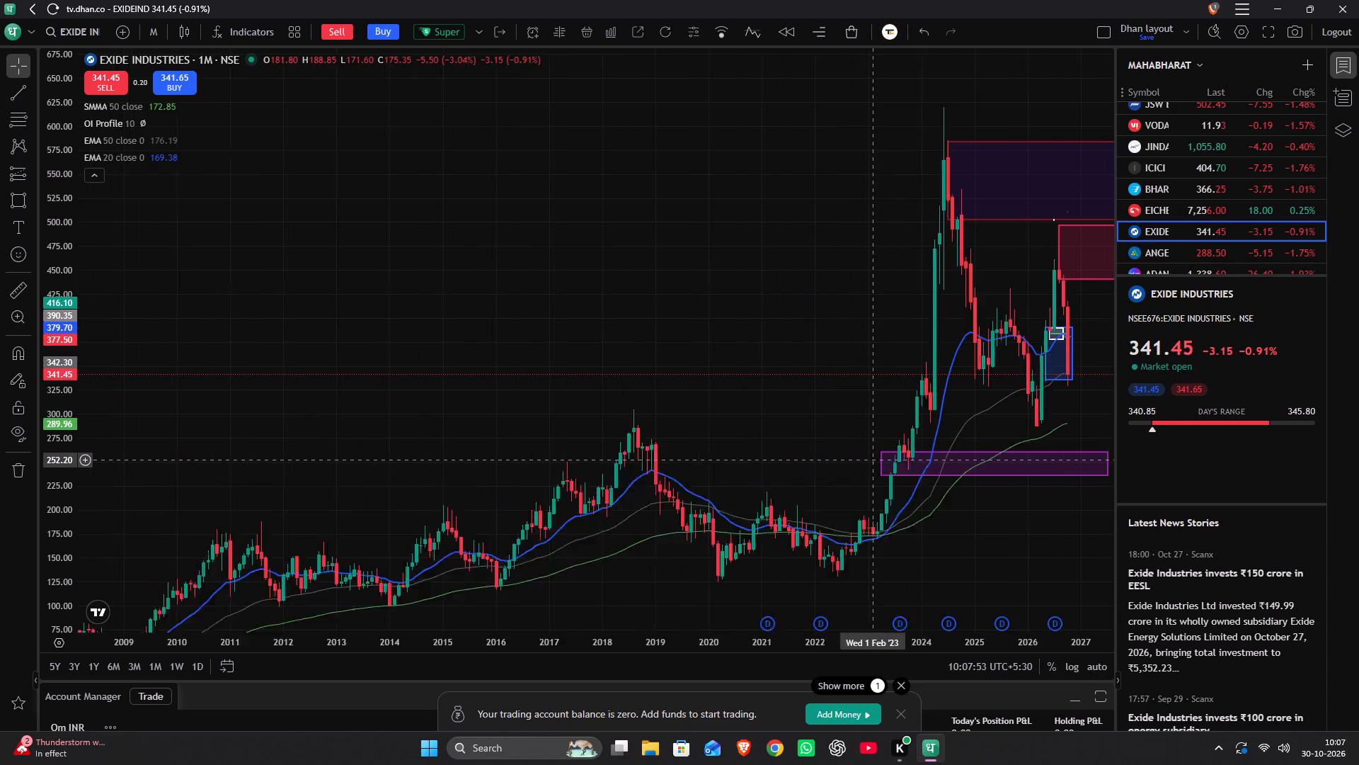
{"action": "scroll", "coordinate": [871, 460], "scroll_direction": "down", "scroll_amount": 5}
{"action": "left_click_drag", "start_coordinate": [855, 474], "coordinate": [498, 450]}
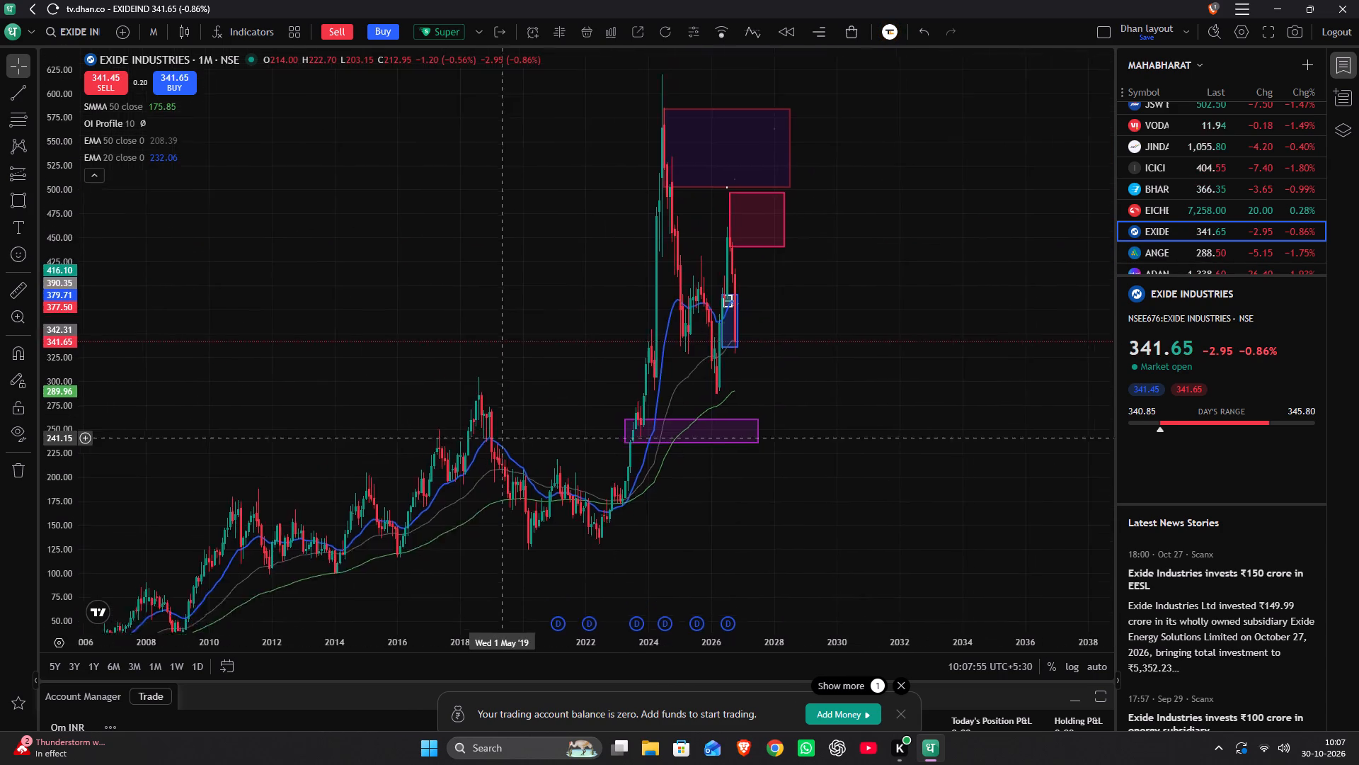
{"action": "left_click_drag", "start_coordinate": [498, 450], "coordinate": [494, 470]}
{"action": "scroll", "coordinate": [497, 452], "scroll_direction": "up", "scroll_amount": 9}
{"action": "left_click_drag", "start_coordinate": [396, 496], "coordinate": [883, 527]}
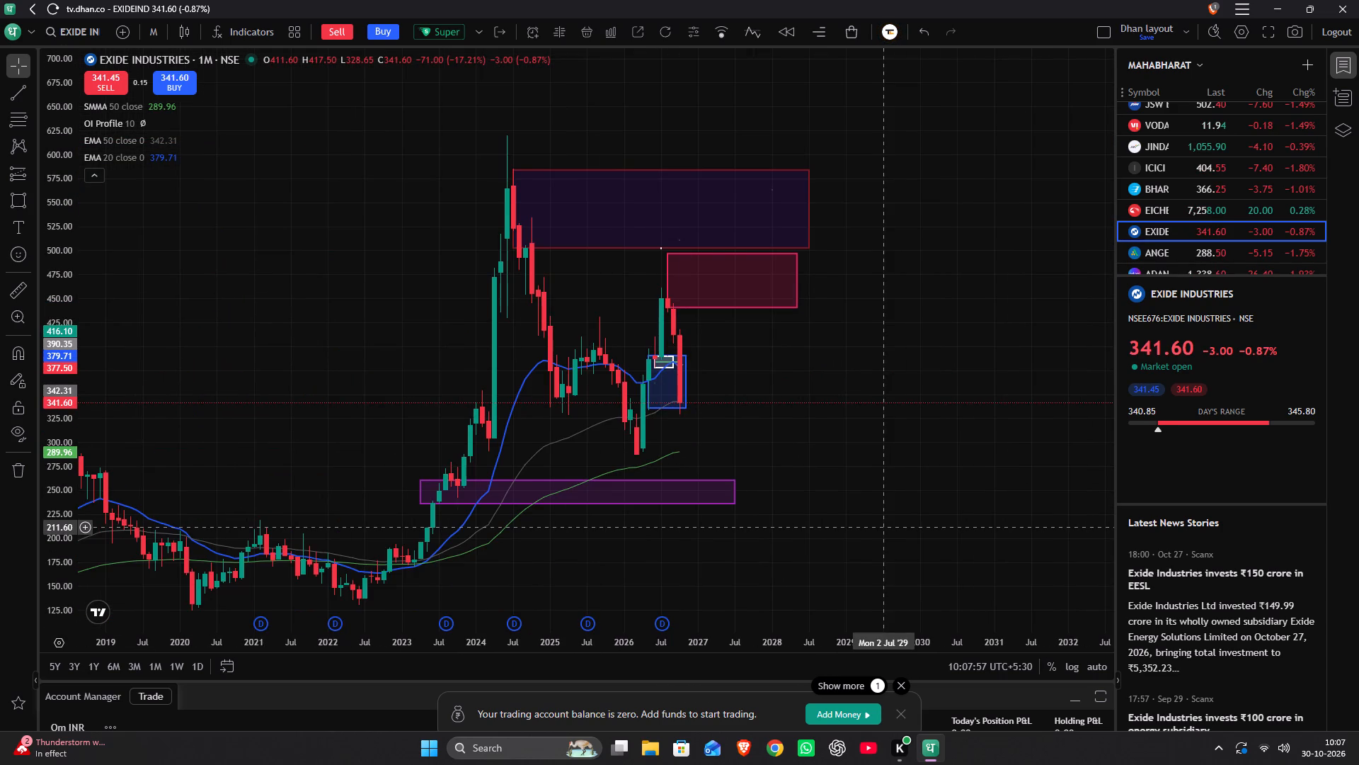
{"action": "left_click_drag", "start_coordinate": [883, 527], "coordinate": [881, 527]}
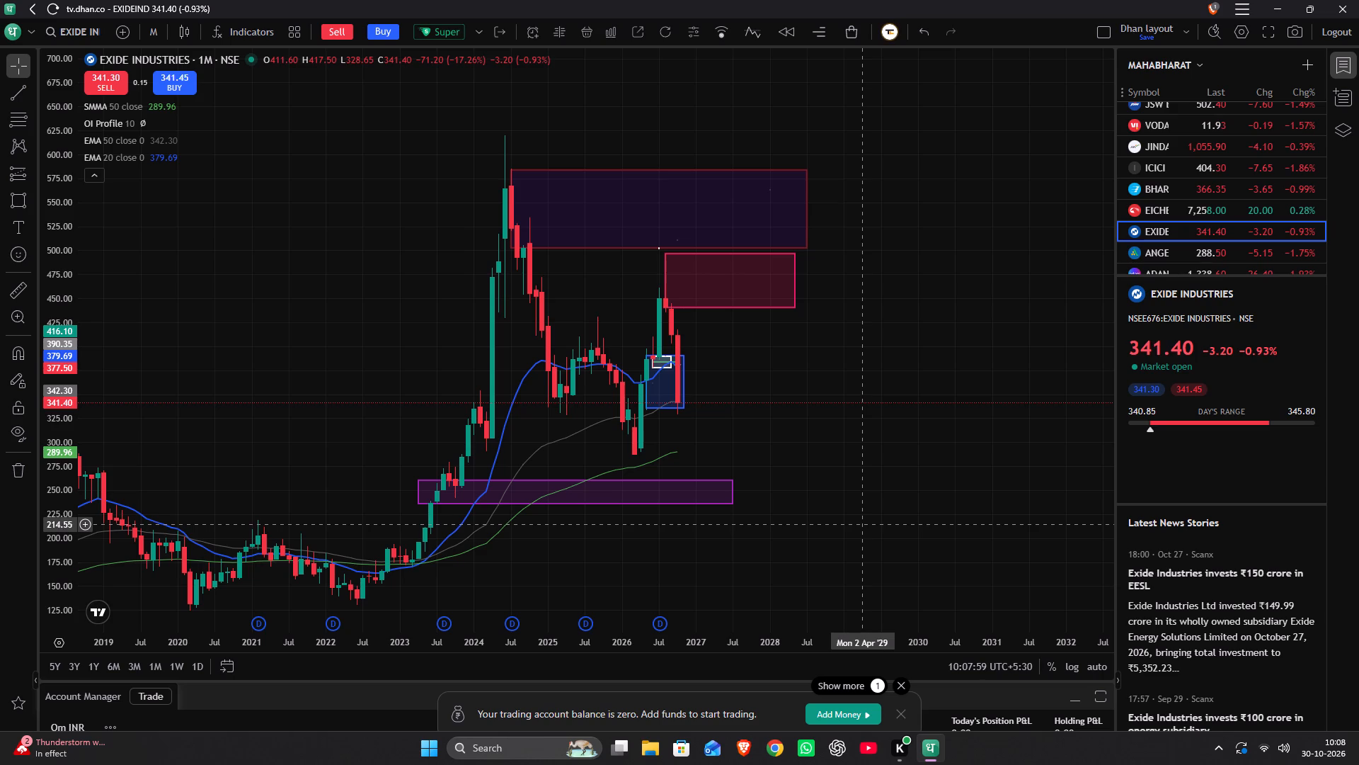
Open Angel One from the MAHABHARAT watchlist and examine its monthly candles from 2024 to 2026 against the drawn supply and demand zones.
{"action": "left_click", "coordinate": [1169, 249]}
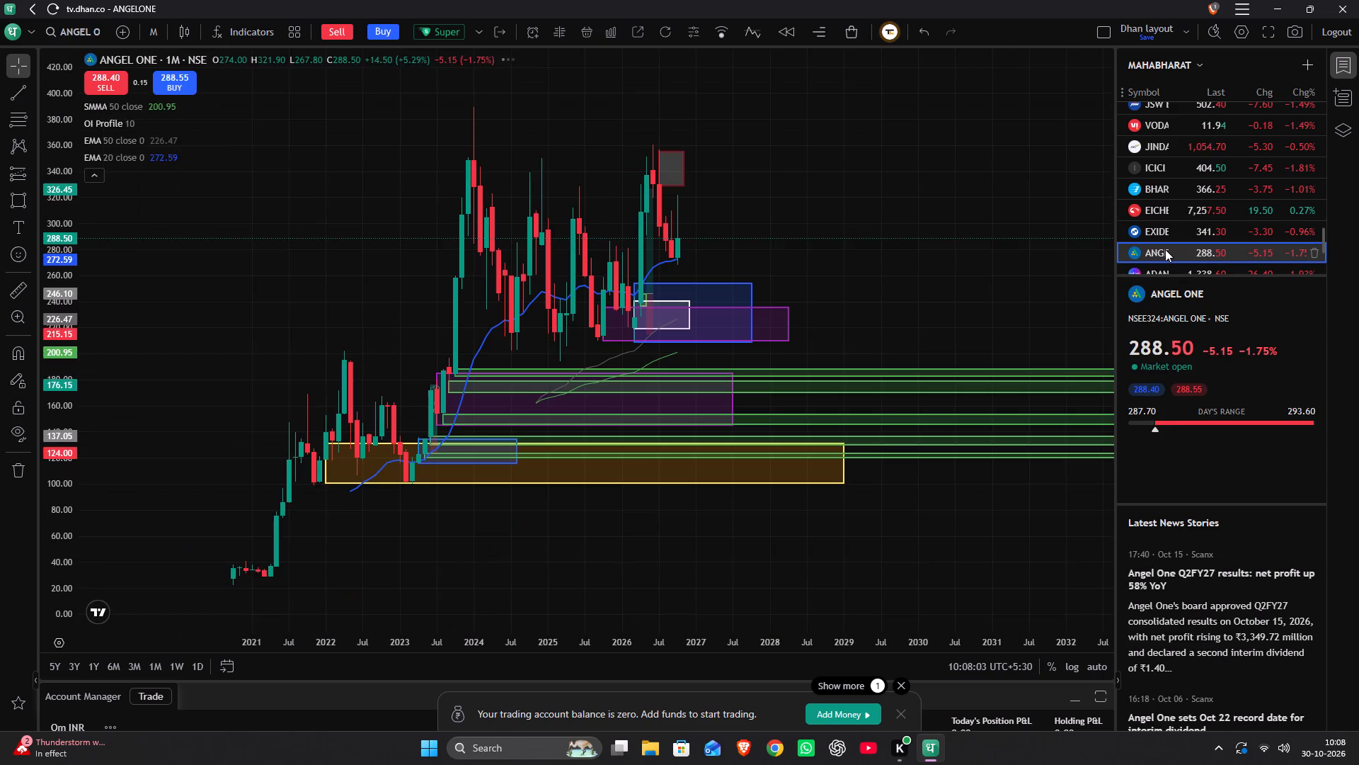
{"action": "left_click_drag", "start_coordinate": [888, 320], "coordinate": [1099, 254]}
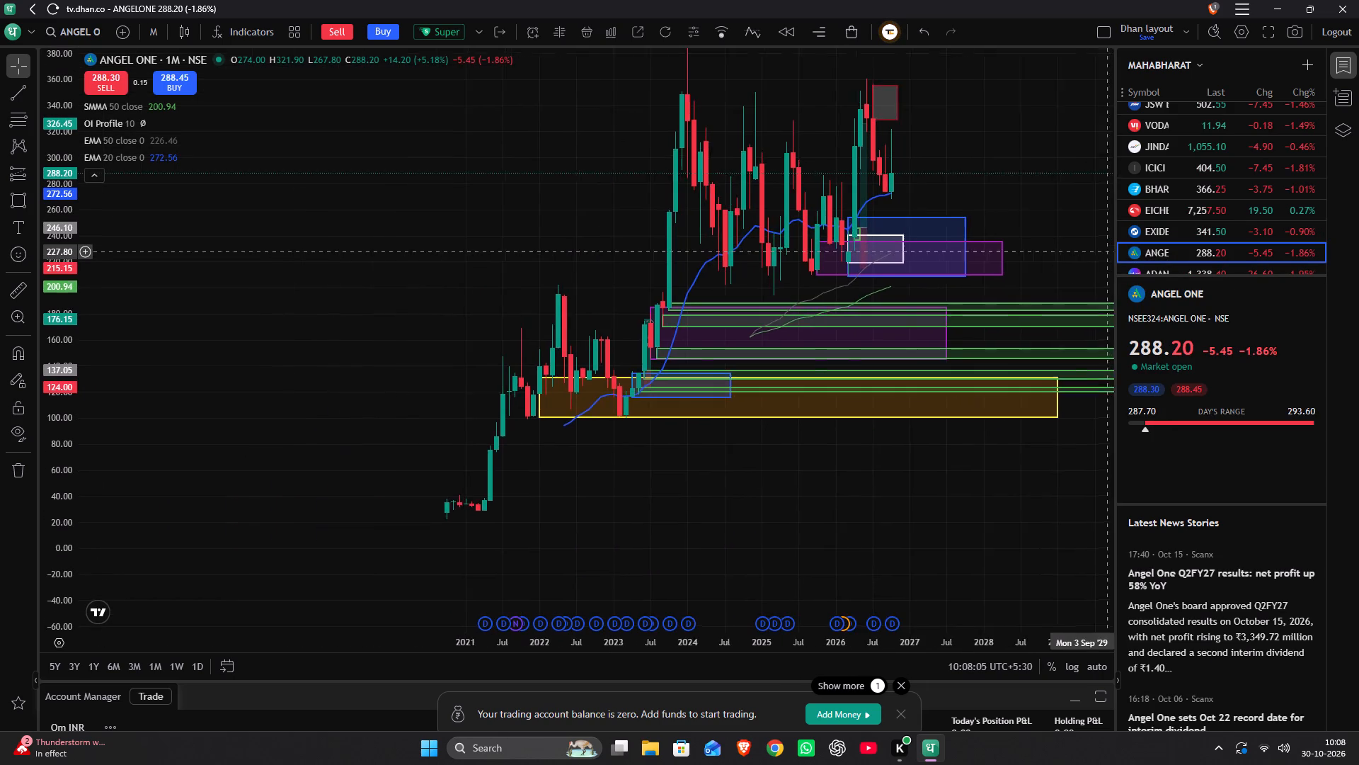
{"action": "left_click_drag", "start_coordinate": [1099, 254], "coordinate": [1038, 378]}
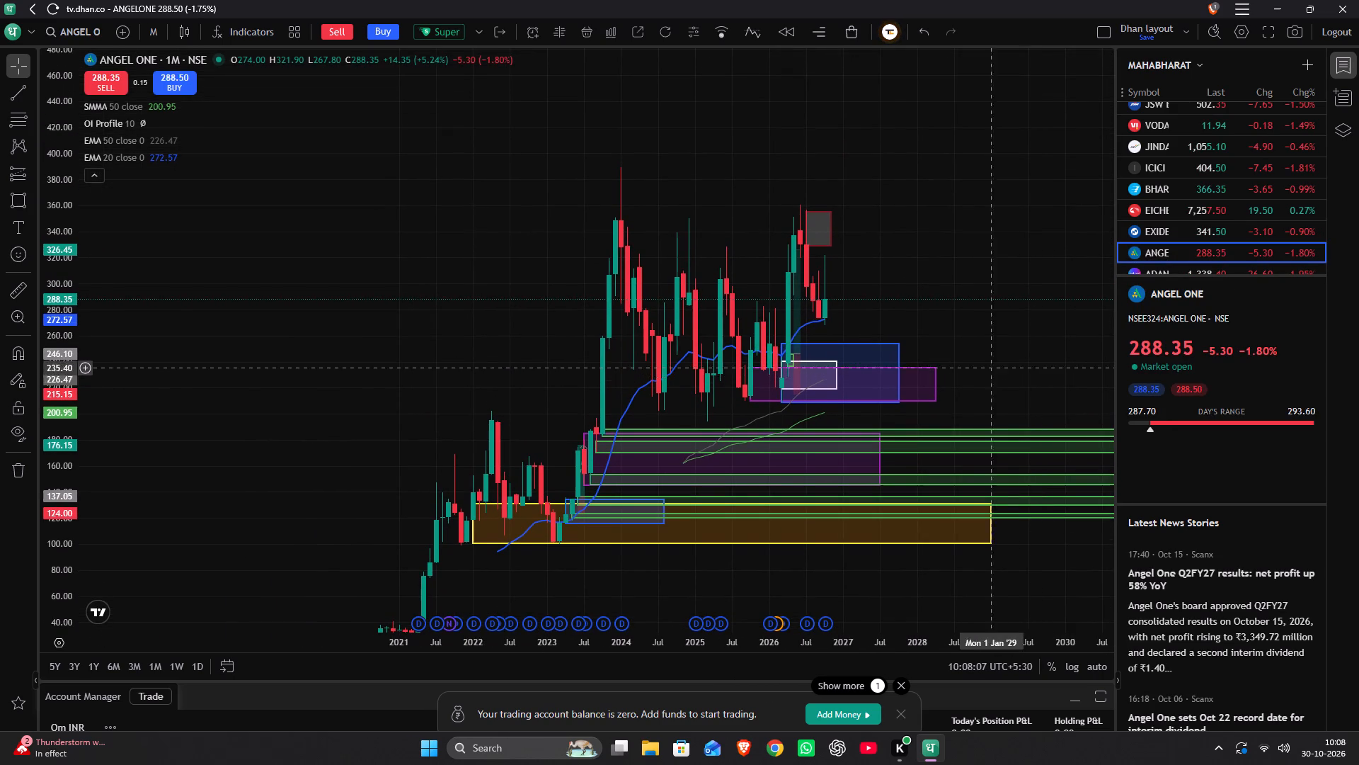
{"action": "scroll", "coordinate": [885, 293], "scroll_direction": "up", "scroll_amount": 10}
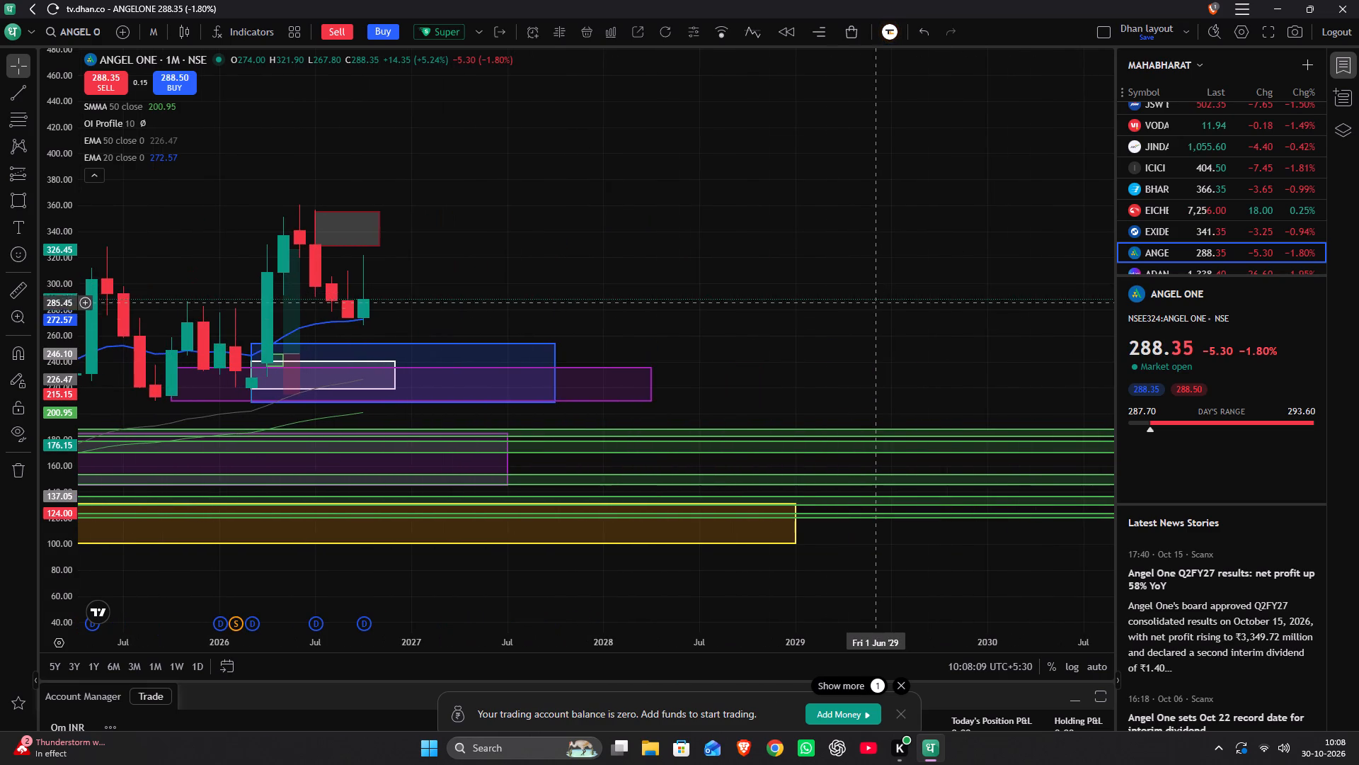
{"action": "left_click_drag", "start_coordinate": [529, 257], "coordinate": [624, 240]}
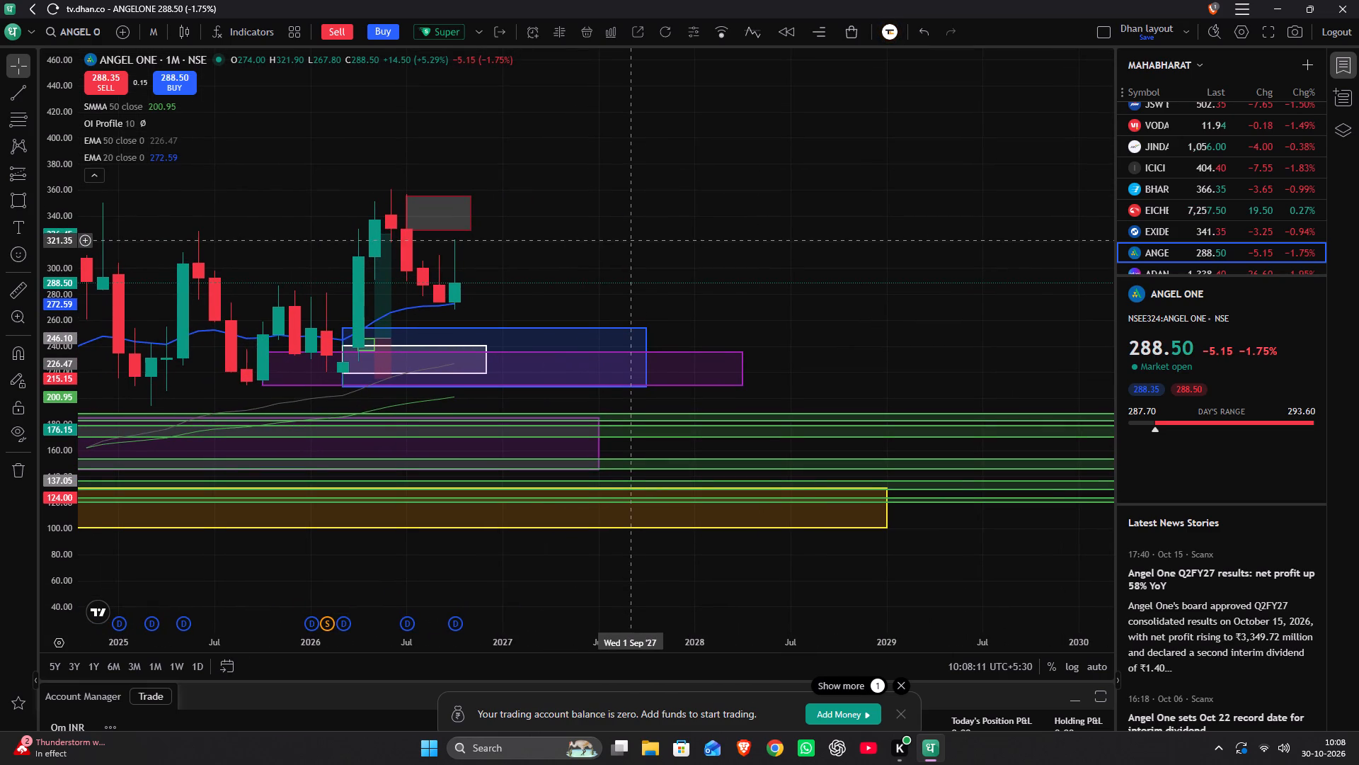
{"action": "left_click_drag", "start_coordinate": [532, 261], "coordinate": [735, 300]}
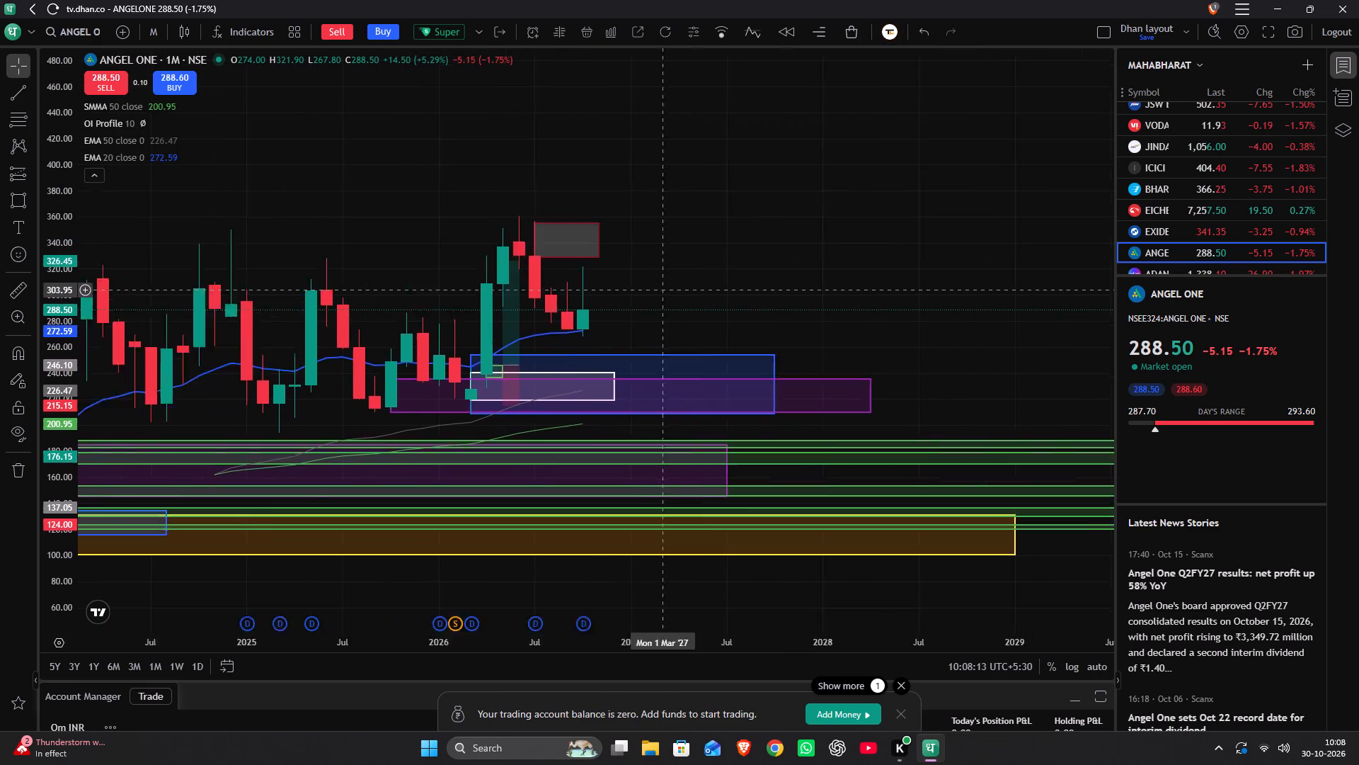
{"action": "left_click_drag", "start_coordinate": [735, 300], "coordinate": [817, 306]}
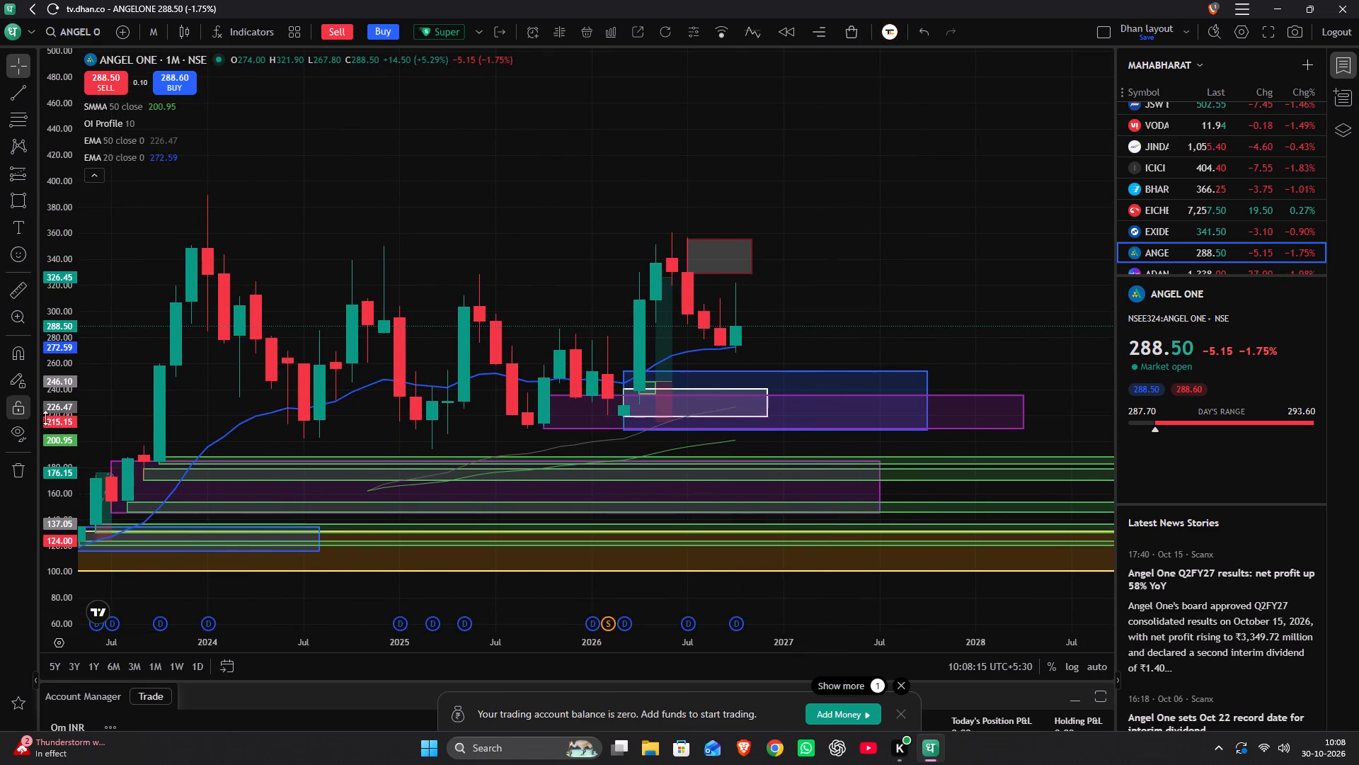
{"action": "scroll", "coordinate": [59, 412], "scroll_direction": "up", "scroll_amount": 14}
{"action": "scroll", "coordinate": [246, 407], "scroll_direction": "up", "scroll_amount": 2}
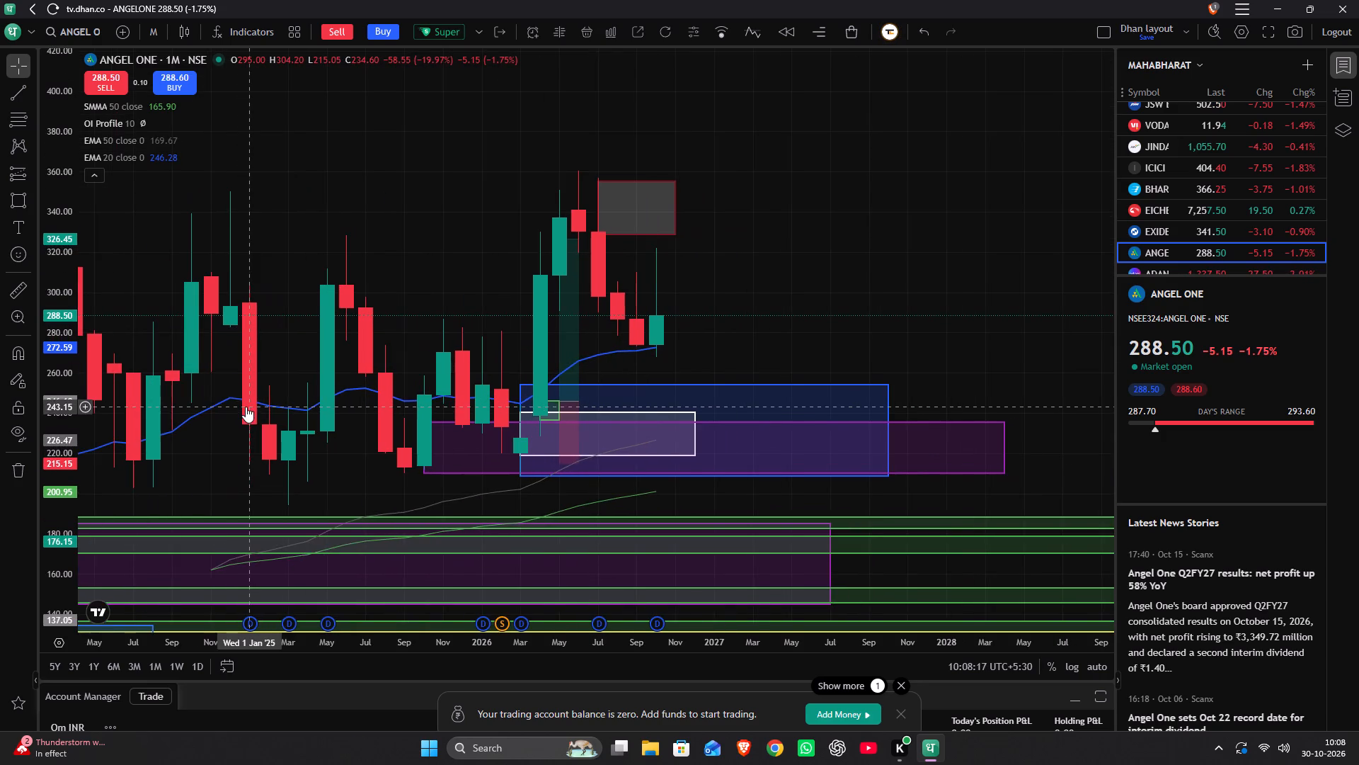
{"action": "left_click_drag", "start_coordinate": [244, 400], "coordinate": [400, 423]}
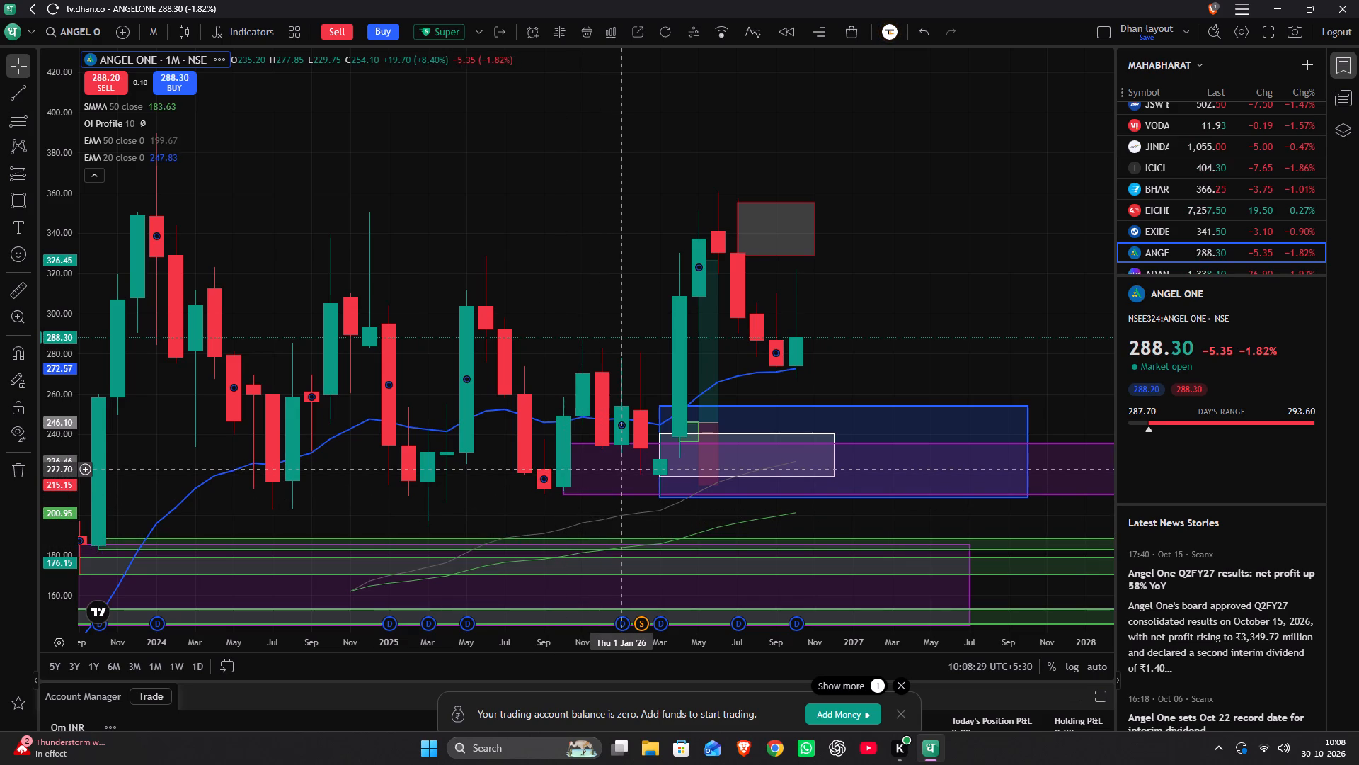
Place horizontal lines at 222.70 and 209.70 across the purple demand zone on Angel One's monthly chart.
{"action": "key", "text": "alt+h"}
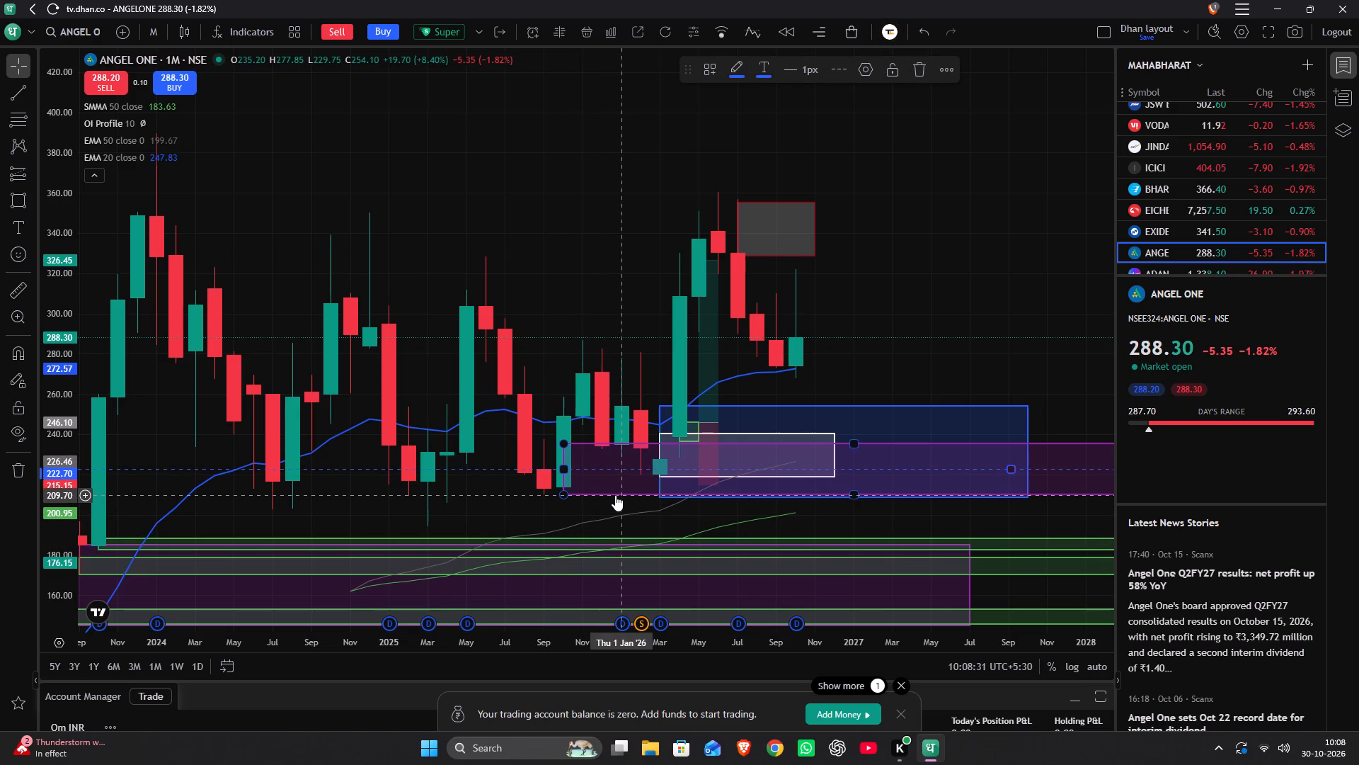
{"action": "key", "text": "alt+h"}
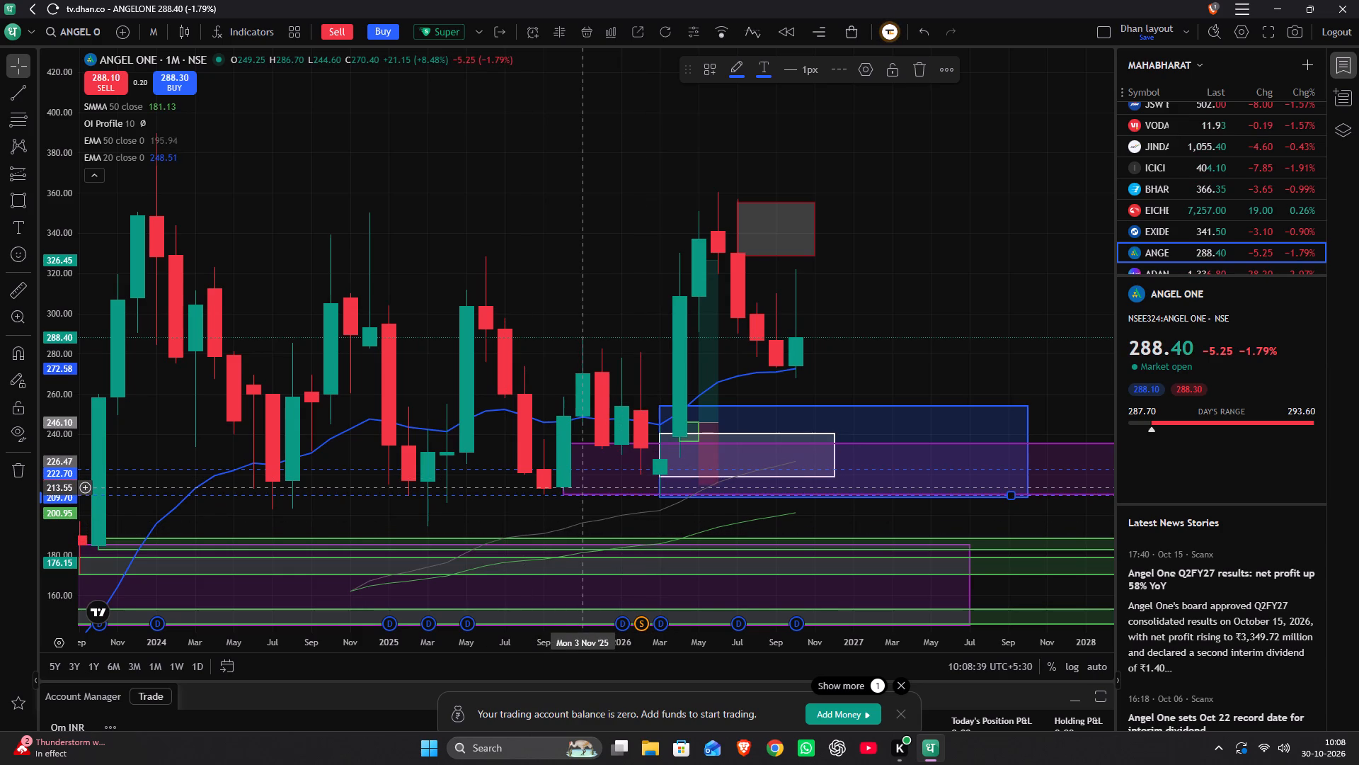
Mark Angel One's 1 January 2026 candle with a vertical line, hiding the drawings temporarily to see the bare candles.
{"action": "left_click", "coordinate": [1, 426]}
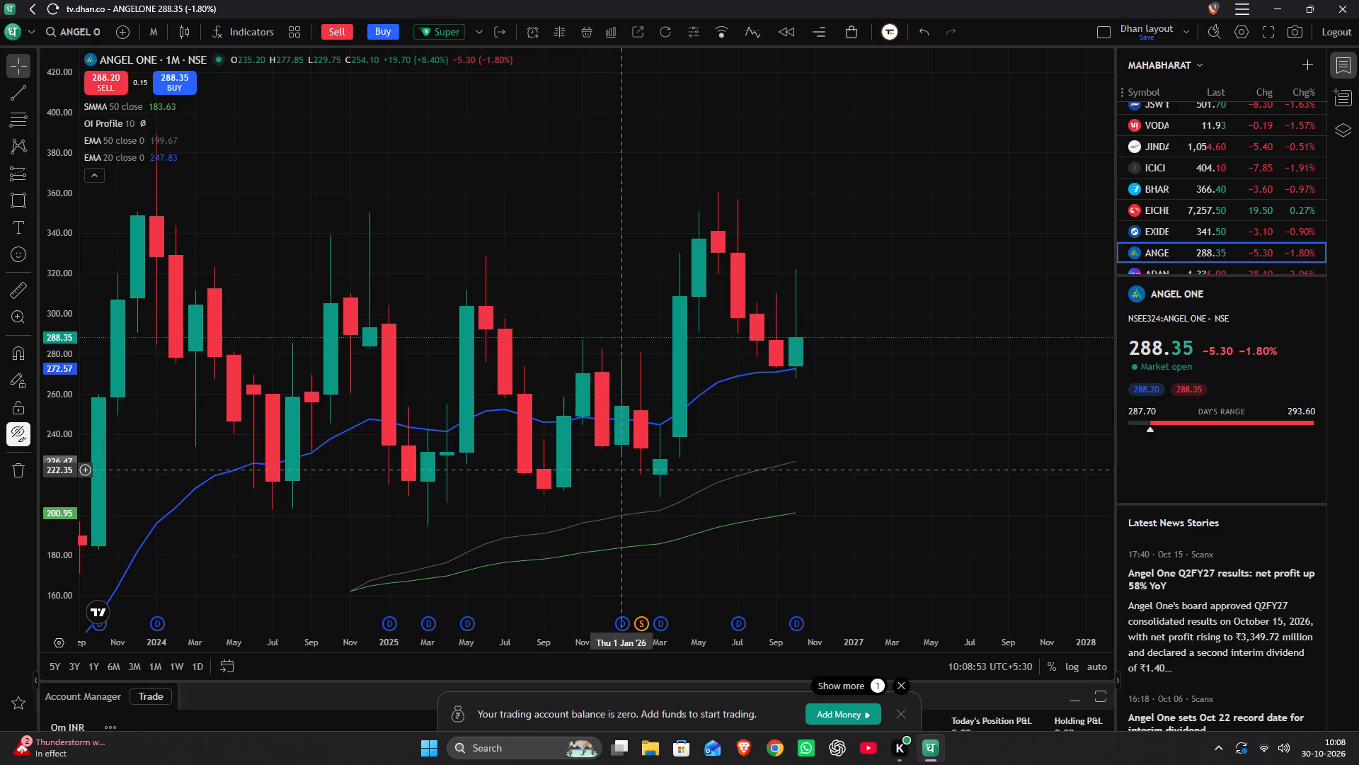
{"action": "key", "text": "alt+v"}
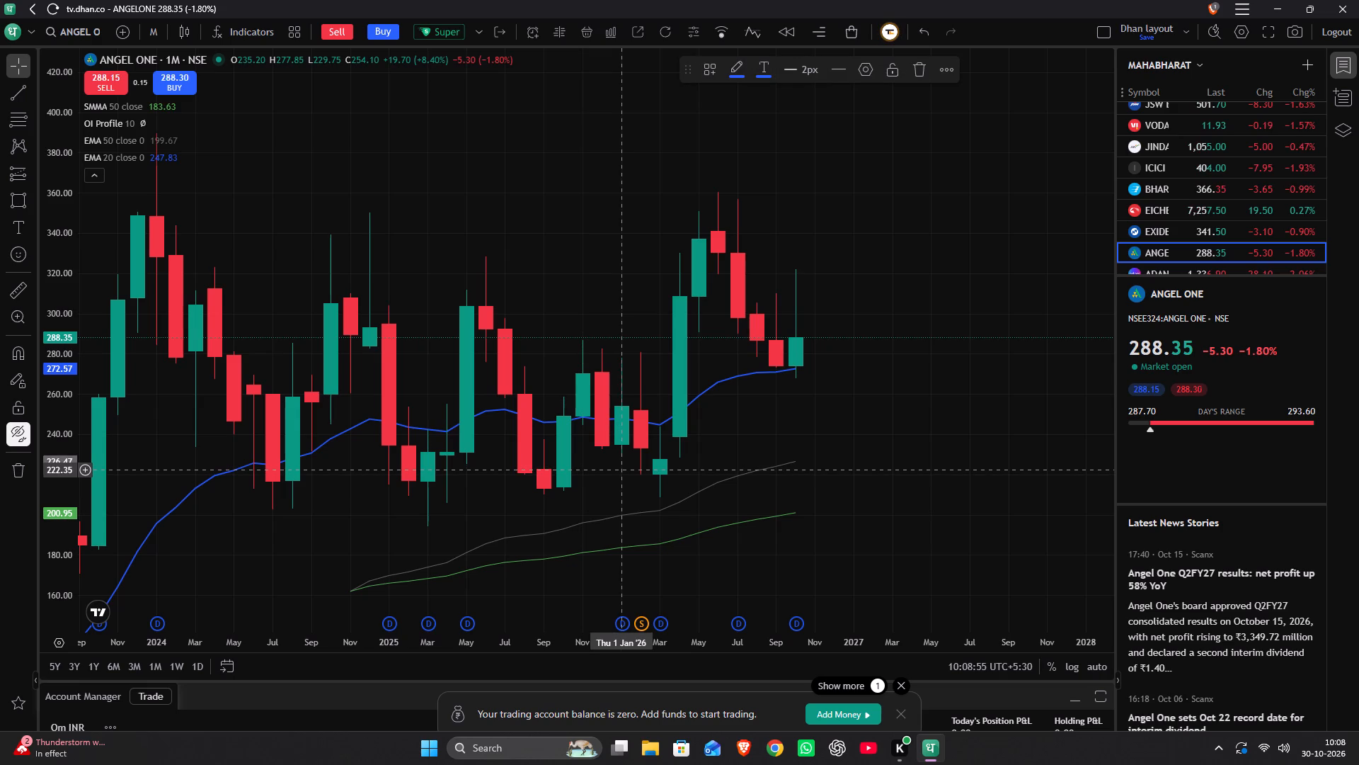
{"action": "left_click", "coordinate": [11, 431]}
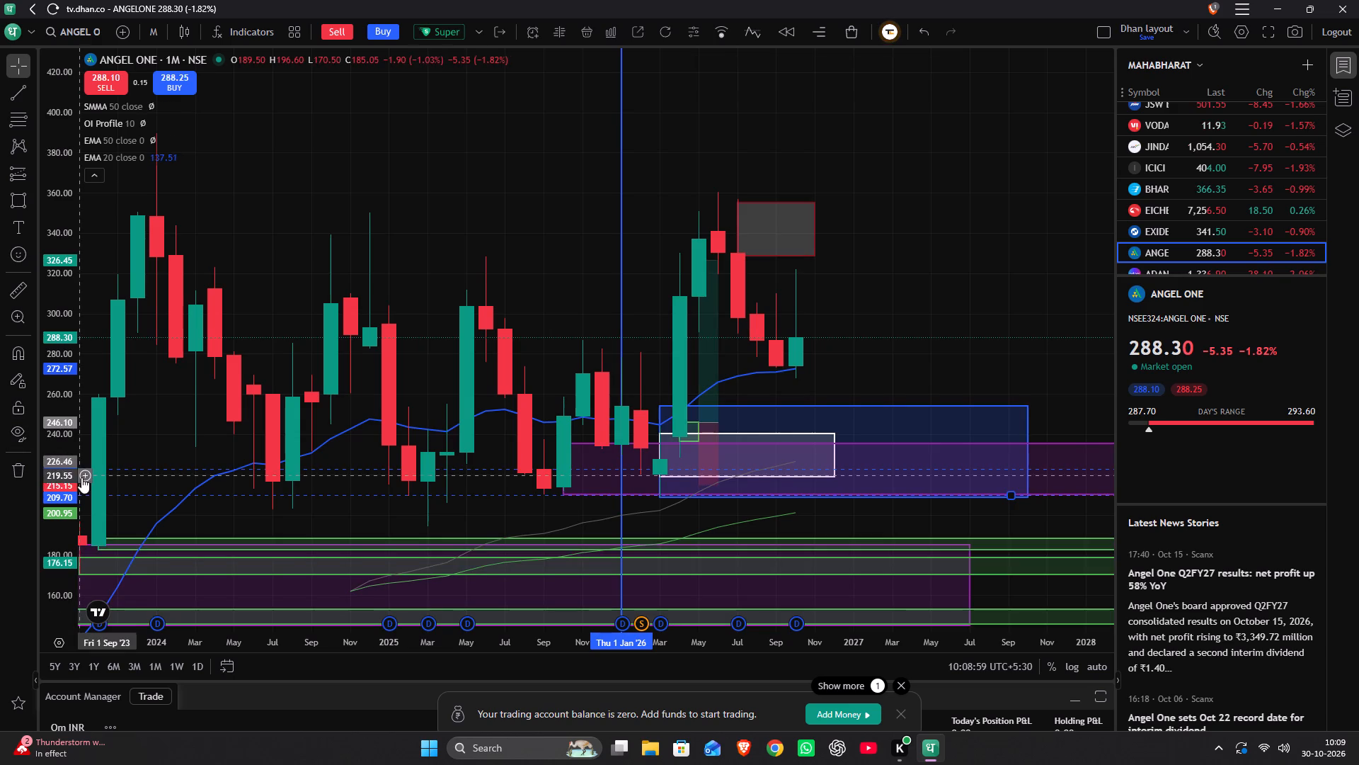
Switch Angel One to the 1D interval and examine the daily candles around the 1 January 2026 line and demand zones.
{"action": "key", "text": "1"}
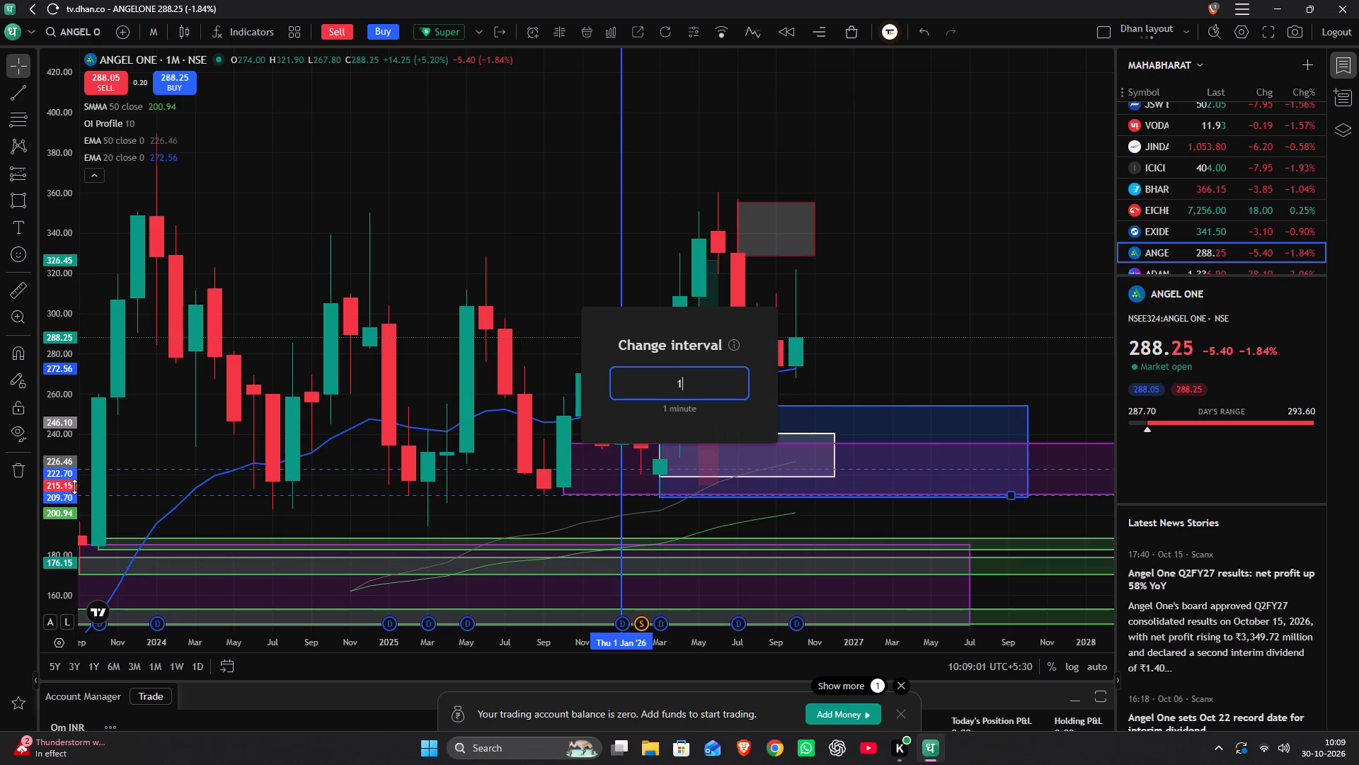
{"action": "key", "text": "d"}
{"action": "key", "text": "Return"}
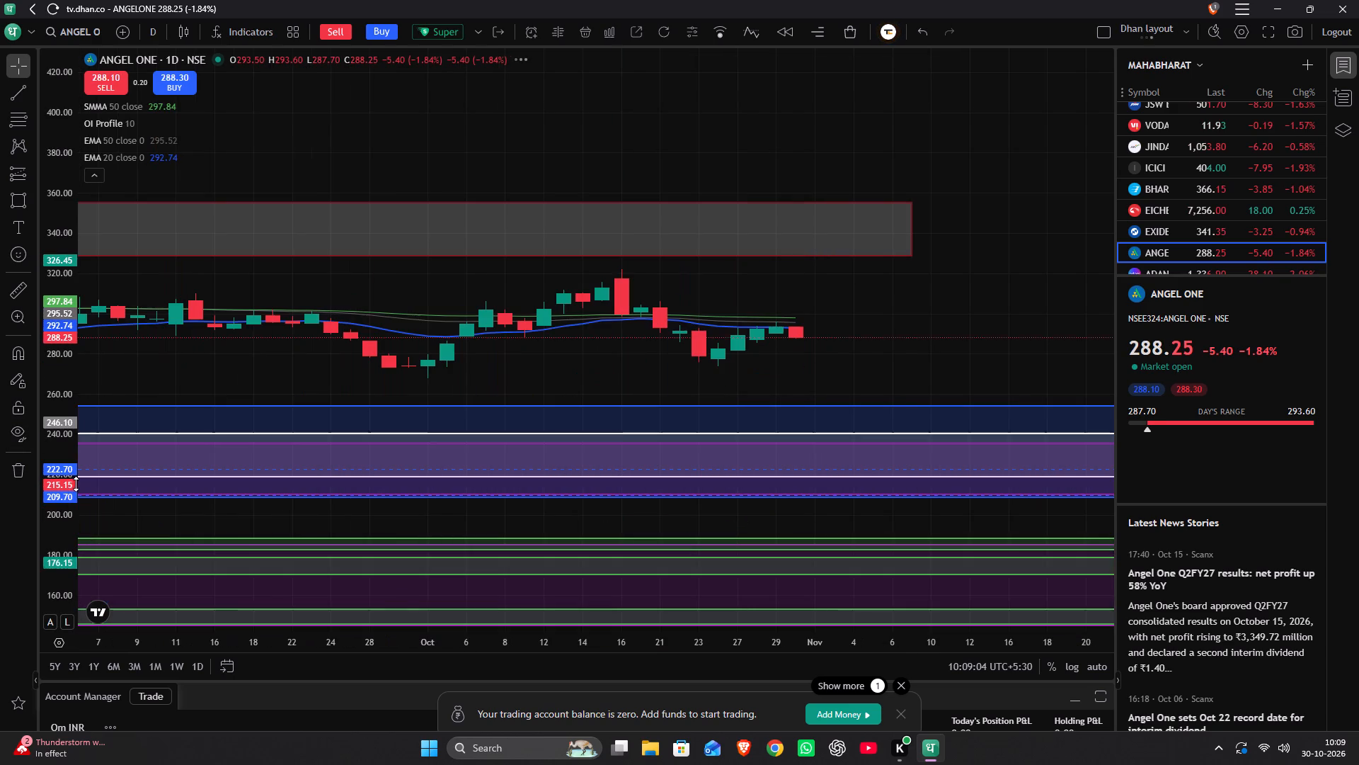
{"action": "scroll", "coordinate": [76, 480], "scroll_direction": "down", "scroll_amount": 6}
{"action": "scroll", "coordinate": [109, 289], "scroll_direction": "down", "scroll_amount": 2}
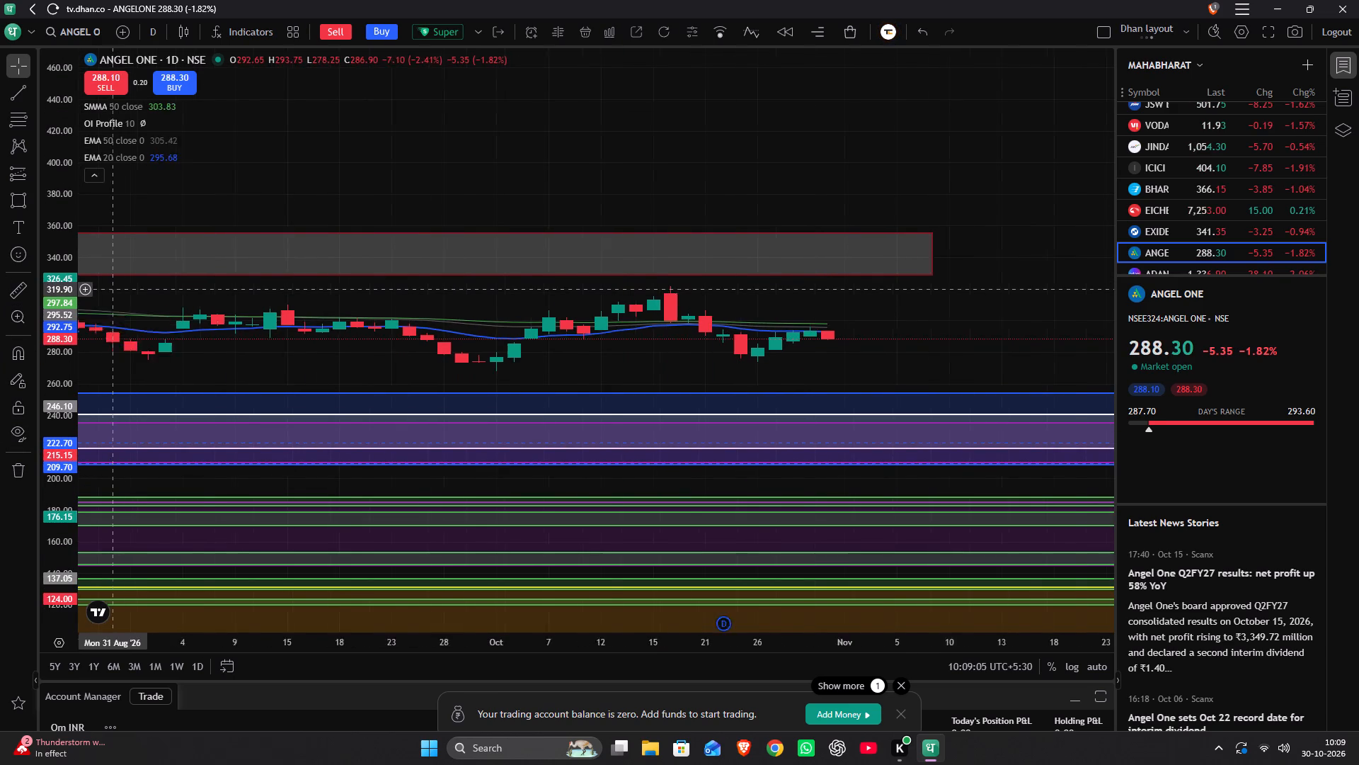
{"action": "scroll", "coordinate": [109, 289], "scroll_direction": "down", "scroll_amount": 12}
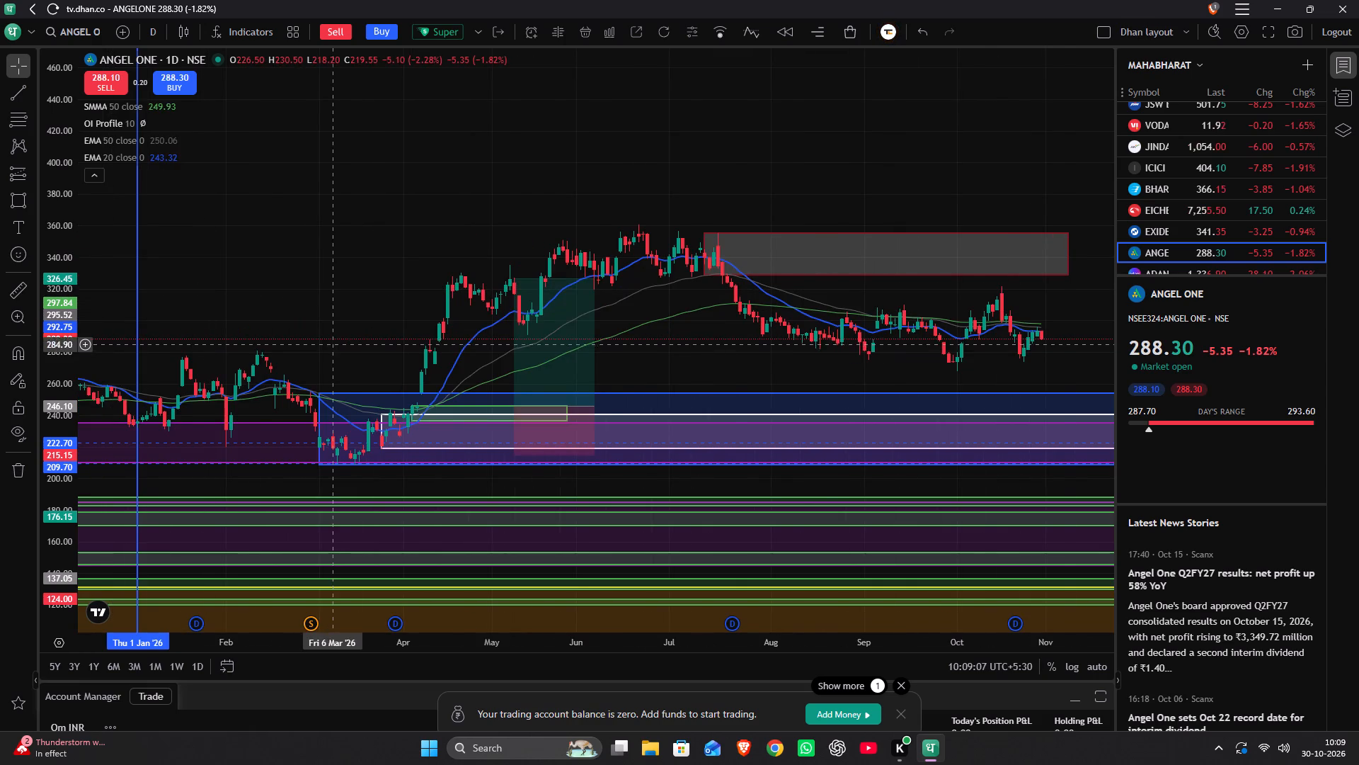
{"action": "scroll", "coordinate": [332, 343], "scroll_direction": "down", "scroll_amount": 3}
{"action": "scroll", "coordinate": [431, 312], "scroll_direction": "up", "scroll_amount": 4}
{"action": "left_click_drag", "start_coordinate": [374, 295], "coordinate": [831, 350]}
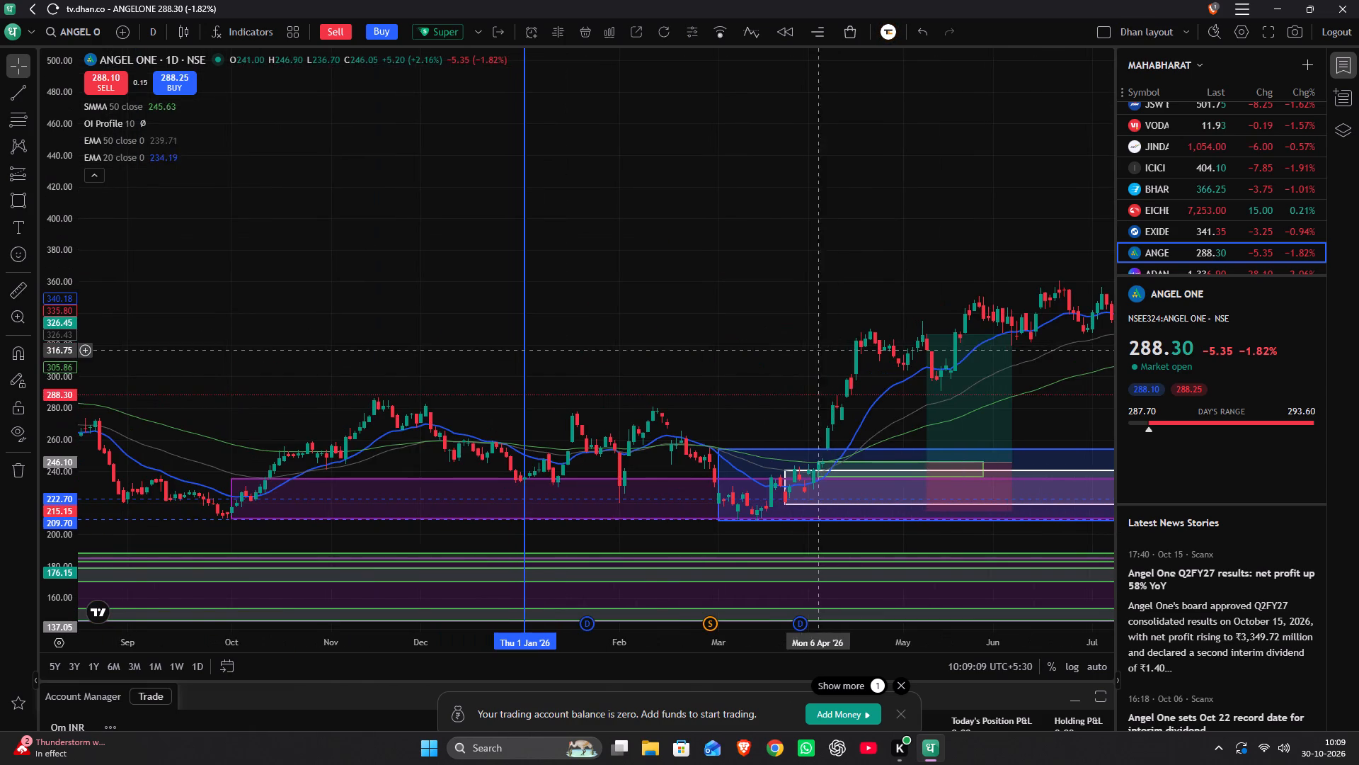
Examine Angel One's daily candles from October 2025 to May 2026 against the purple and blue demand zones.
{"action": "scroll", "coordinate": [633, 376], "scroll_direction": "up", "scroll_amount": 3}
{"action": "scroll", "coordinate": [65, 365], "scroll_direction": "up", "scroll_amount": 10}
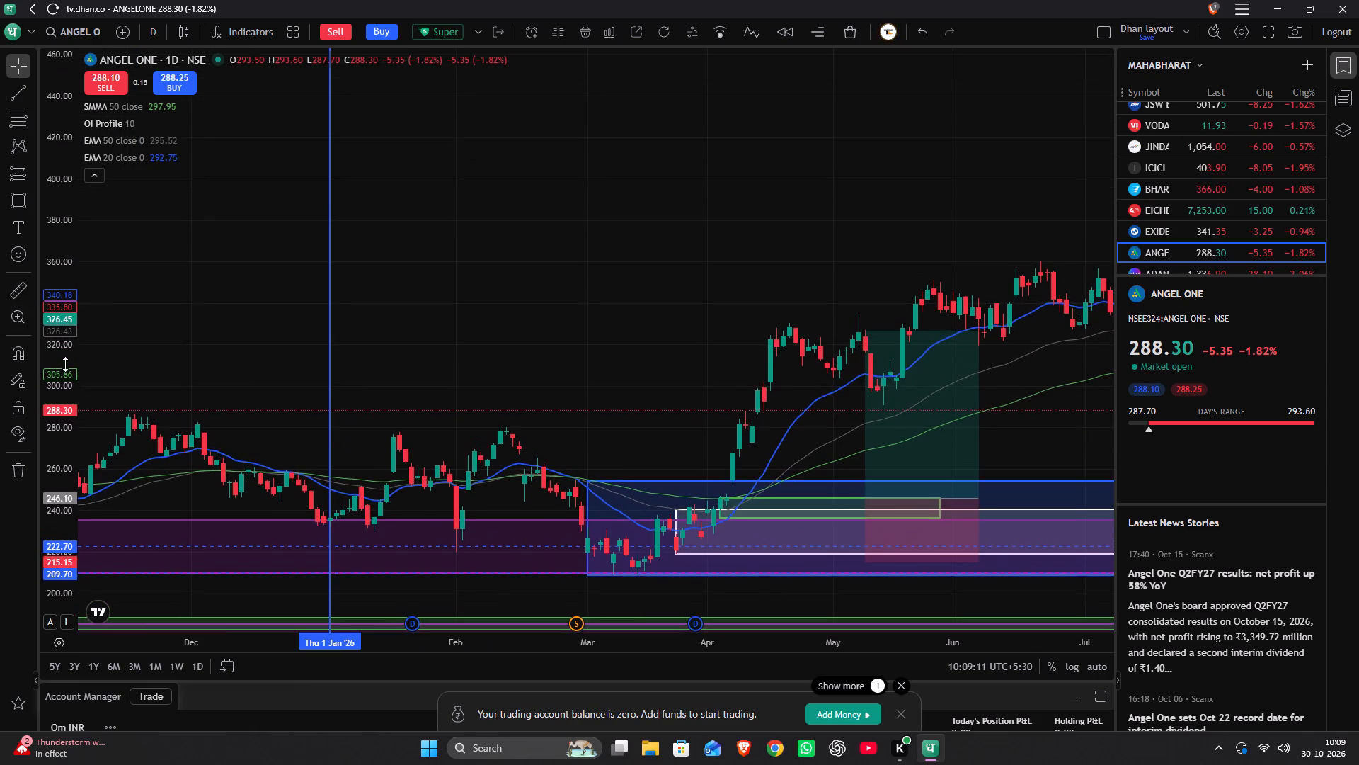
{"action": "left_click_drag", "start_coordinate": [398, 392], "coordinate": [725, 355]}
{"action": "scroll", "coordinate": [723, 355], "scroll_direction": "up", "scroll_amount": 8}
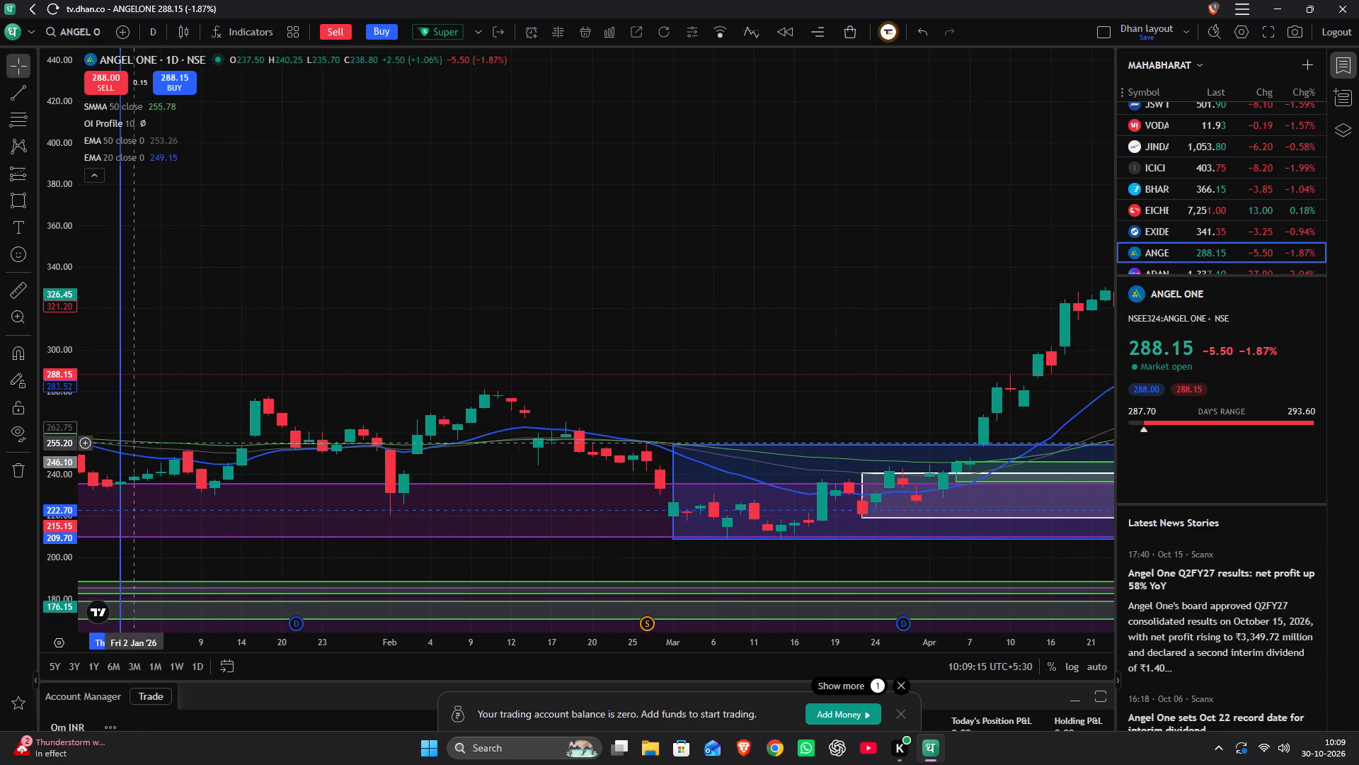
{"action": "scroll", "coordinate": [70, 477], "scroll_direction": "up", "scroll_amount": 11}
{"action": "left_click_drag", "start_coordinate": [174, 432], "coordinate": [182, 430]}
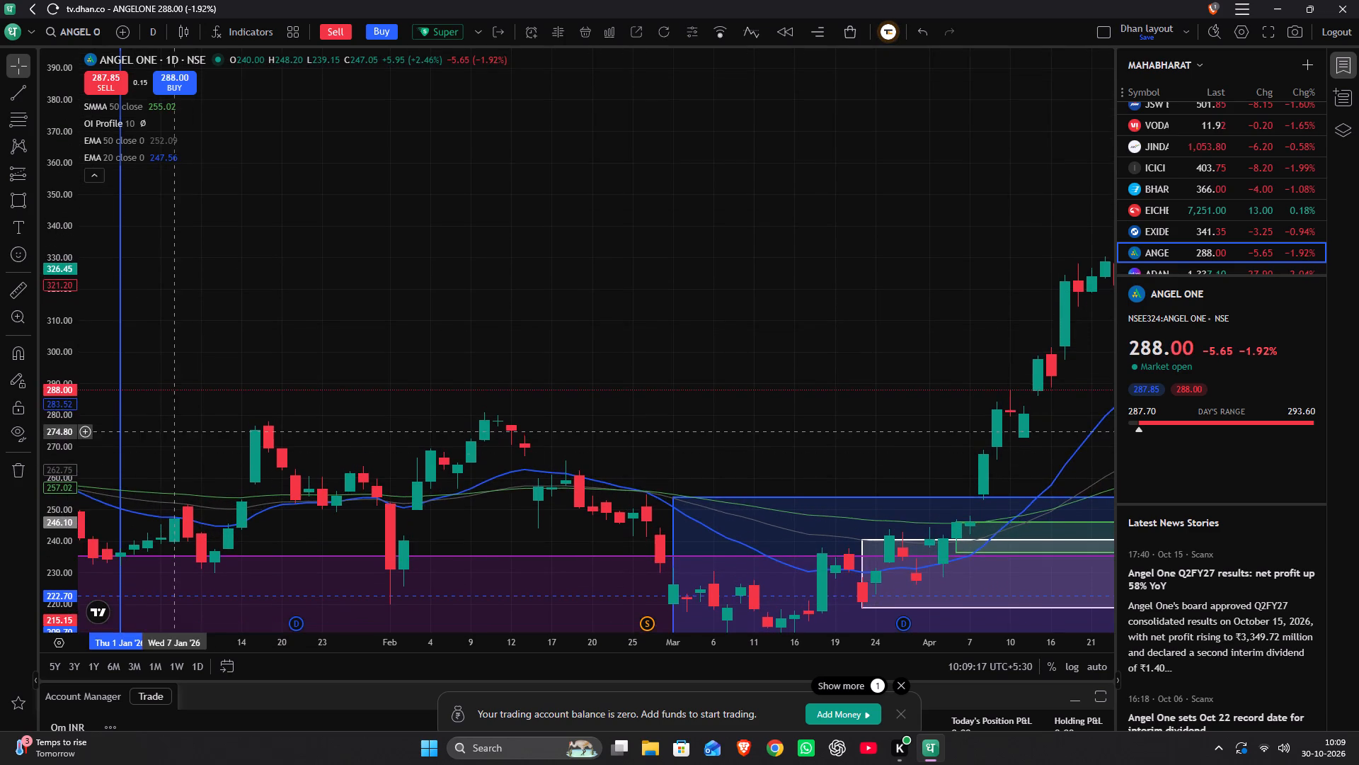
{"action": "left_click_drag", "start_coordinate": [182, 430], "coordinate": [694, 288]}
{"action": "scroll", "coordinate": [679, 287], "scroll_direction": "down", "scroll_amount": 3}
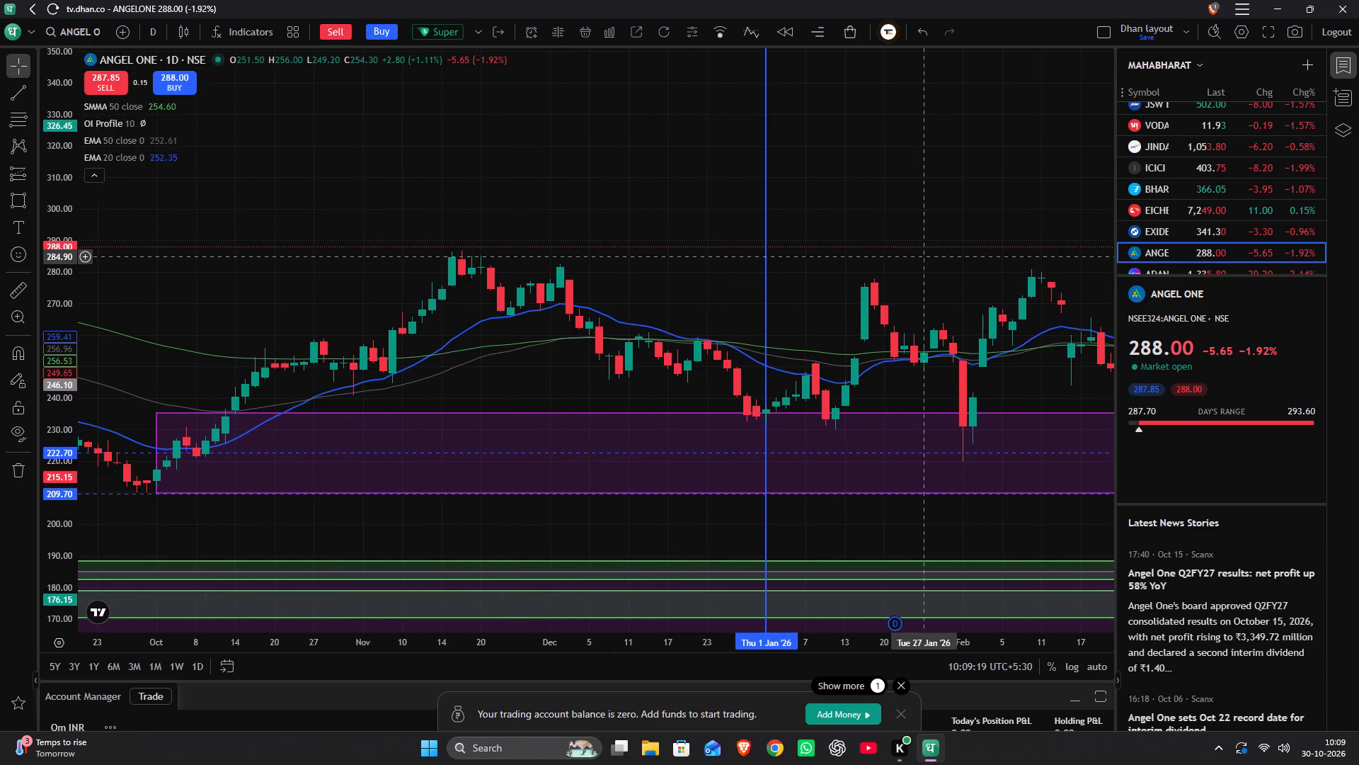
{"action": "left_click_drag", "start_coordinate": [923, 255], "coordinate": [282, 323]}
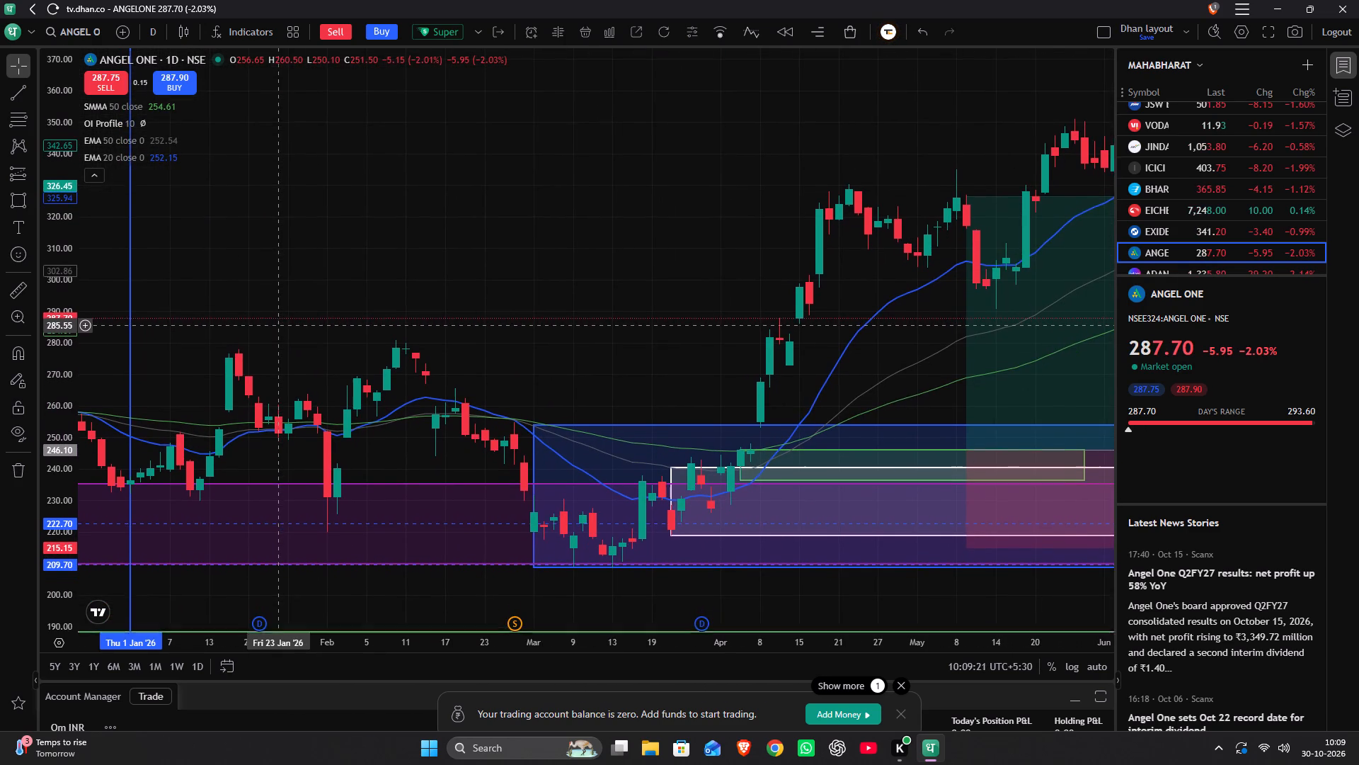
{"action": "left_click_drag", "start_coordinate": [282, 323], "coordinate": [288, 318]}
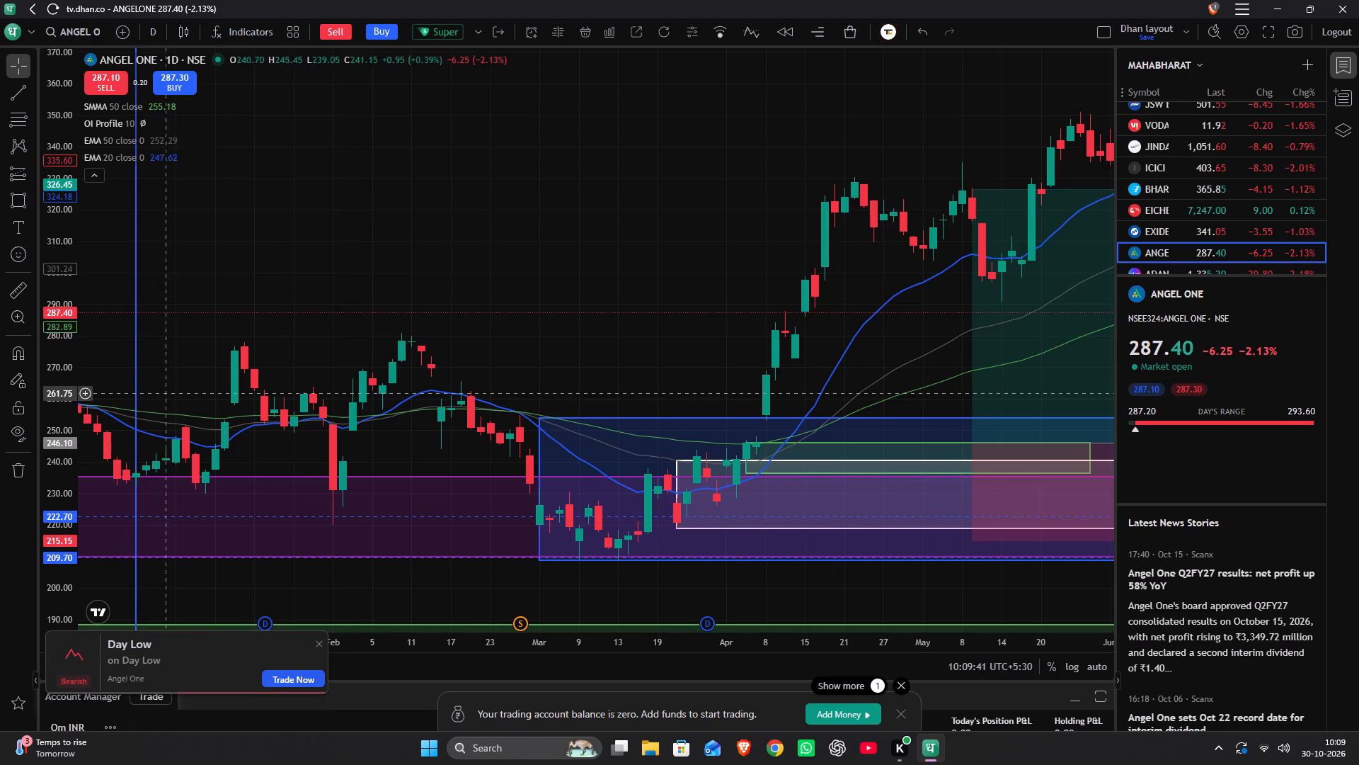
Examine Angel One's daily candles closely from January to February 2026 where price dips into the purple demand zone.
{"action": "scroll", "coordinate": [74, 387], "scroll_direction": "up", "scroll_amount": 5}
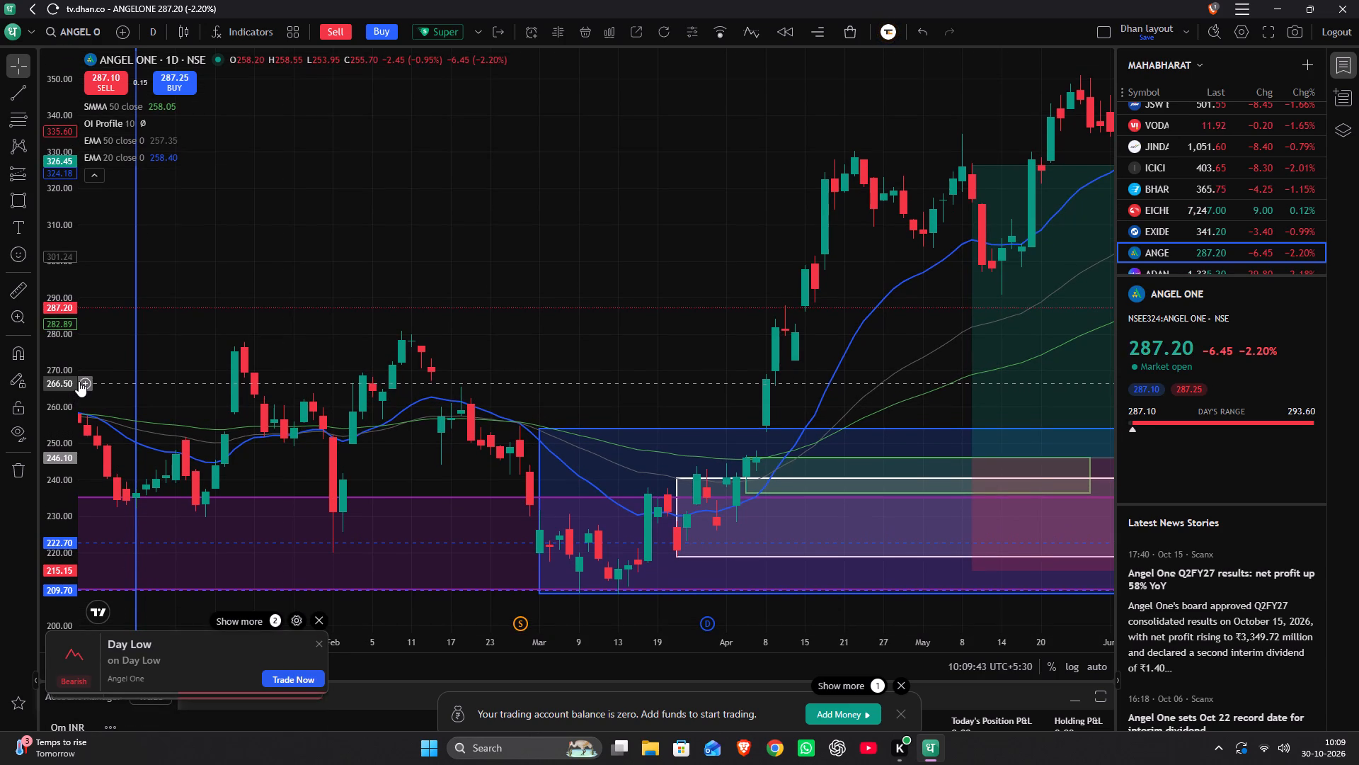
{"action": "scroll", "coordinate": [299, 395], "scroll_direction": "up", "scroll_amount": 1}
{"action": "left_click_drag", "start_coordinate": [285, 390], "coordinate": [840, 351]}
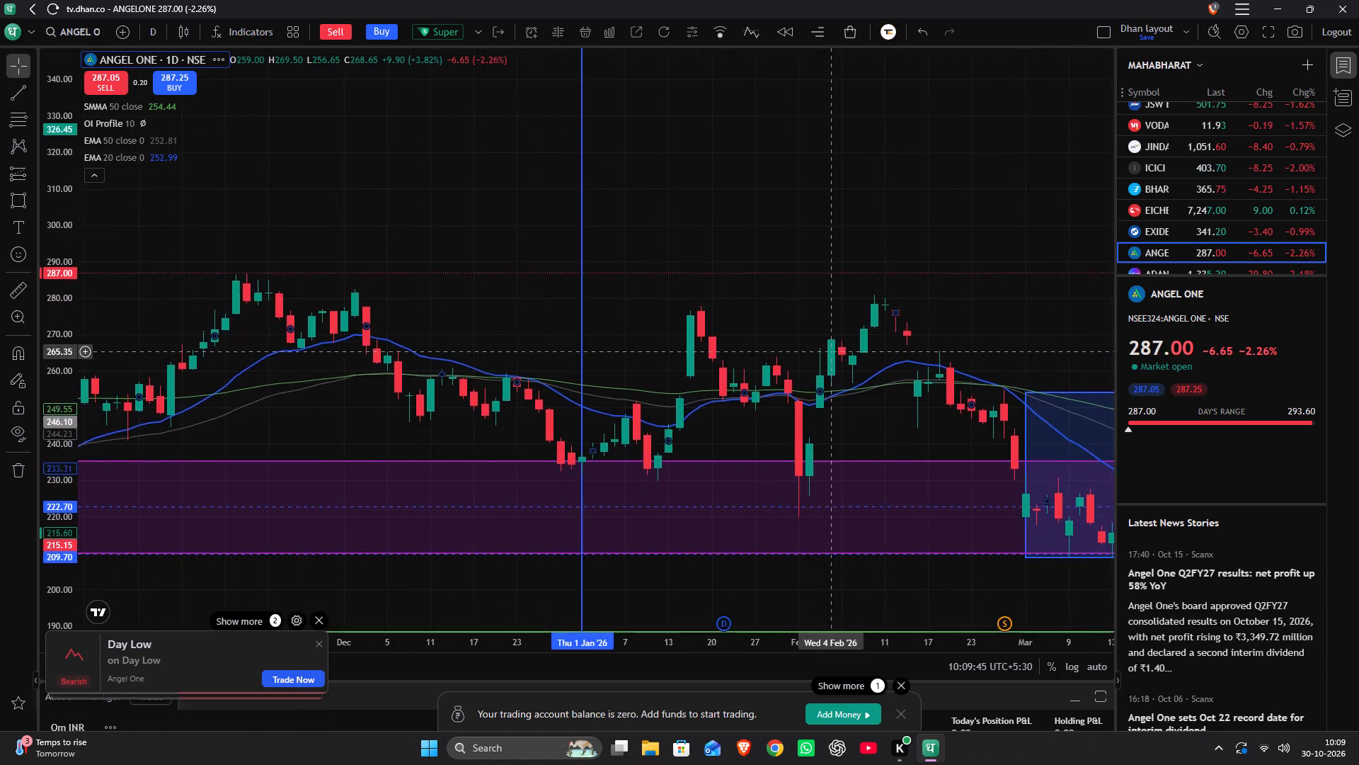
{"action": "left_click_drag", "start_coordinate": [840, 351], "coordinate": [899, 339]}
{"action": "scroll", "coordinate": [900, 337], "scroll_direction": "up", "scroll_amount": 7}
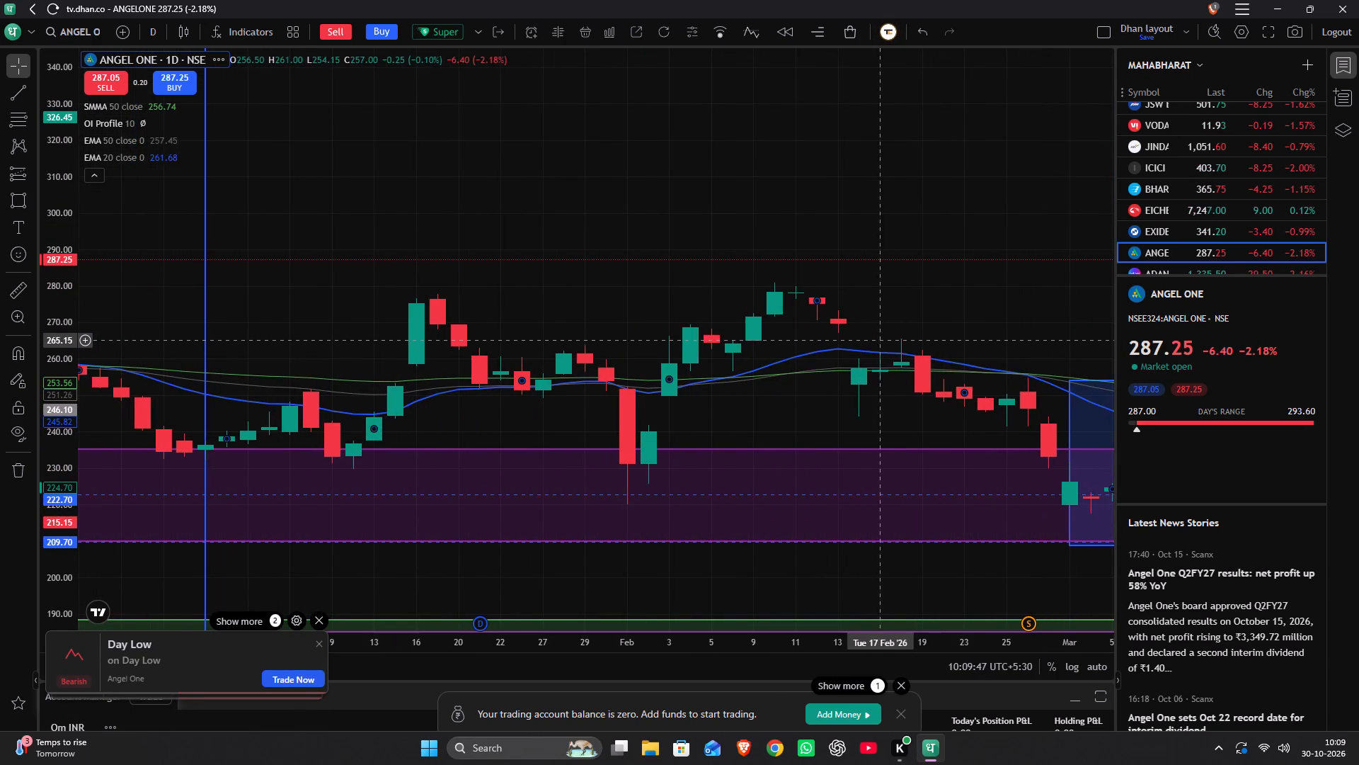
{"action": "left_click_drag", "start_coordinate": [635, 409], "coordinate": [842, 426]}
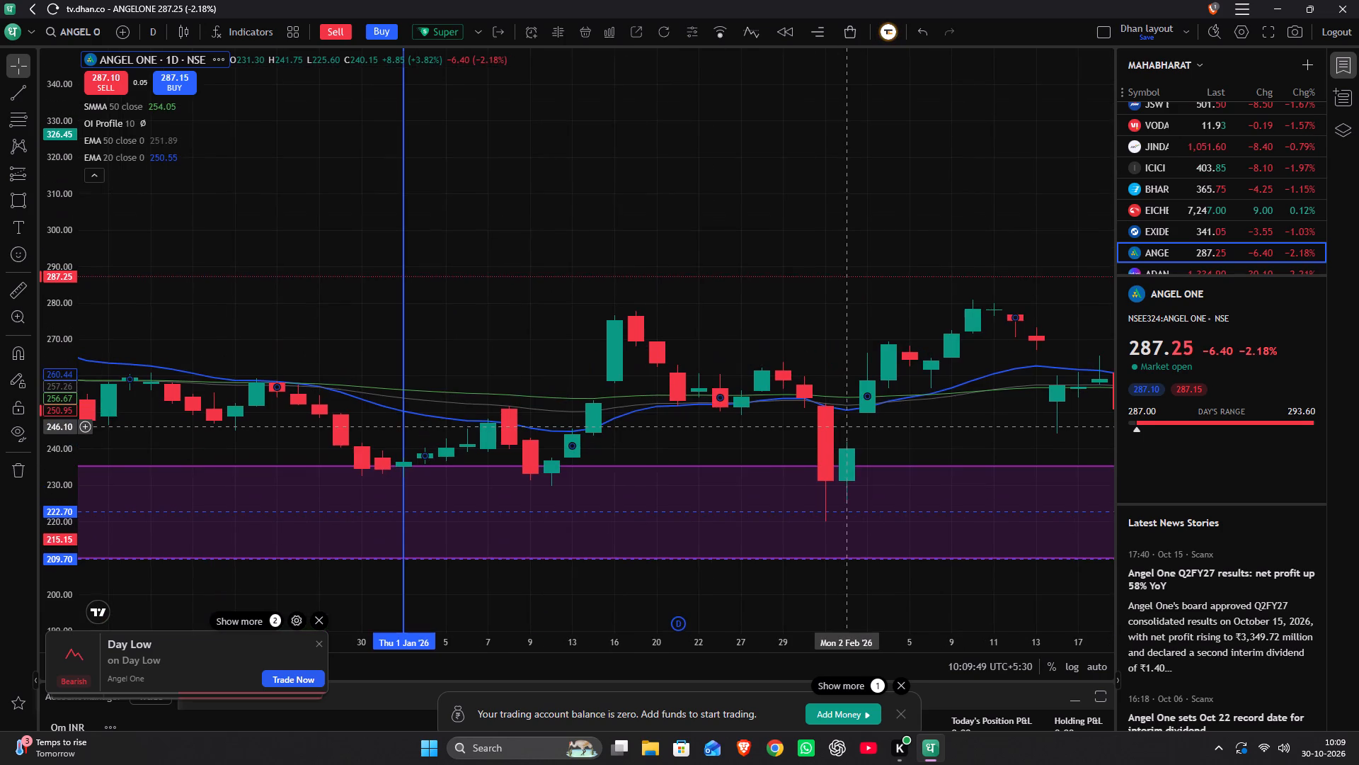
{"action": "left_click_drag", "start_coordinate": [842, 426], "coordinate": [834, 418]}
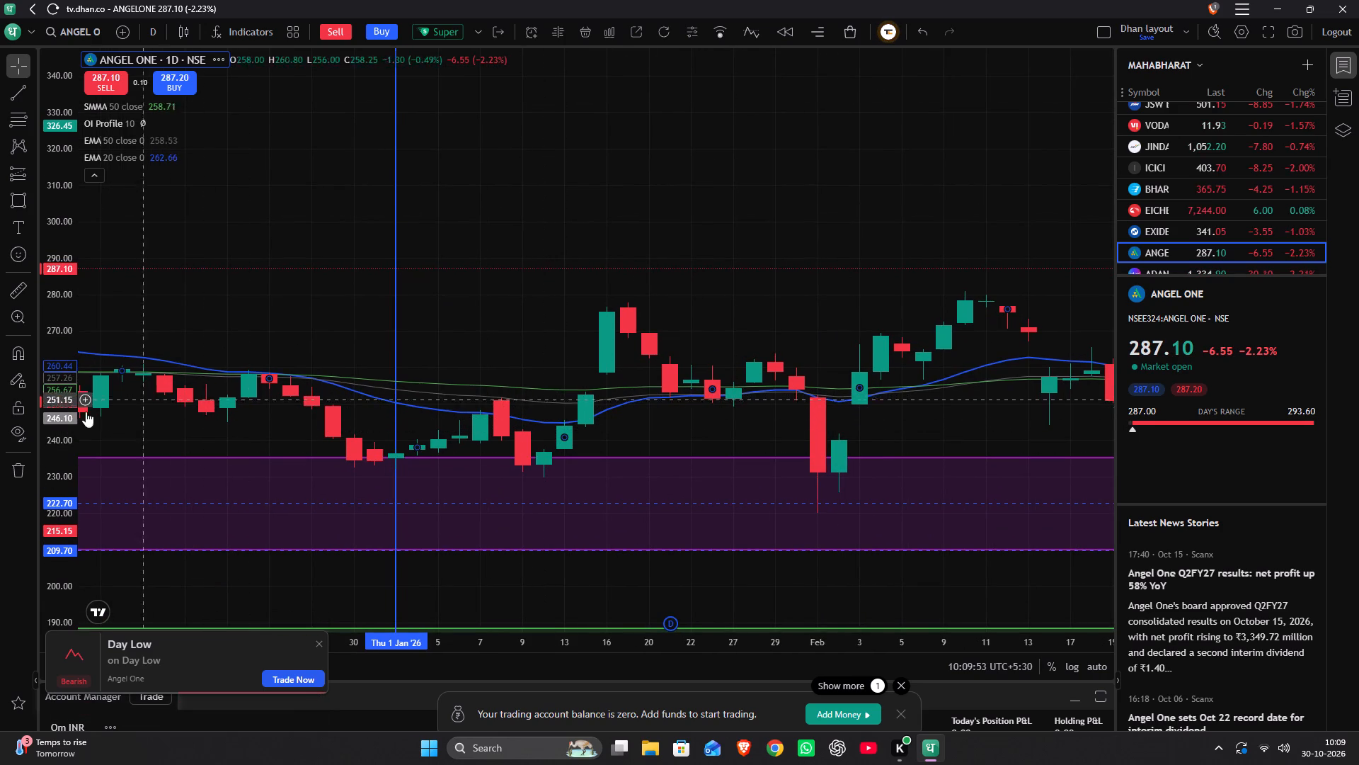
Place a long position on Angel One's daily chart at 5 February 2026 with entry 231.25 and stop 219.05.
{"action": "scroll", "coordinate": [72, 414], "scroll_direction": "up", "scroll_amount": 4}
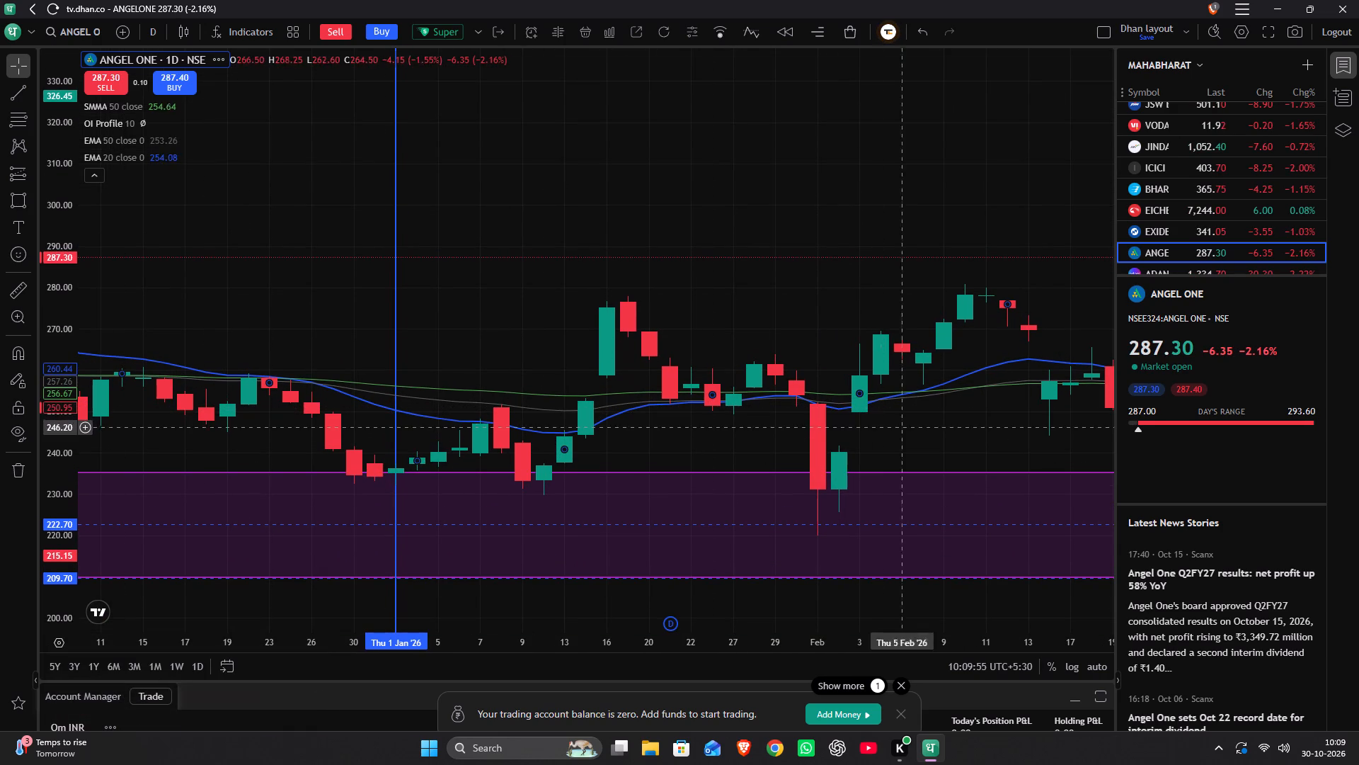
{"action": "left_click_drag", "start_coordinate": [10, 174], "coordinate": [16, 174]}
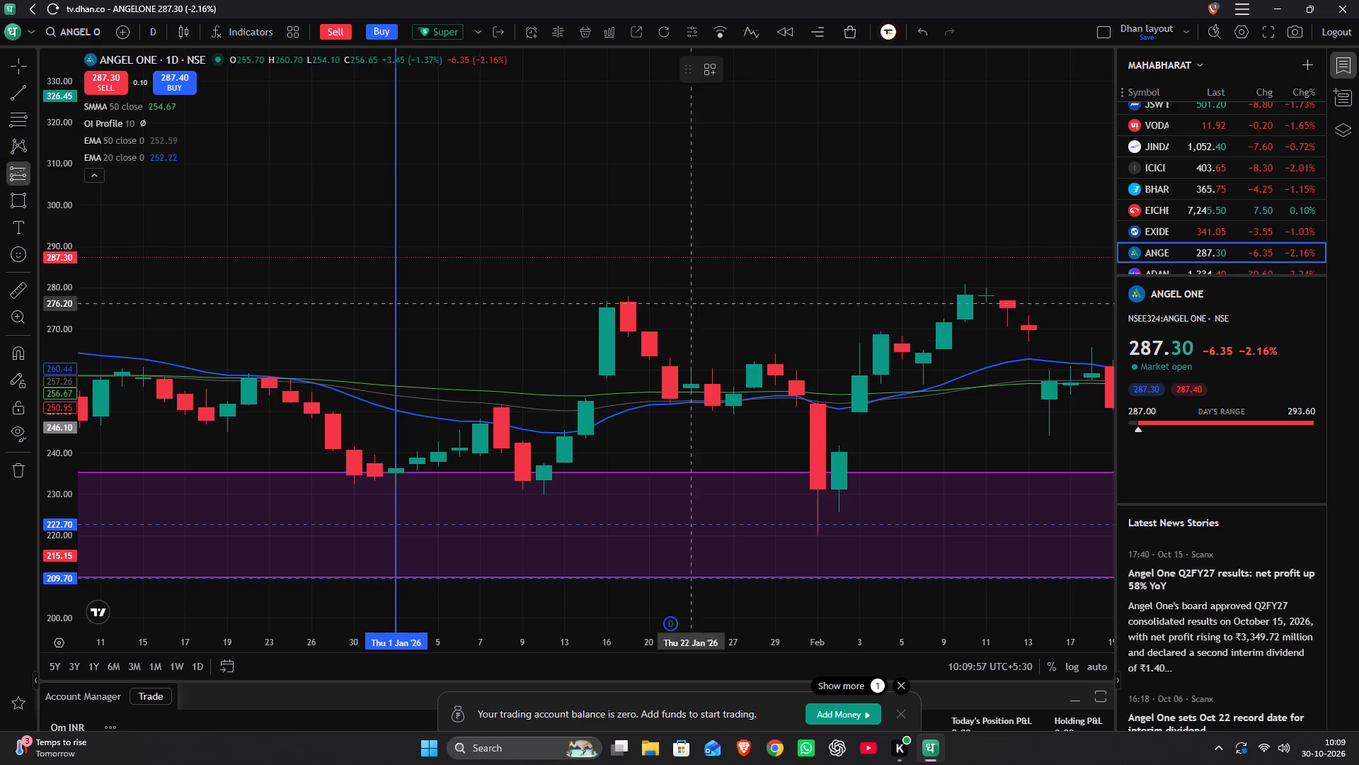
{"action": "left_click", "coordinate": [895, 489]}
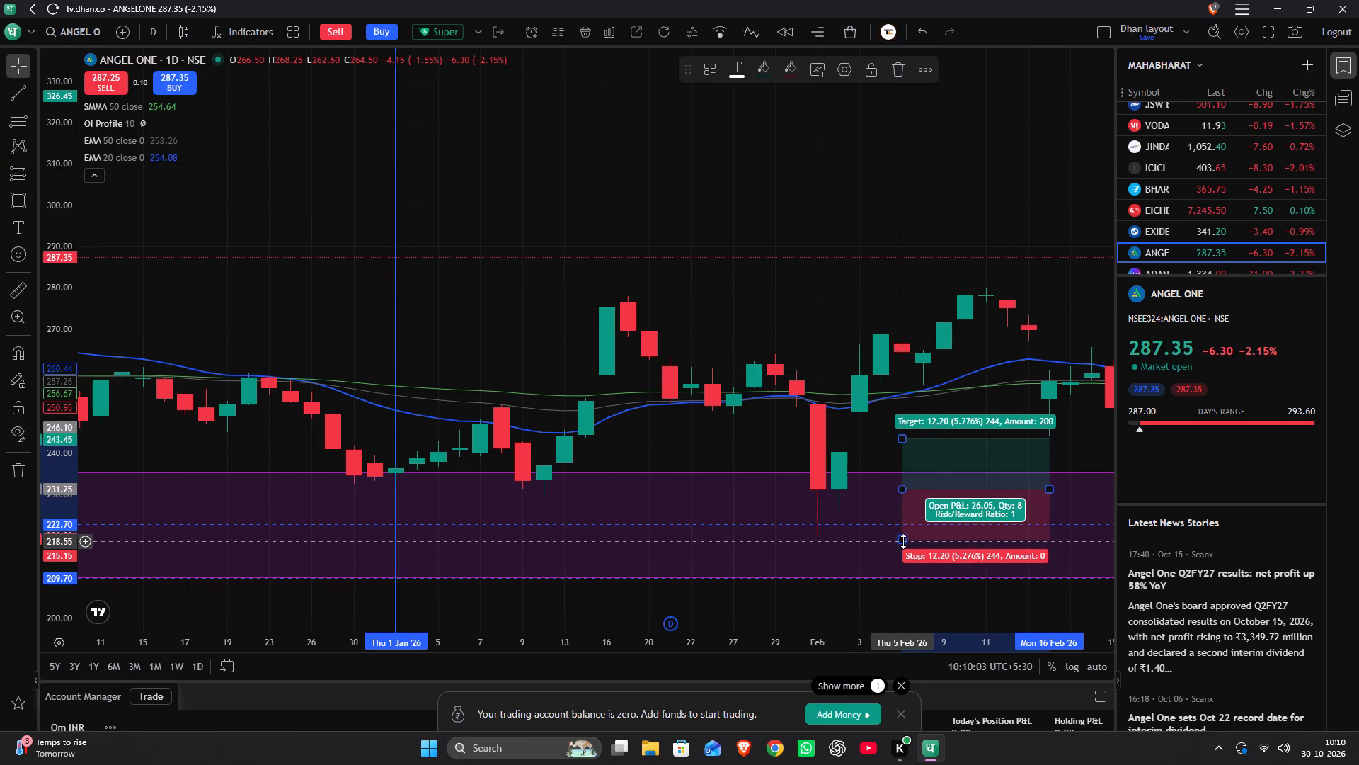
Examine Angel One's wider daily price swings from April 2025 to June 2026 around the purple and blue demand zones.
{"action": "scroll", "coordinate": [865, 397], "scroll_direction": "down", "scroll_amount": 5}
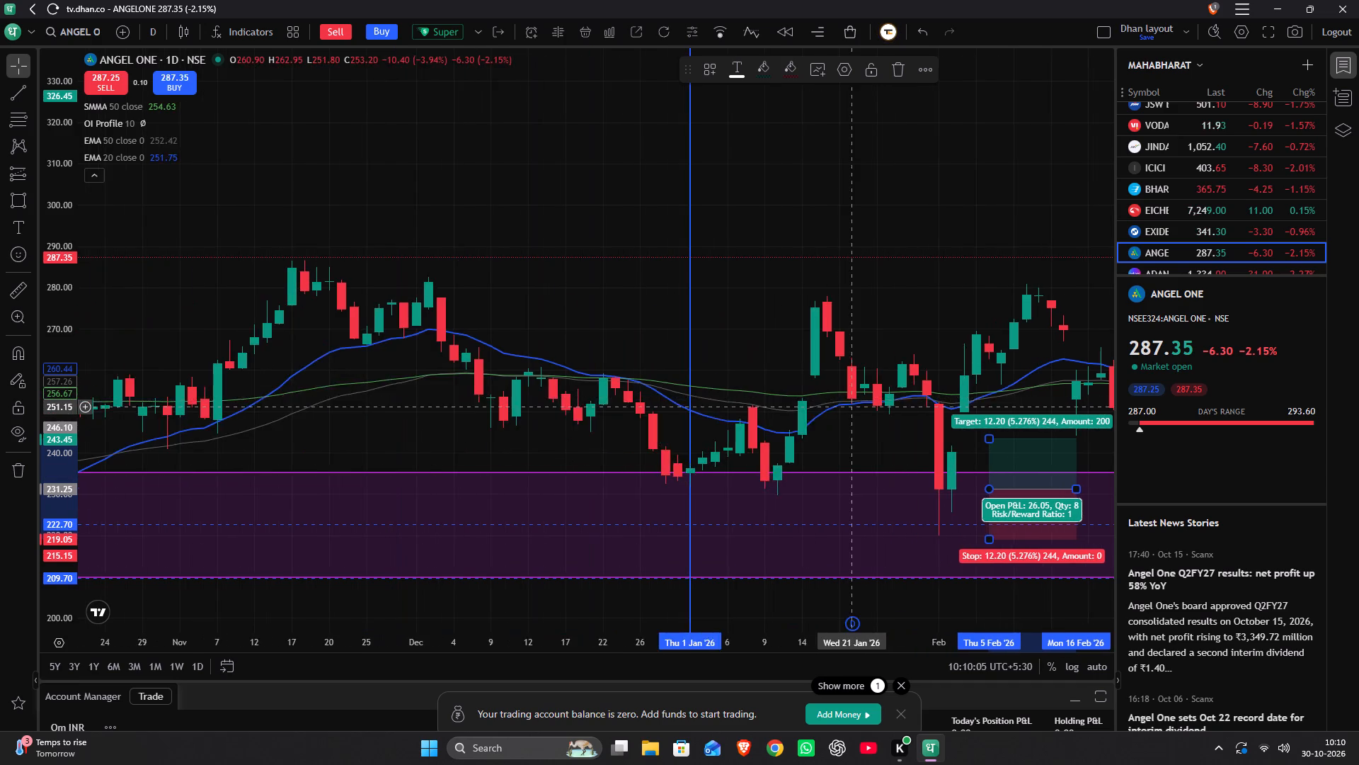
{"action": "scroll", "coordinate": [846, 407], "scroll_direction": "down", "scroll_amount": 12}
{"action": "left_click_drag", "start_coordinate": [846, 404], "coordinate": [629, 402]}
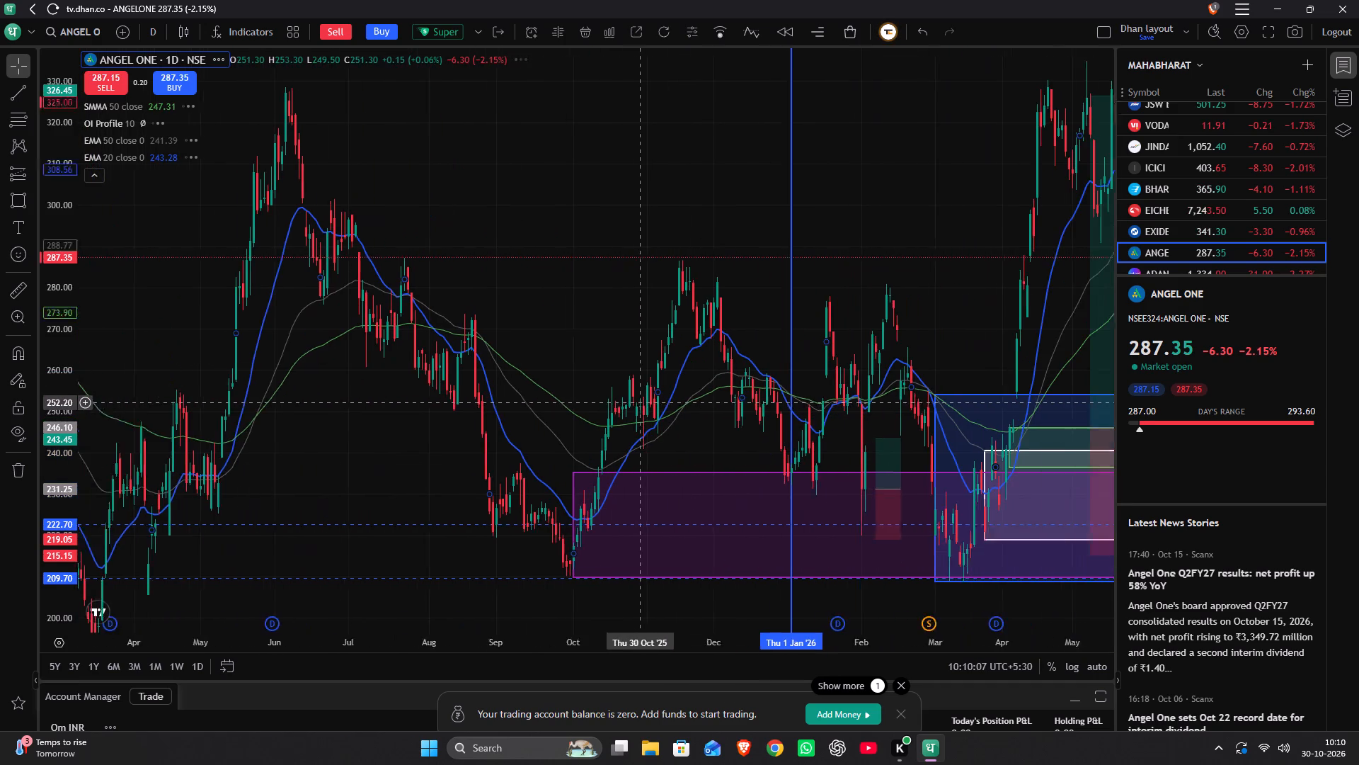
{"action": "left_click_drag", "start_coordinate": [629, 402], "coordinate": [550, 406]}
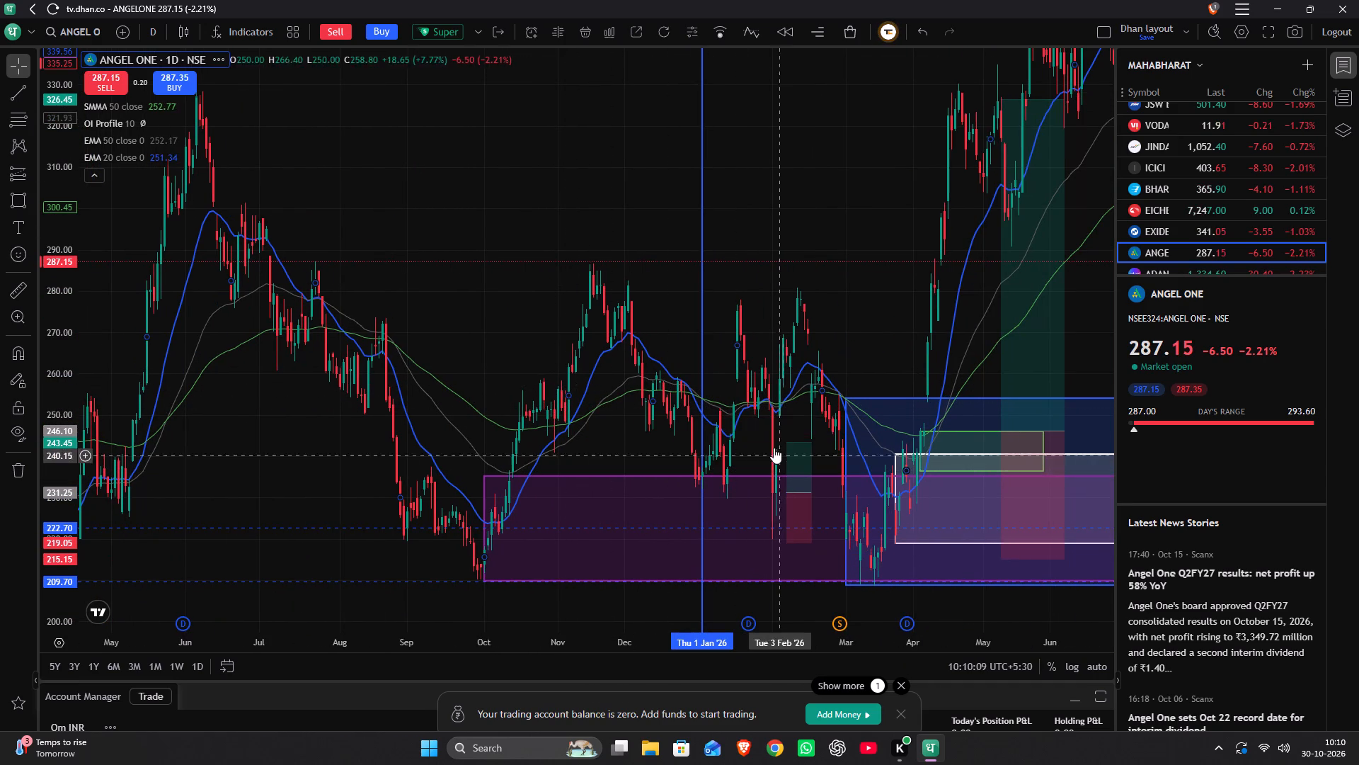
Examine Angel One's daily candles from November 2025 to March 2026 around the February long position.
{"action": "scroll", "coordinate": [782, 383], "scroll_direction": "up", "scroll_amount": 1}
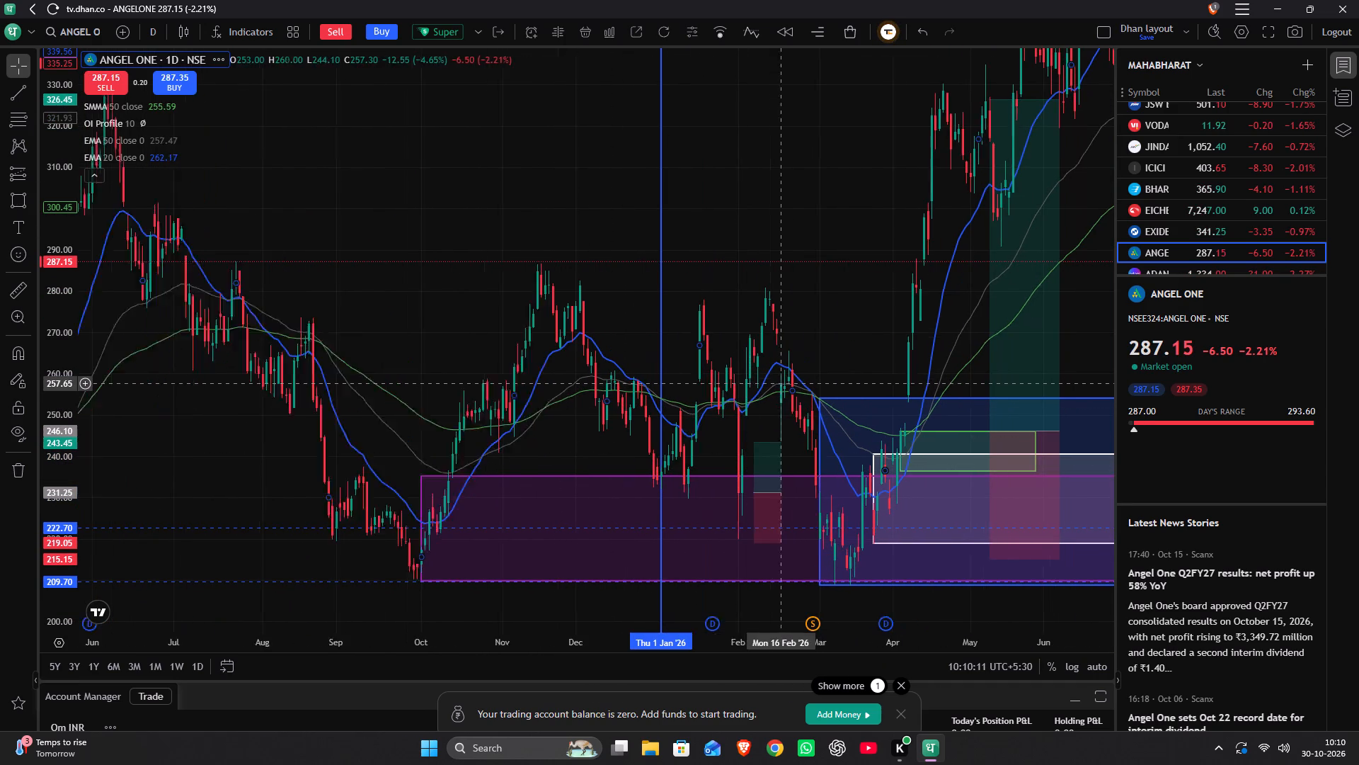
{"action": "scroll", "coordinate": [782, 382], "scroll_direction": "up", "scroll_amount": 5}
{"action": "left_click_drag", "start_coordinate": [539, 380], "coordinate": [539, 380]}
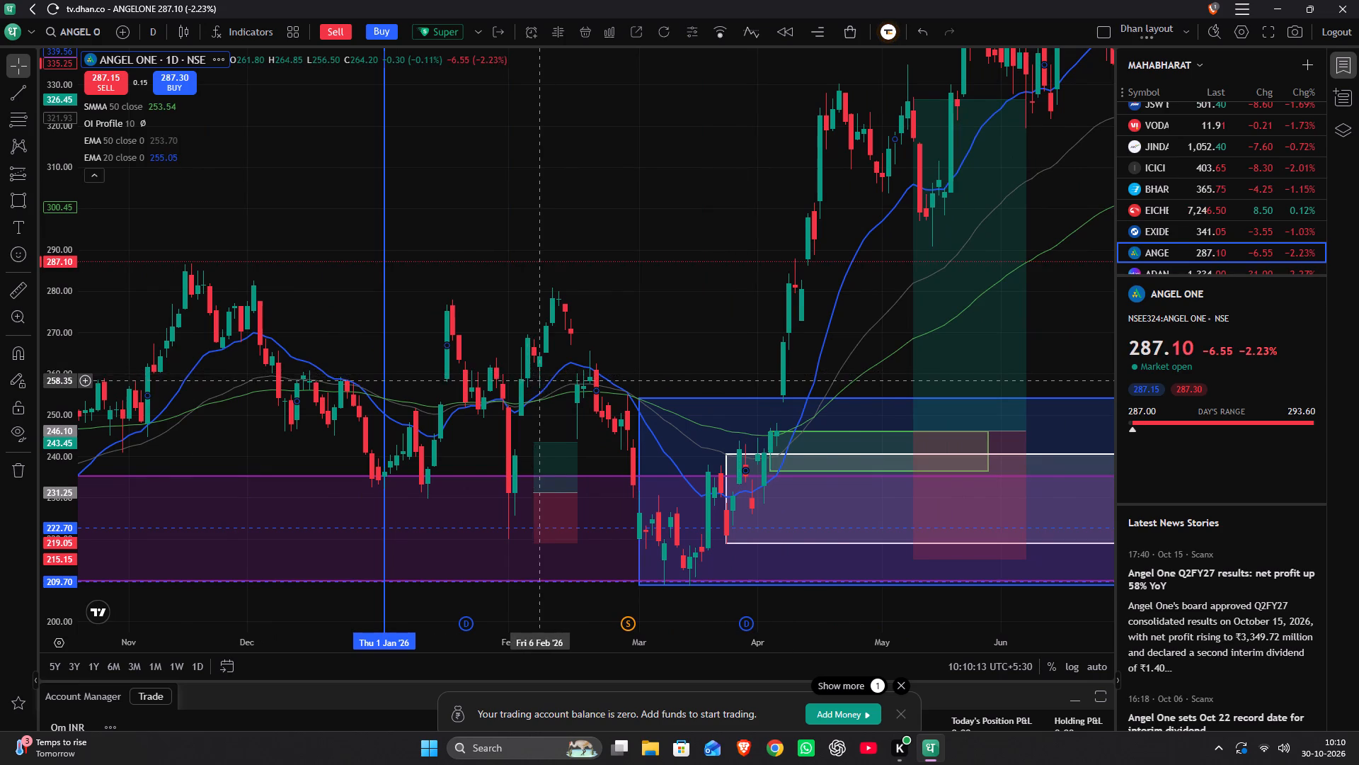
{"action": "left_click_drag", "start_coordinate": [539, 380], "coordinate": [657, 361]}
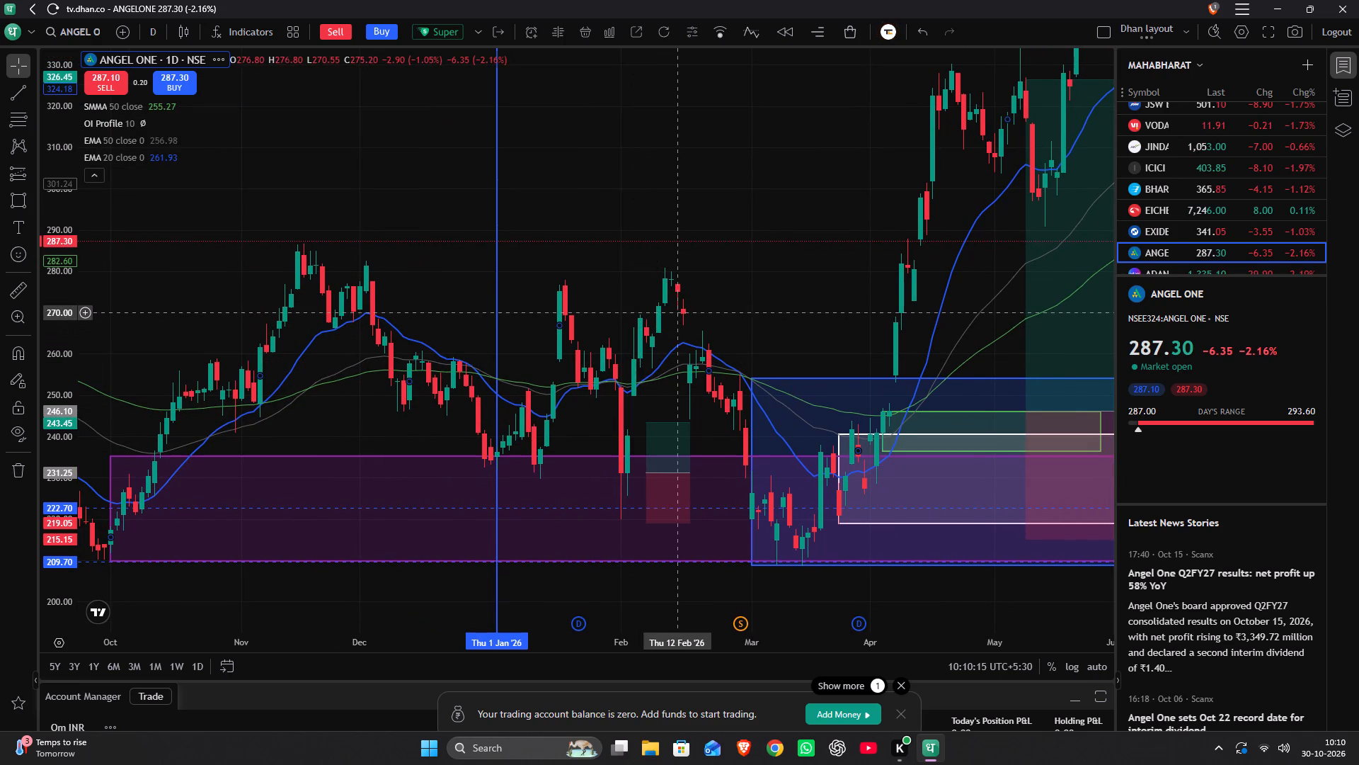
{"action": "left_click_drag", "start_coordinate": [721, 411], "coordinate": [1006, 372]}
{"action": "scroll", "coordinate": [1008, 368], "scroll_direction": "up", "scroll_amount": 3}
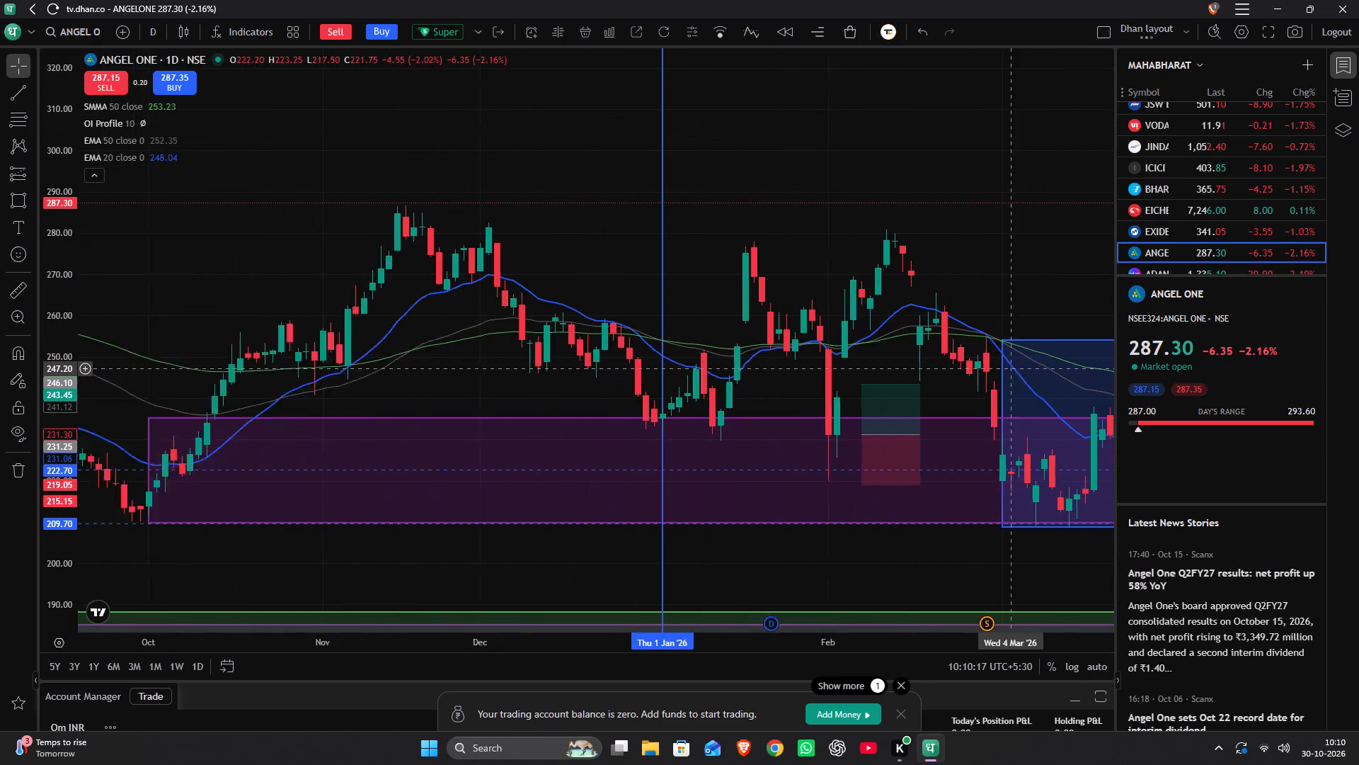
{"action": "scroll", "coordinate": [1008, 368], "scroll_direction": "up", "scroll_amount": 3}
{"action": "left_click_drag", "start_coordinate": [795, 334], "coordinate": [860, 353]}
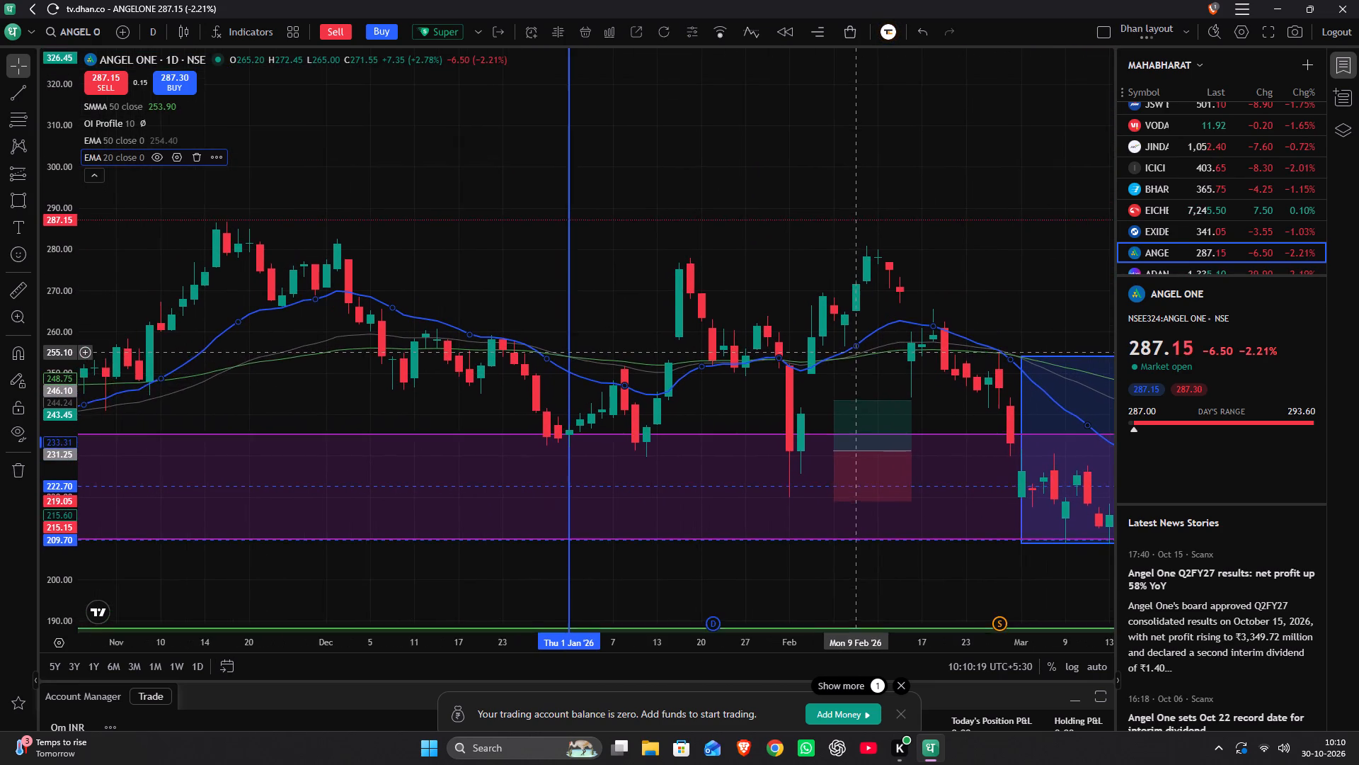
{"action": "left_click_drag", "start_coordinate": [860, 353], "coordinate": [911, 339]}
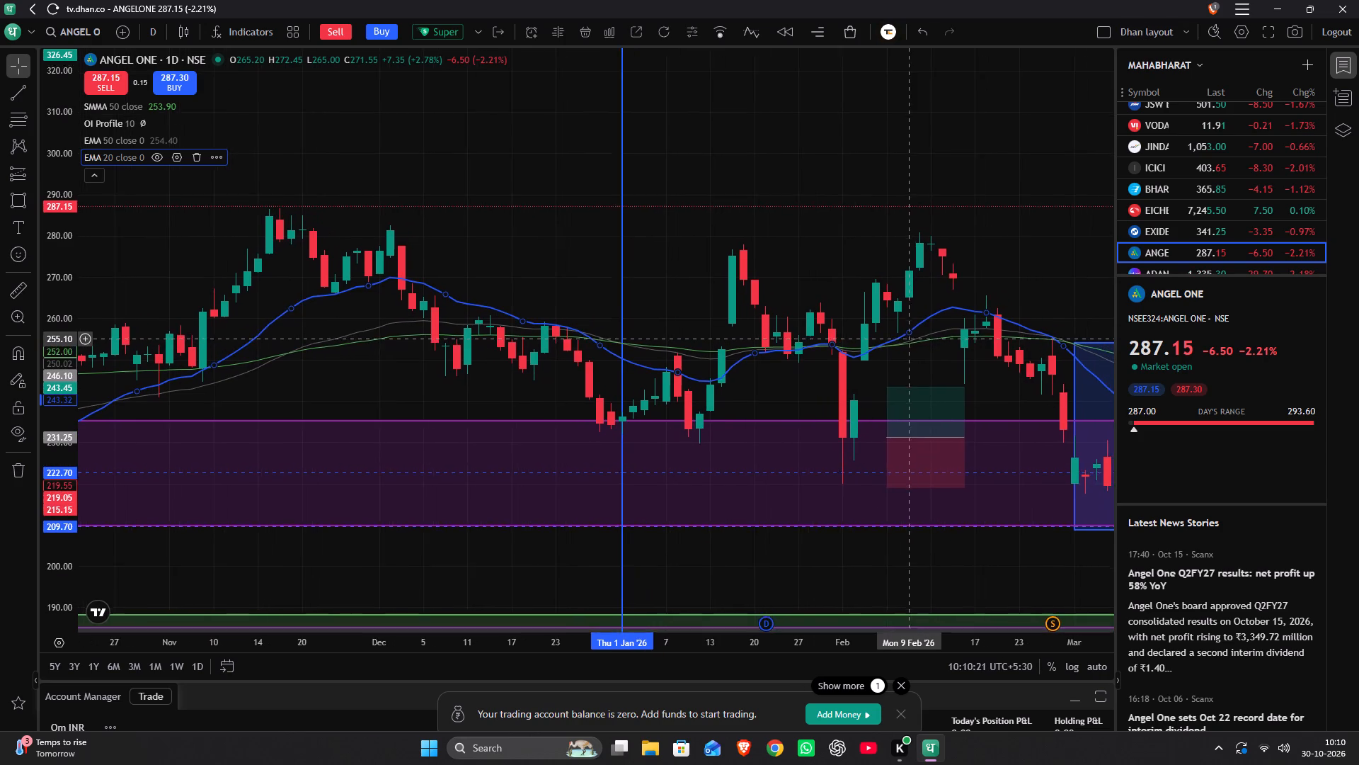
{"action": "left_click_drag", "start_coordinate": [911, 339], "coordinate": [692, 270]}
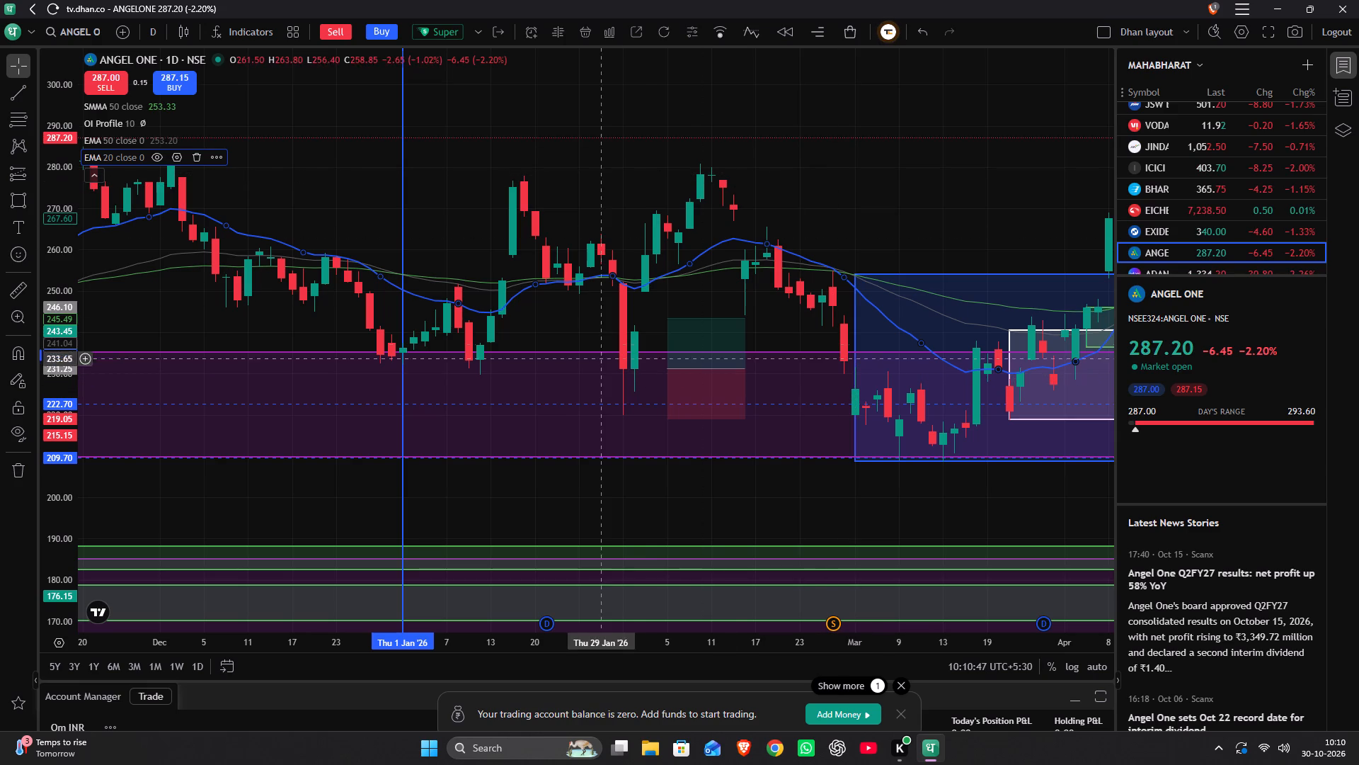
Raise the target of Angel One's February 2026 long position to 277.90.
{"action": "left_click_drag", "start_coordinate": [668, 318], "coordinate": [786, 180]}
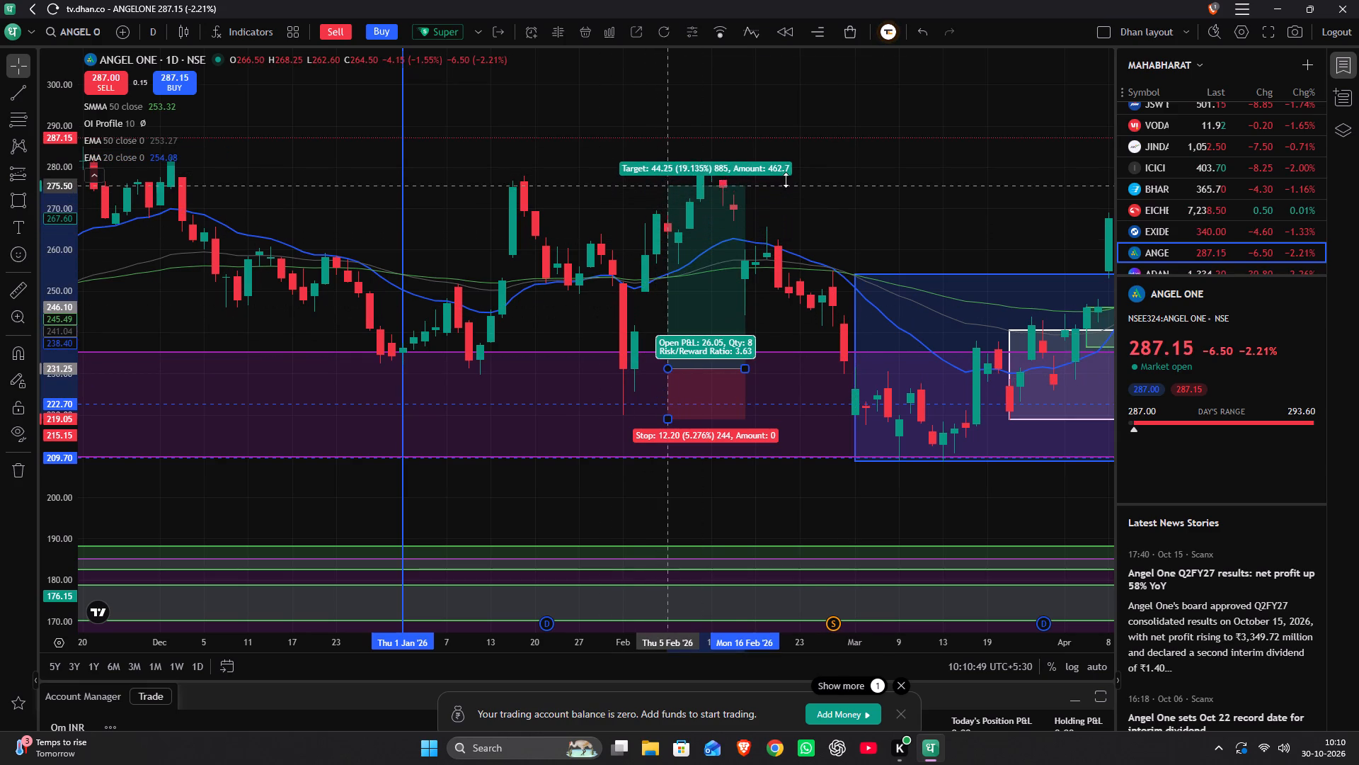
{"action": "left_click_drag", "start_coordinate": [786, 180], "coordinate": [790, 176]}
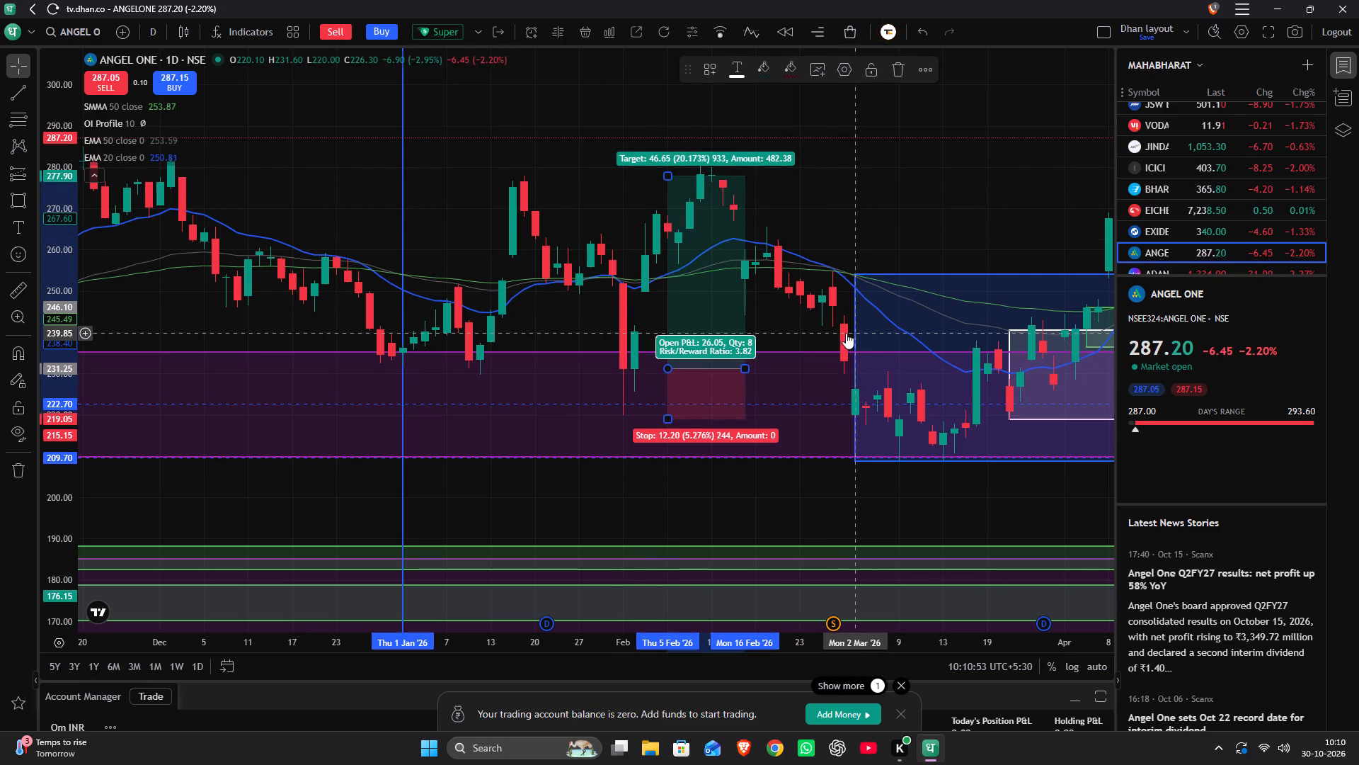
Delete the February 2026 long position from Angel One's daily chart.
{"action": "left_click_drag", "start_coordinate": [824, 329], "coordinate": [505, 251]}
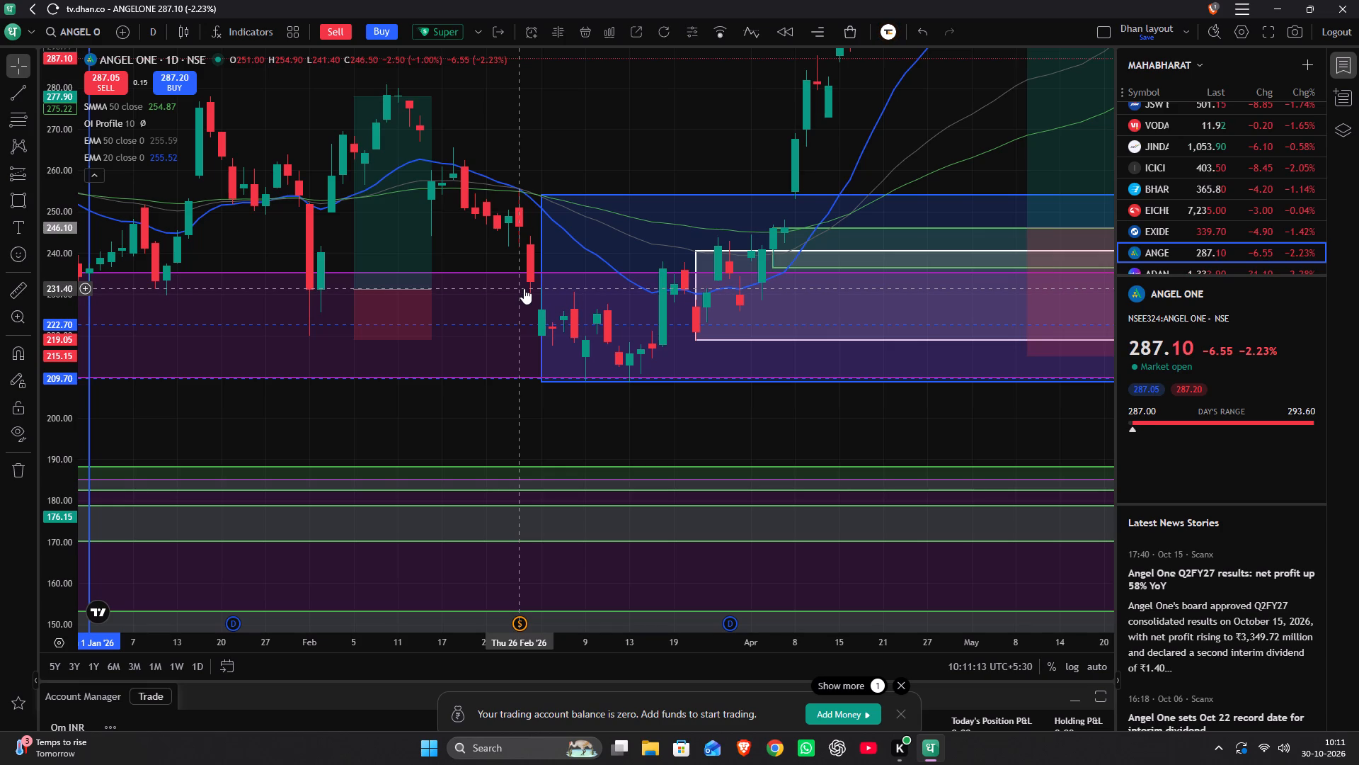
{"action": "scroll", "coordinate": [436, 227], "scroll_direction": "down", "scroll_amount": 5}
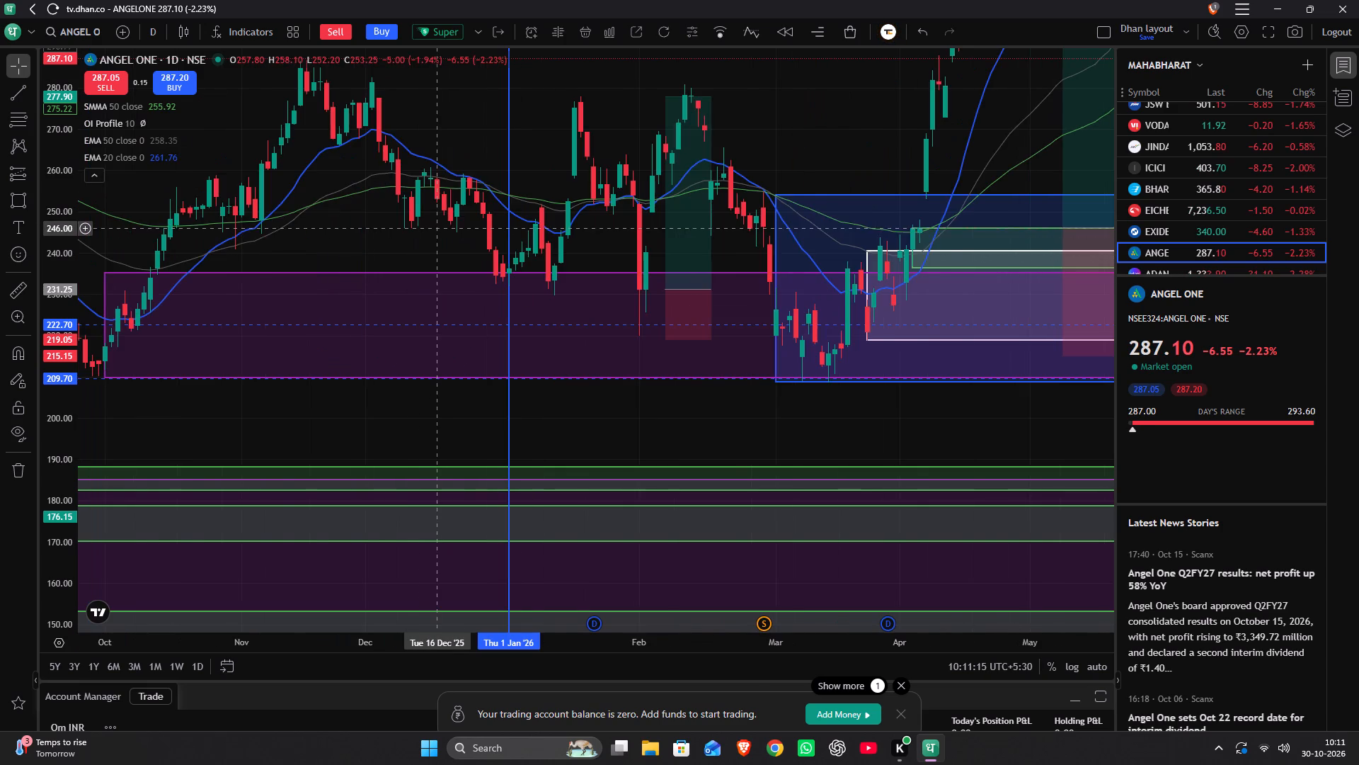
{"action": "scroll", "coordinate": [435, 227], "scroll_direction": "down", "scroll_amount": 2}
{"action": "left_click_drag", "start_coordinate": [527, 102], "coordinate": [488, 208]}
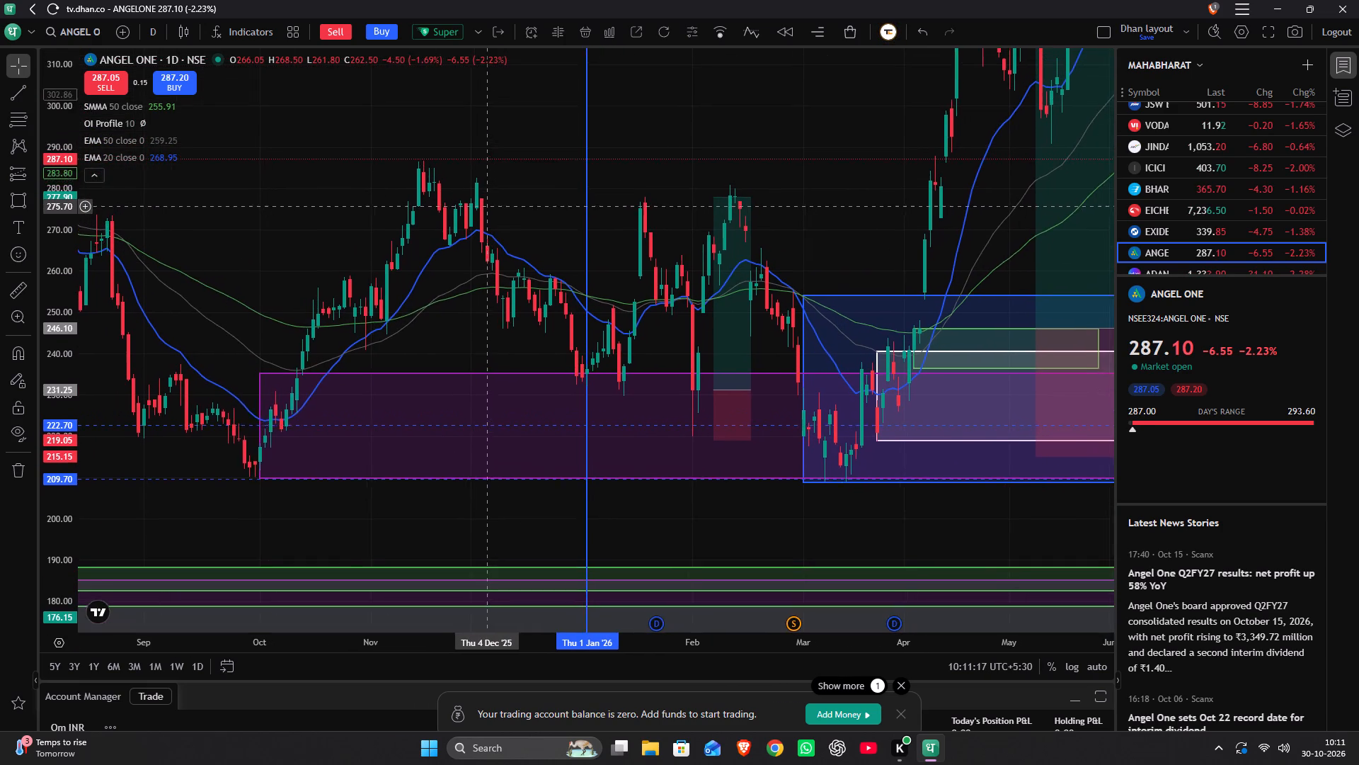
{"action": "left_click_drag", "start_coordinate": [488, 208], "coordinate": [544, 168]}
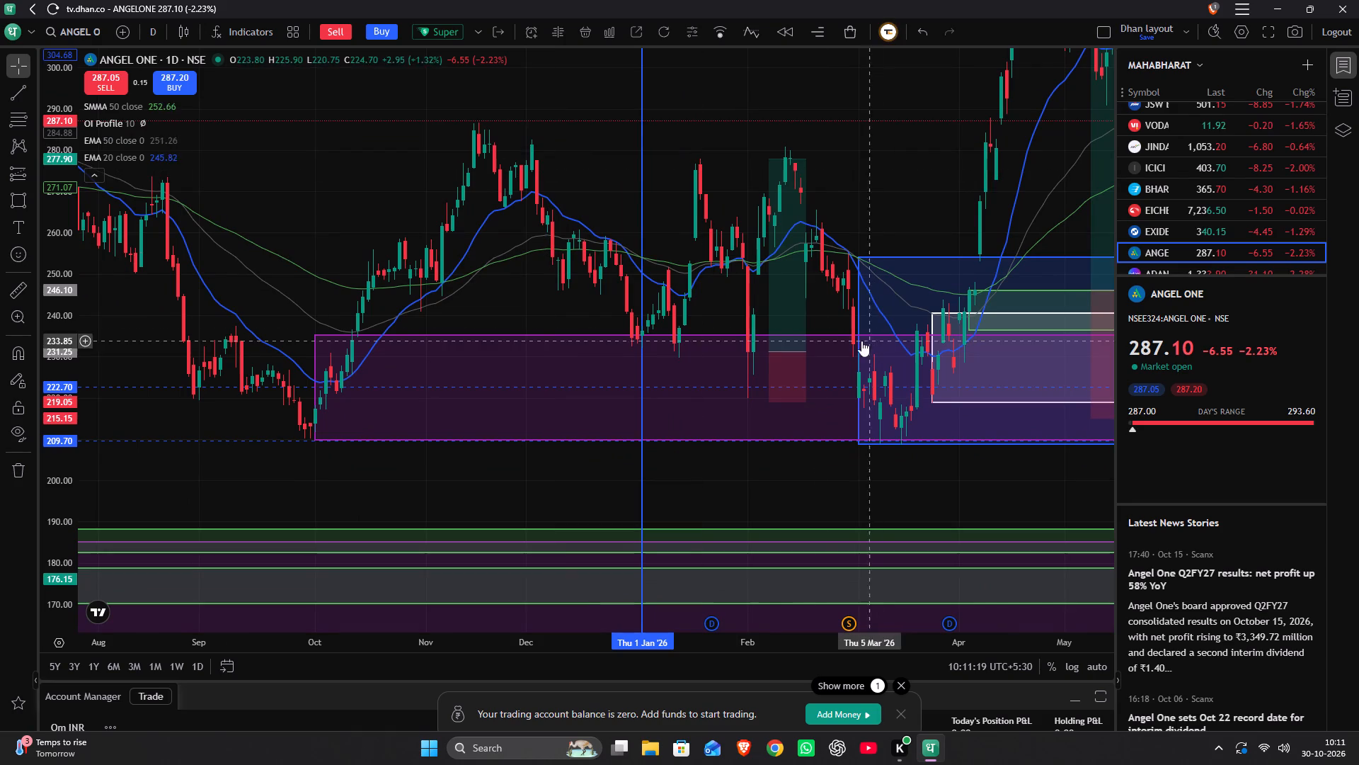
{"action": "left_click", "coordinate": [790, 300]}
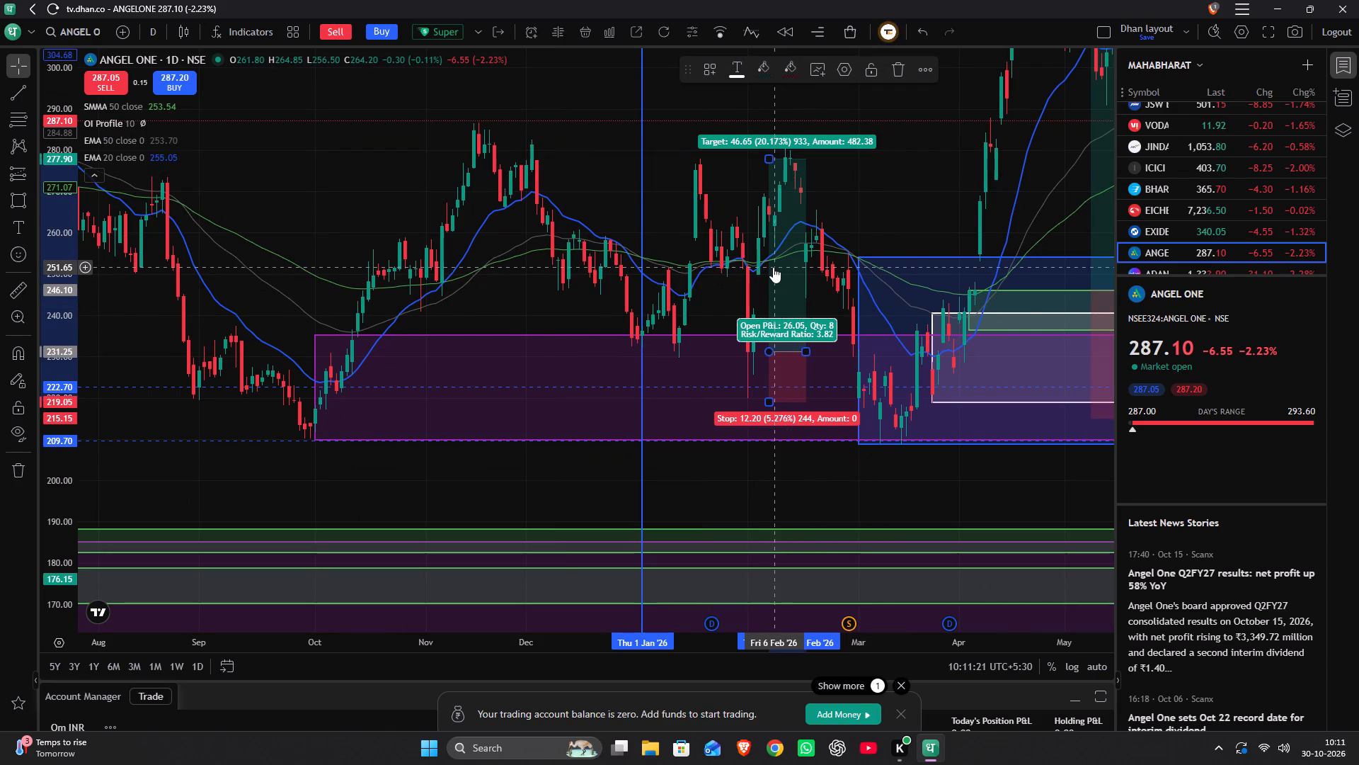
{"action": "key", "text": "Delete"}
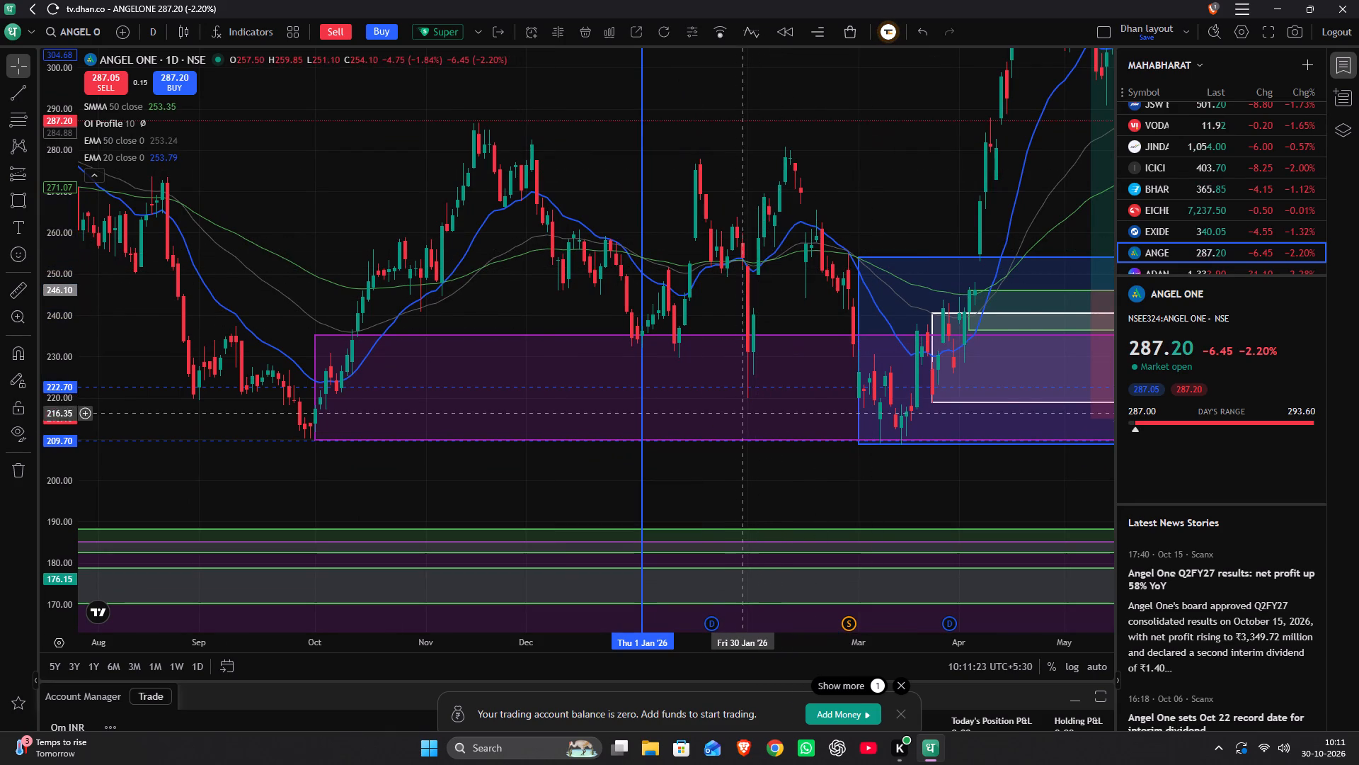
Delete Angel One's dashed horizontal levels at 222.70 and 209.70 and the vertical line at 1 January 2026.
{"action": "left_click", "coordinate": [737, 385]}
{"action": "key", "text": "Delete"}
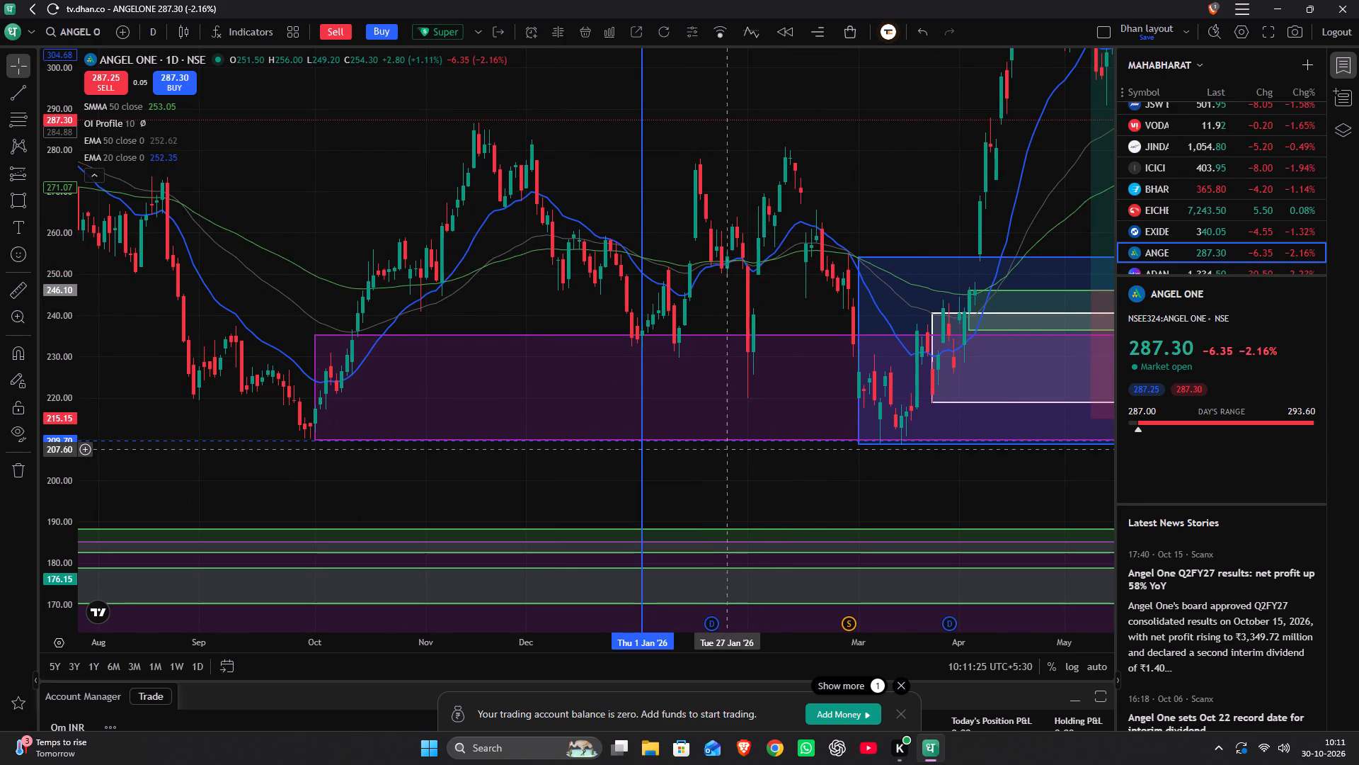
{"action": "left_click", "coordinate": [726, 441]}
{"action": "key", "text": "Delete"}
{"action": "left_click", "coordinate": [641, 467]}
{"action": "key", "text": "Delete"}
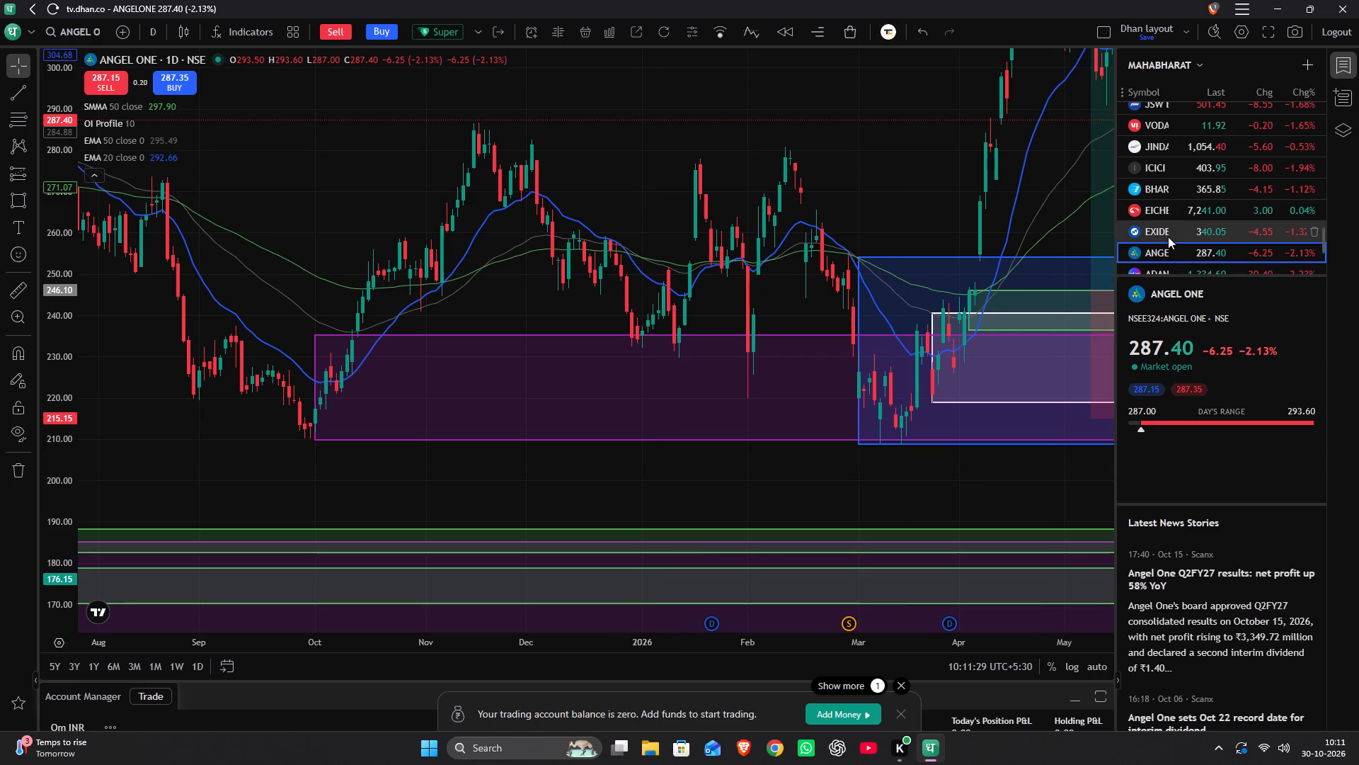
Open Adani Energy Solutions from the MAHABHARAT watchlist and examine its daily candles from April to October 2026 against the red zone.
{"action": "scroll", "coordinate": [1165, 232], "scroll_direction": "down", "scroll_amount": 3}
{"action": "left_click", "coordinate": [1176, 132]}
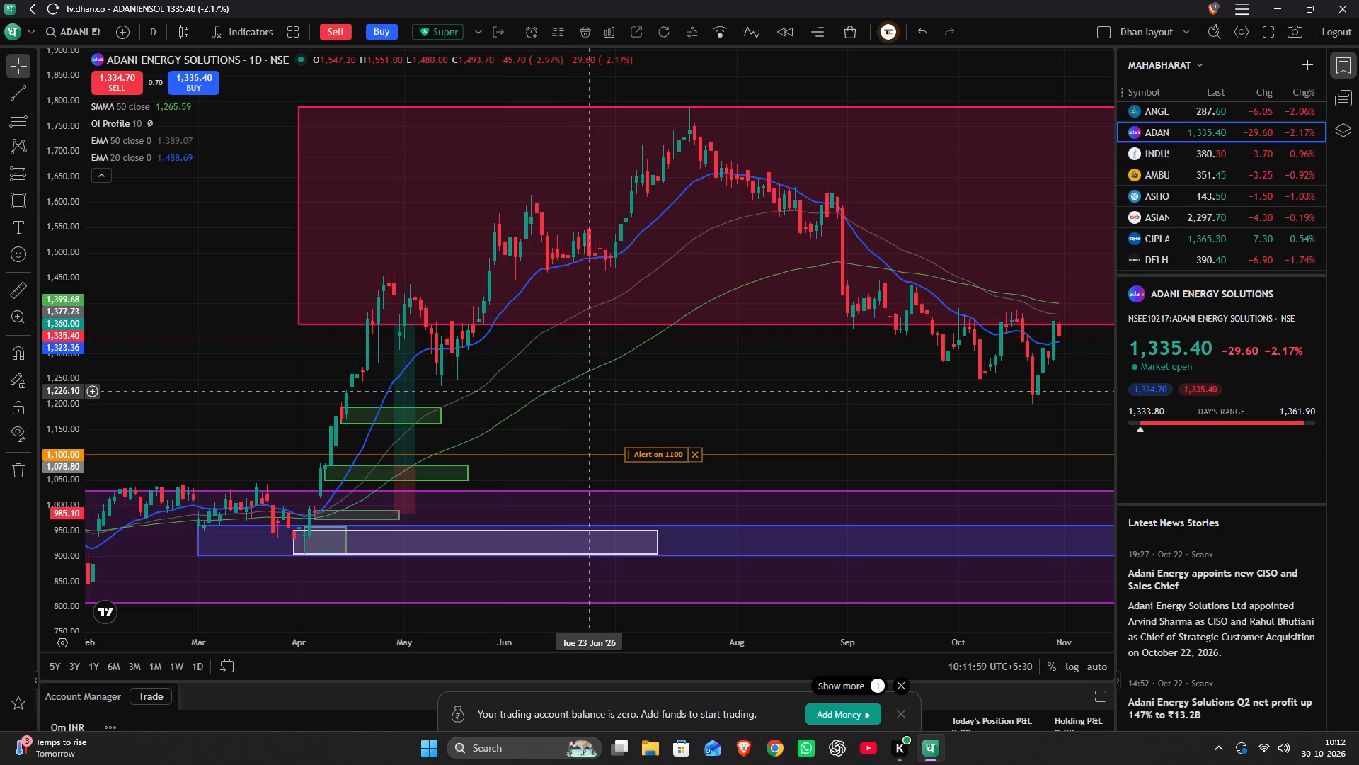
{"action": "scroll", "coordinate": [573, 390], "scroll_direction": "down", "scroll_amount": 5}
{"action": "left_click_drag", "start_coordinate": [784, 358], "coordinate": [290, 358]}
{"action": "scroll", "coordinate": [305, 360], "scroll_direction": "up", "scroll_amount": 5}
{"action": "left_click_drag", "start_coordinate": [184, 392], "coordinate": [699, 404]}
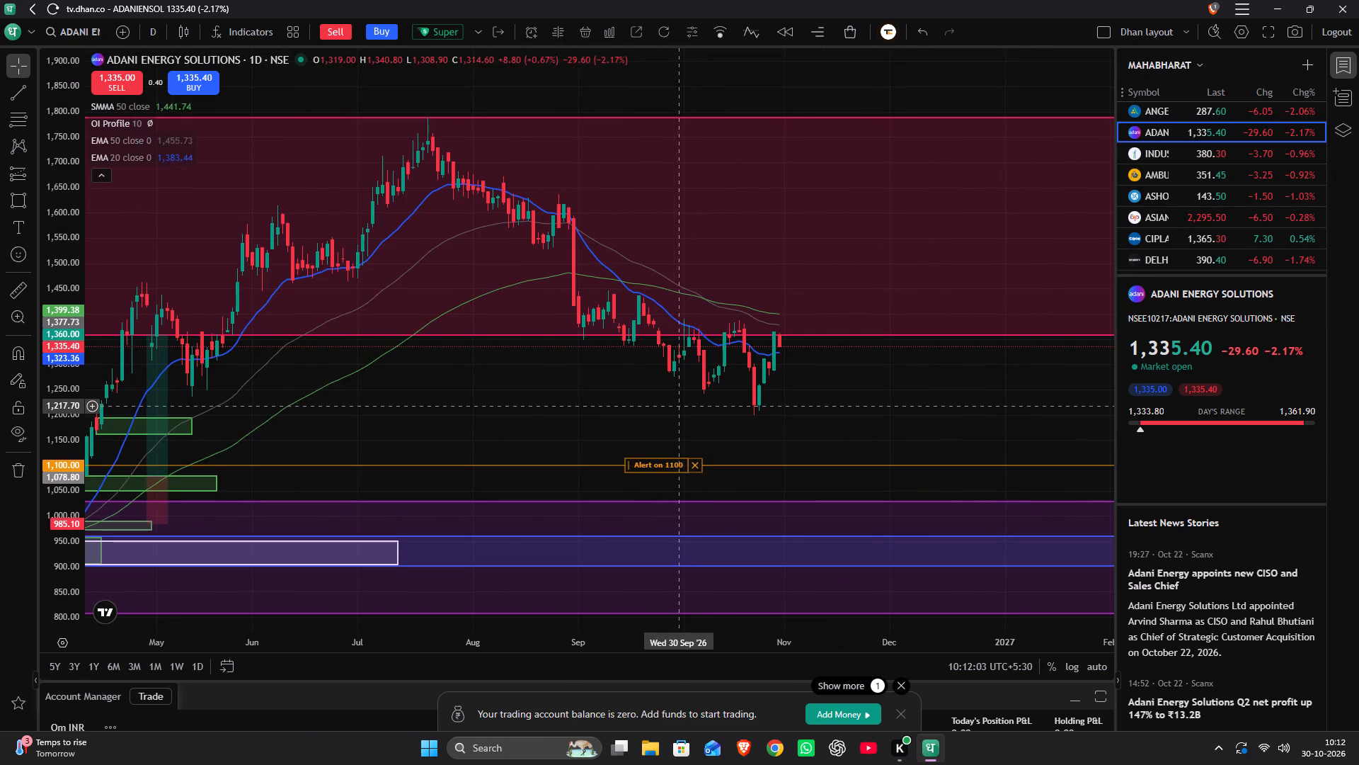
{"action": "left_click_drag", "start_coordinate": [537, 406], "coordinate": [570, 382]}
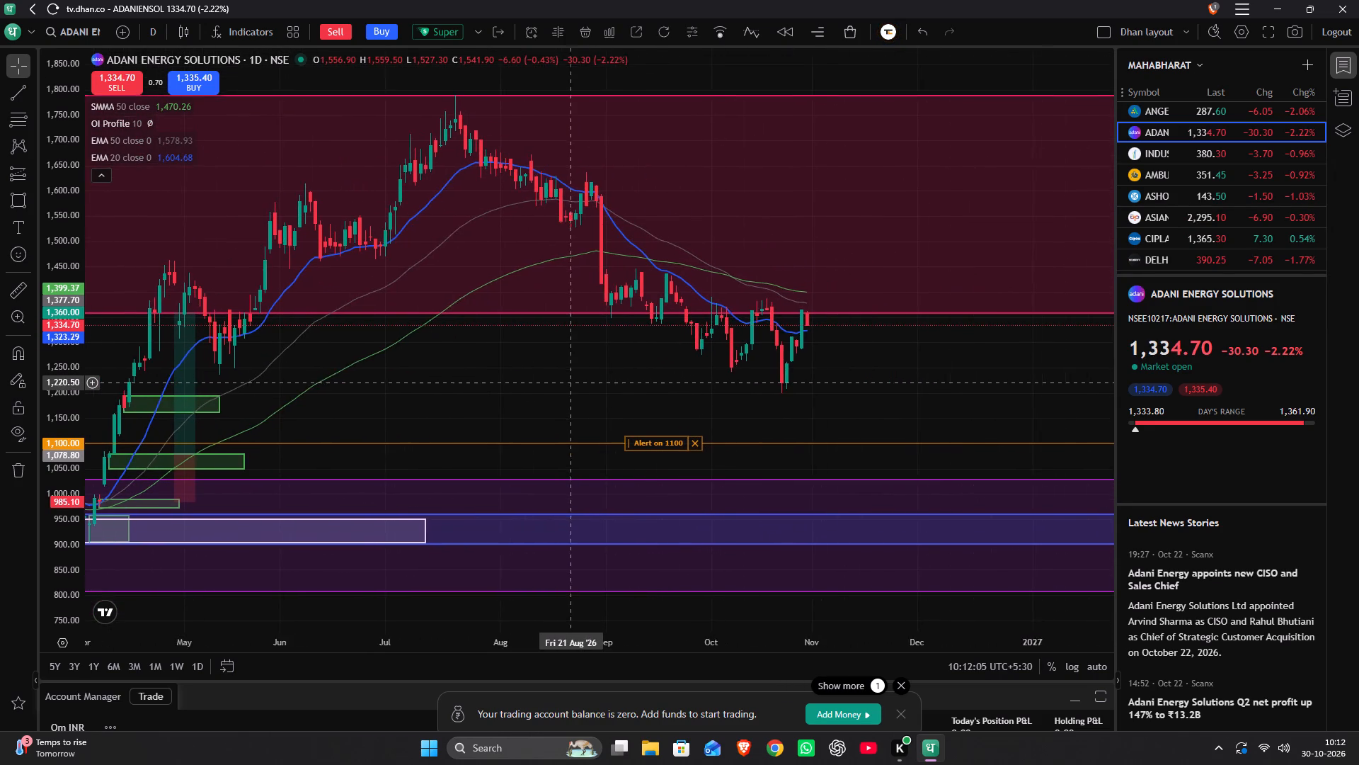
{"action": "left_click_drag", "start_coordinate": [570, 382], "coordinate": [617, 363]}
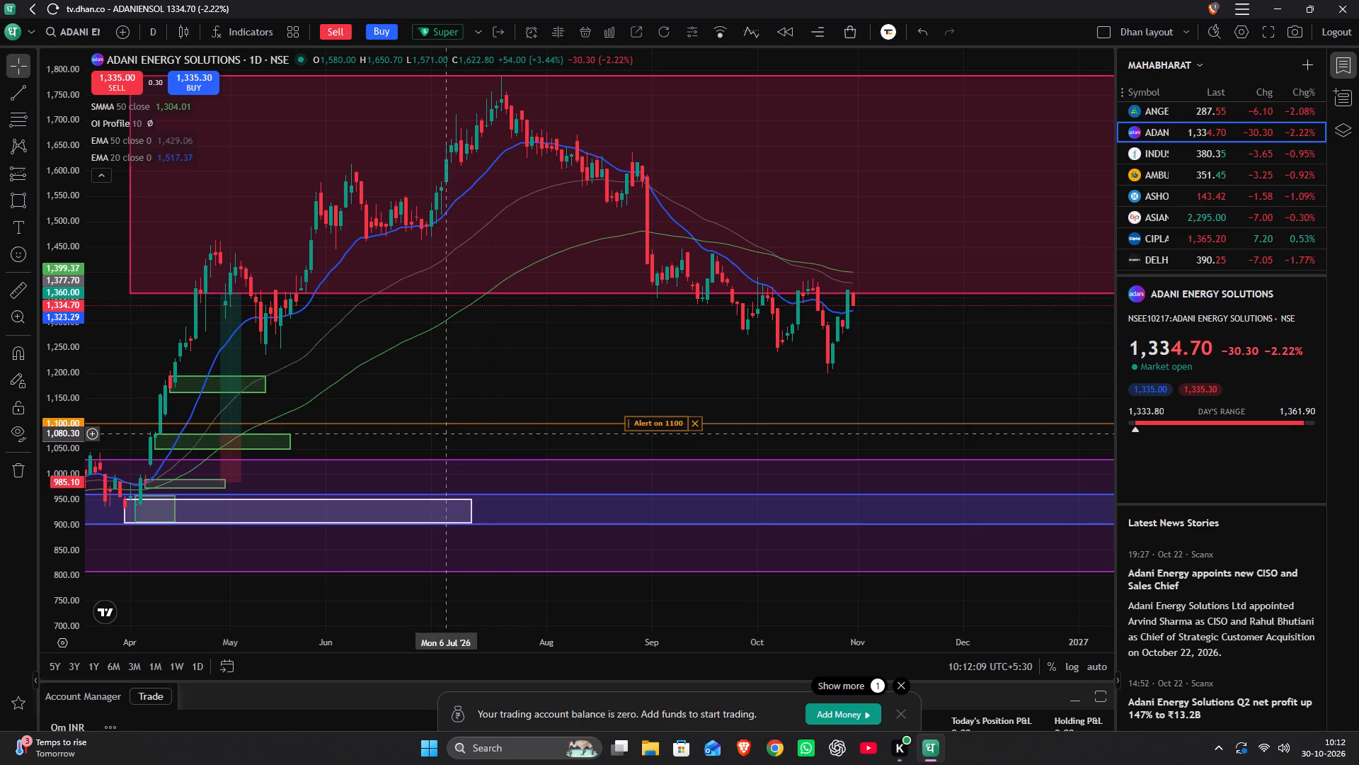
Examine Adani Energy Solutions' daily candles before and after the April 2026 rally against the purple, blue and green zones.
{"action": "left_click_drag", "start_coordinate": [353, 412], "coordinate": [755, 342]}
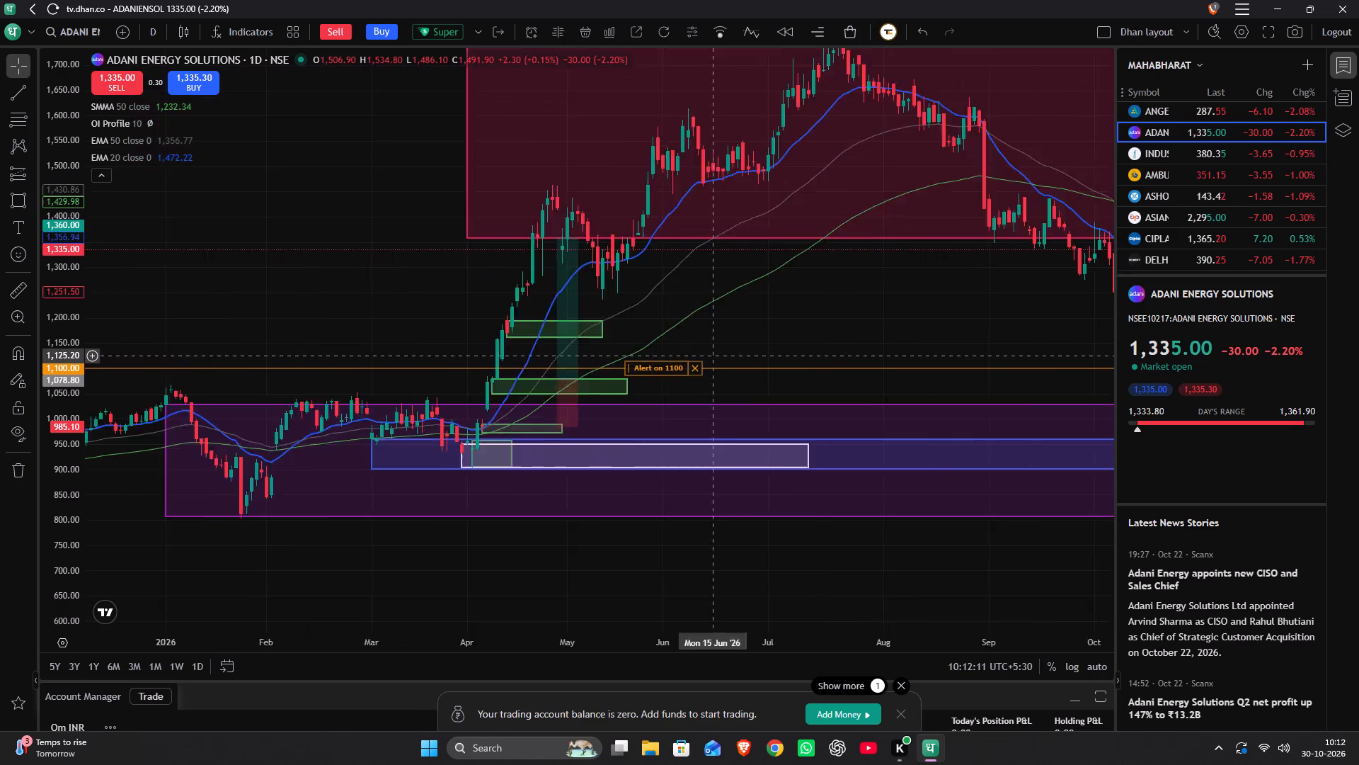
{"action": "left_click_drag", "start_coordinate": [755, 342], "coordinate": [821, 322]}
{"action": "scroll", "coordinate": [820, 322], "scroll_direction": "down", "scroll_amount": 6}
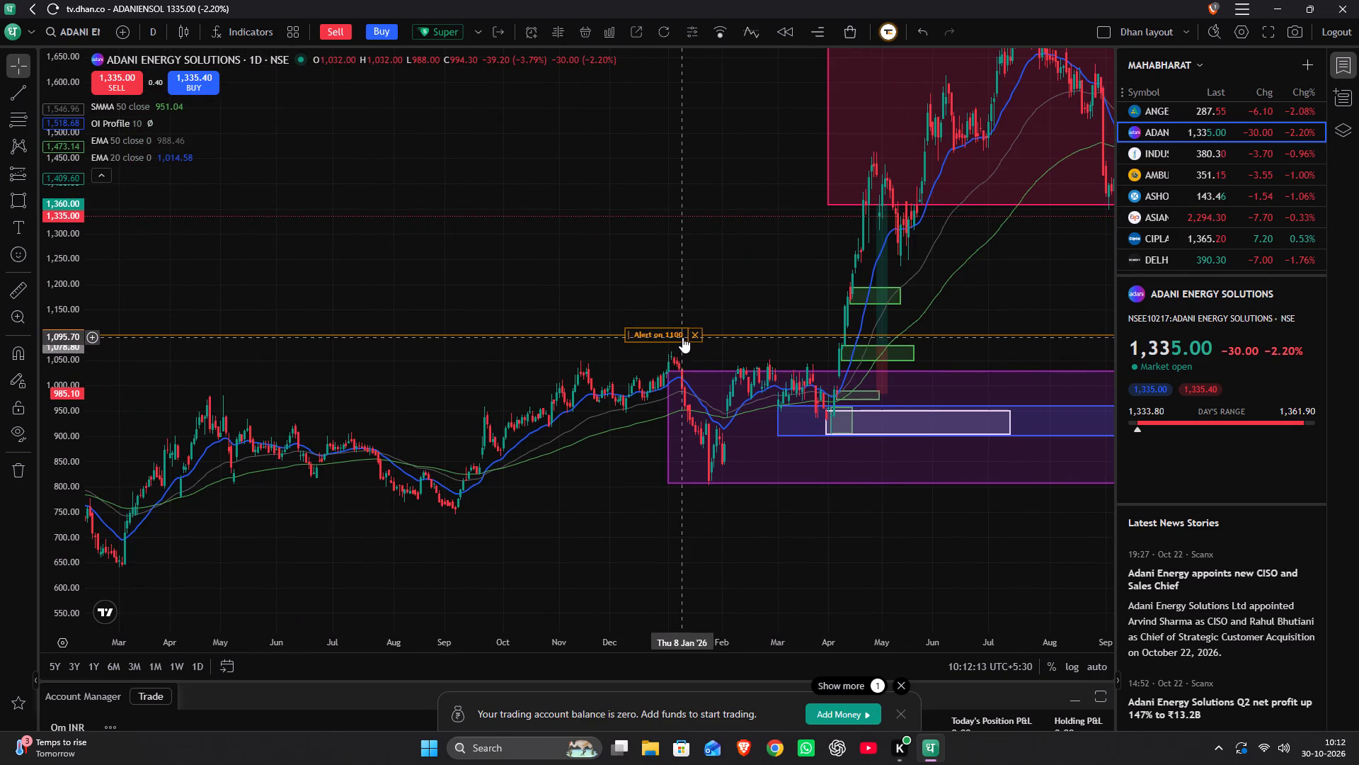
{"action": "scroll", "coordinate": [712, 331], "scroll_direction": "up", "scroll_amount": 7}
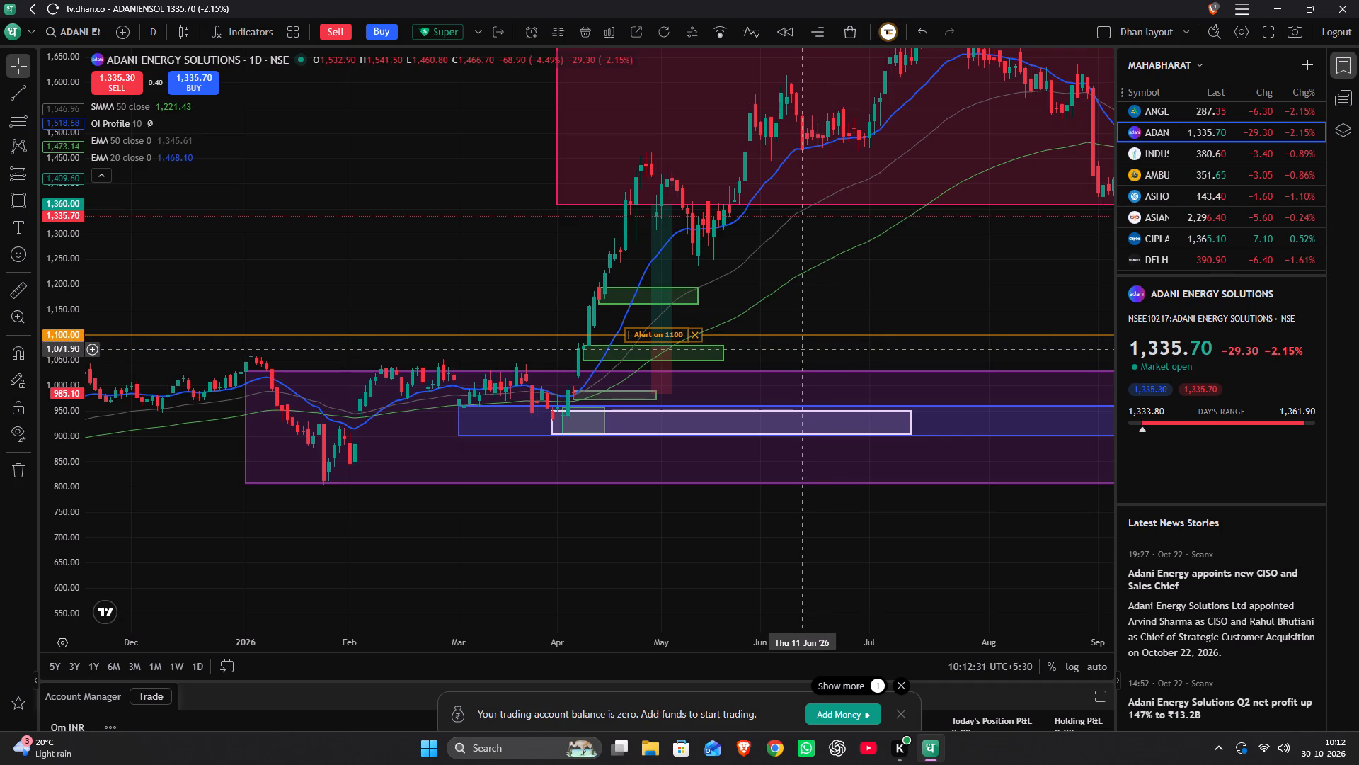
{"action": "scroll", "coordinate": [801, 349], "scroll_direction": "down", "scroll_amount": 3}
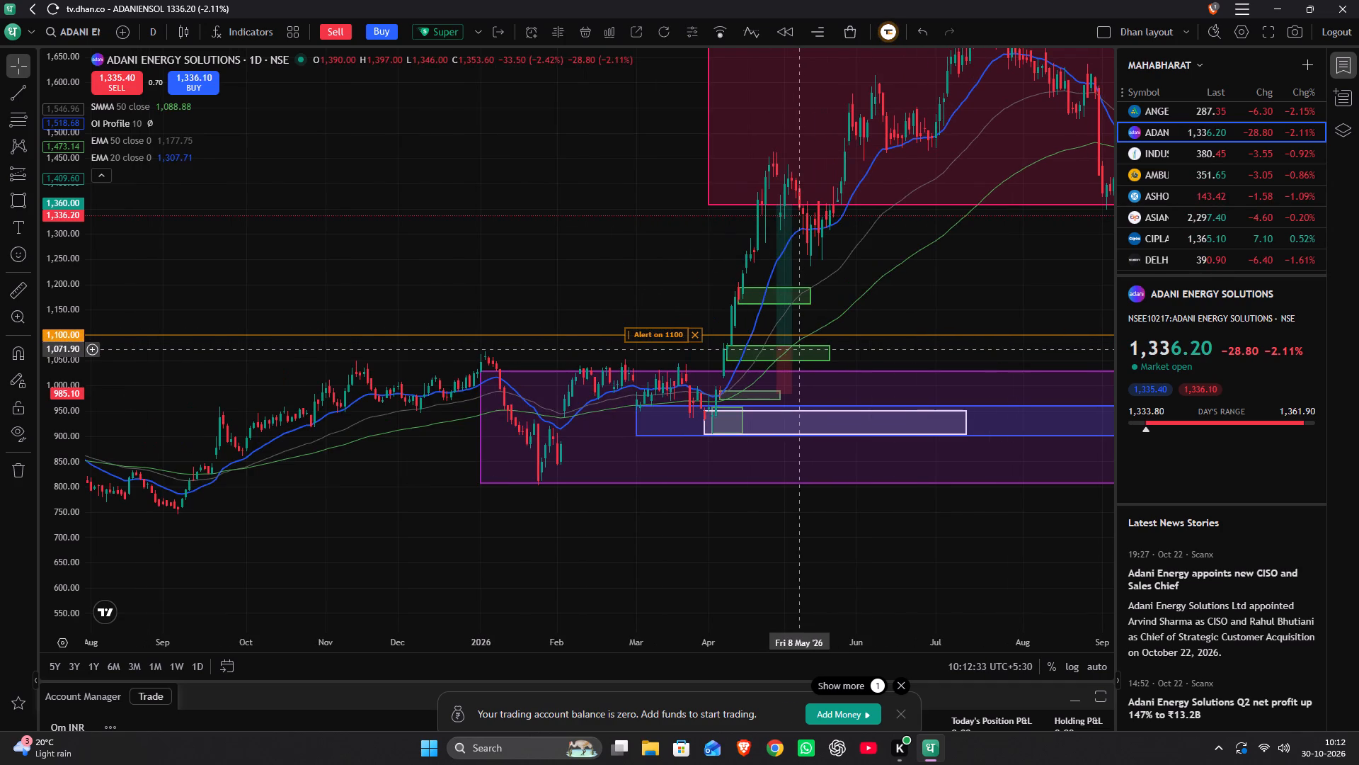
{"action": "scroll", "coordinate": [801, 349], "scroll_direction": "up", "scroll_amount": 7}
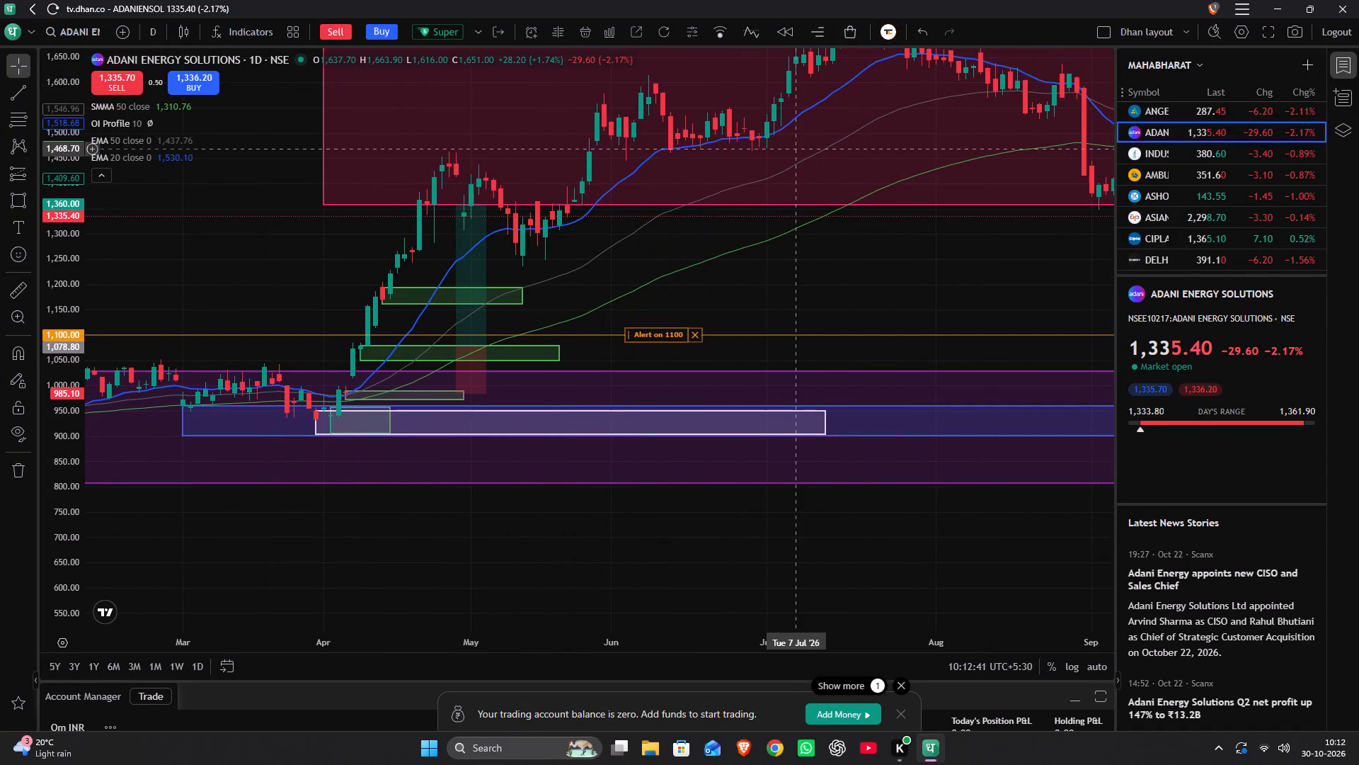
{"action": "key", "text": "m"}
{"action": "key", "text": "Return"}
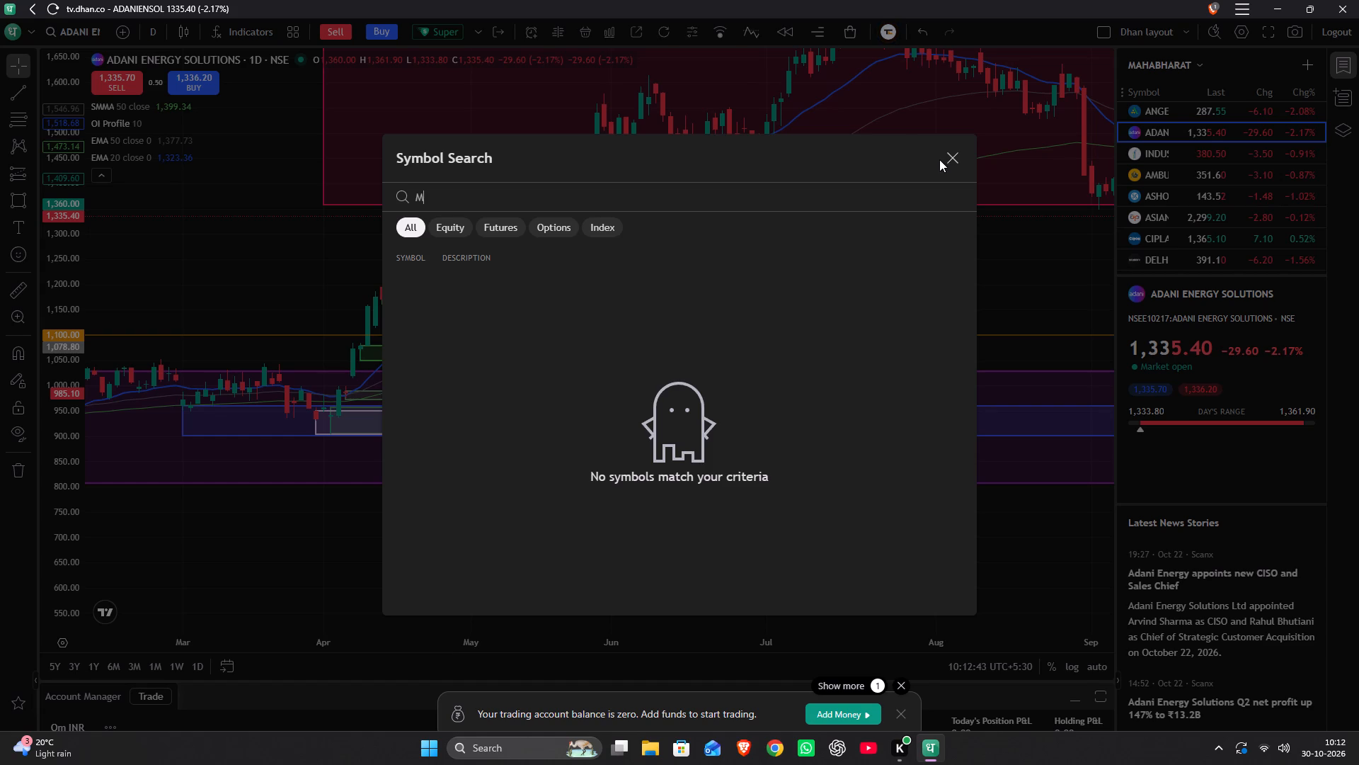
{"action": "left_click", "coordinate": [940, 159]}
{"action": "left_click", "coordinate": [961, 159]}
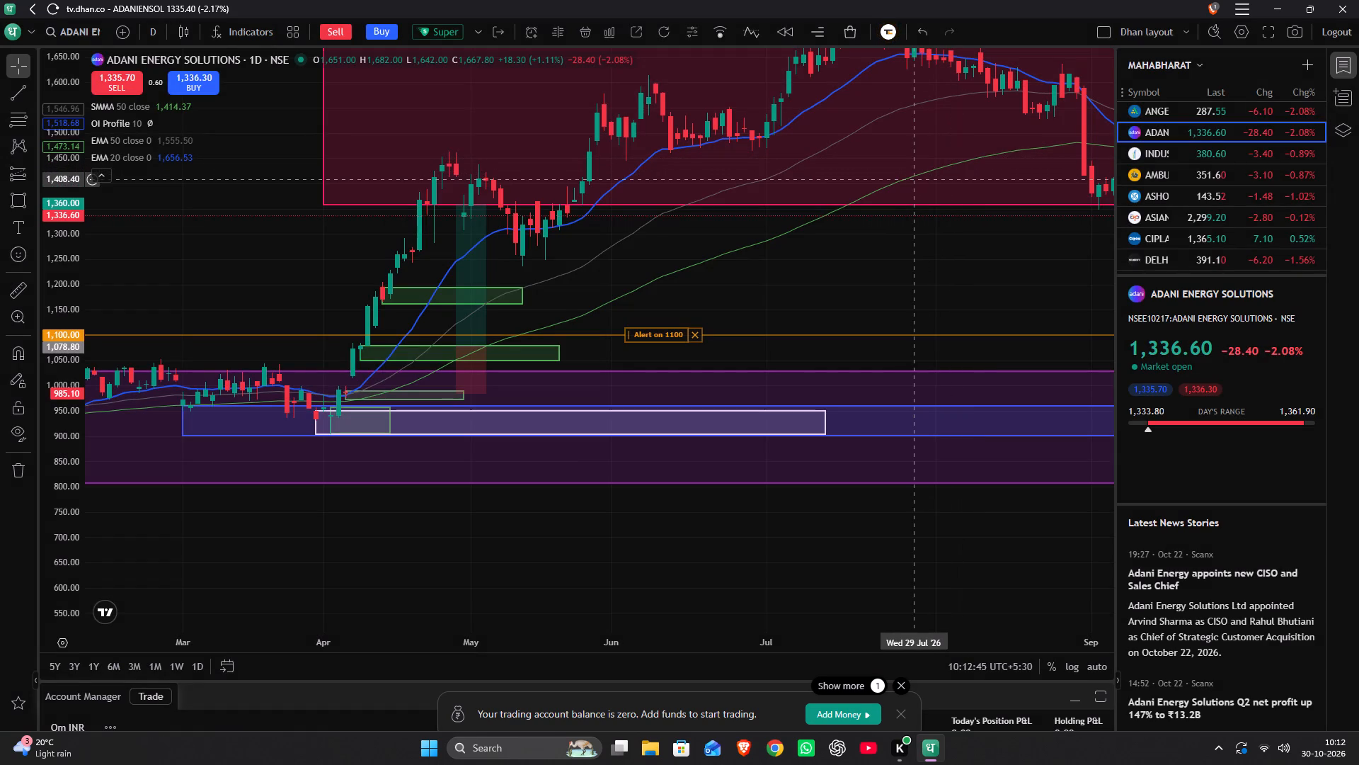
Switch Adani Energy Solutions to the 1M interval and examine the monthly candles from 2021 to 2026.
{"action": "key", "text": "1"}
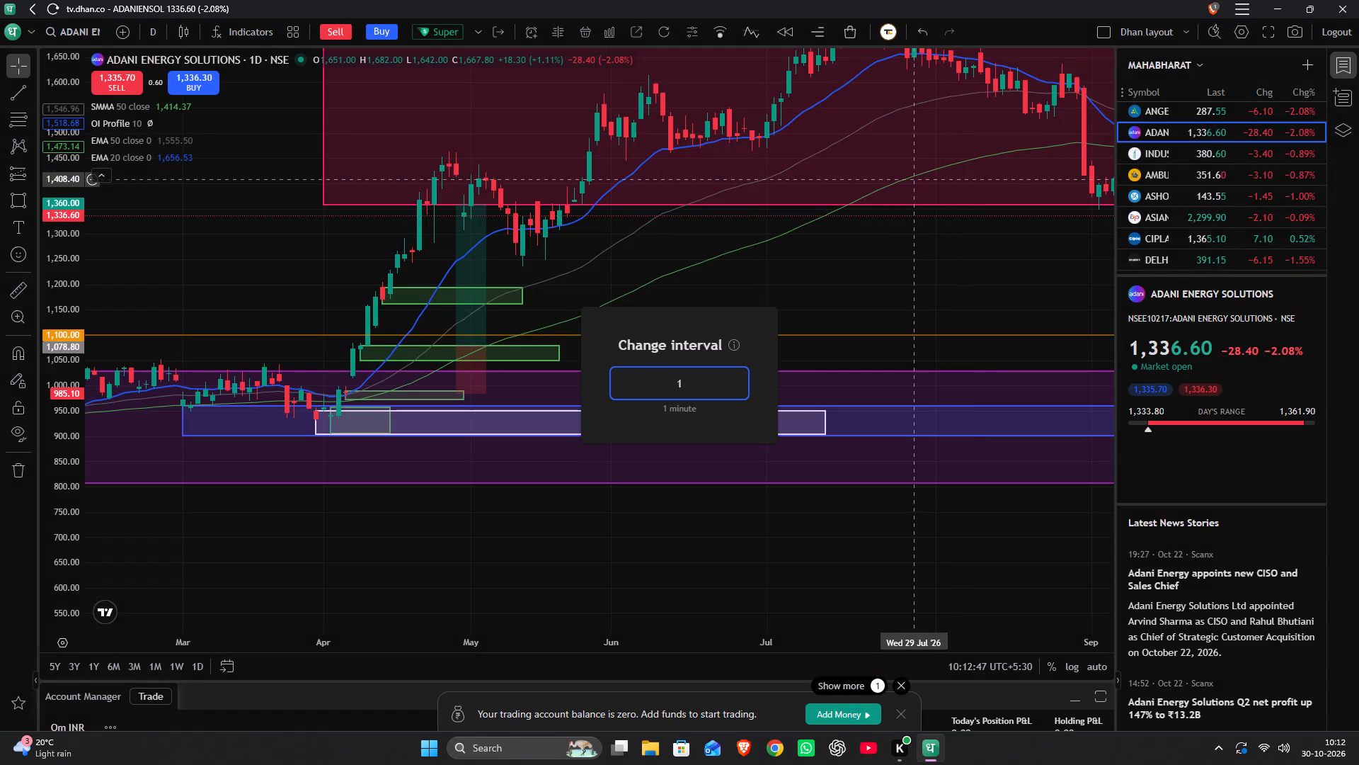
{"action": "key", "text": "m"}
{"action": "key", "text": "Return"}
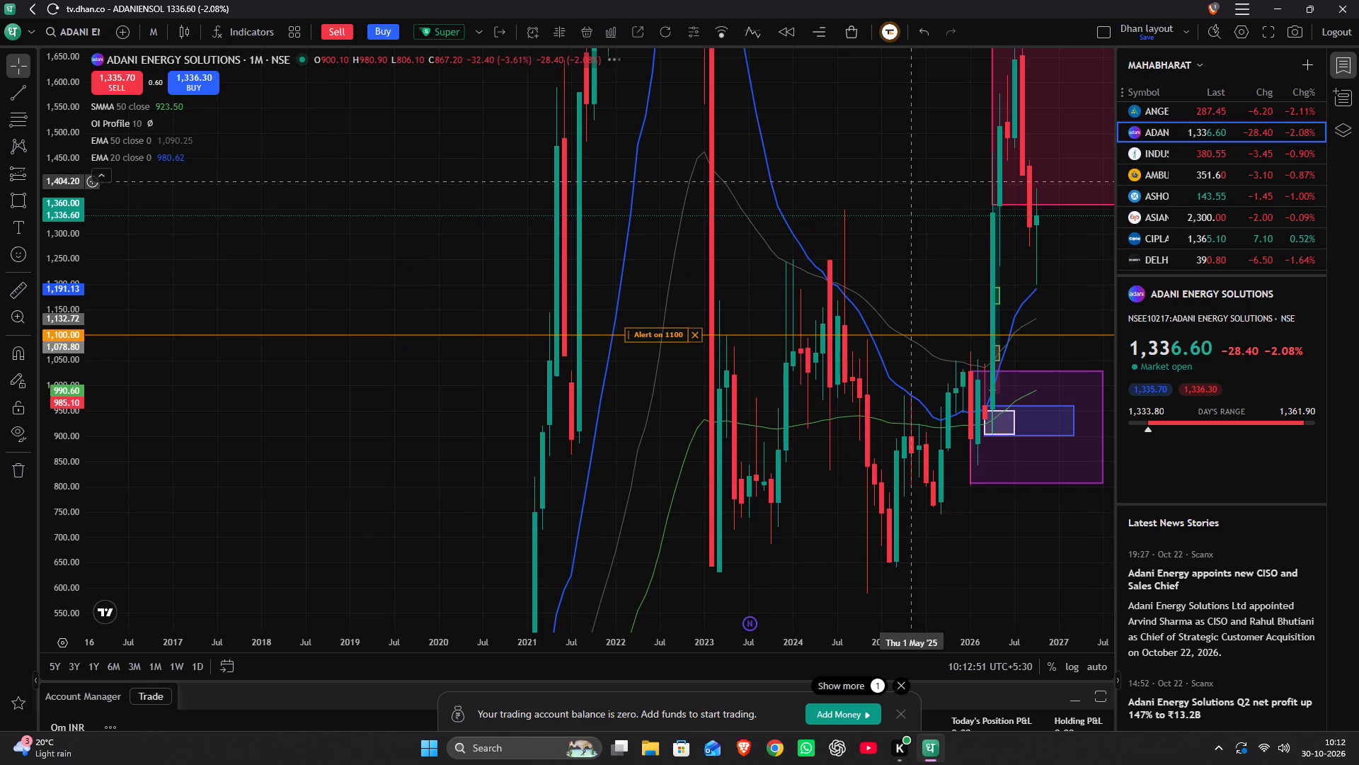
{"action": "left_click_drag", "start_coordinate": [861, 307], "coordinate": [981, 185]}
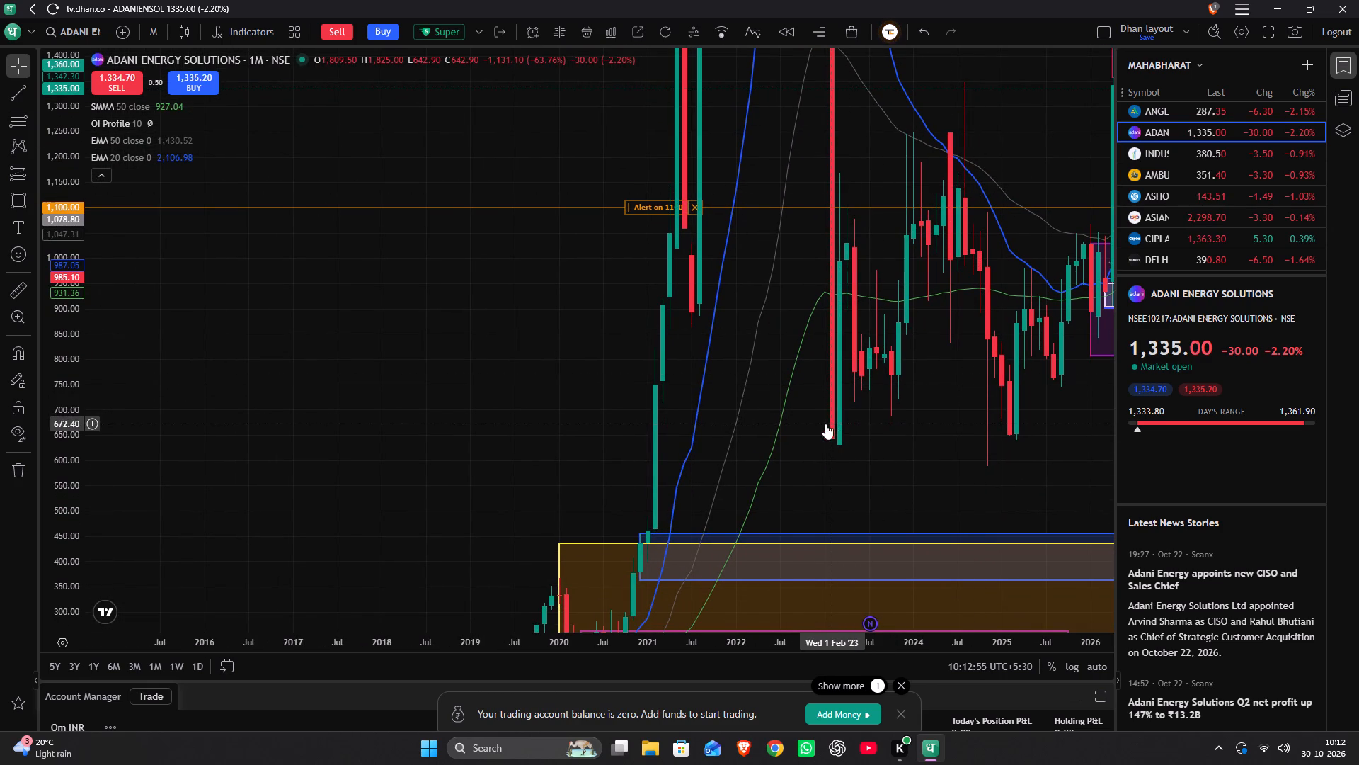
{"action": "scroll", "coordinate": [701, 396], "scroll_direction": "up", "scroll_amount": 4}
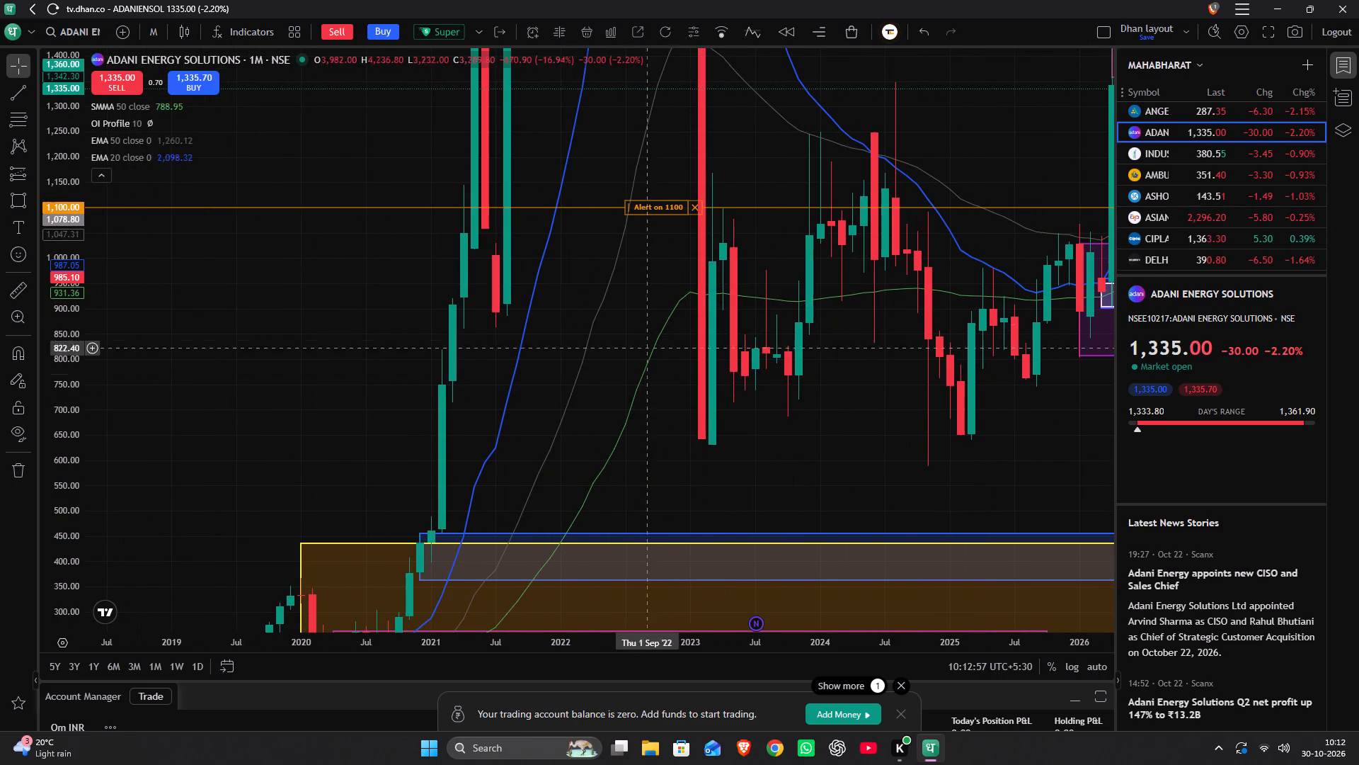
Mark Adani Energy Solutions' monthly chart with dashed horizontal levels at 1,006.00 and 864.40 and a vertical line at 2 January 2023.
{"action": "scroll", "coordinate": [586, 301], "scroll_direction": "up", "scroll_amount": 2}
{"action": "left_click_drag", "start_coordinate": [474, 244], "coordinate": [541, 600]}
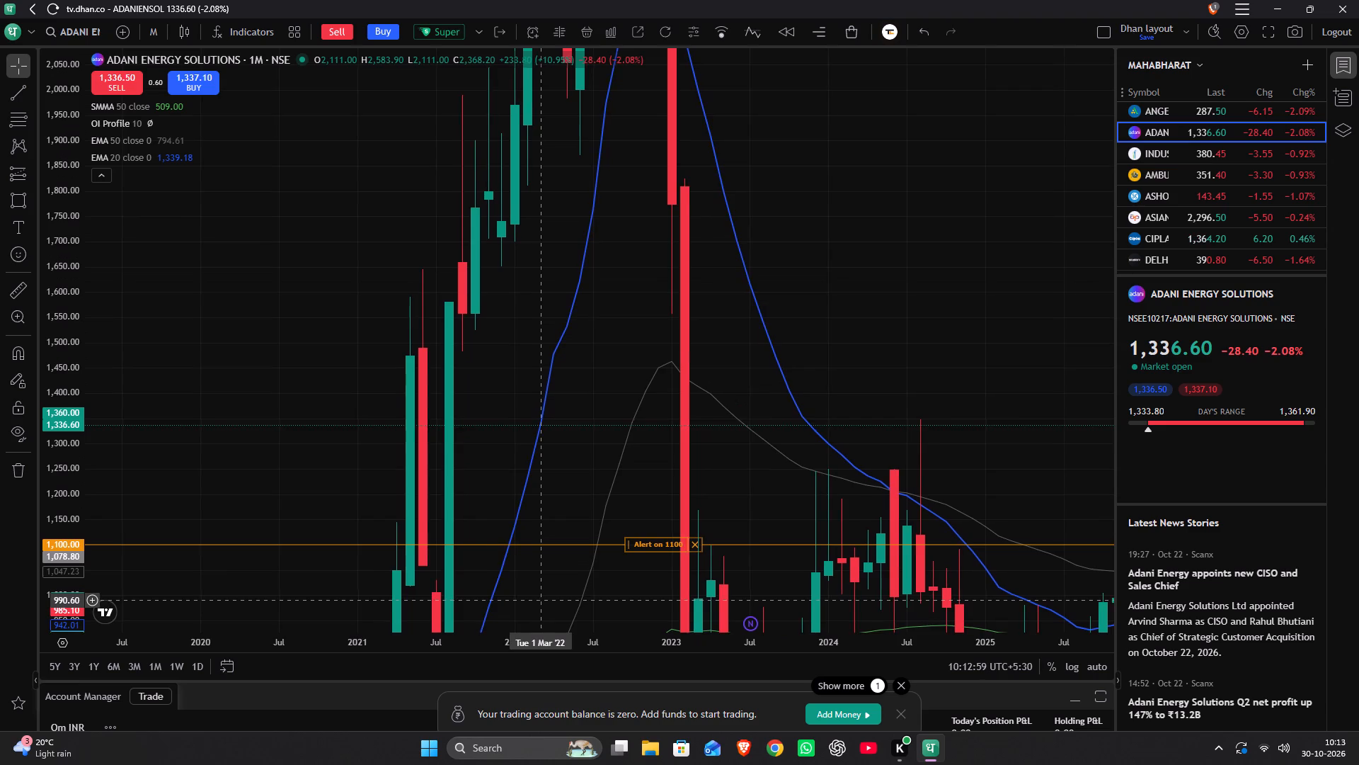
{"action": "left_click_drag", "start_coordinate": [541, 600], "coordinate": [611, 434]}
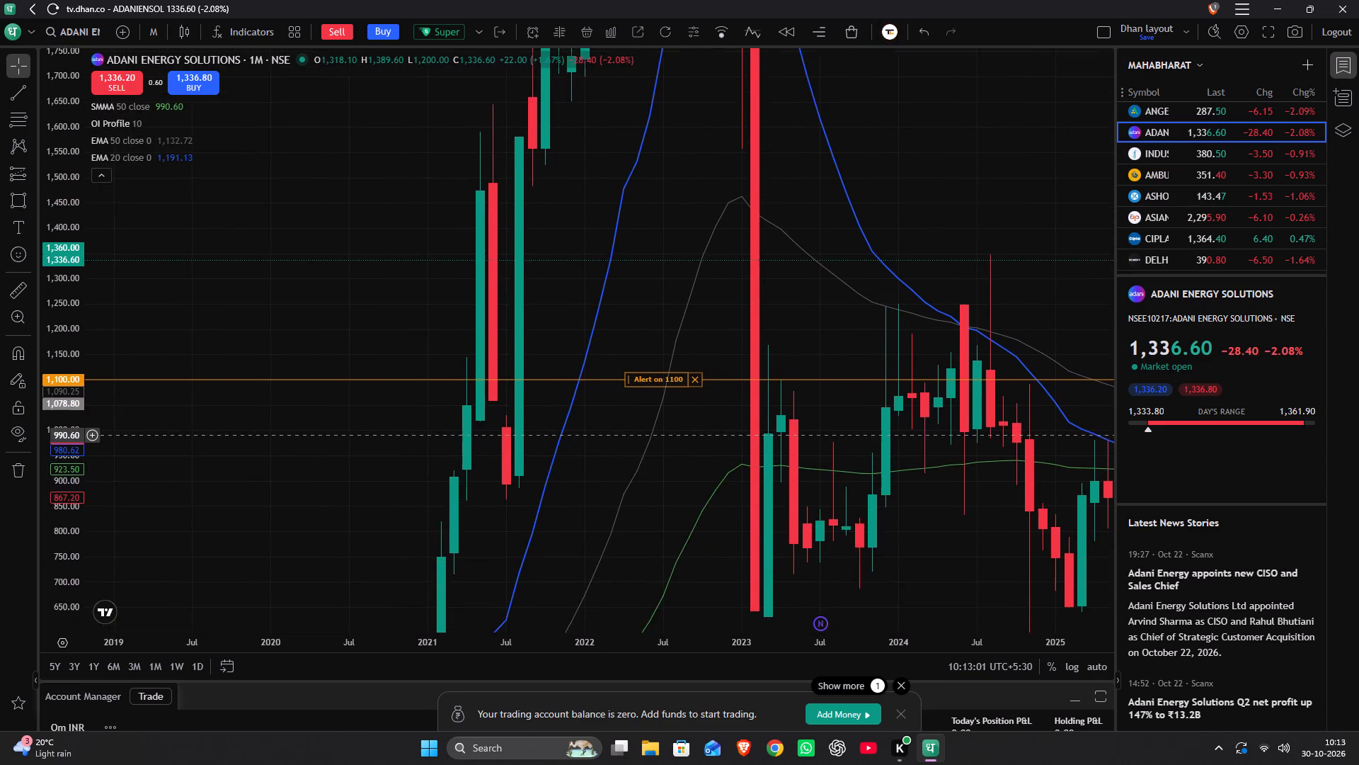
{"action": "left_click_drag", "start_coordinate": [611, 434], "coordinate": [614, 408]}
{"action": "scroll", "coordinate": [612, 413], "scroll_direction": "up", "scroll_amount": 2}
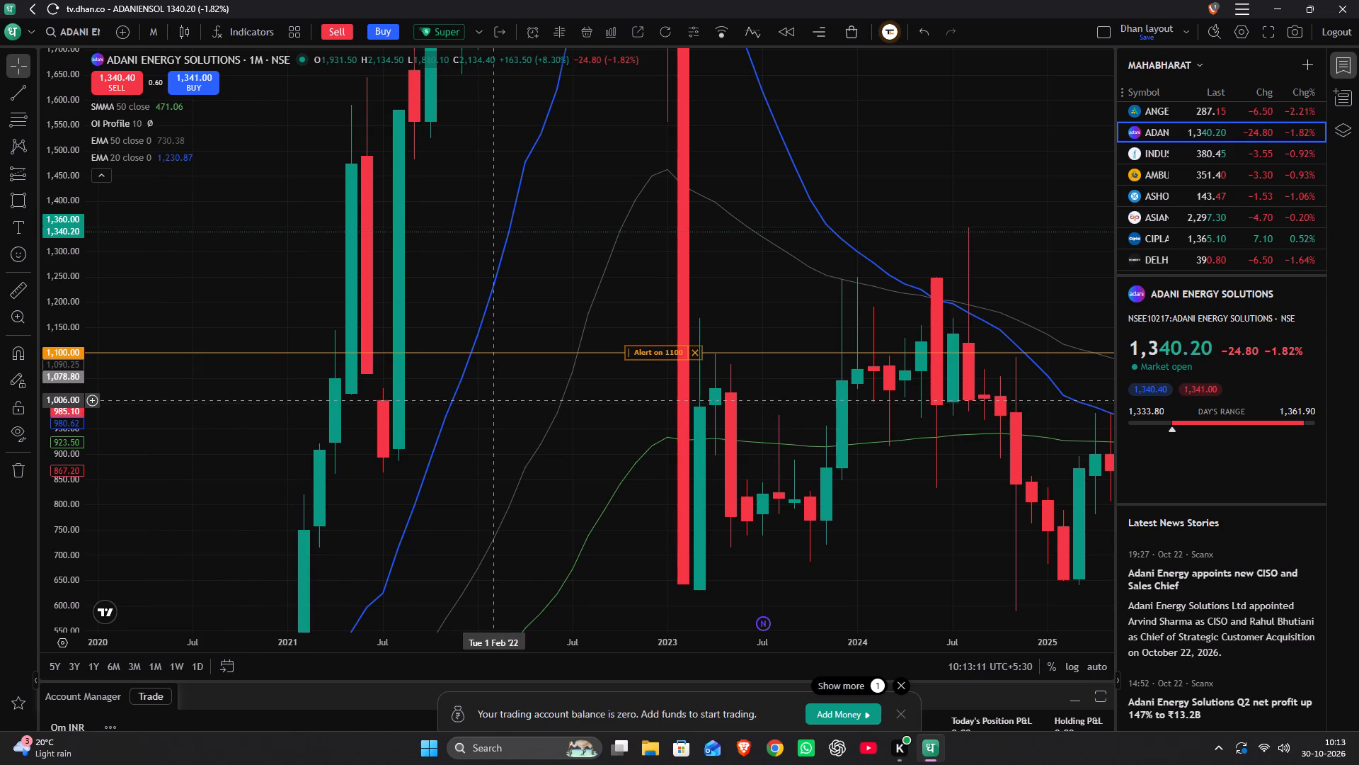
{"action": "key", "text": "alt+h"}
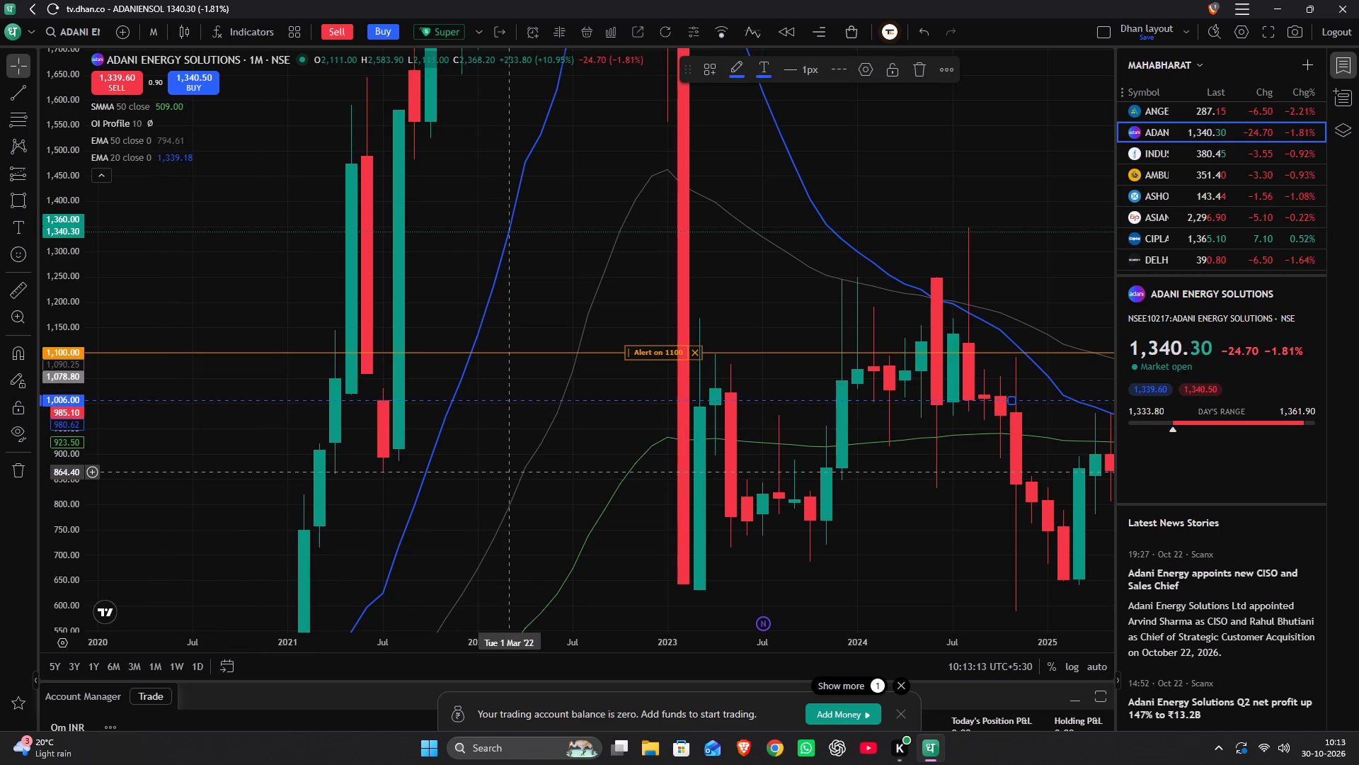
{"action": "key", "text": "alt+h"}
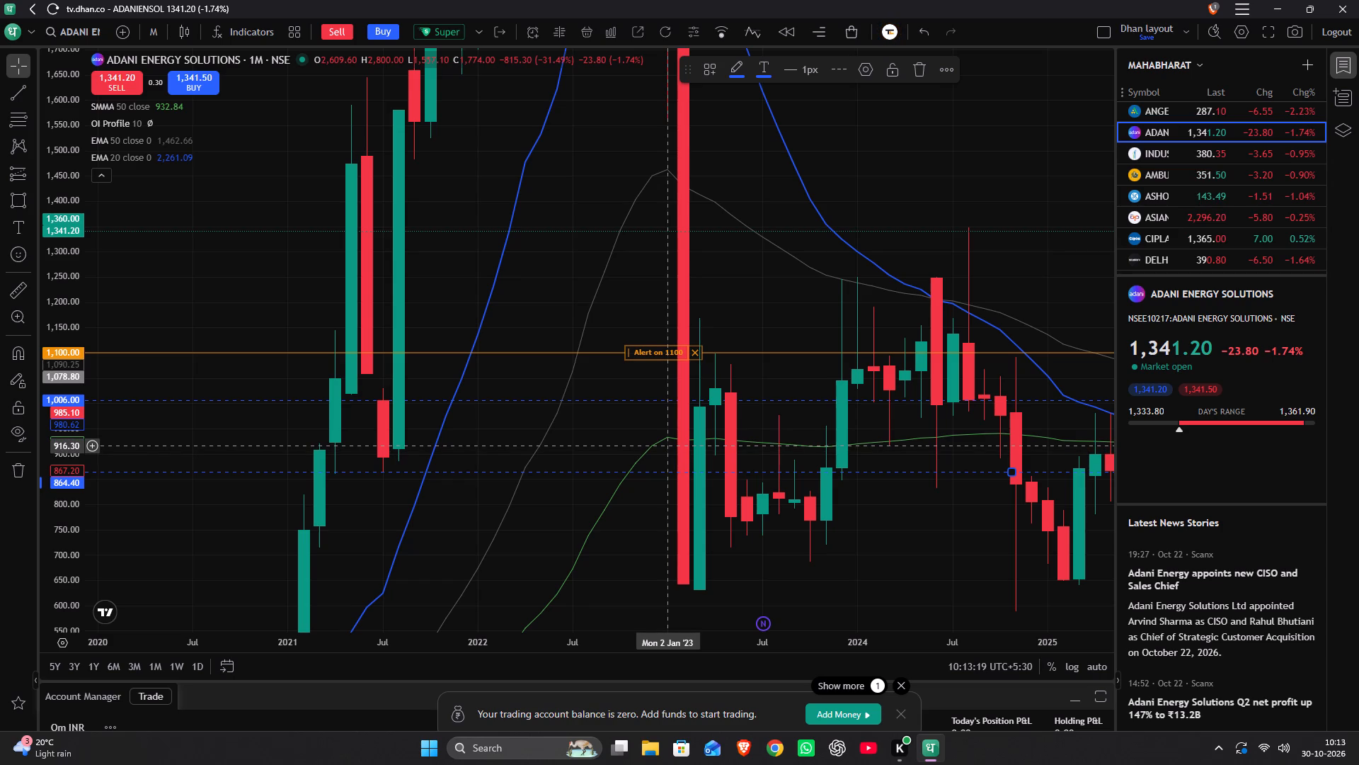
{"action": "key", "text": "alt+v"}
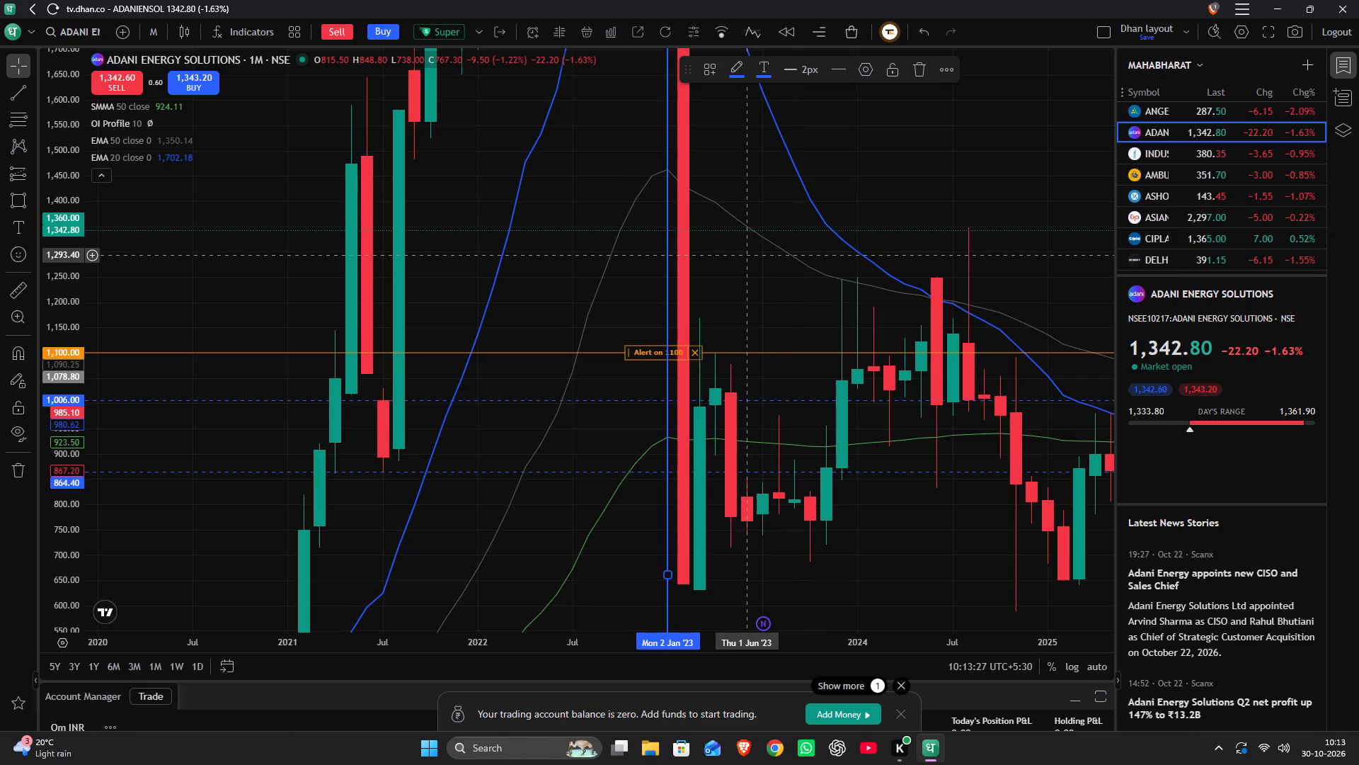
Switch Adani Energy Solutions to the 1D interval and examine the daily candles around the 2 January 2023 vertical line.
{"action": "type", "text": "1d"}
{"action": "key", "text": "Return"}
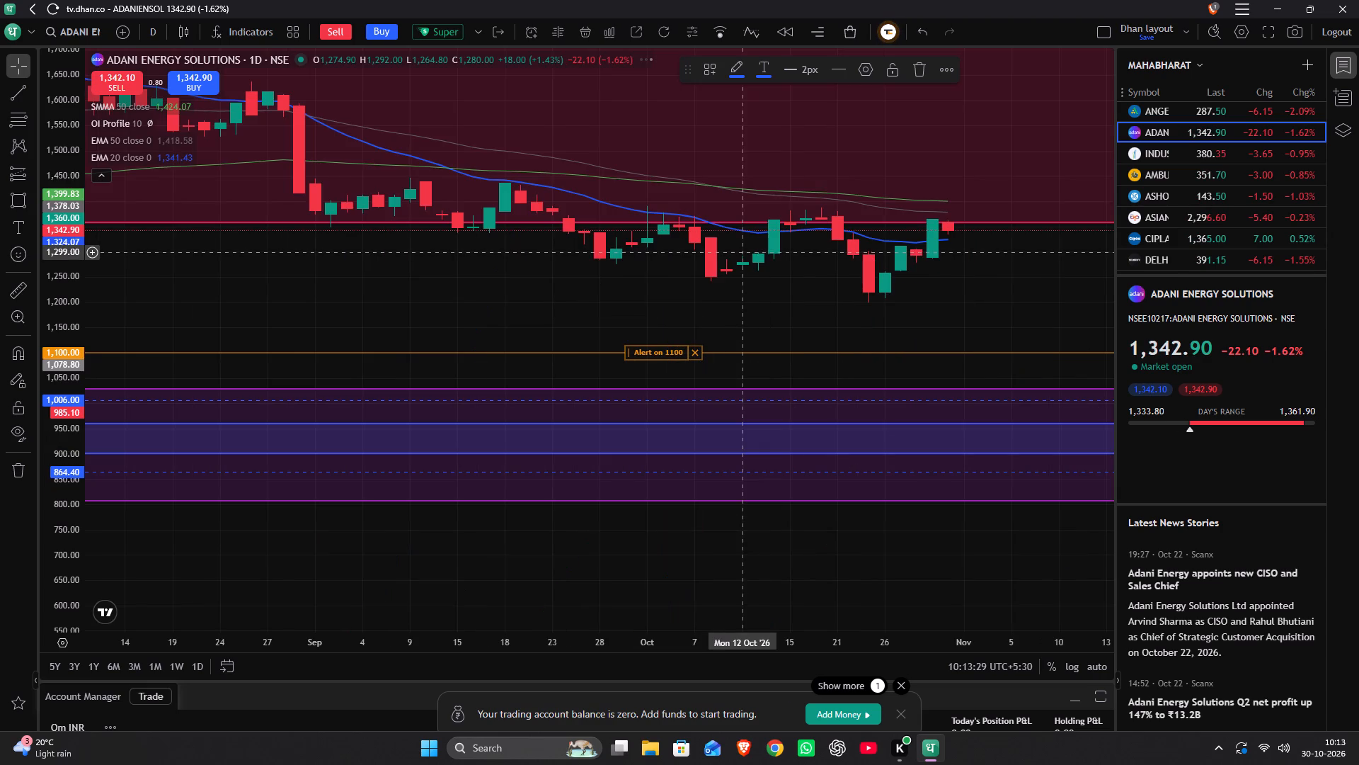
{"action": "scroll", "coordinate": [691, 302], "scroll_direction": "down", "scroll_amount": 15}
{"action": "scroll", "coordinate": [693, 293], "scroll_direction": "down", "scroll_amount": 12}
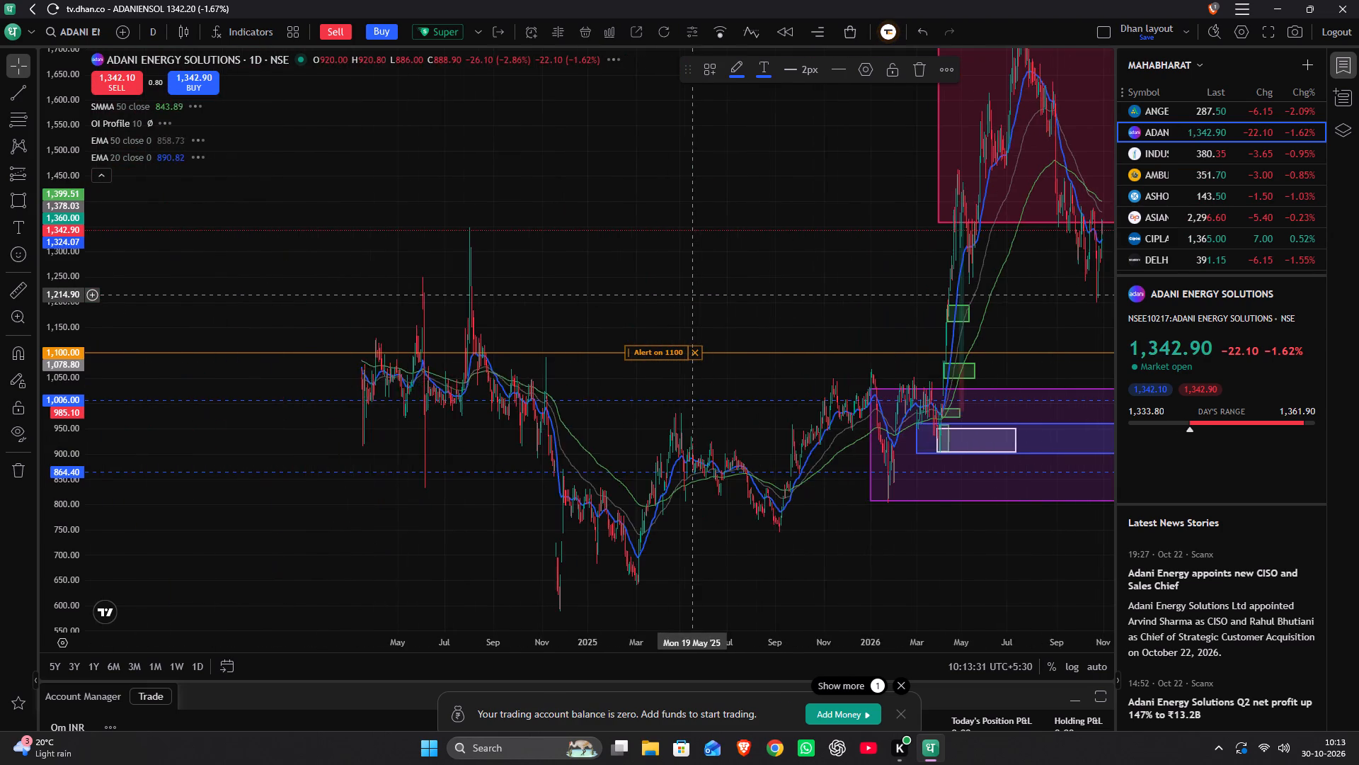
{"action": "scroll", "coordinate": [690, 297], "scroll_direction": "down", "scroll_amount": 6}
{"action": "left_click_drag", "start_coordinate": [508, 348], "coordinate": [999, 235]}
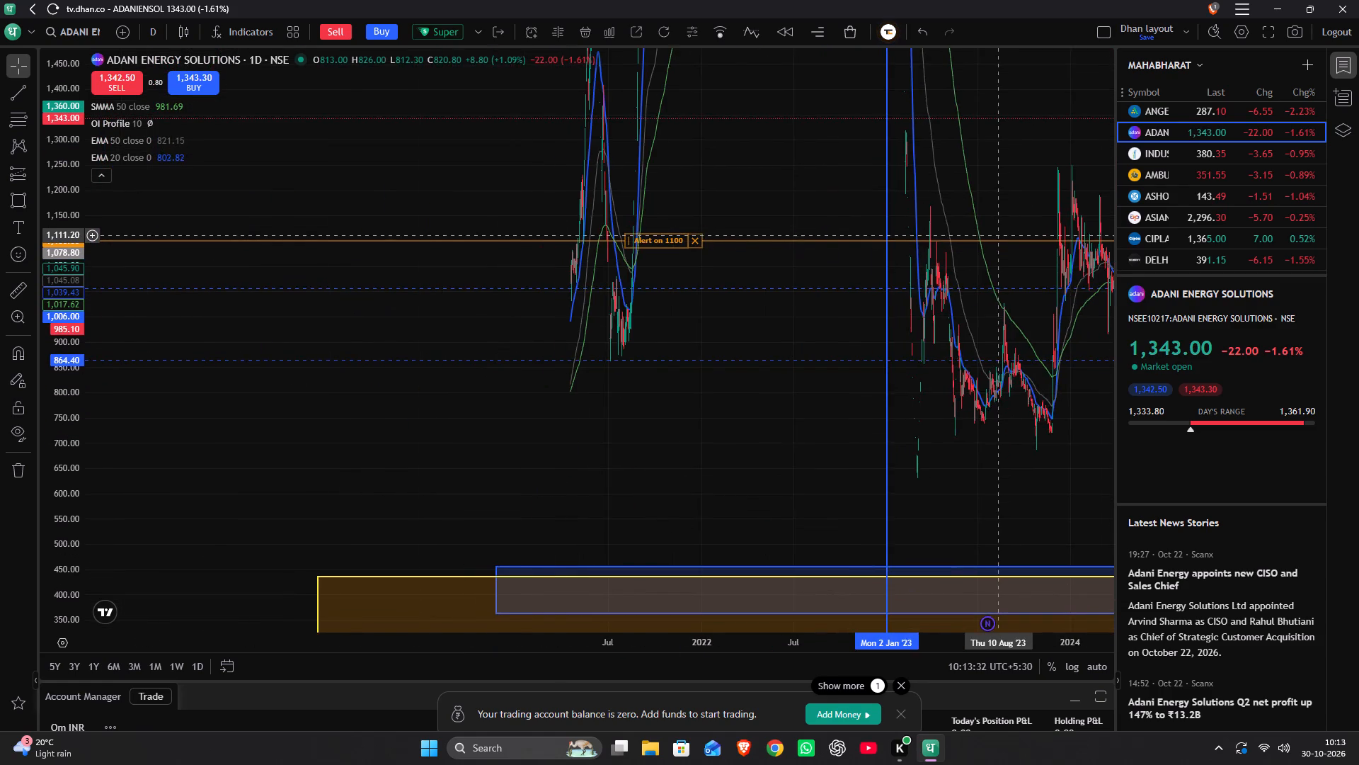
{"action": "scroll", "coordinate": [999, 230], "scroll_direction": "up", "scroll_amount": 13}
{"action": "scroll", "coordinate": [487, 225], "scroll_direction": "up", "scroll_amount": 4}
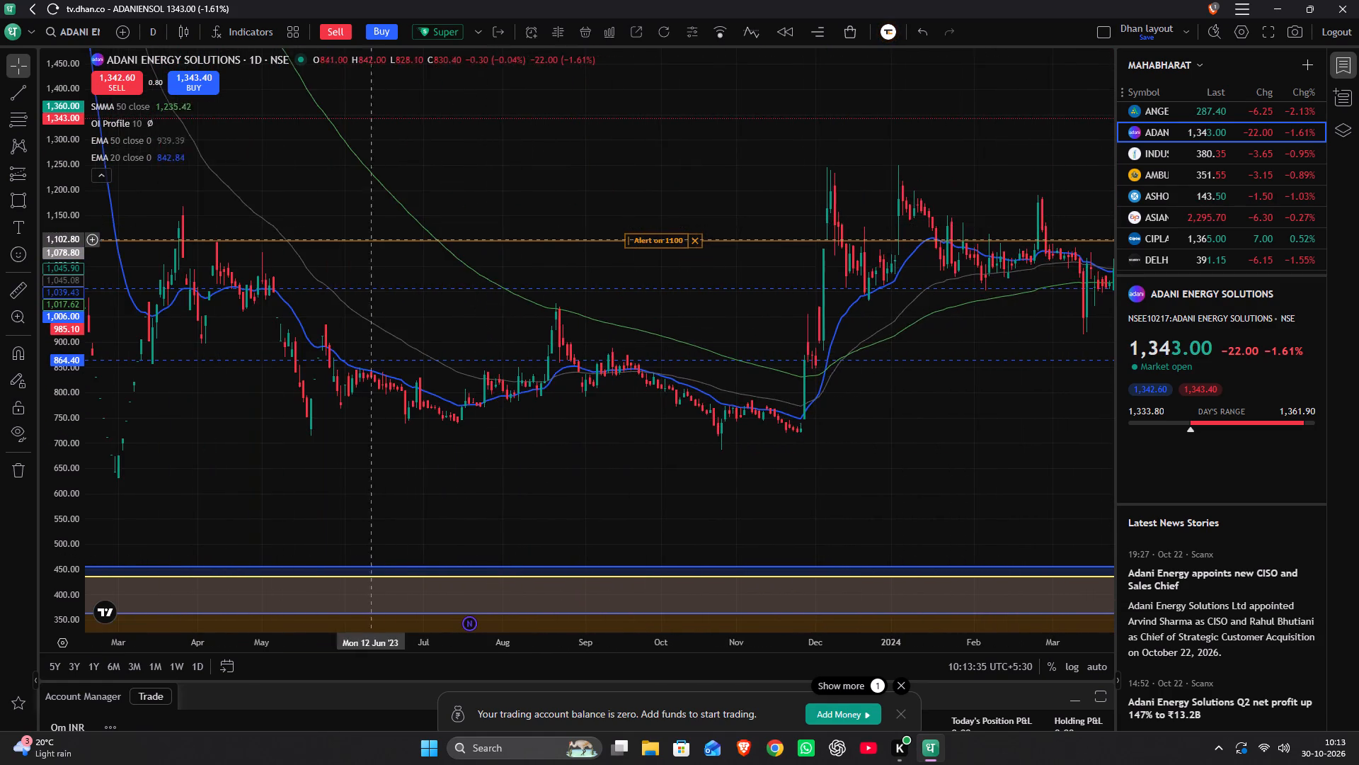
{"action": "left_click_drag", "start_coordinate": [369, 239], "coordinate": [945, 354]}
{"action": "scroll", "coordinate": [921, 356], "scroll_direction": "up", "scroll_amount": 6}
{"action": "left_click_drag", "start_coordinate": [350, 368], "coordinate": [596, 452]}
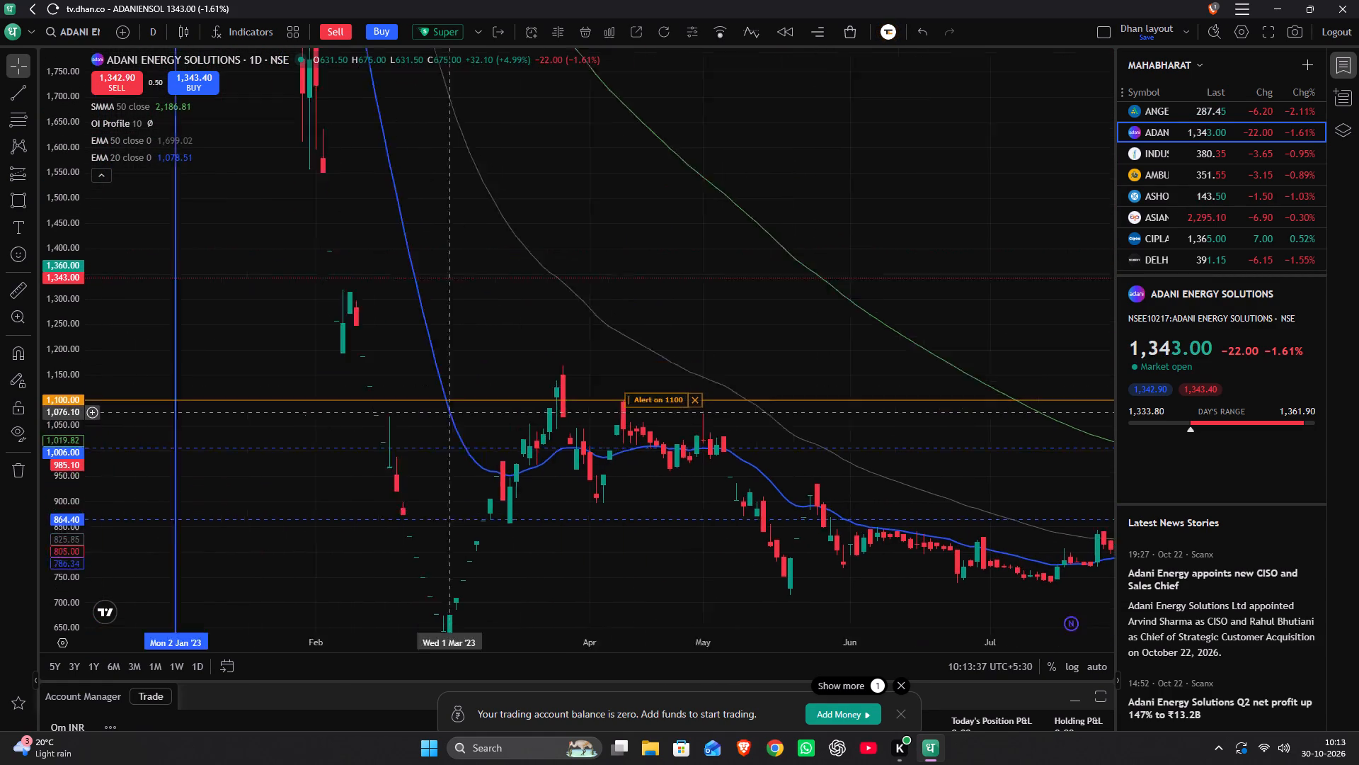
{"action": "left_click_drag", "start_coordinate": [596, 452], "coordinate": [875, 528]}
{"action": "scroll", "coordinate": [867, 515], "scroll_direction": "up", "scroll_amount": 7}
{"action": "left_click_drag", "start_coordinate": [521, 304], "coordinate": [636, 710]}
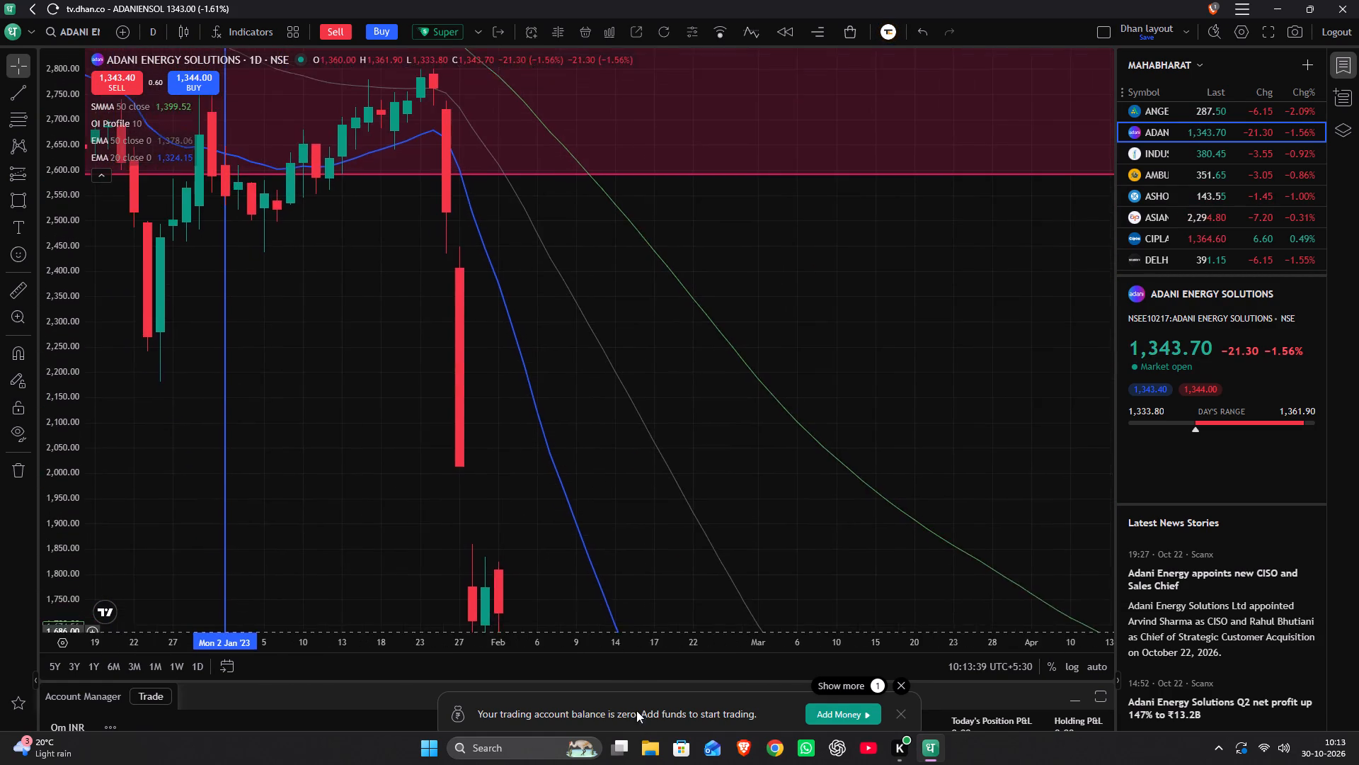
{"action": "left_click_drag", "start_coordinate": [636, 710], "coordinate": [637, 705]}
{"action": "left_click_drag", "start_coordinate": [577, 401], "coordinate": [615, 533]}
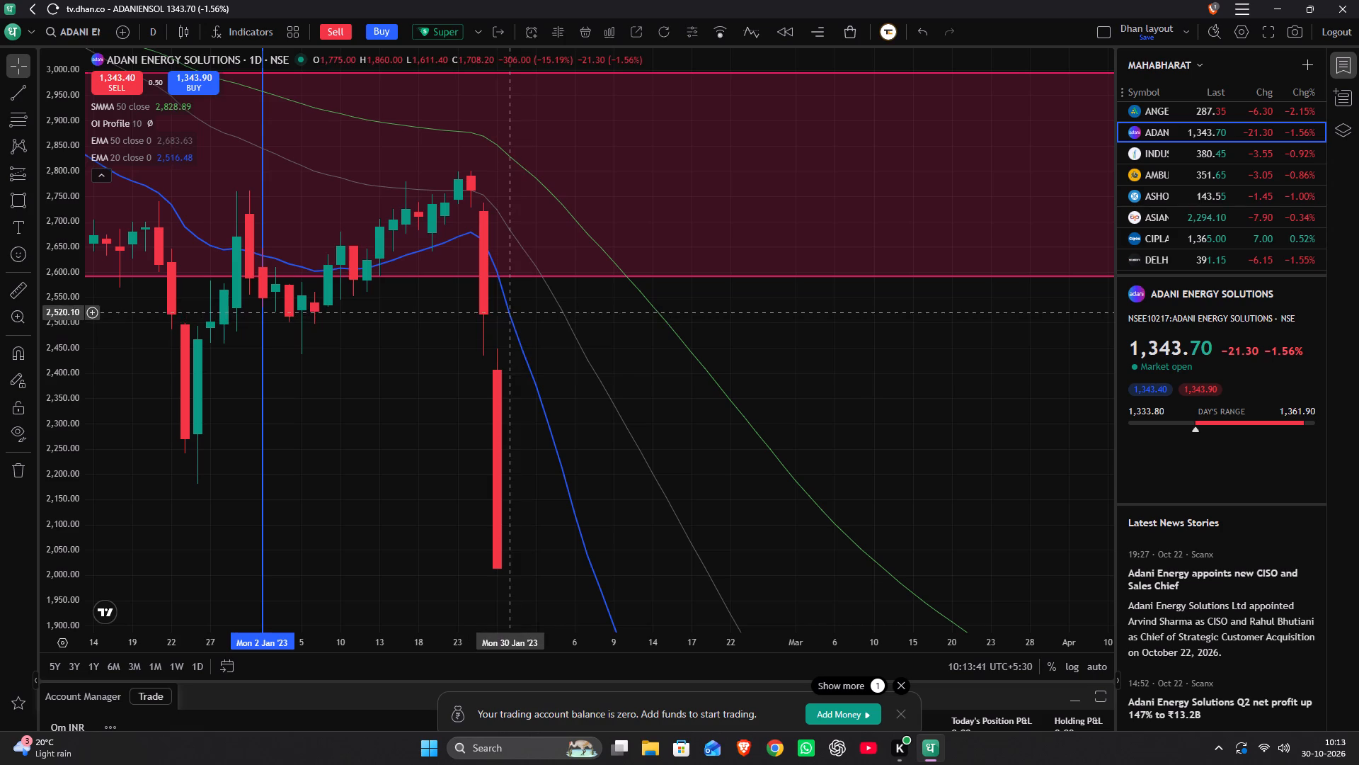
Examine the daily candles of the February 2023 decline and March rebound against the 1,006.00 and 864.40 levels.
{"action": "left_click_drag", "start_coordinate": [542, 373], "coordinate": [655, 152]}
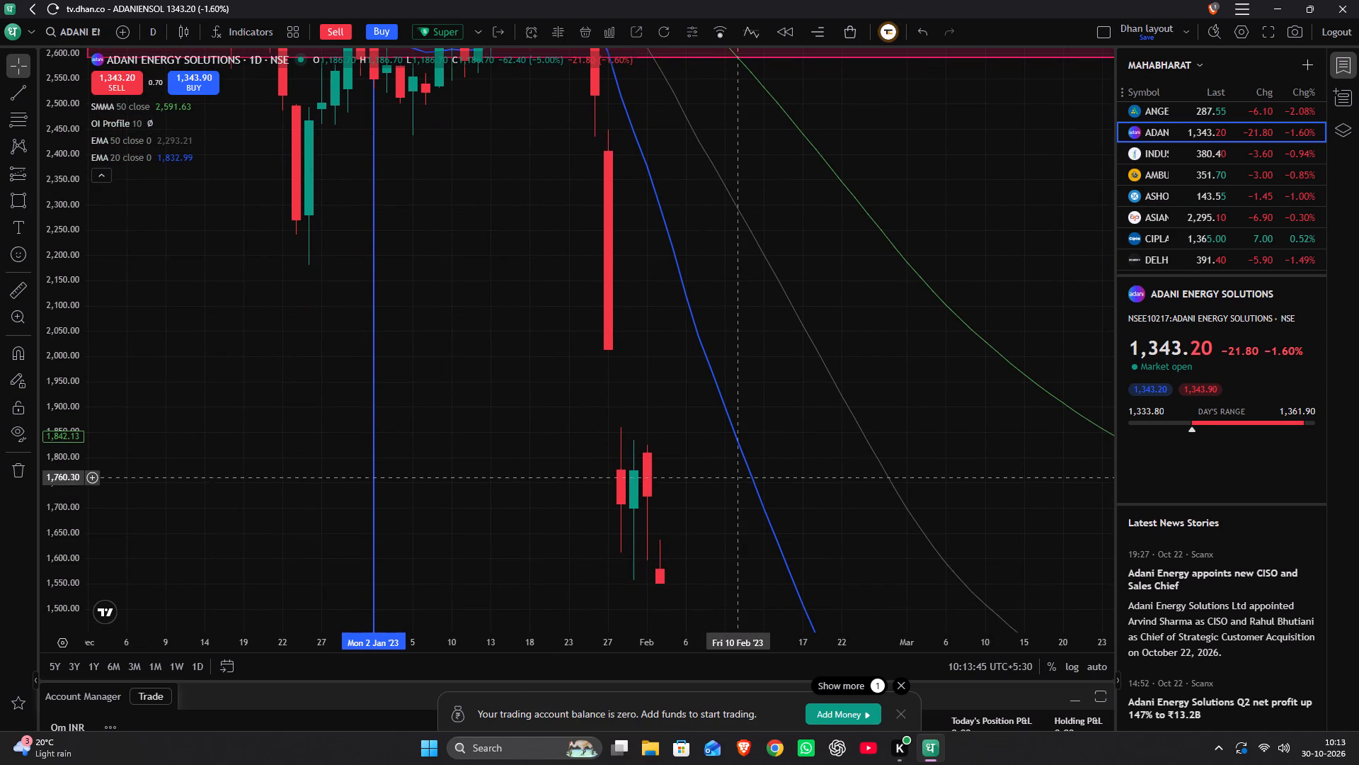
{"action": "left_click_drag", "start_coordinate": [709, 480], "coordinate": [714, 473]}
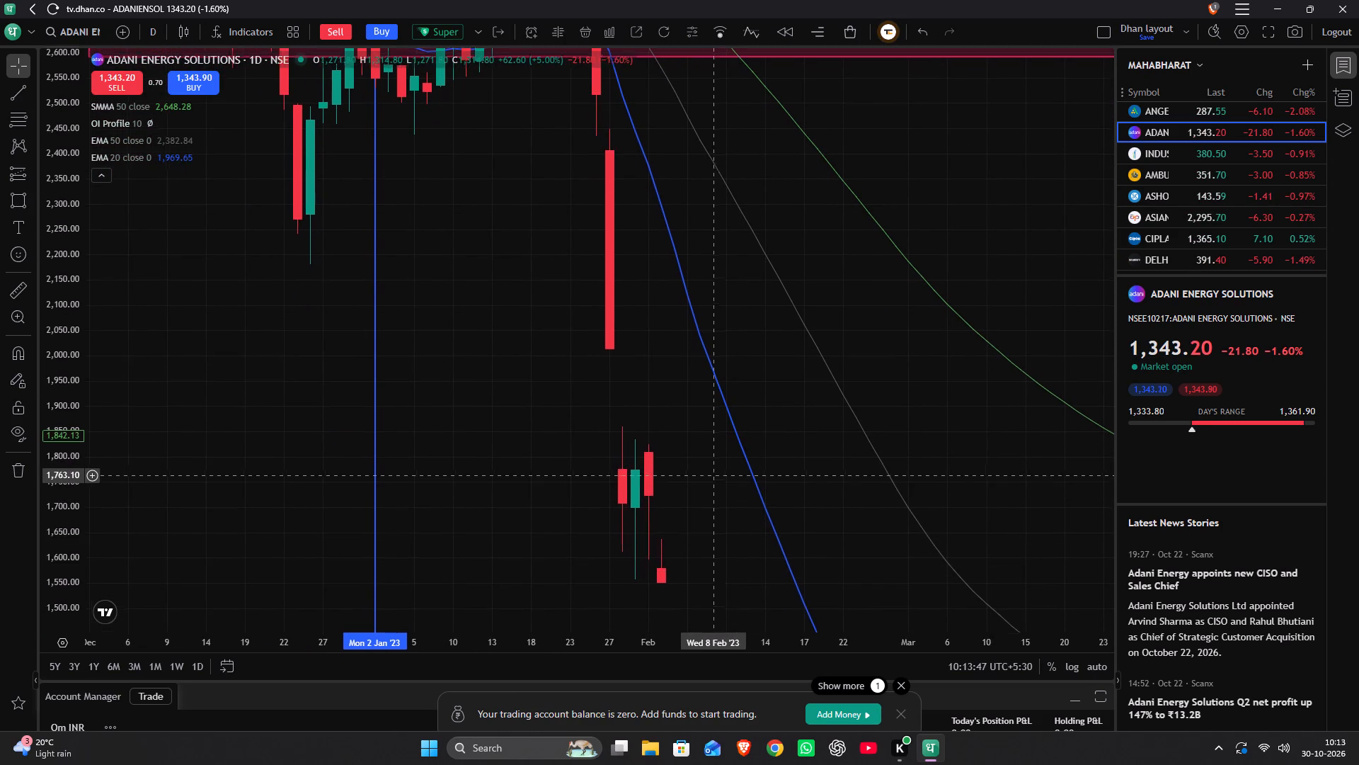
{"action": "left_click_drag", "start_coordinate": [714, 473], "coordinate": [721, 315]}
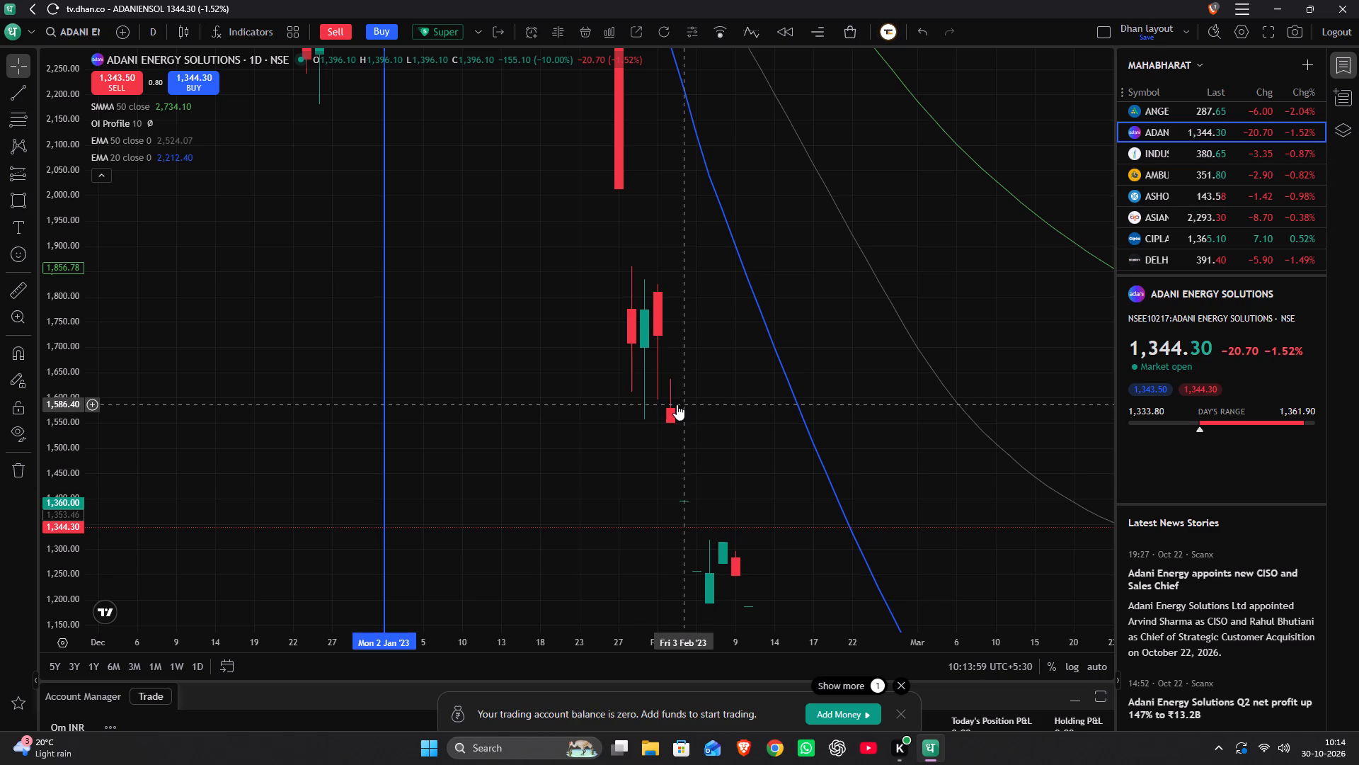
{"action": "left_click_drag", "start_coordinate": [729, 456], "coordinate": [596, 324]}
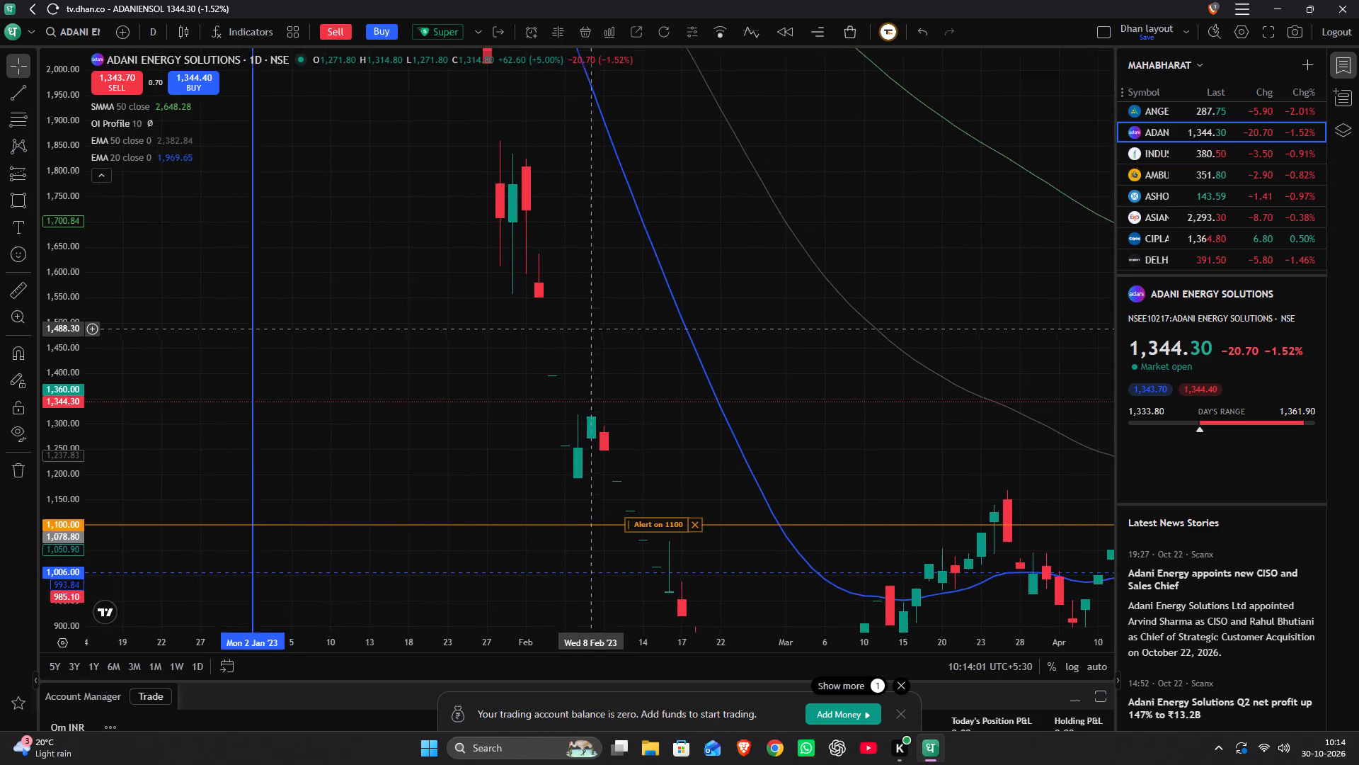
{"action": "left_click_drag", "start_coordinate": [596, 324], "coordinate": [602, 312]}
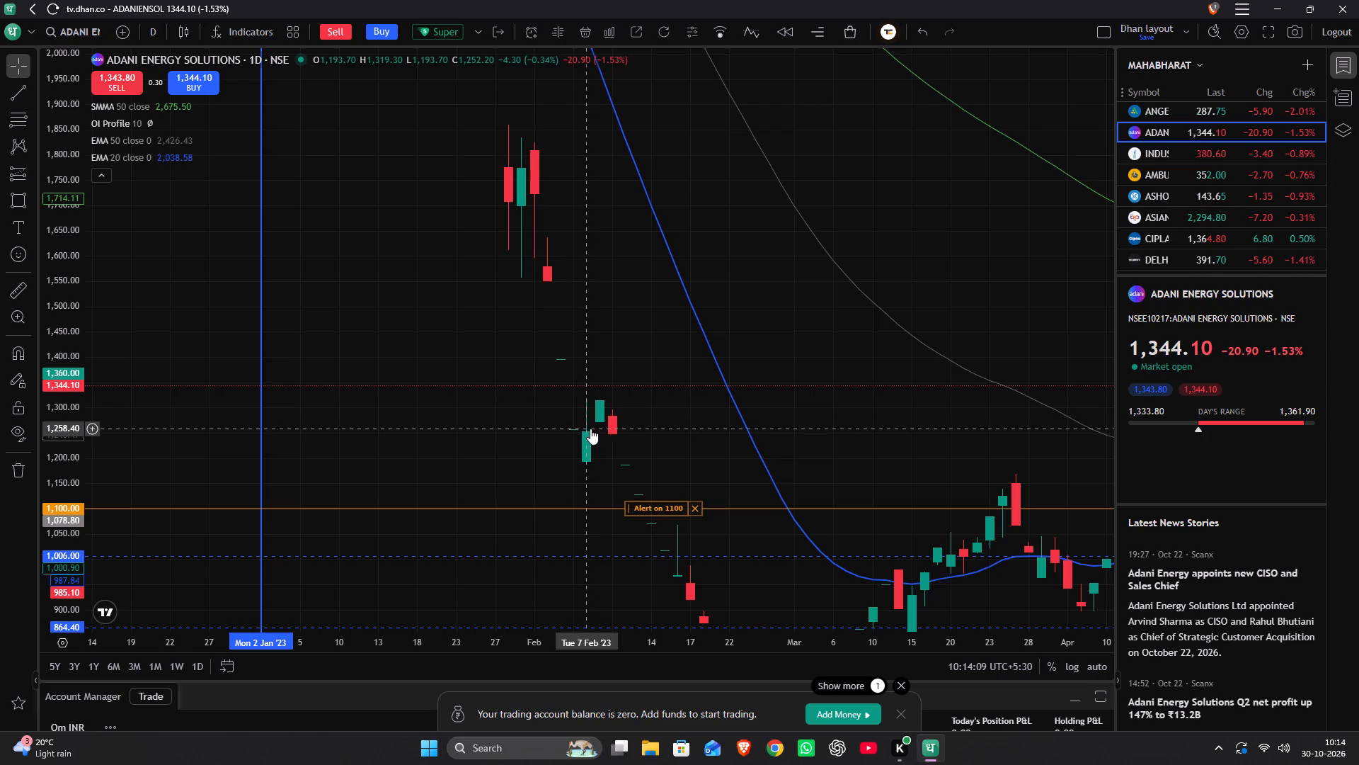
{"action": "left_click_drag", "start_coordinate": [699, 451], "coordinate": [614, 446]}
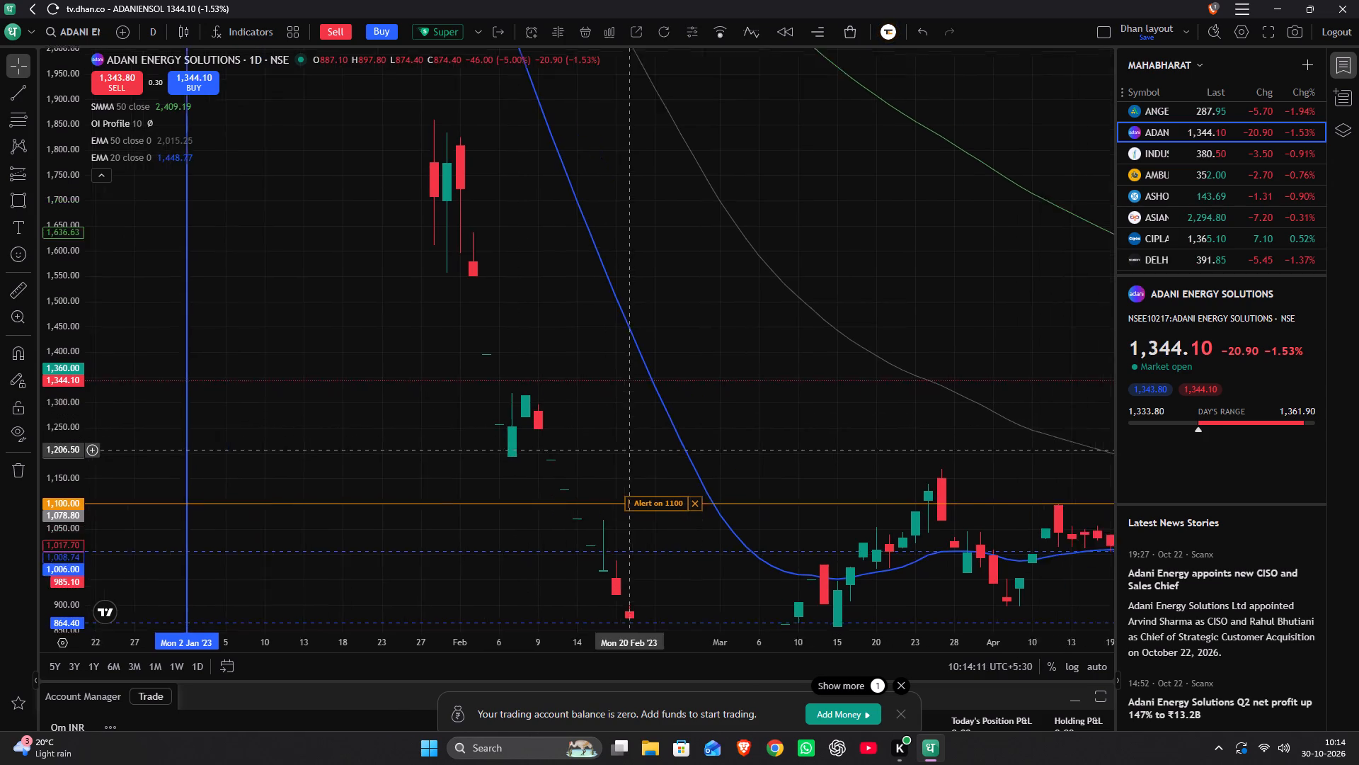
{"action": "left_click_drag", "start_coordinate": [614, 446], "coordinate": [508, 331]}
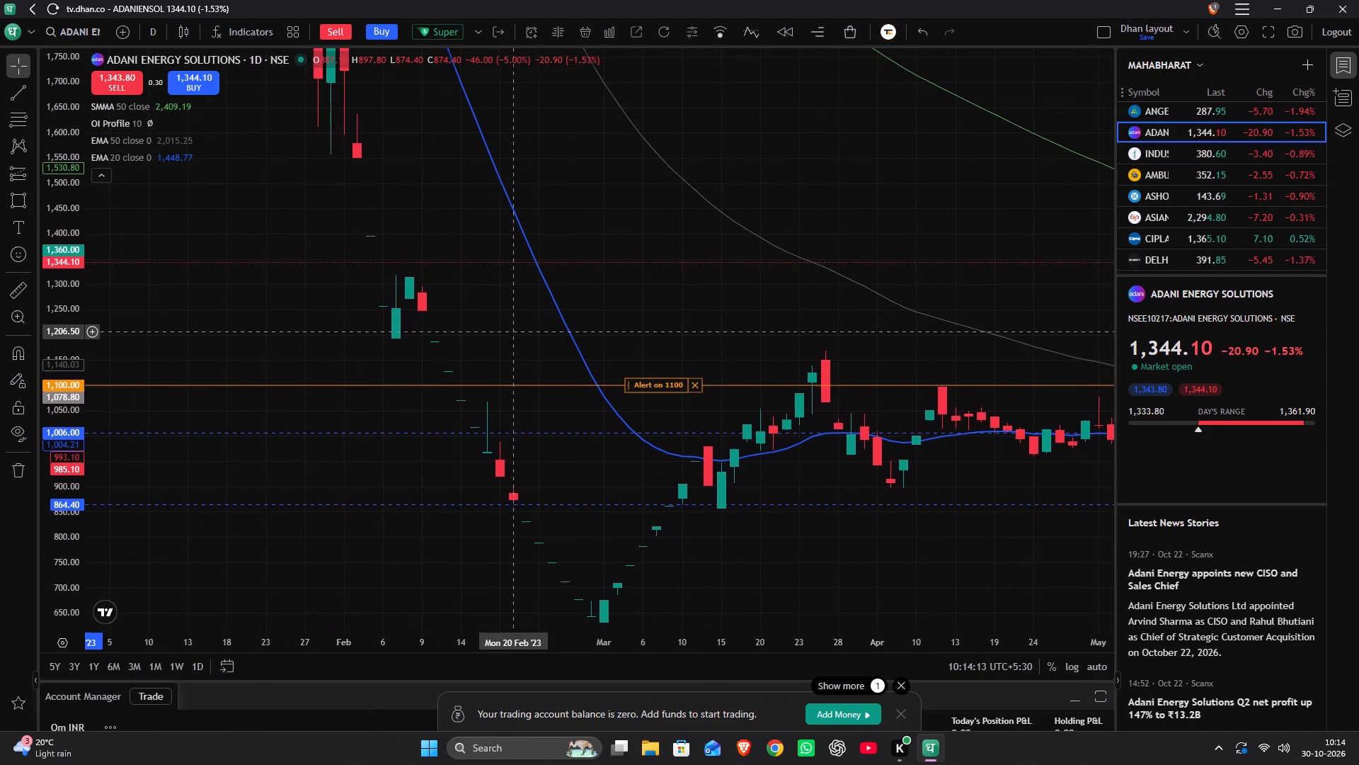
{"action": "left_click_drag", "start_coordinate": [508, 331], "coordinate": [599, 264]}
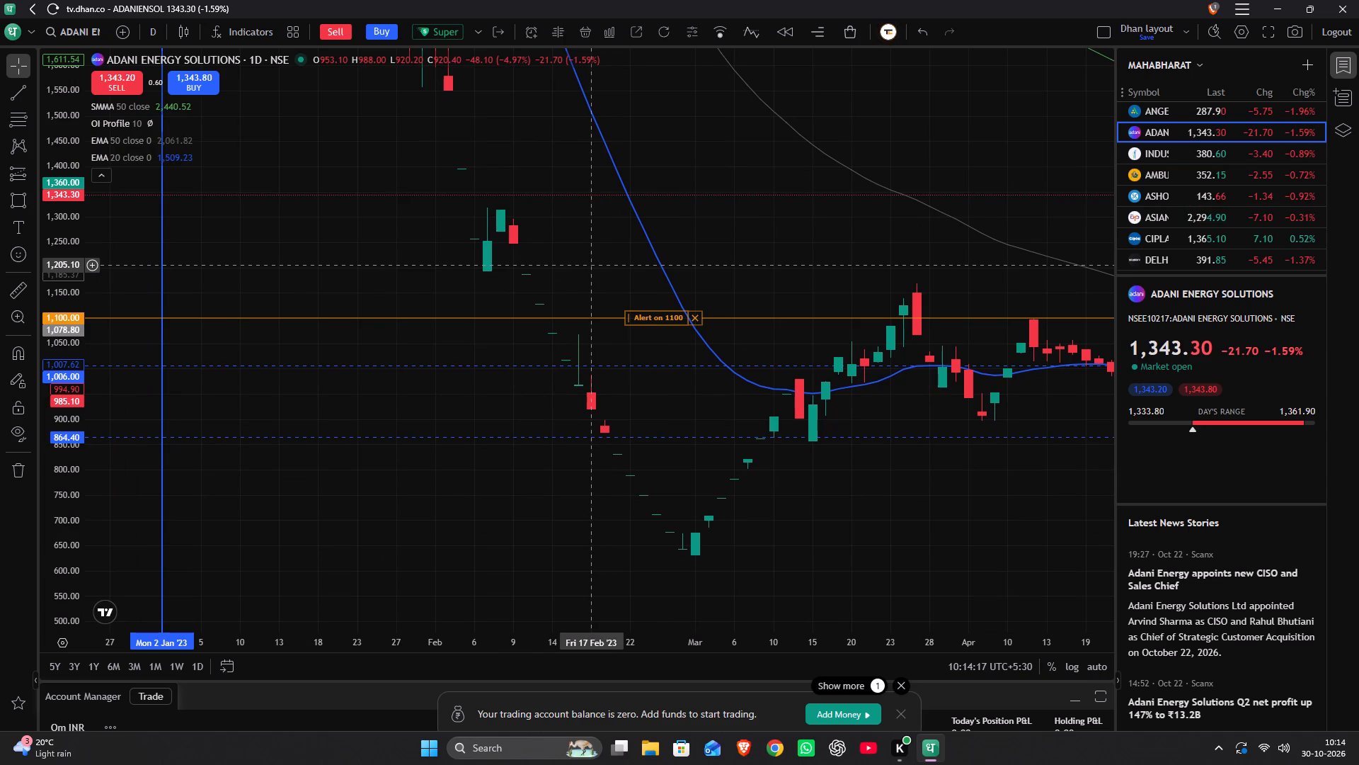
Examine the wider daily price history from 2021 to 2025 against the two dashed levels and the lower coloured zones.
{"action": "scroll", "coordinate": [594, 269], "scroll_direction": "down", "scroll_amount": 4}
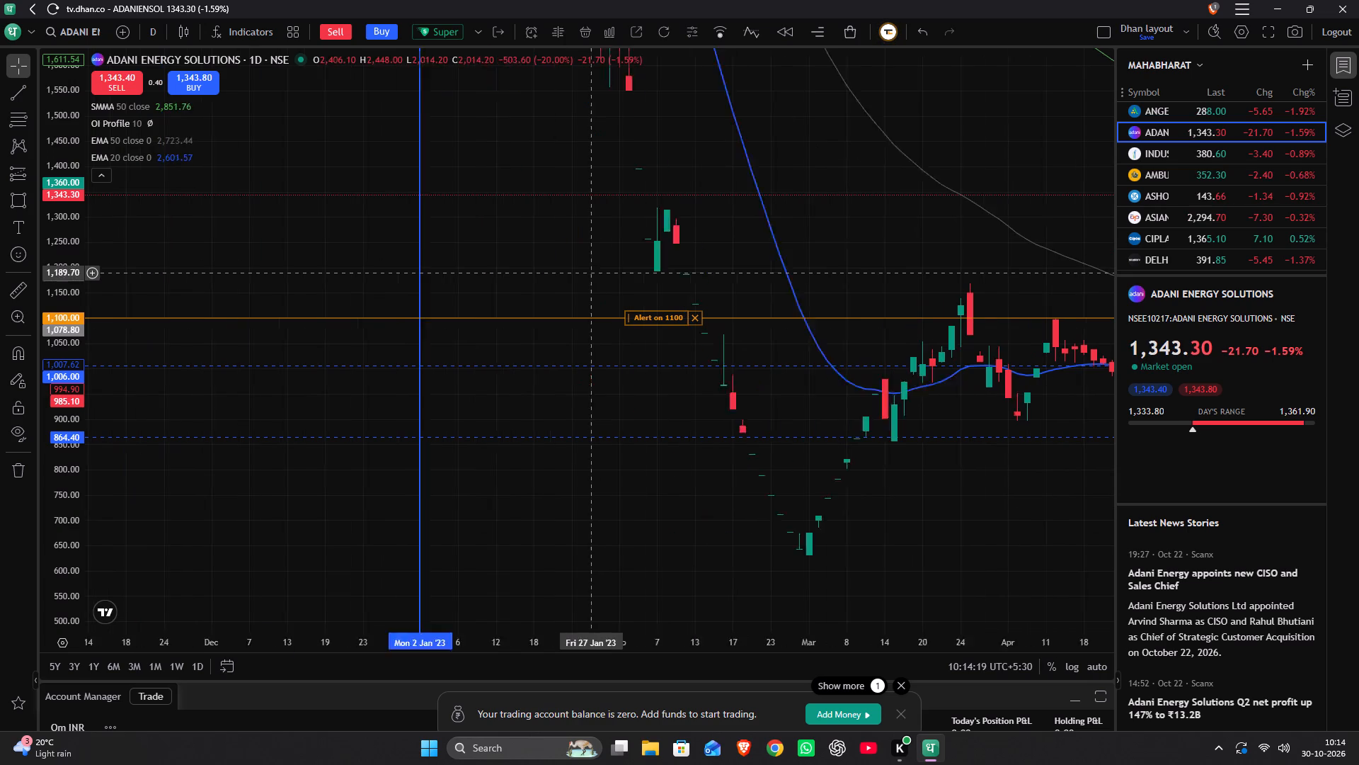
{"action": "scroll", "coordinate": [593, 273], "scroll_direction": "down", "scroll_amount": 2}
{"action": "left_click_drag", "start_coordinate": [694, 278], "coordinate": [865, 619]}
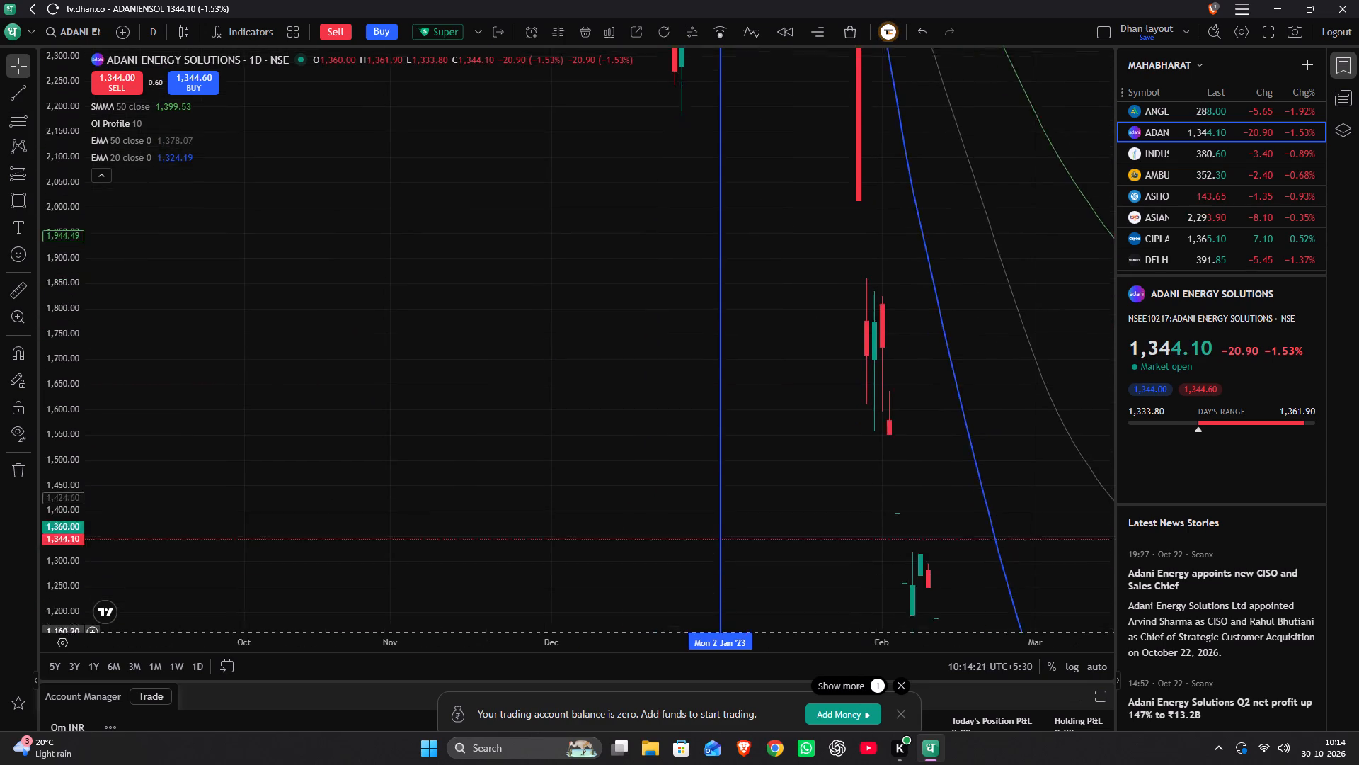
{"action": "left_click_drag", "start_coordinate": [865, 619], "coordinate": [554, 93]}
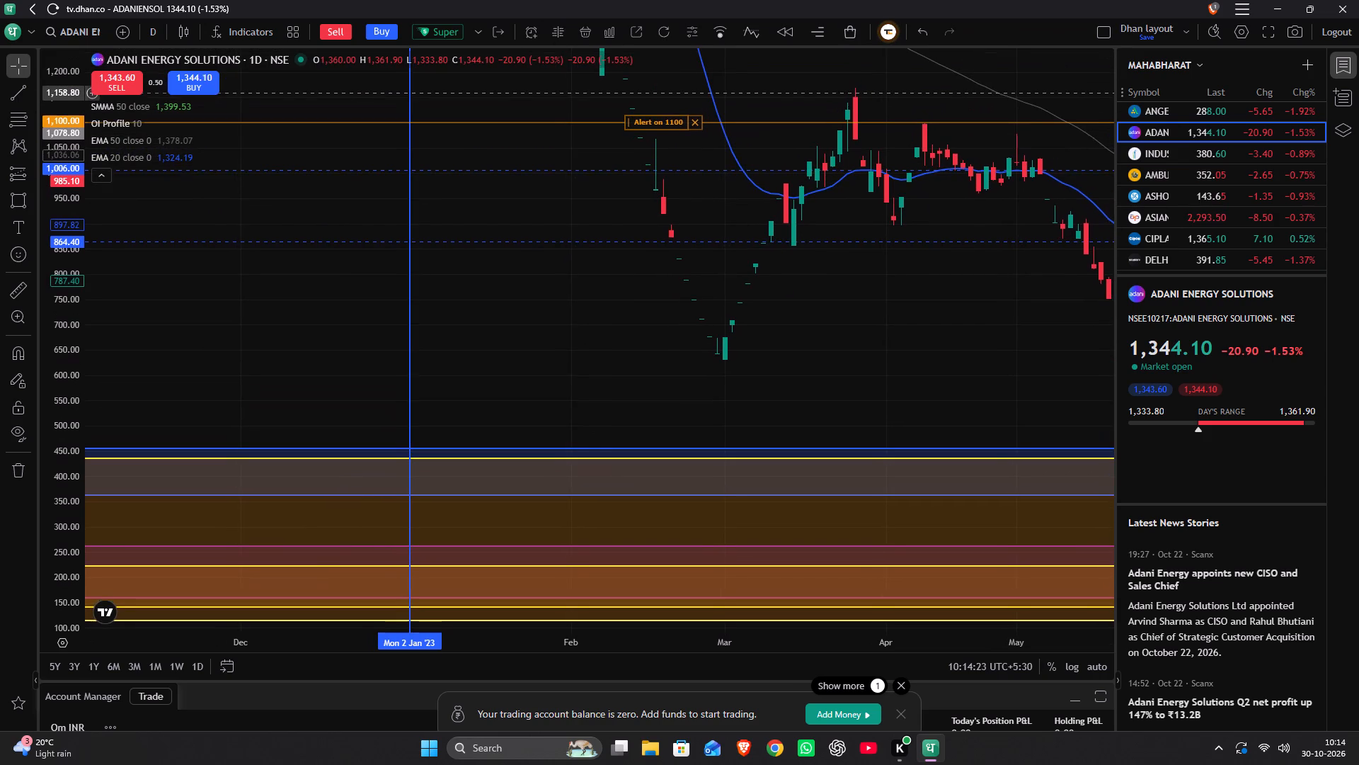
{"action": "left_click_drag", "start_coordinate": [554, 93], "coordinate": [228, 78]}
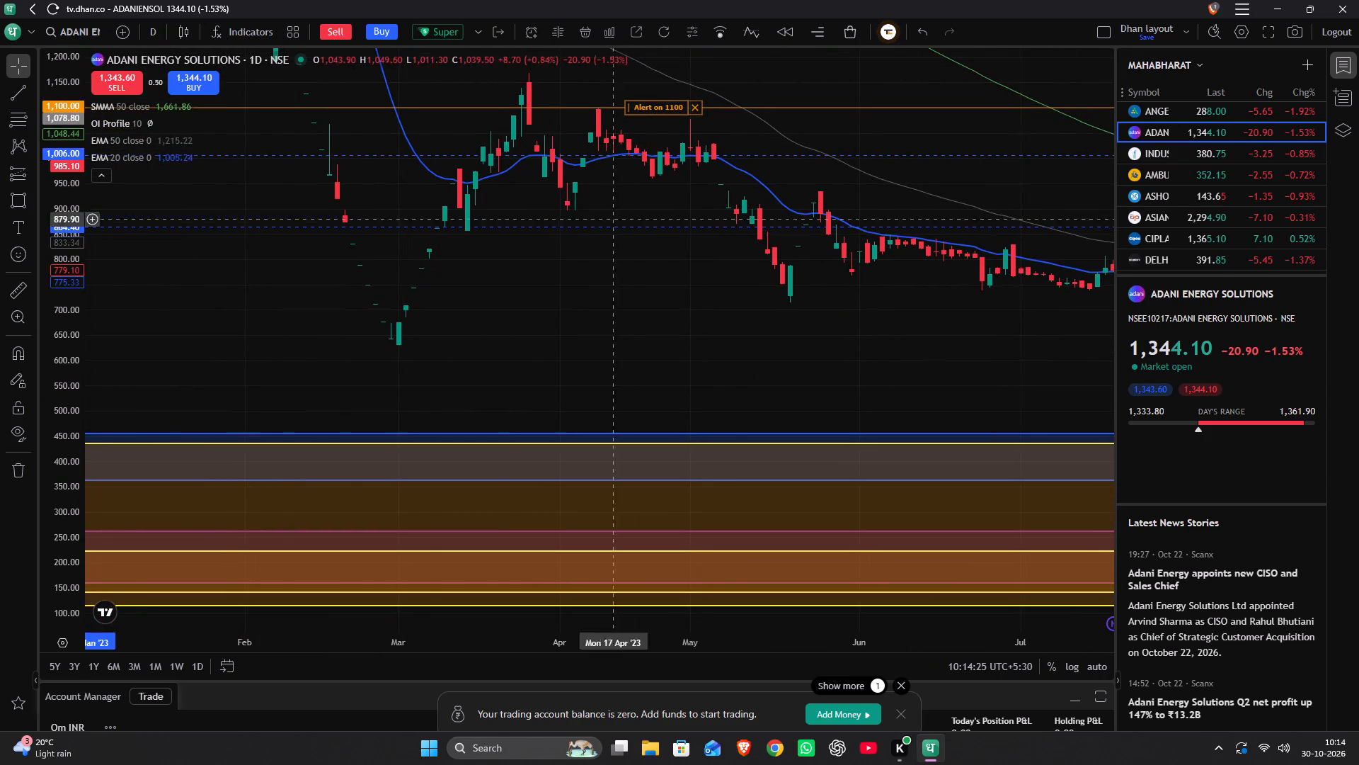
{"action": "left_click_drag", "start_coordinate": [763, 285], "coordinate": [224, 166]}
{"action": "scroll", "coordinate": [229, 161], "scroll_direction": "down", "scroll_amount": 13}
{"action": "scroll", "coordinate": [230, 161], "scroll_direction": "up", "scroll_amount": 1}
{"action": "scroll", "coordinate": [231, 161], "scroll_direction": "down", "scroll_amount": 2}
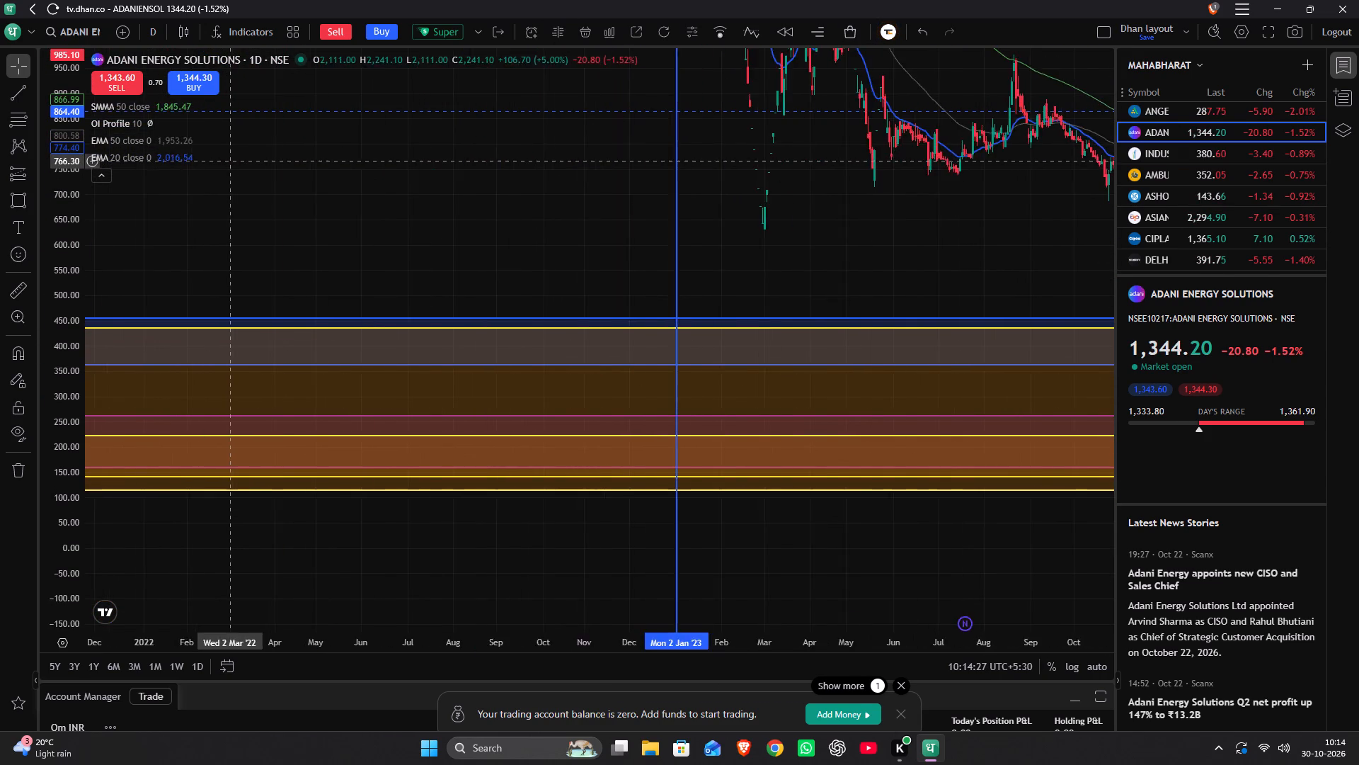
{"action": "scroll", "coordinate": [231, 161], "scroll_direction": "down", "scroll_amount": 4}
{"action": "left_click_drag", "start_coordinate": [534, 200], "coordinate": [0, 475]}
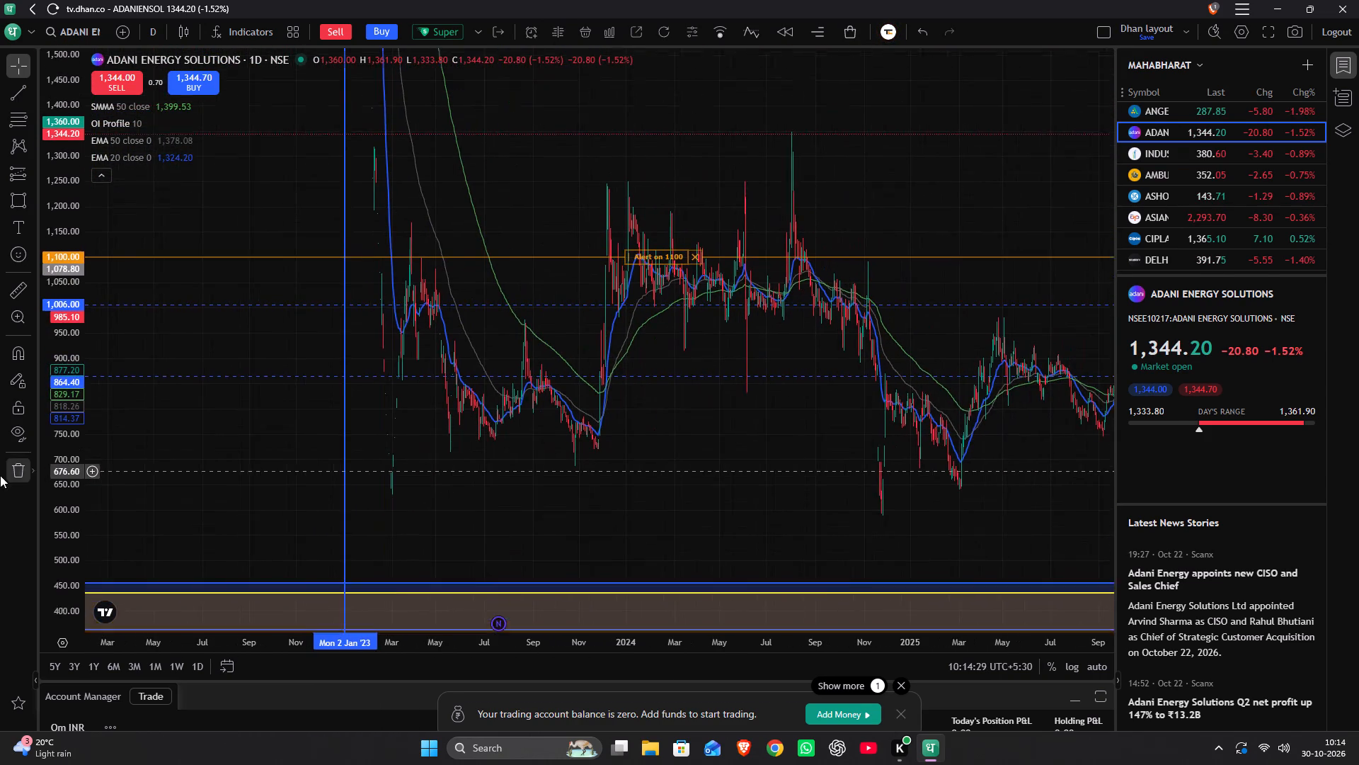
{"action": "left_click_drag", "start_coordinate": [0, 475], "coordinate": [2, 532]}
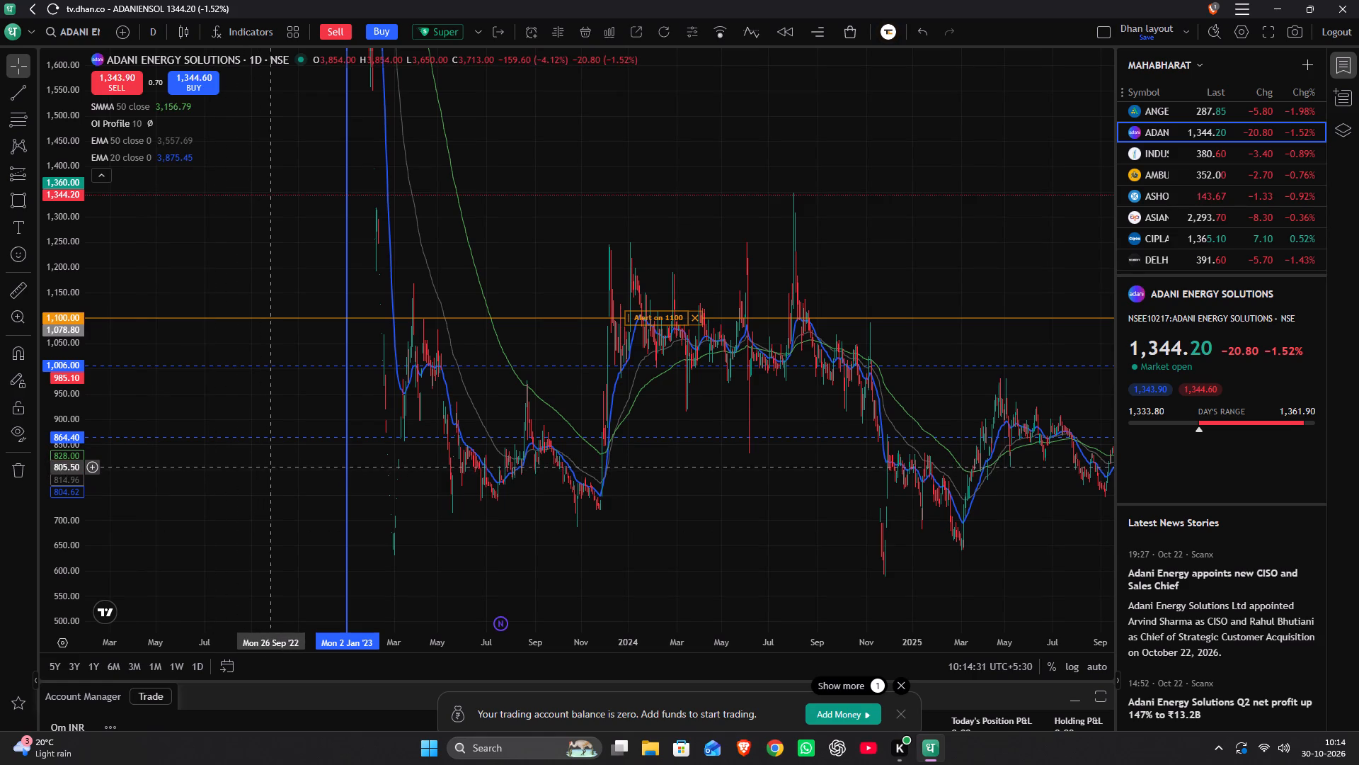
{"action": "left_click_drag", "start_coordinate": [260, 475], "coordinate": [667, 652]}
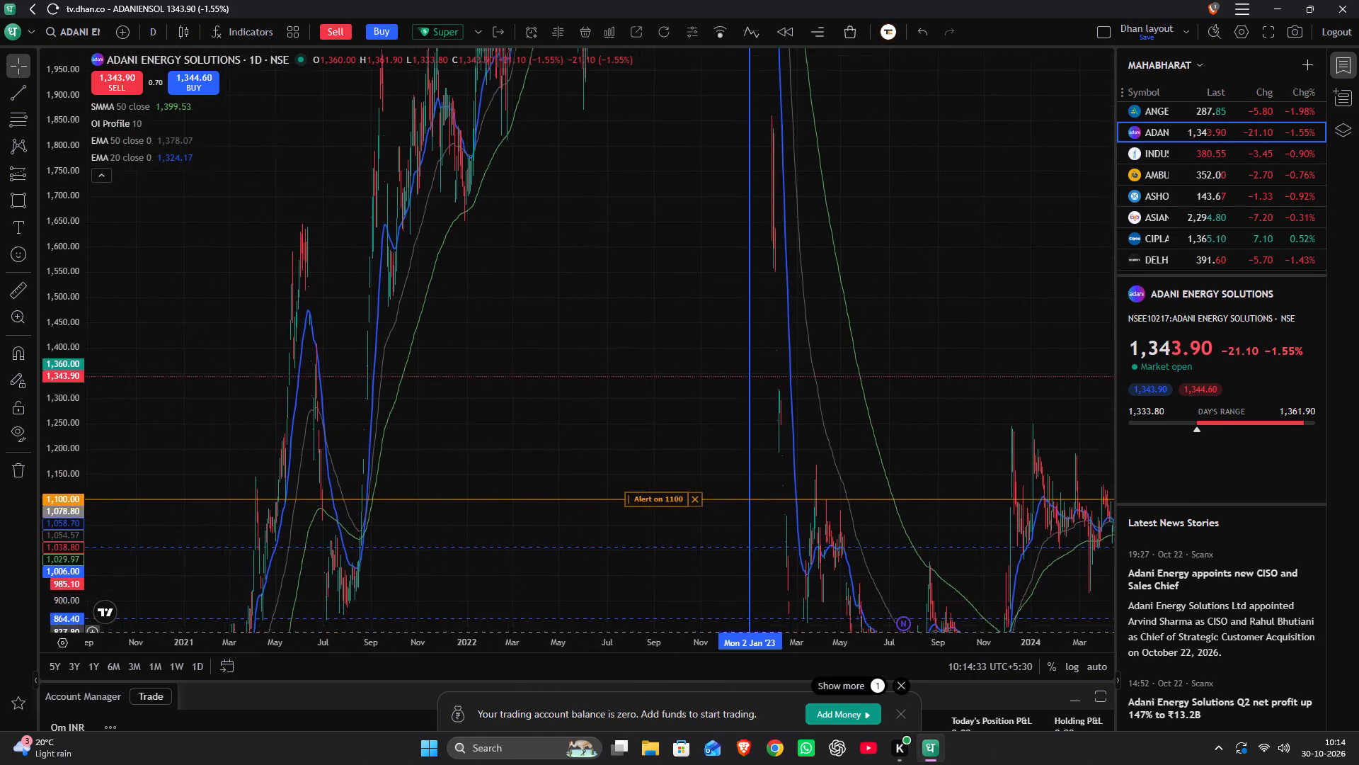
{"action": "left_click_drag", "start_coordinate": [667, 652], "coordinate": [839, 257]}
{"action": "scroll", "coordinate": [839, 257], "scroll_direction": "up", "scroll_amount": 12}
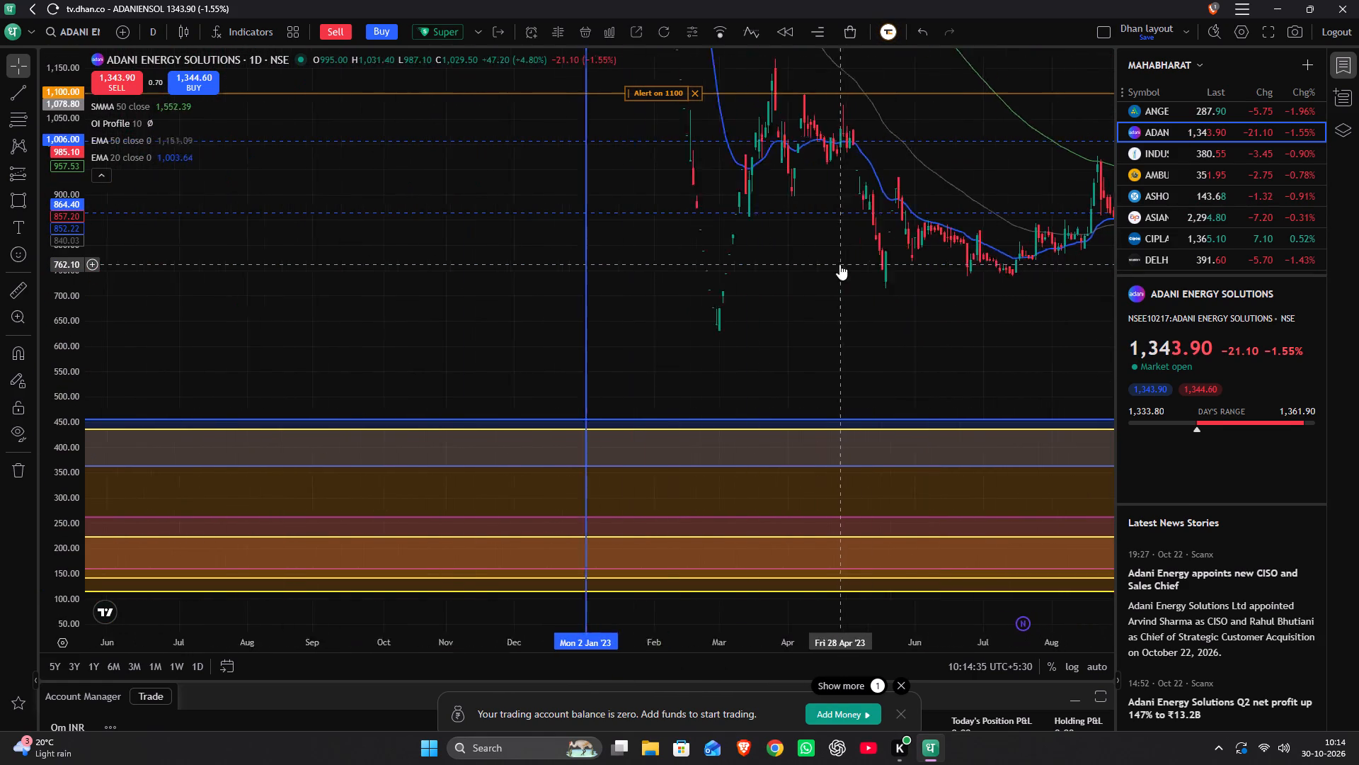
Delete the 2 January 2023 vertical line and the dashed 864.40 and 1,006.00 levels from Adani Energy Solutions' daily chart.
{"action": "scroll", "coordinate": [839, 264], "scroll_direction": "up", "scroll_amount": 3}
{"action": "left_click_drag", "start_coordinate": [358, 315], "coordinate": [518, 481]}
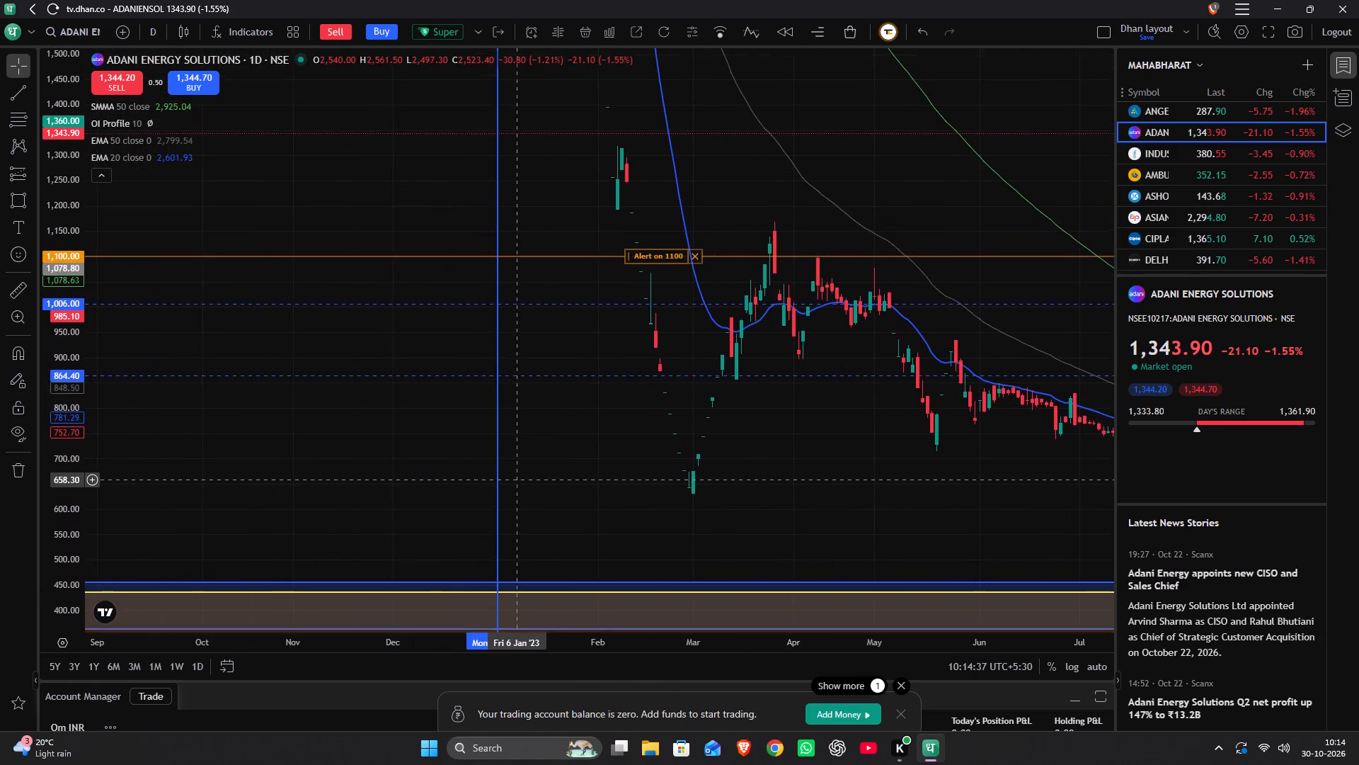
{"action": "left_click_drag", "start_coordinate": [518, 481], "coordinate": [535, 515]}
{"action": "left_click", "coordinate": [514, 487]}
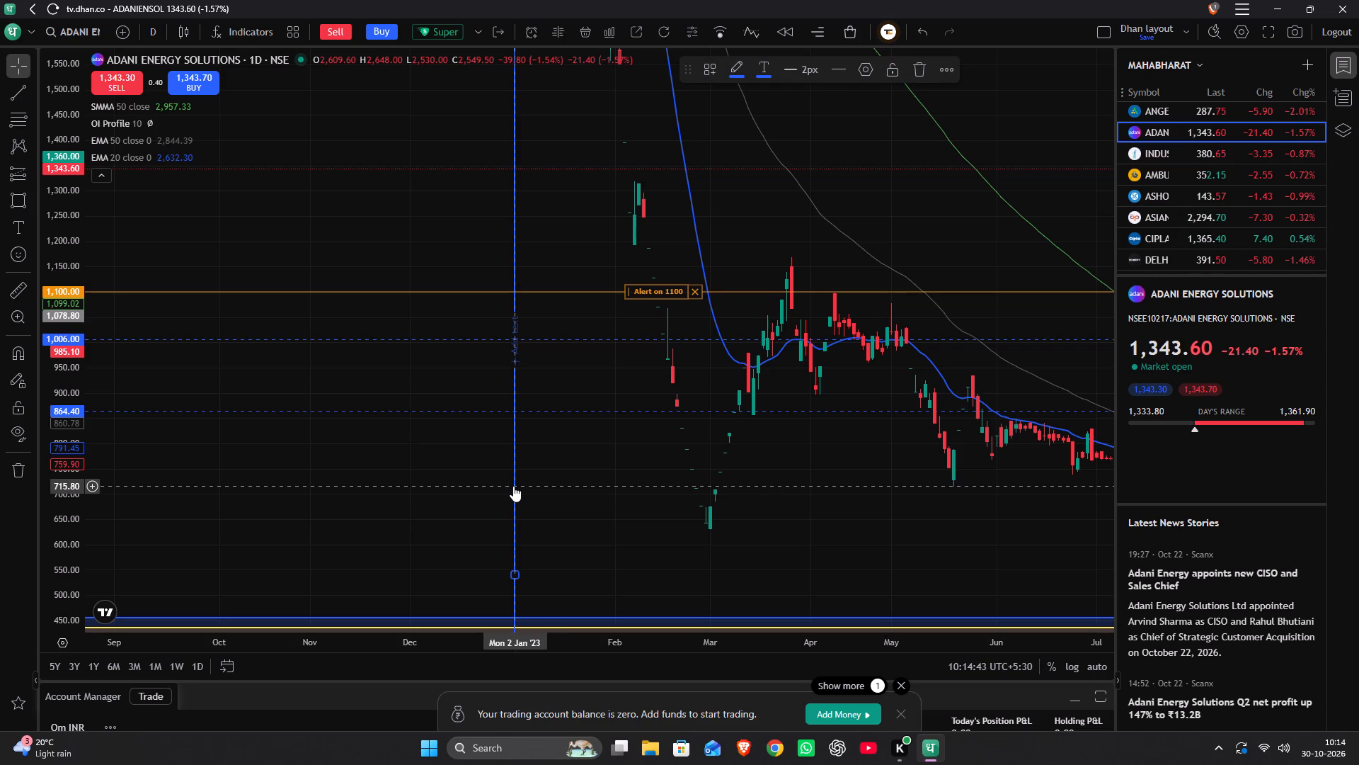
{"action": "key", "text": "Delete"}
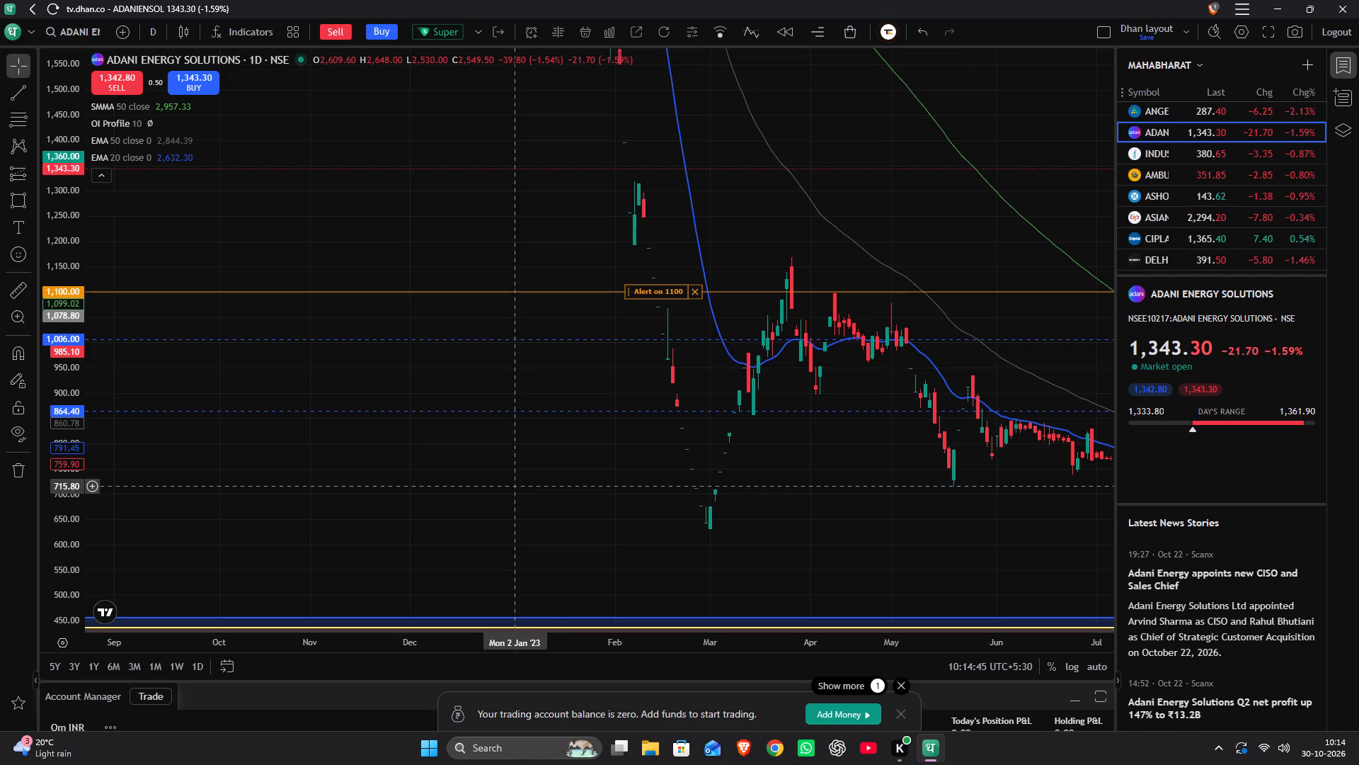
{"action": "left_click", "coordinate": [602, 411]}
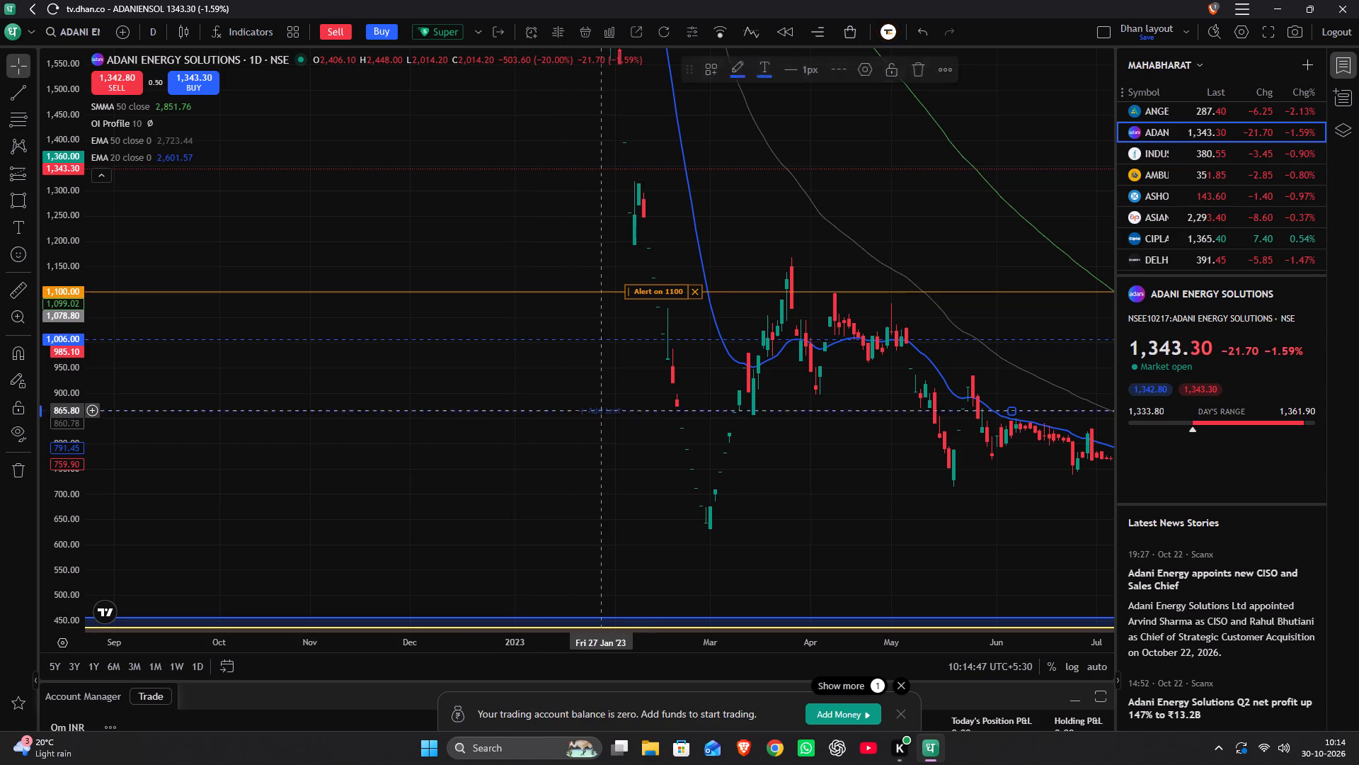
{"action": "key", "text": "Delete"}
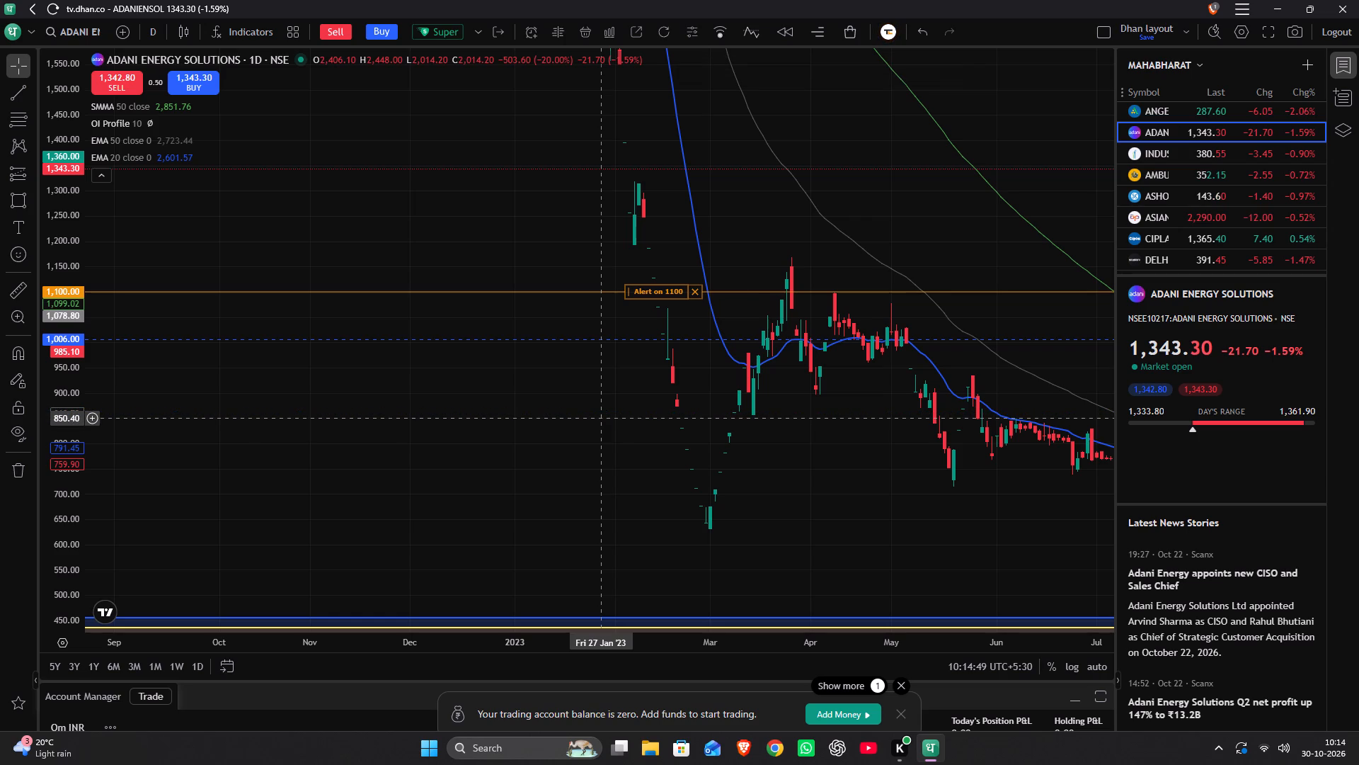
{"action": "left_click", "coordinate": [613, 338]}
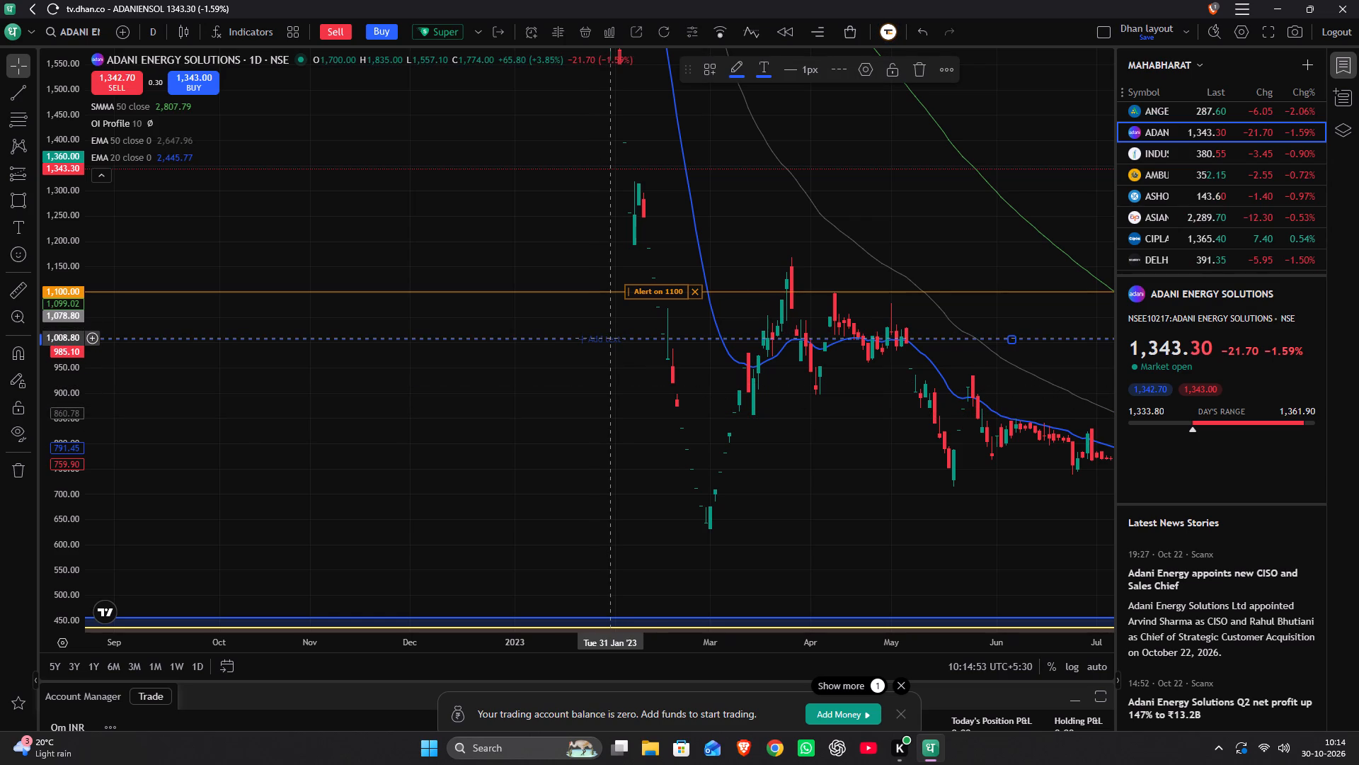
{"action": "key", "text": "Delete"}
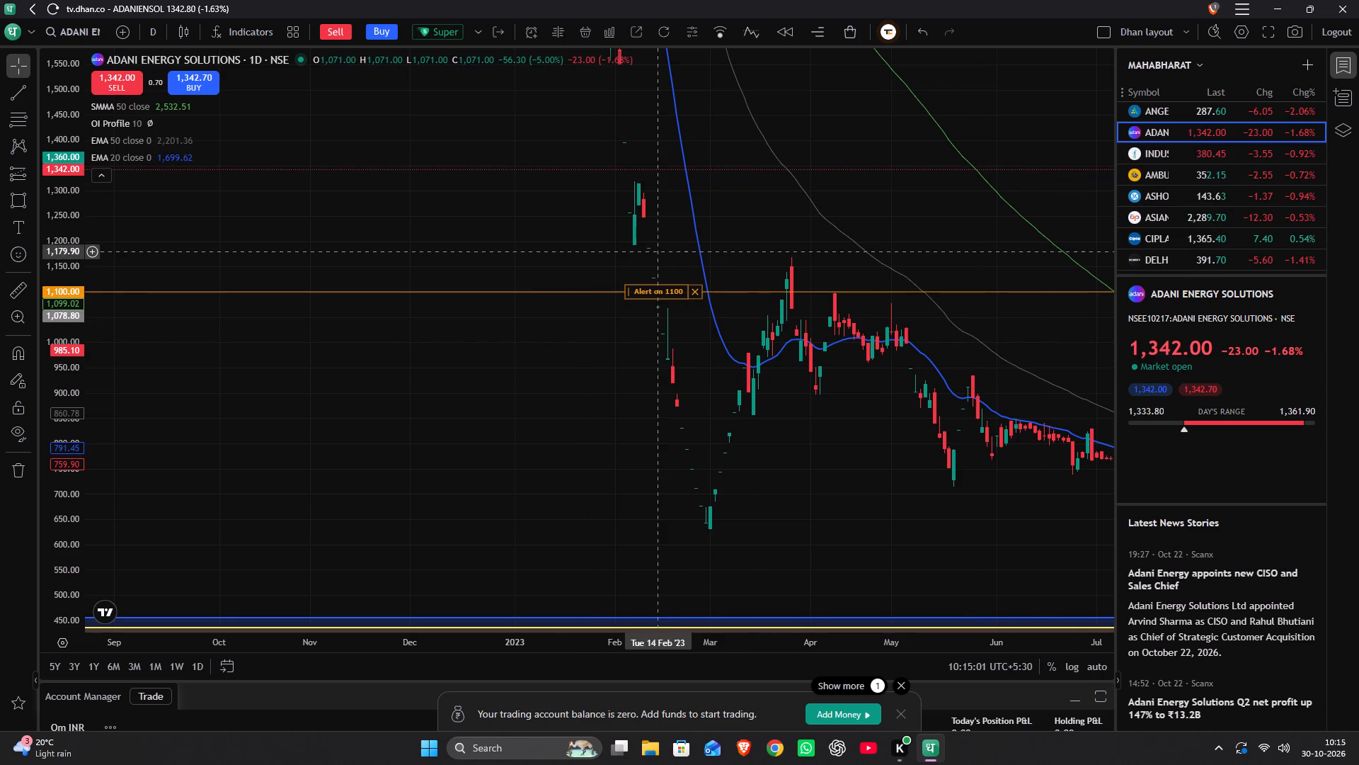
{"action": "scroll", "coordinate": [658, 250], "scroll_direction": "down", "scroll_amount": 6}
Open Indus Towers from the watchlist and examine its daily candles from late 2024 to 2026 around the marked long position and zones.
{"action": "left_click", "coordinate": [1176, 148]}
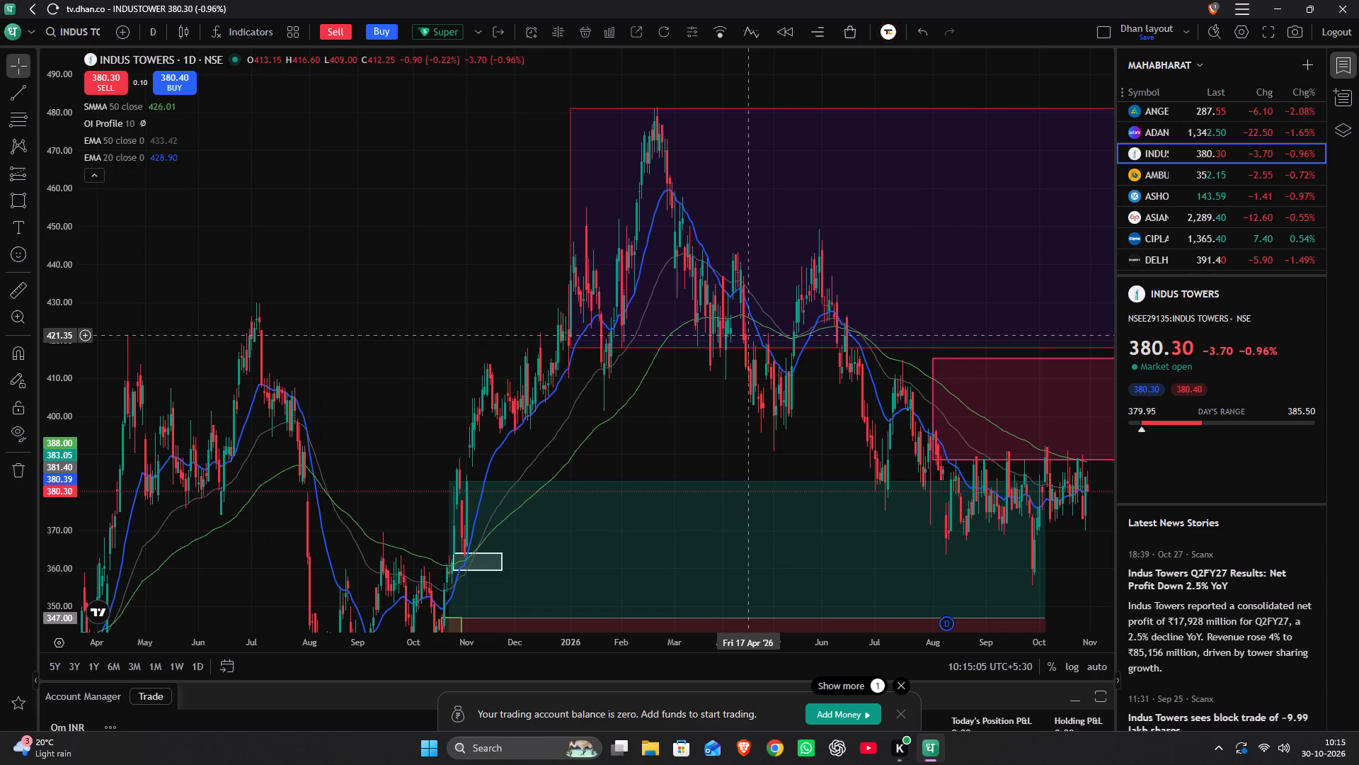
{"action": "scroll", "coordinate": [508, 436], "scroll_direction": "up", "scroll_amount": 4}
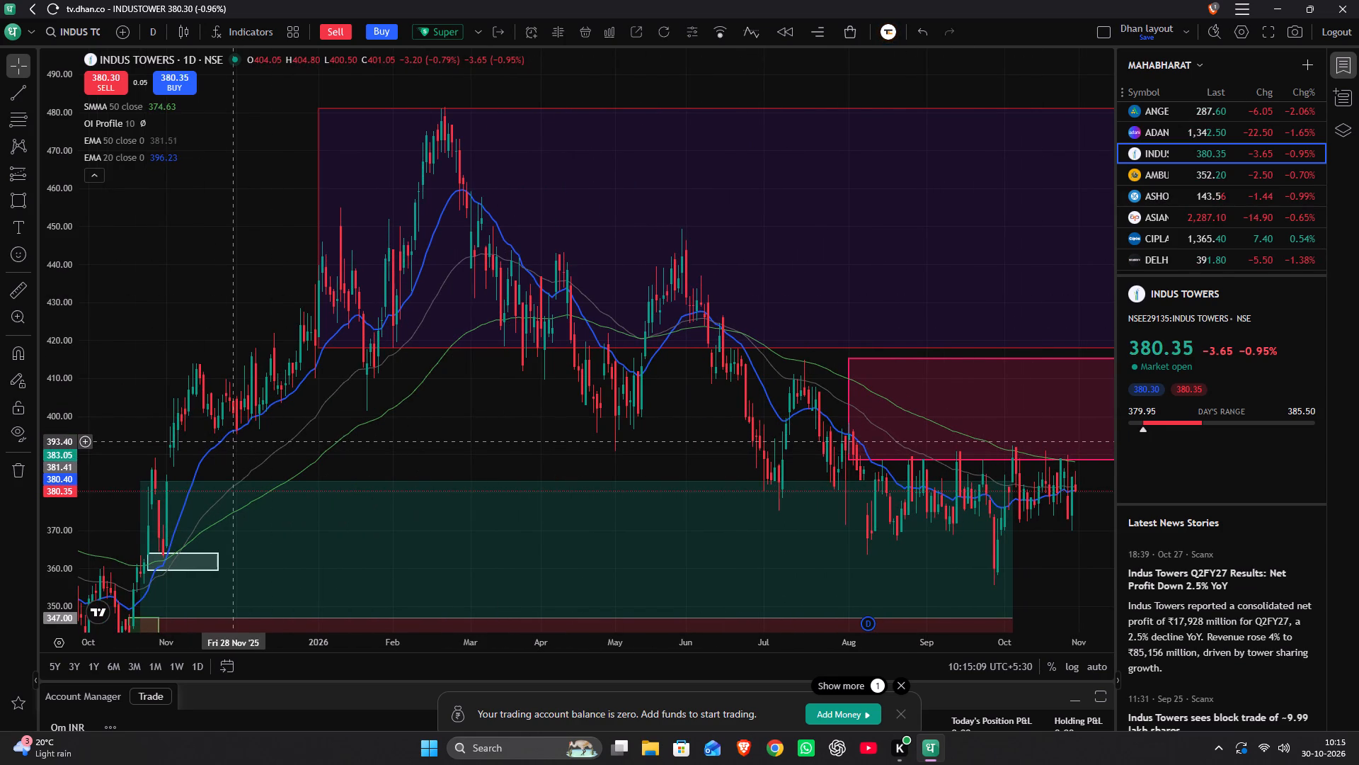
{"action": "left_click_drag", "start_coordinate": [231, 441], "coordinate": [242, 404]}
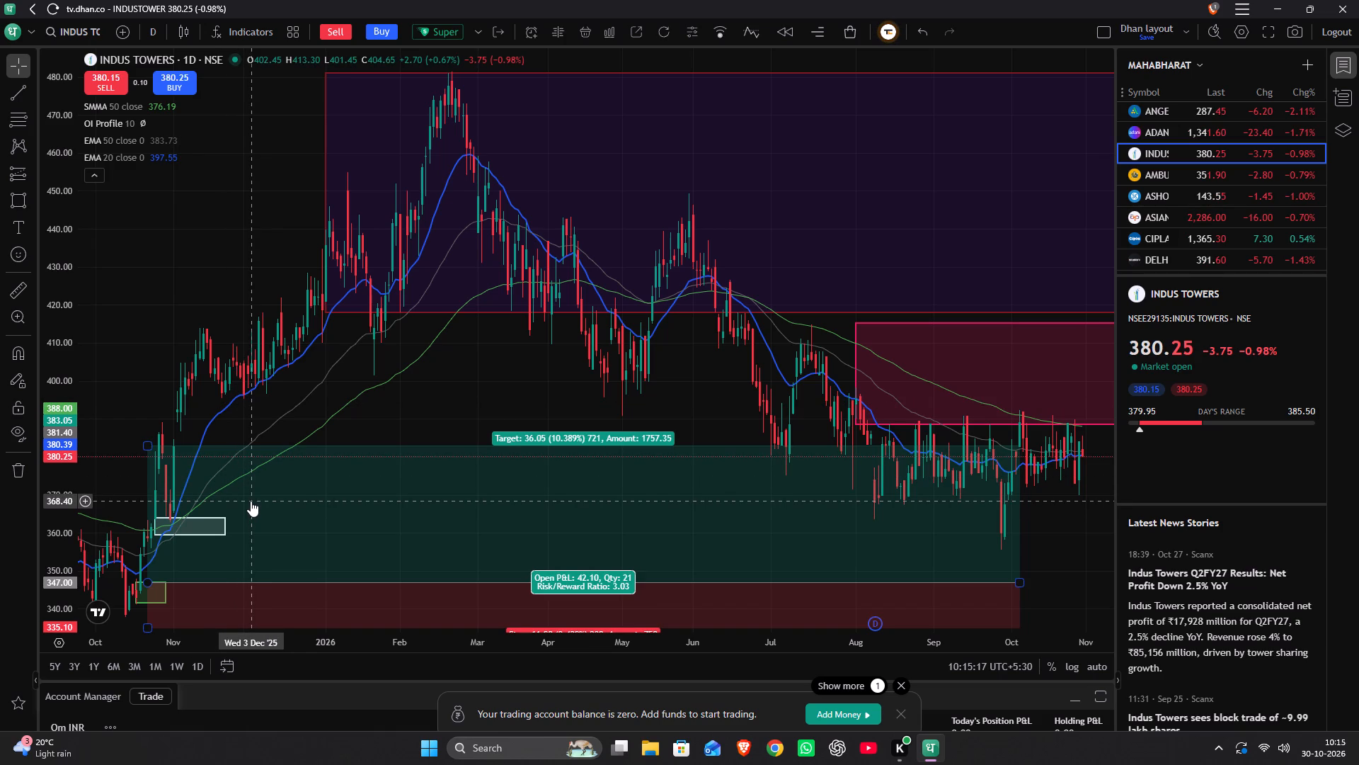
{"action": "left_click_drag", "start_coordinate": [94, 294], "coordinate": [103, 319]}
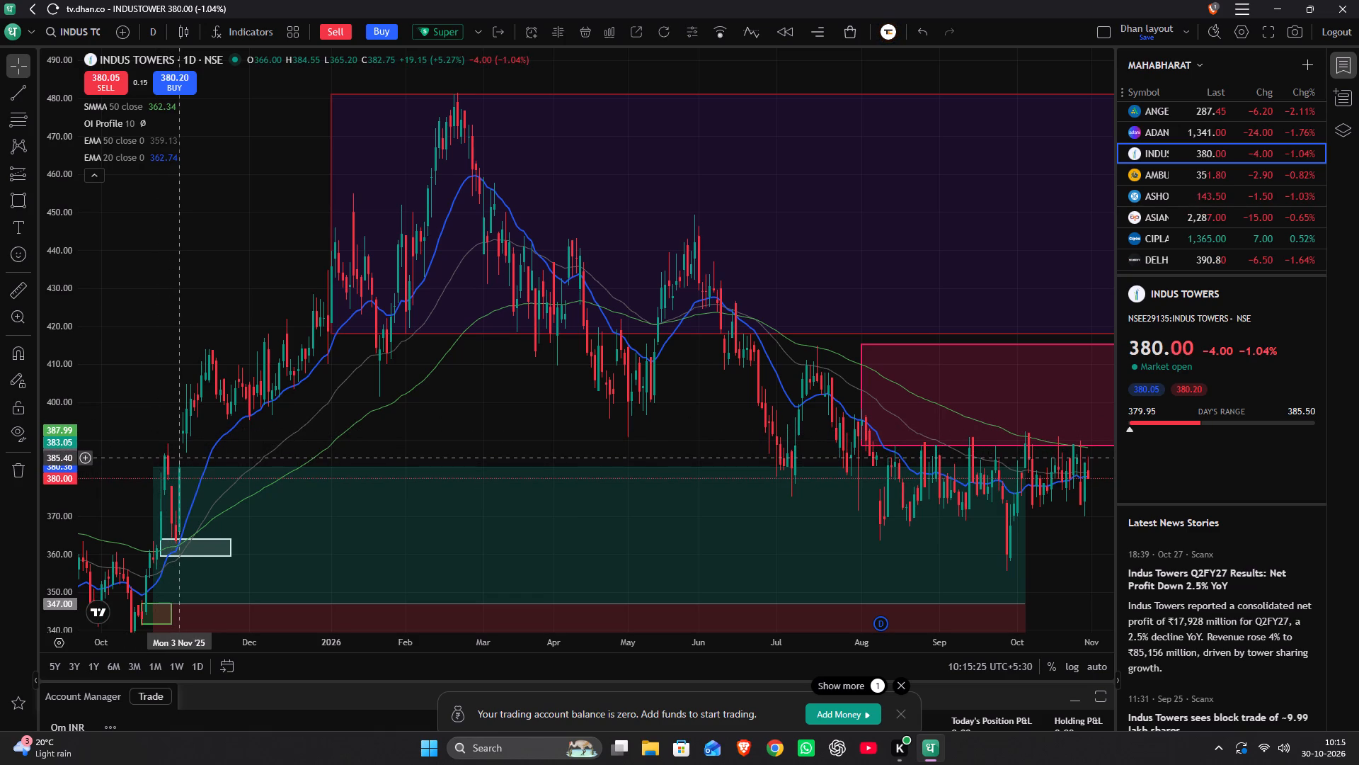
{"action": "left_click_drag", "start_coordinate": [241, 455], "coordinate": [241, 453]}
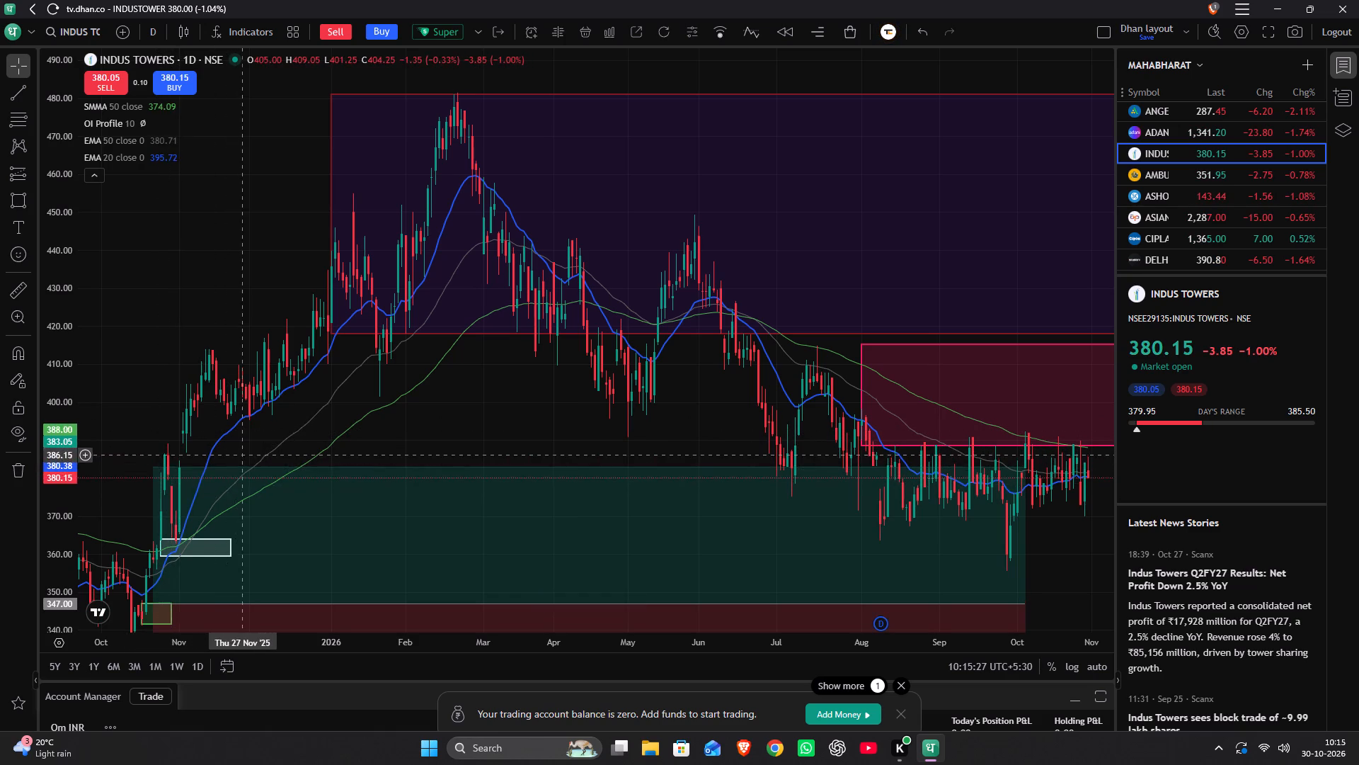
{"action": "left_click_drag", "start_coordinate": [241, 453], "coordinate": [546, 255]}
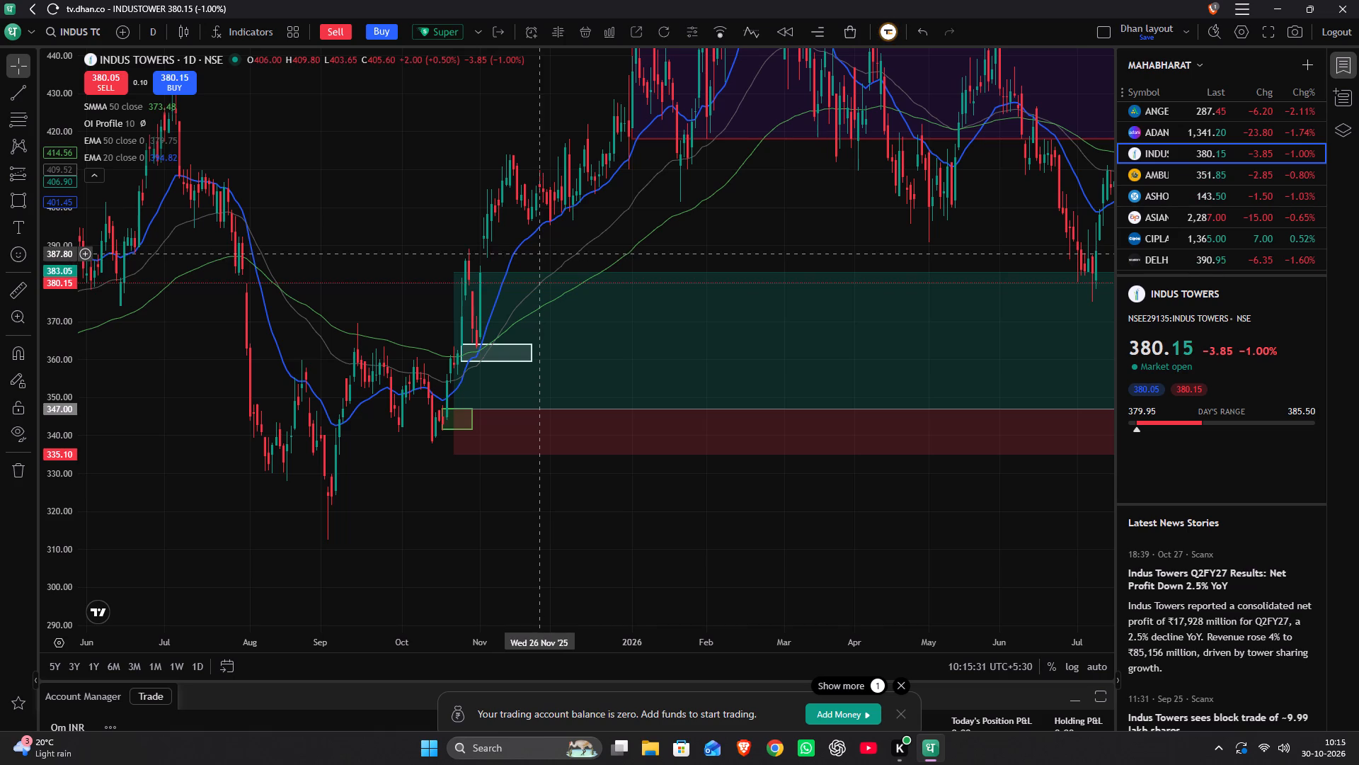
{"action": "scroll", "coordinate": [504, 271], "scroll_direction": "down", "scroll_amount": 5}
{"action": "left_click_drag", "start_coordinate": [468, 486], "coordinate": [507, 494]}
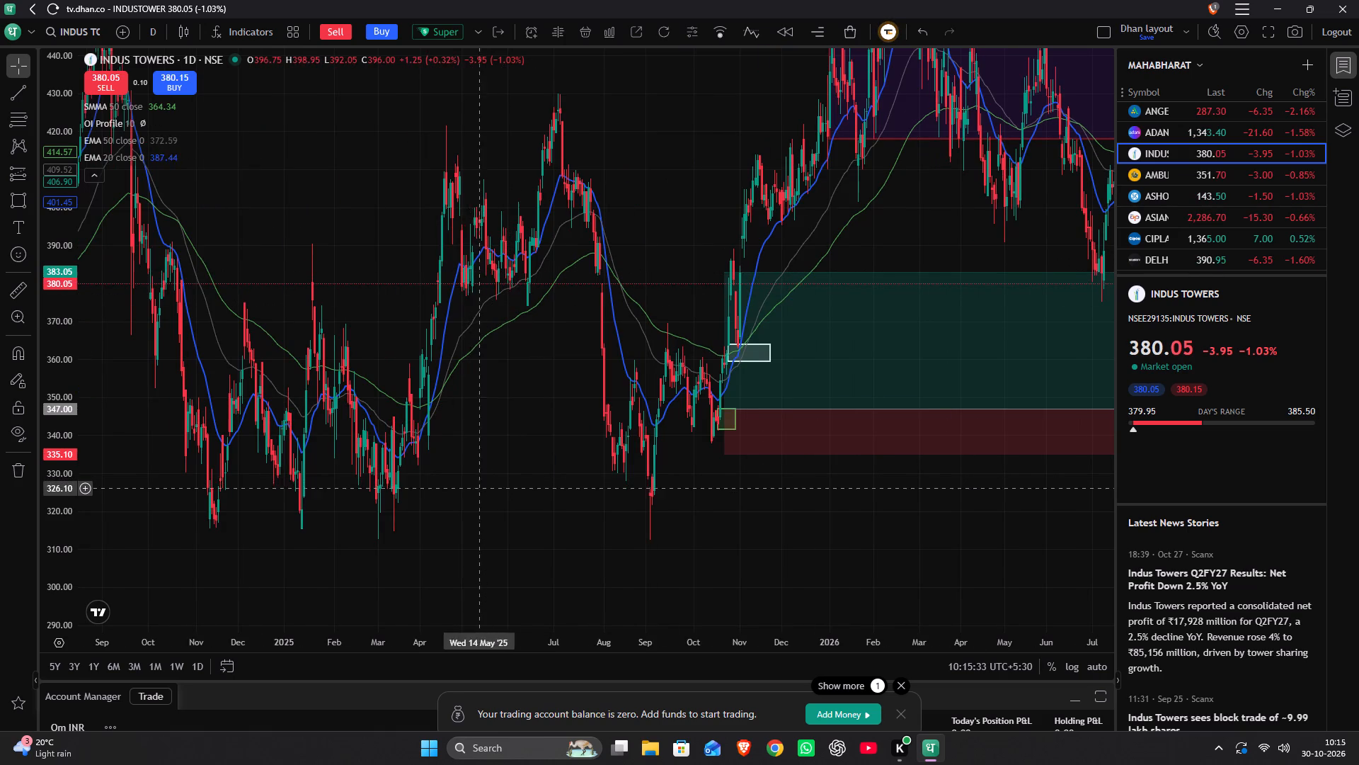
{"action": "left_click_drag", "start_coordinate": [507, 494], "coordinate": [830, 487]}
{"action": "scroll", "coordinate": [829, 486], "scroll_direction": "up", "scroll_amount": 8}
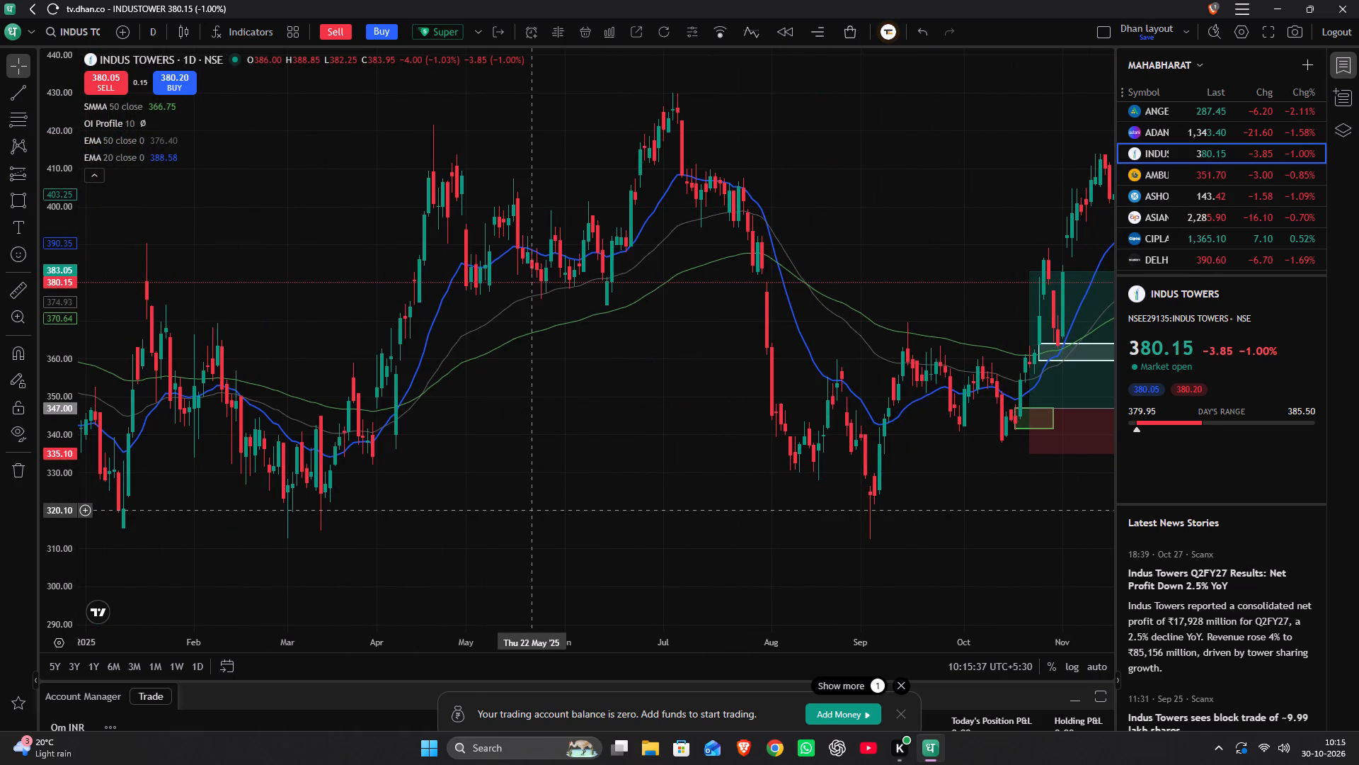
{"action": "scroll", "coordinate": [527, 509], "scroll_direction": "up", "scroll_amount": 1}
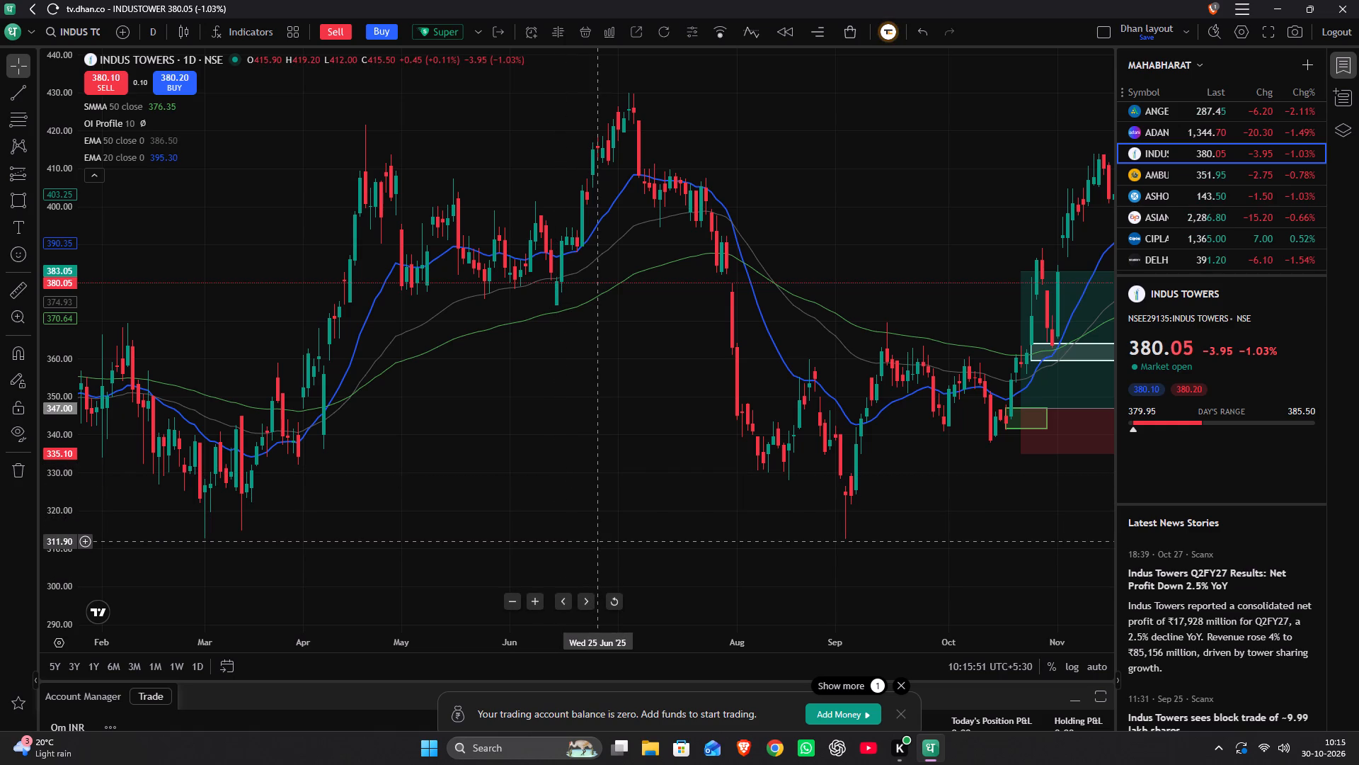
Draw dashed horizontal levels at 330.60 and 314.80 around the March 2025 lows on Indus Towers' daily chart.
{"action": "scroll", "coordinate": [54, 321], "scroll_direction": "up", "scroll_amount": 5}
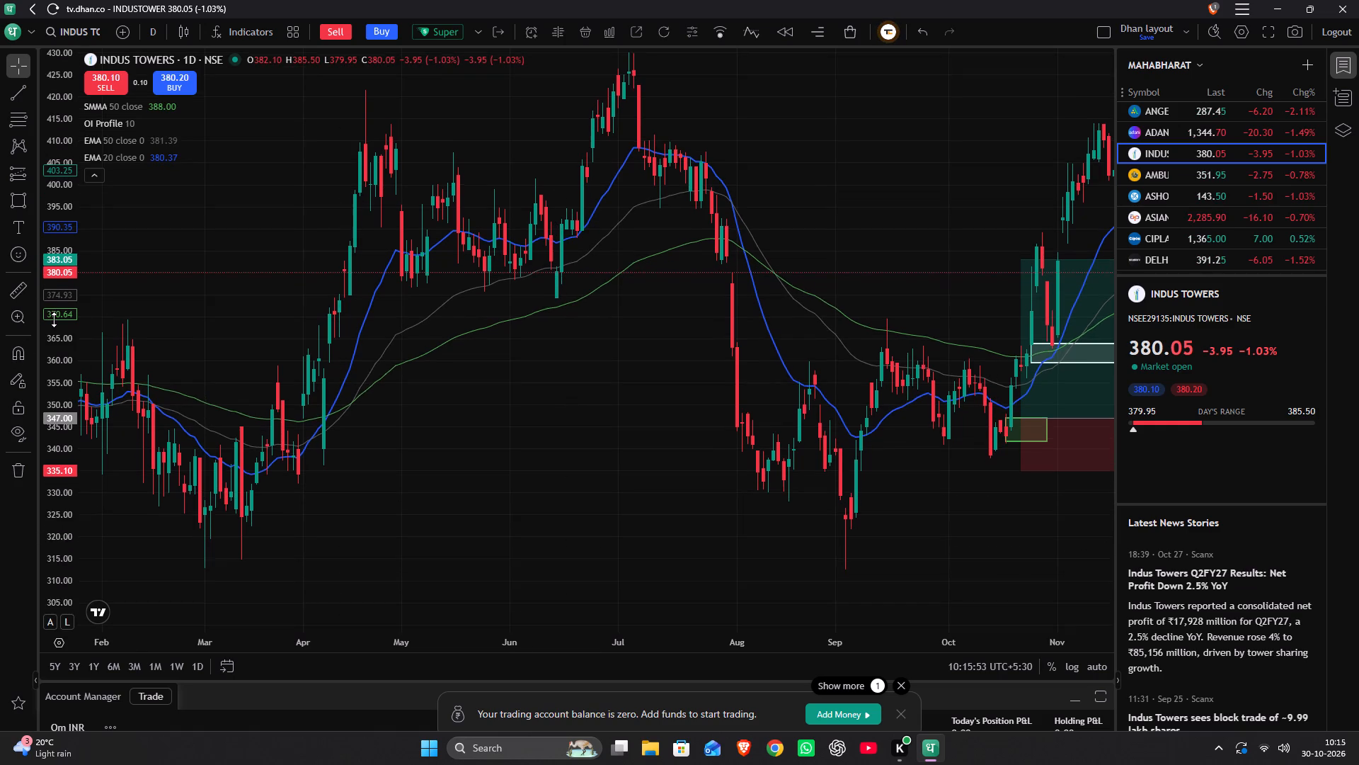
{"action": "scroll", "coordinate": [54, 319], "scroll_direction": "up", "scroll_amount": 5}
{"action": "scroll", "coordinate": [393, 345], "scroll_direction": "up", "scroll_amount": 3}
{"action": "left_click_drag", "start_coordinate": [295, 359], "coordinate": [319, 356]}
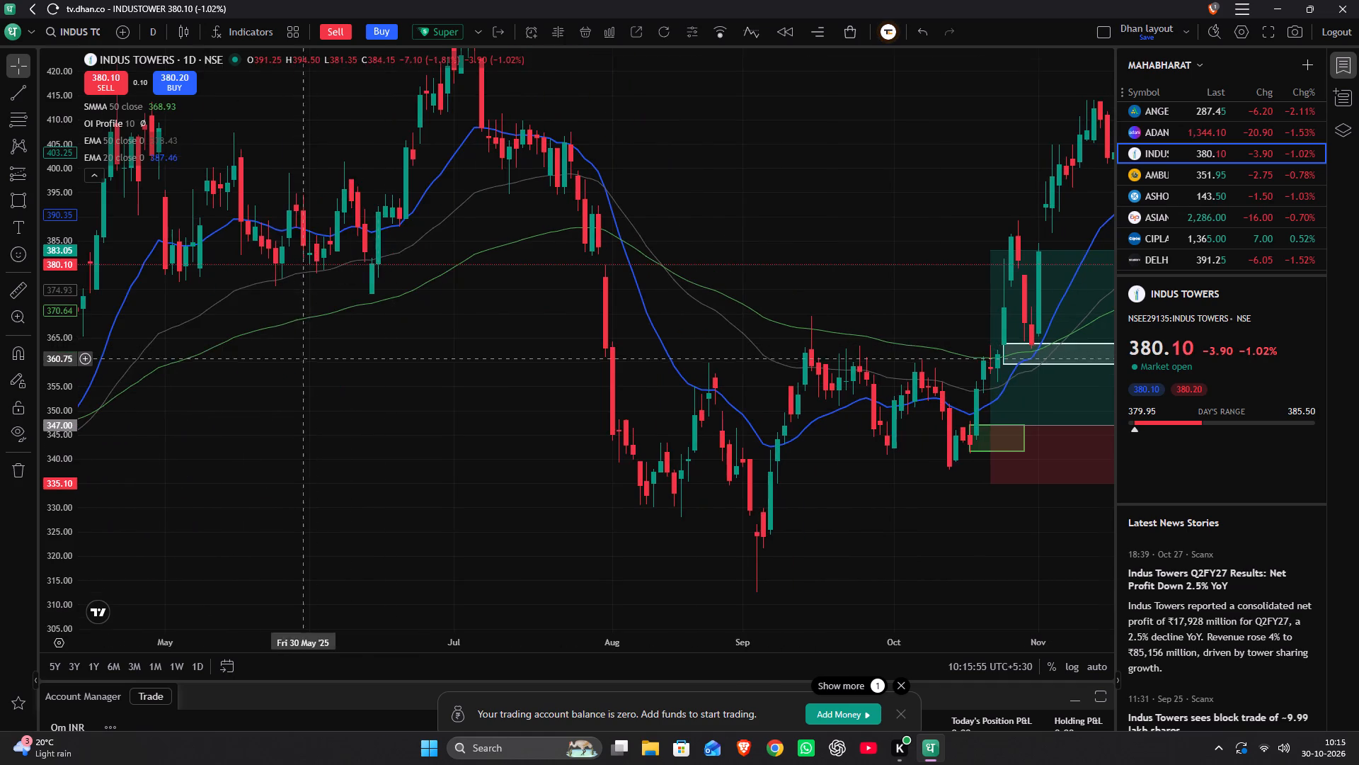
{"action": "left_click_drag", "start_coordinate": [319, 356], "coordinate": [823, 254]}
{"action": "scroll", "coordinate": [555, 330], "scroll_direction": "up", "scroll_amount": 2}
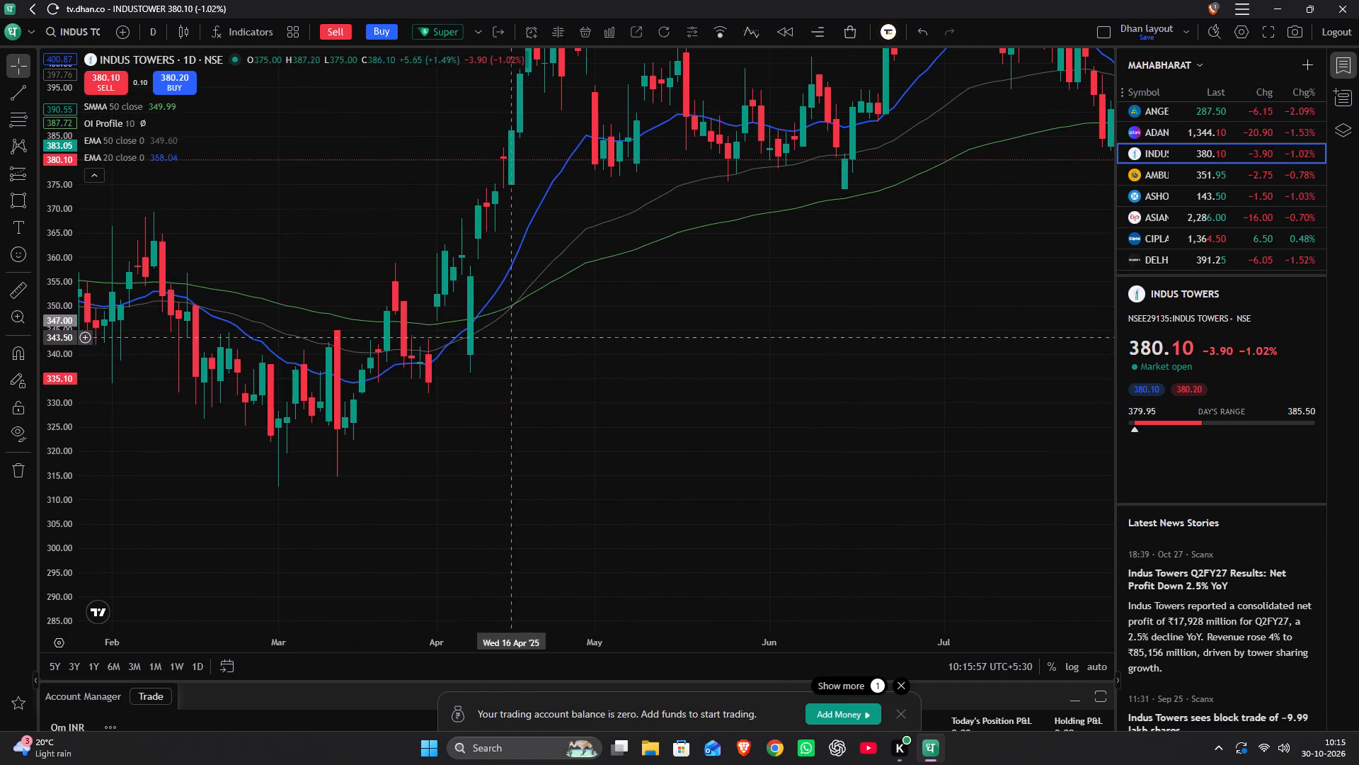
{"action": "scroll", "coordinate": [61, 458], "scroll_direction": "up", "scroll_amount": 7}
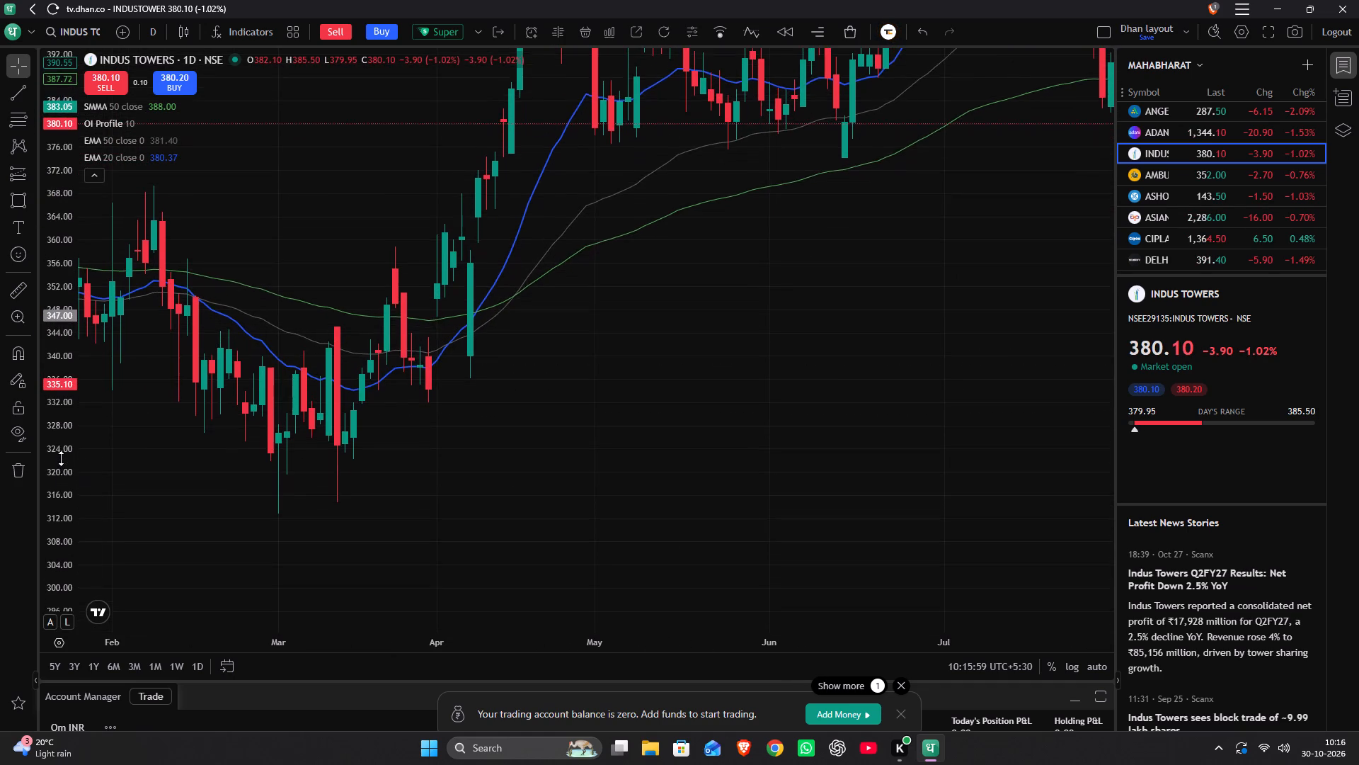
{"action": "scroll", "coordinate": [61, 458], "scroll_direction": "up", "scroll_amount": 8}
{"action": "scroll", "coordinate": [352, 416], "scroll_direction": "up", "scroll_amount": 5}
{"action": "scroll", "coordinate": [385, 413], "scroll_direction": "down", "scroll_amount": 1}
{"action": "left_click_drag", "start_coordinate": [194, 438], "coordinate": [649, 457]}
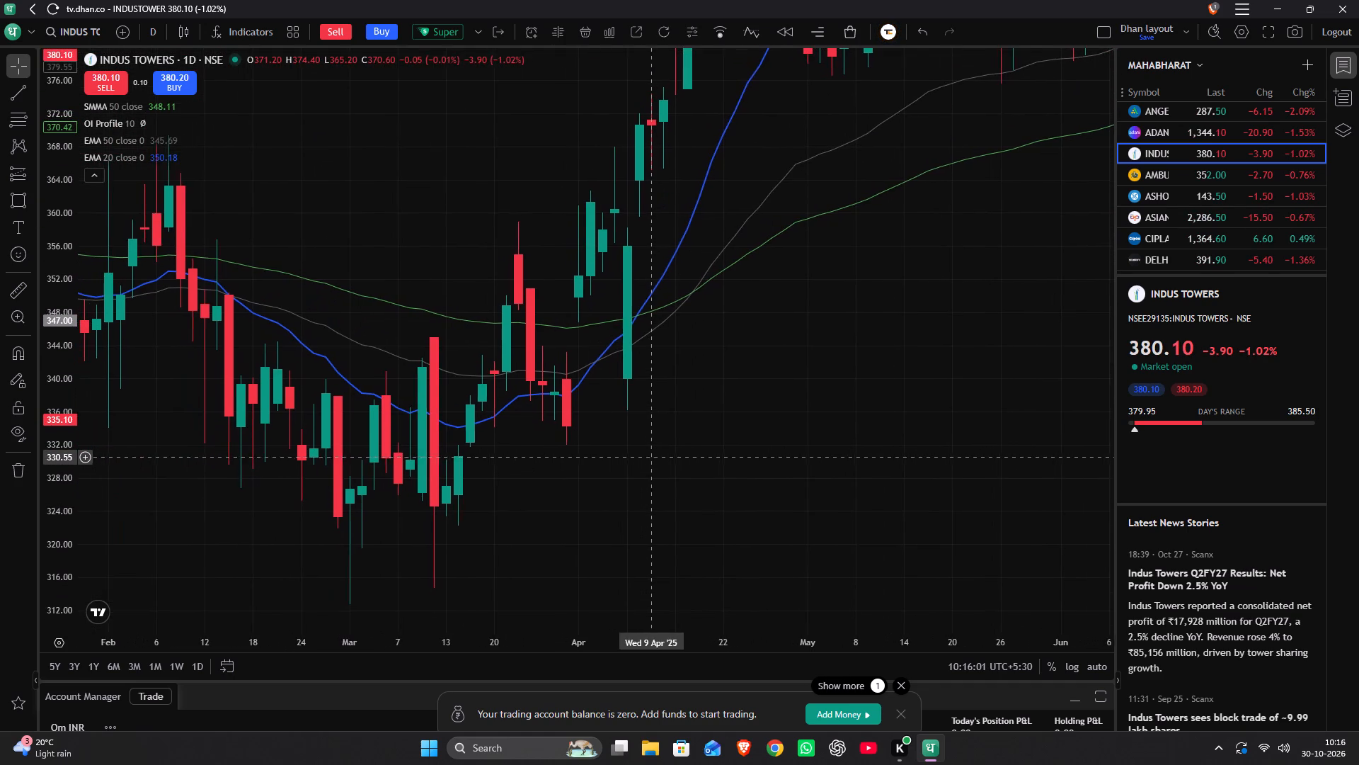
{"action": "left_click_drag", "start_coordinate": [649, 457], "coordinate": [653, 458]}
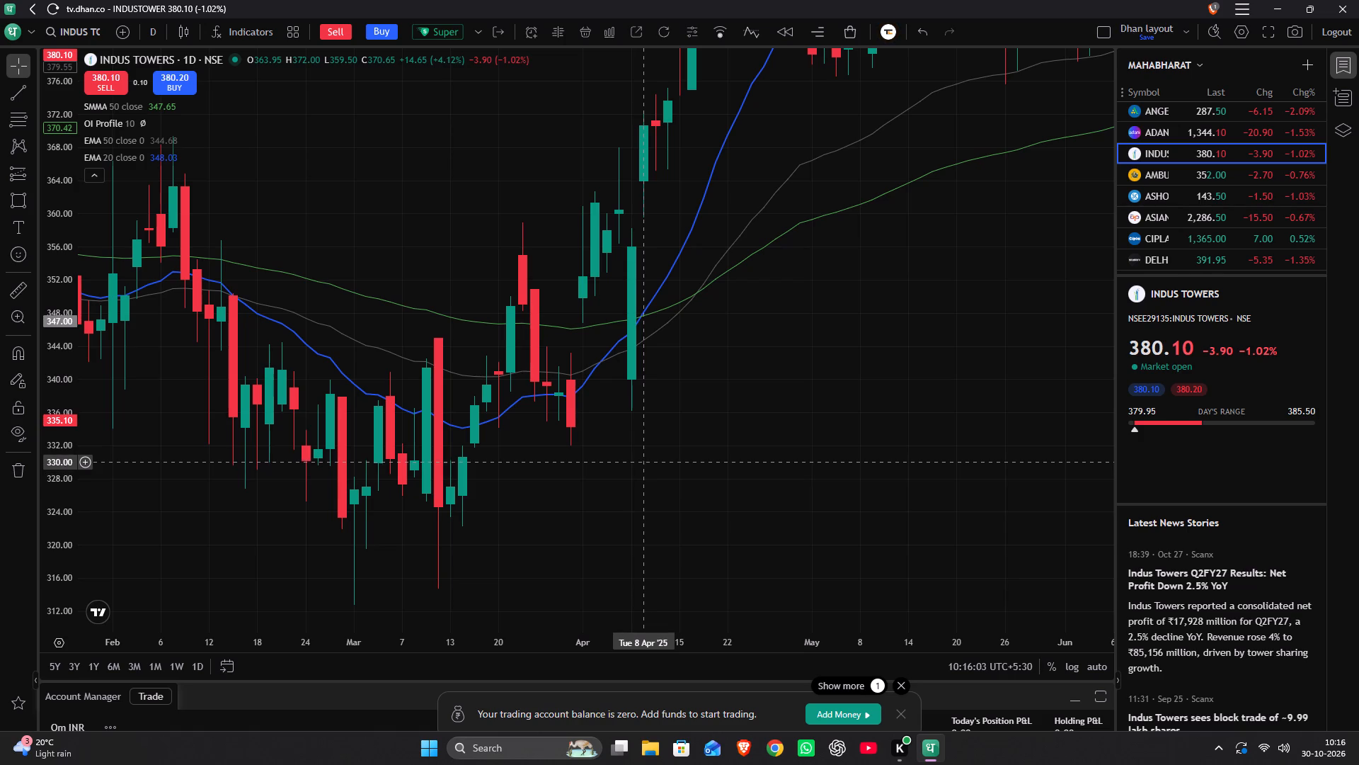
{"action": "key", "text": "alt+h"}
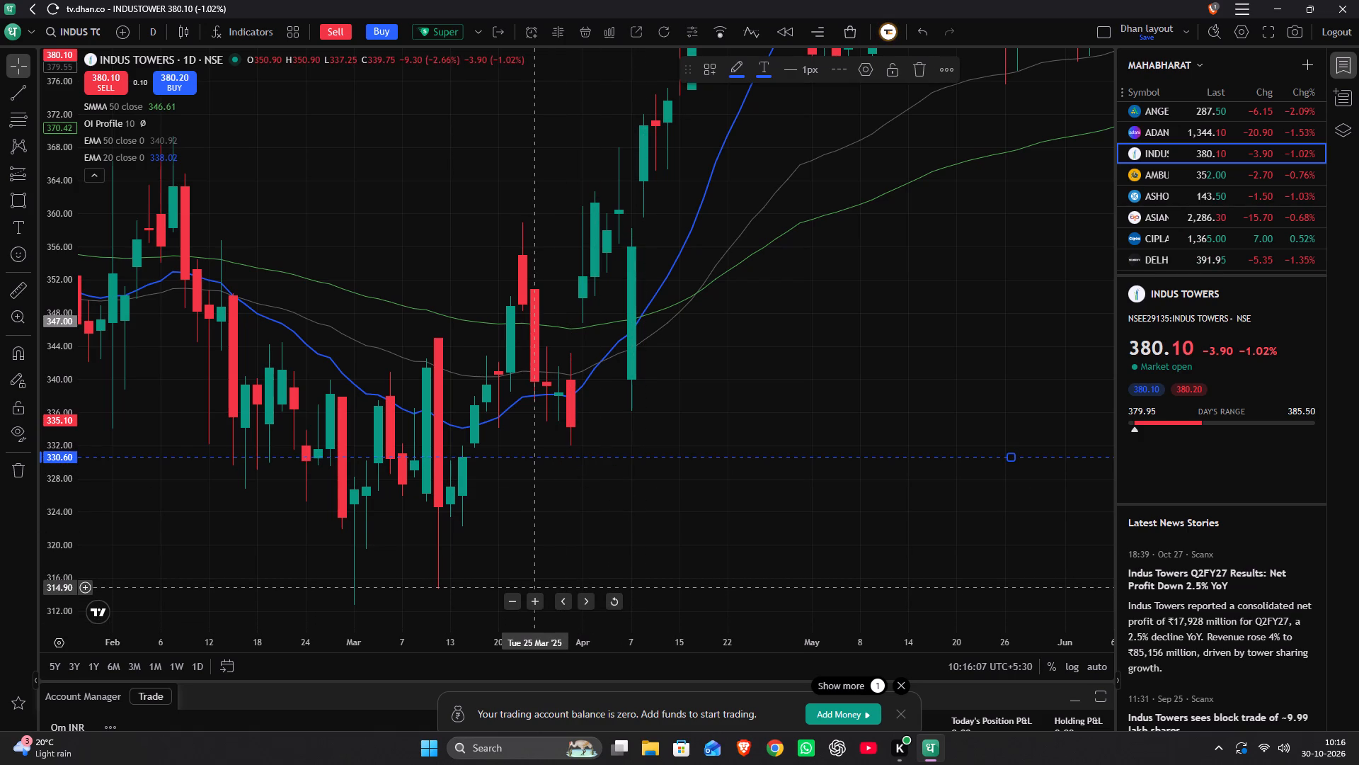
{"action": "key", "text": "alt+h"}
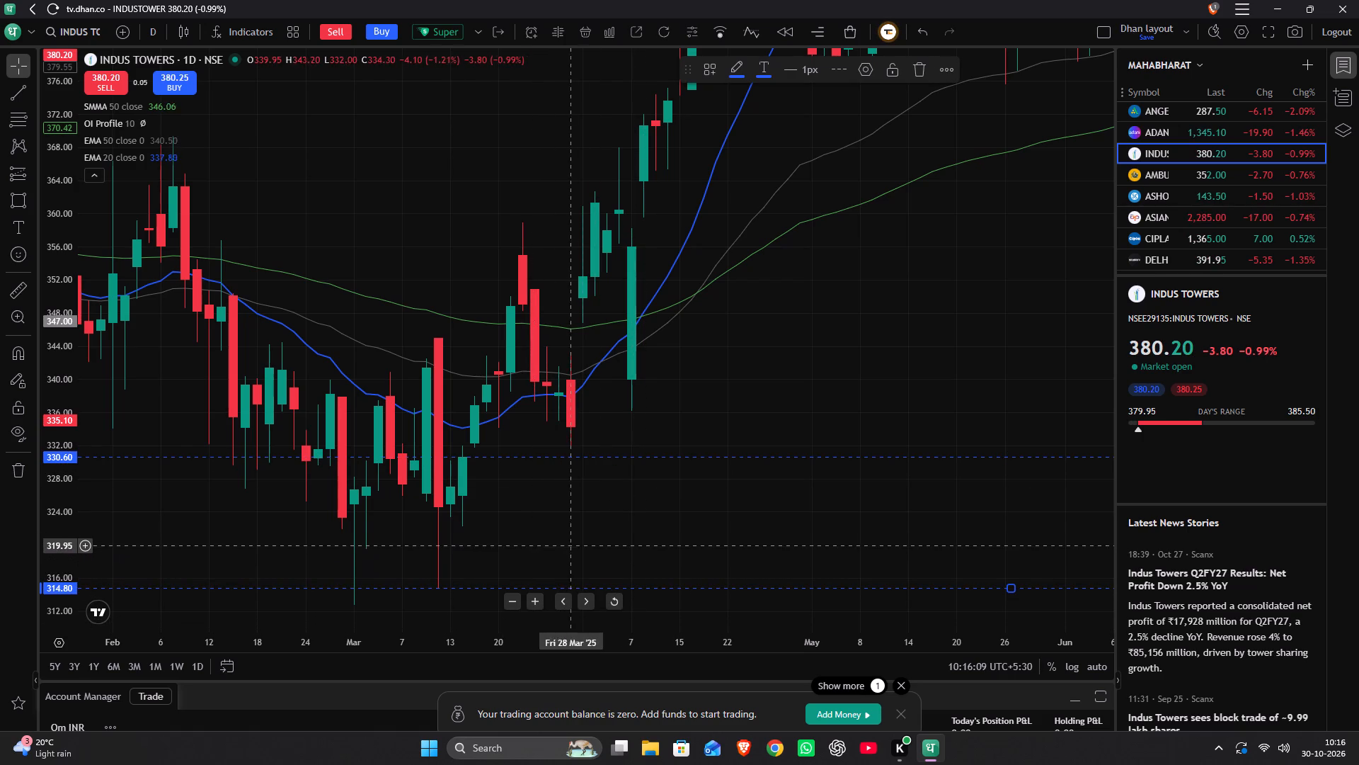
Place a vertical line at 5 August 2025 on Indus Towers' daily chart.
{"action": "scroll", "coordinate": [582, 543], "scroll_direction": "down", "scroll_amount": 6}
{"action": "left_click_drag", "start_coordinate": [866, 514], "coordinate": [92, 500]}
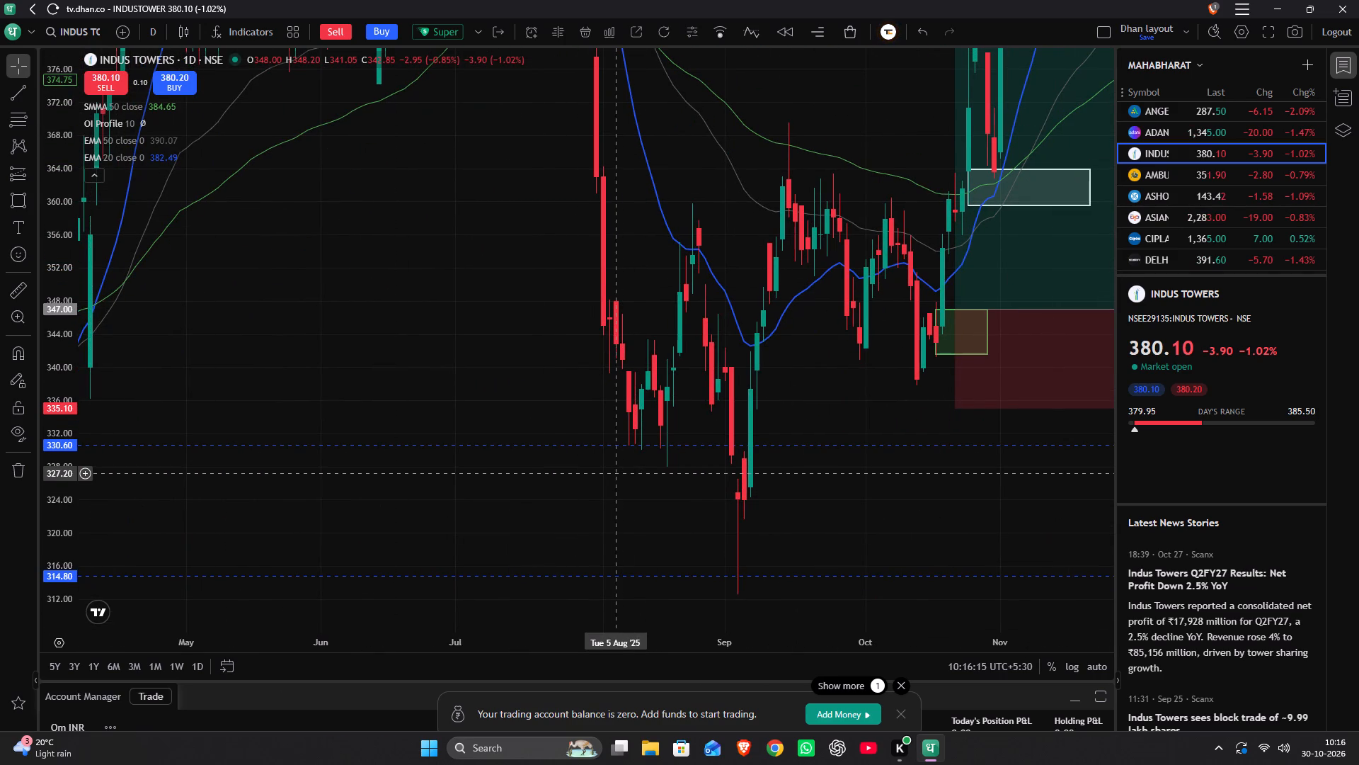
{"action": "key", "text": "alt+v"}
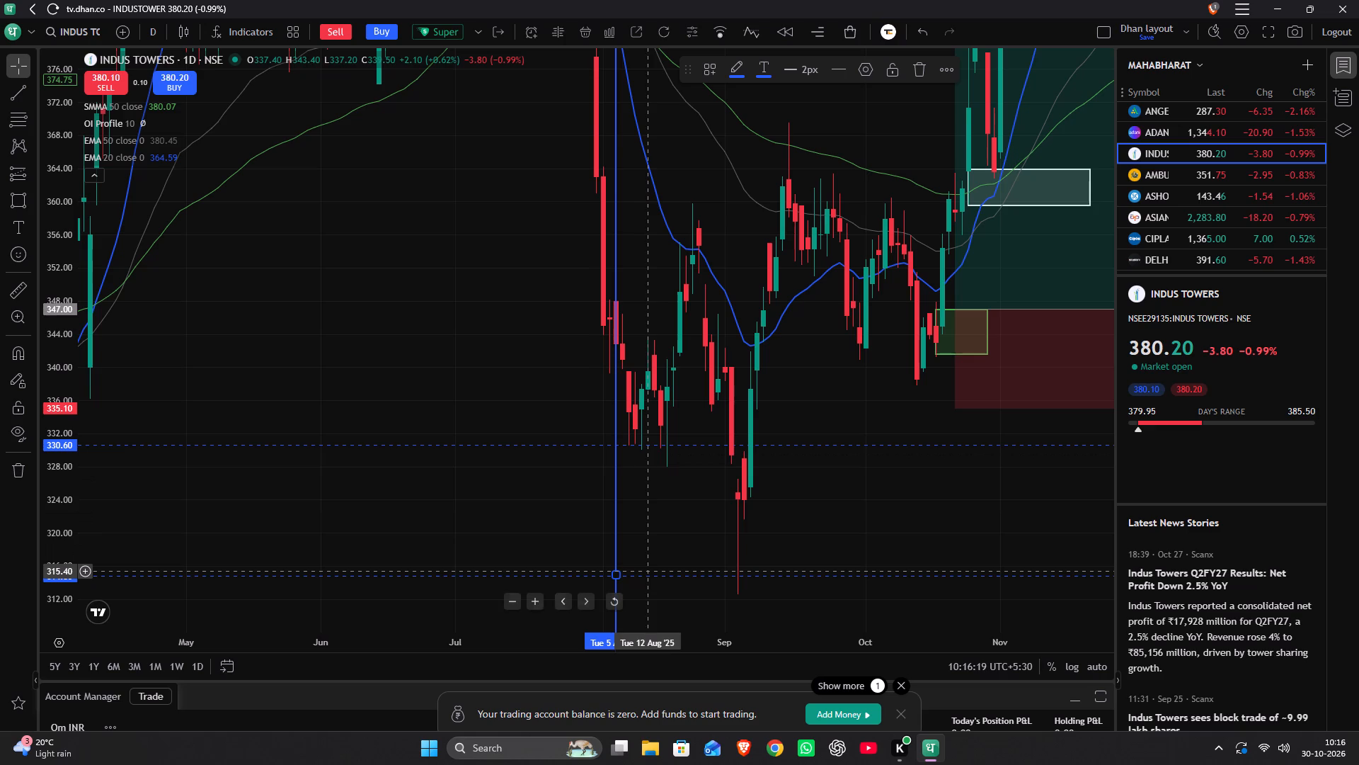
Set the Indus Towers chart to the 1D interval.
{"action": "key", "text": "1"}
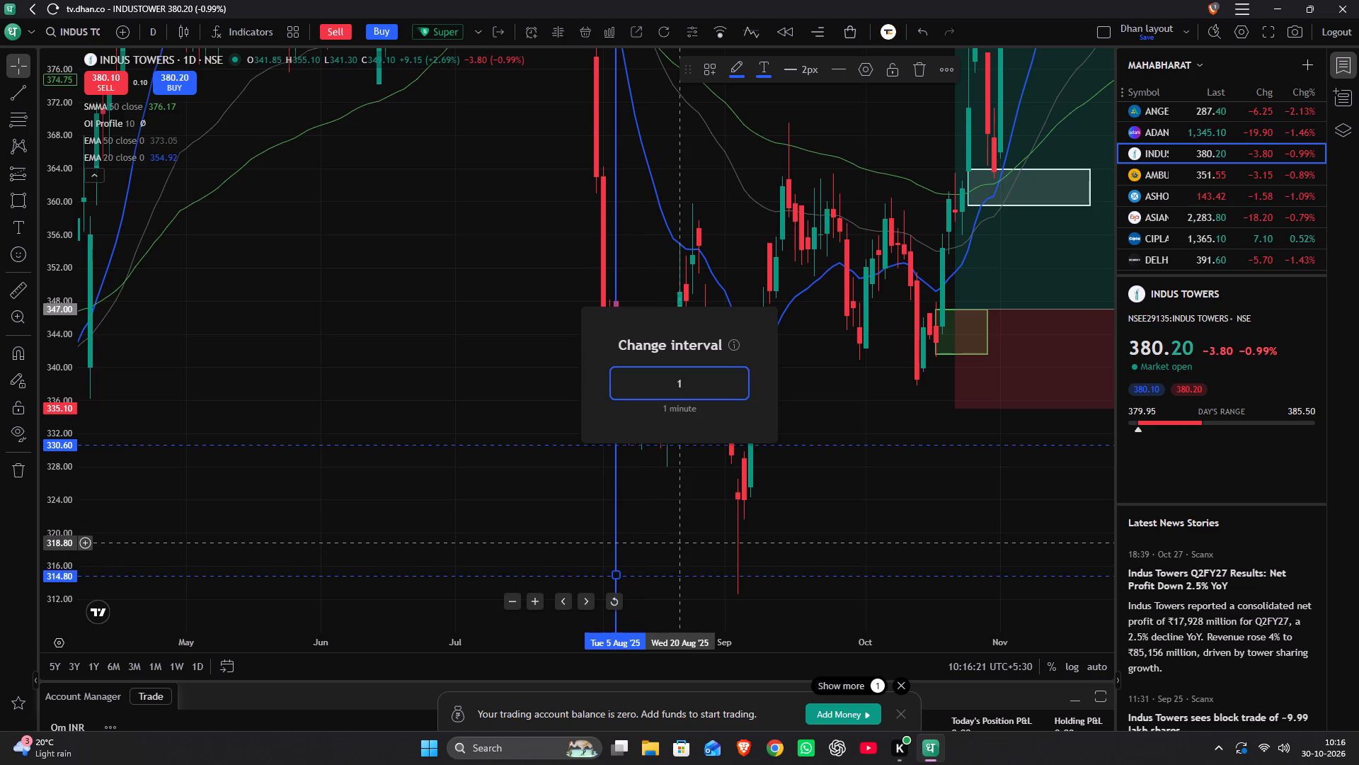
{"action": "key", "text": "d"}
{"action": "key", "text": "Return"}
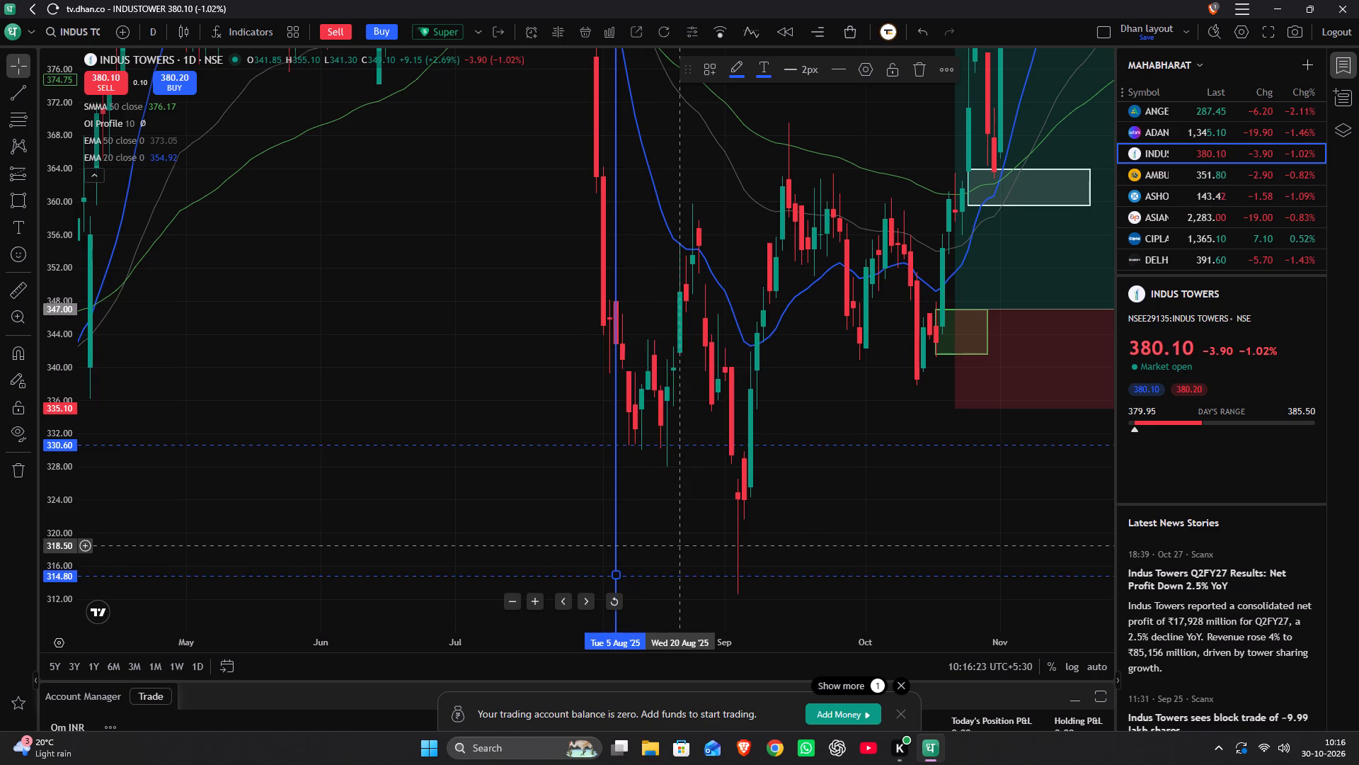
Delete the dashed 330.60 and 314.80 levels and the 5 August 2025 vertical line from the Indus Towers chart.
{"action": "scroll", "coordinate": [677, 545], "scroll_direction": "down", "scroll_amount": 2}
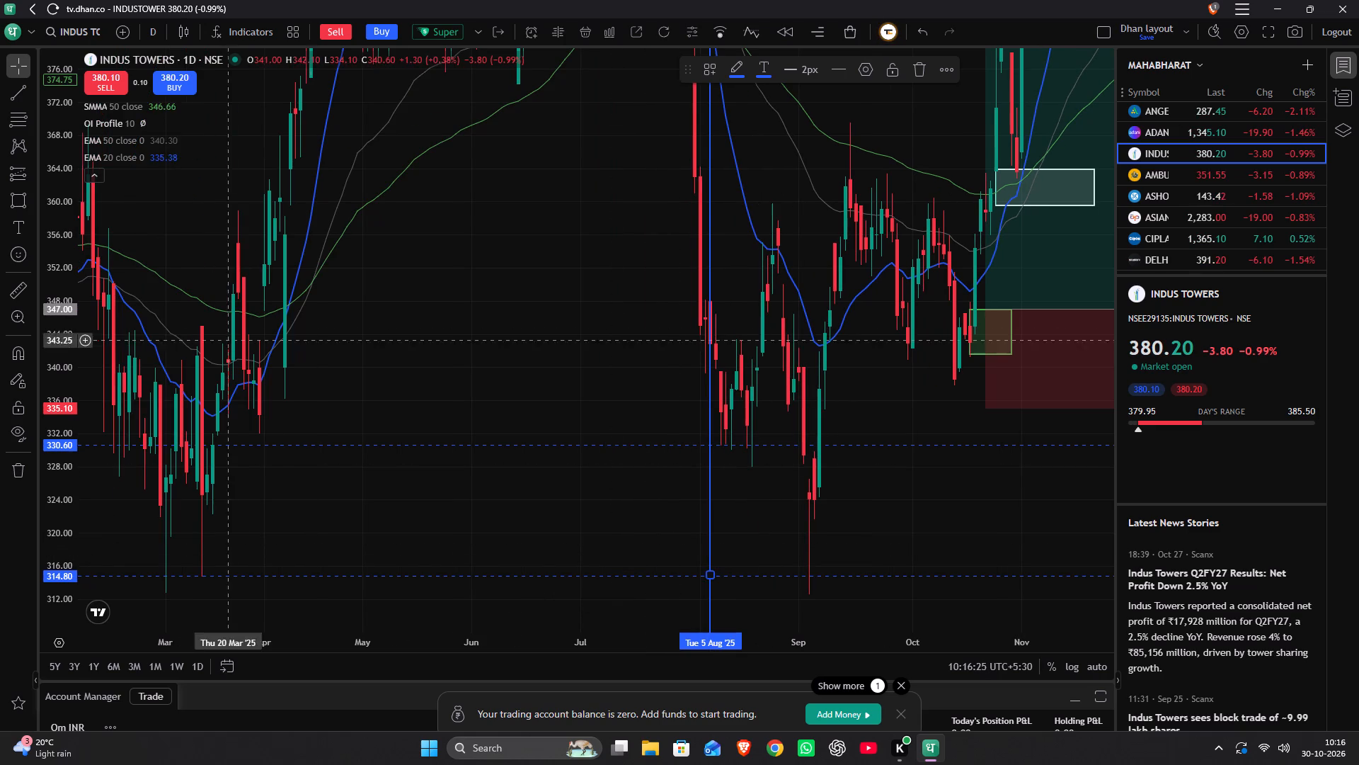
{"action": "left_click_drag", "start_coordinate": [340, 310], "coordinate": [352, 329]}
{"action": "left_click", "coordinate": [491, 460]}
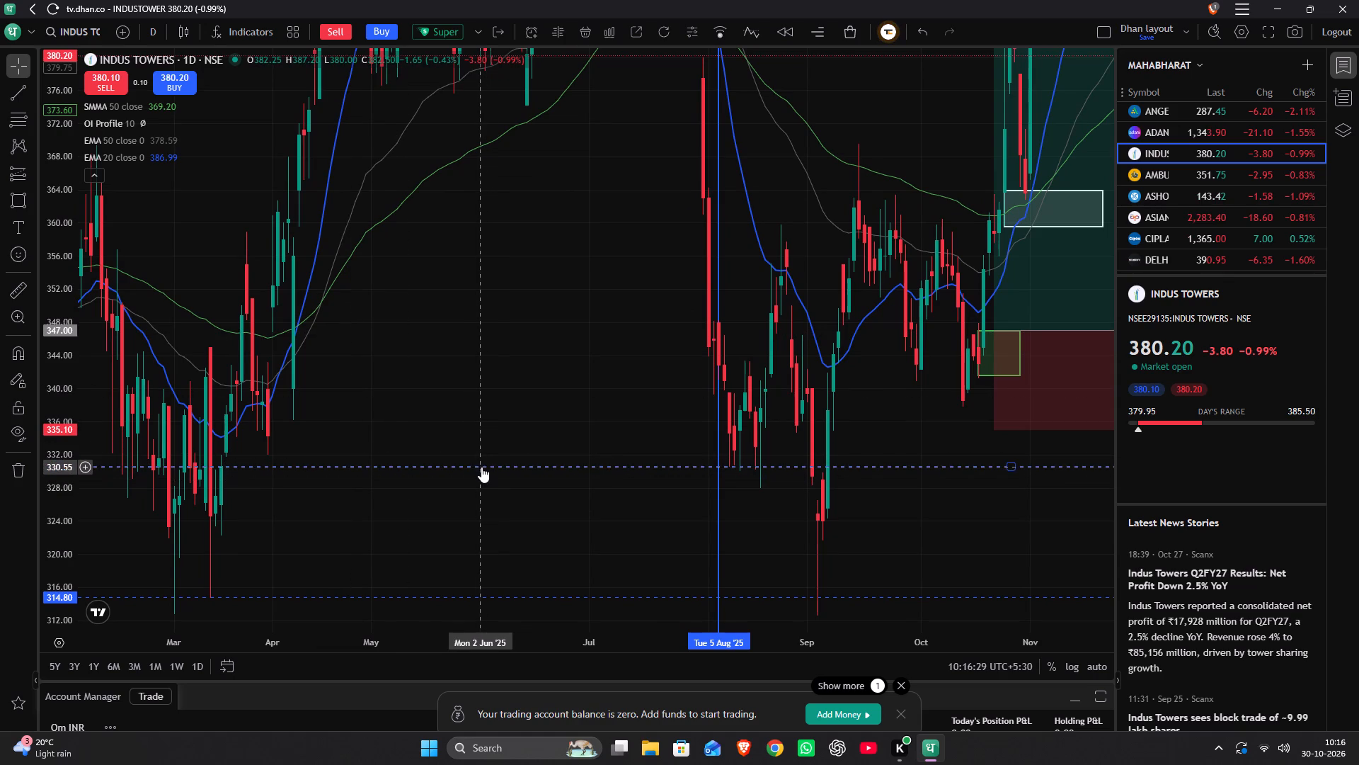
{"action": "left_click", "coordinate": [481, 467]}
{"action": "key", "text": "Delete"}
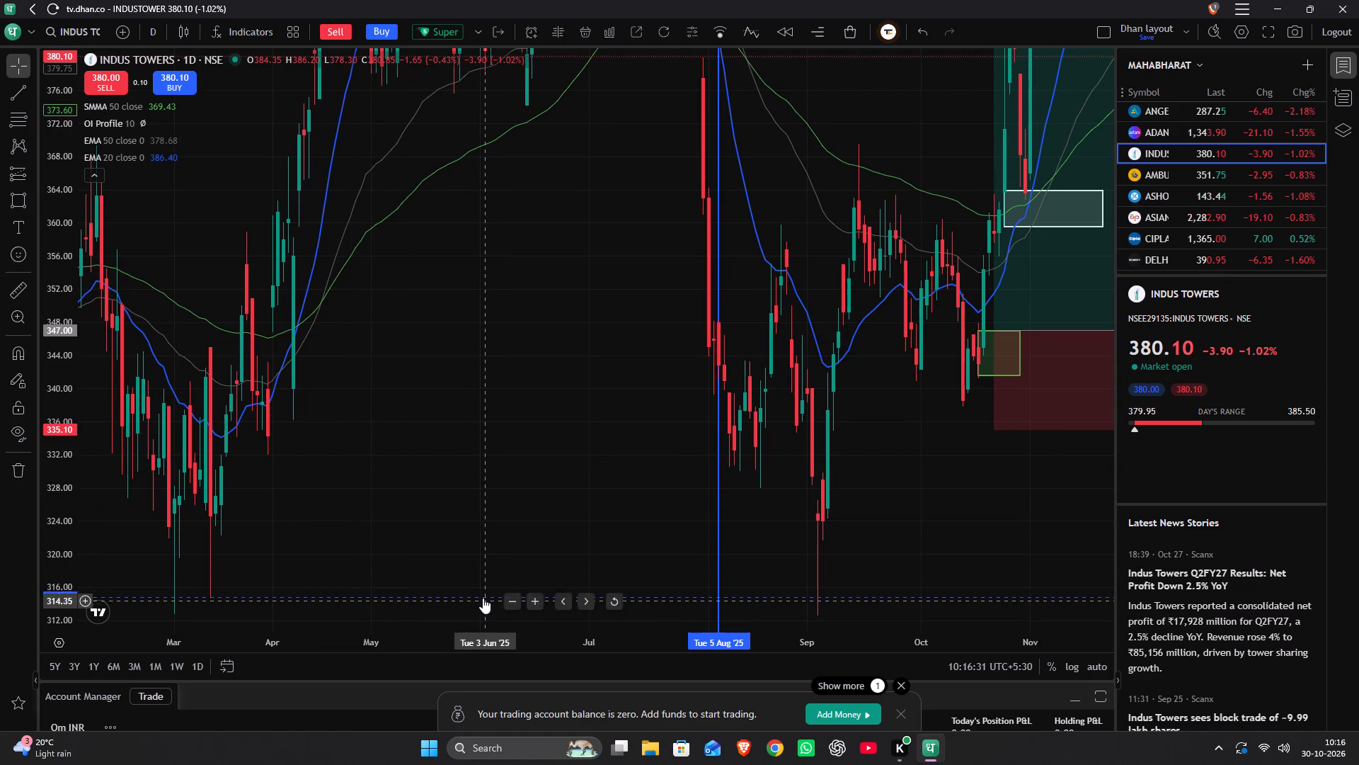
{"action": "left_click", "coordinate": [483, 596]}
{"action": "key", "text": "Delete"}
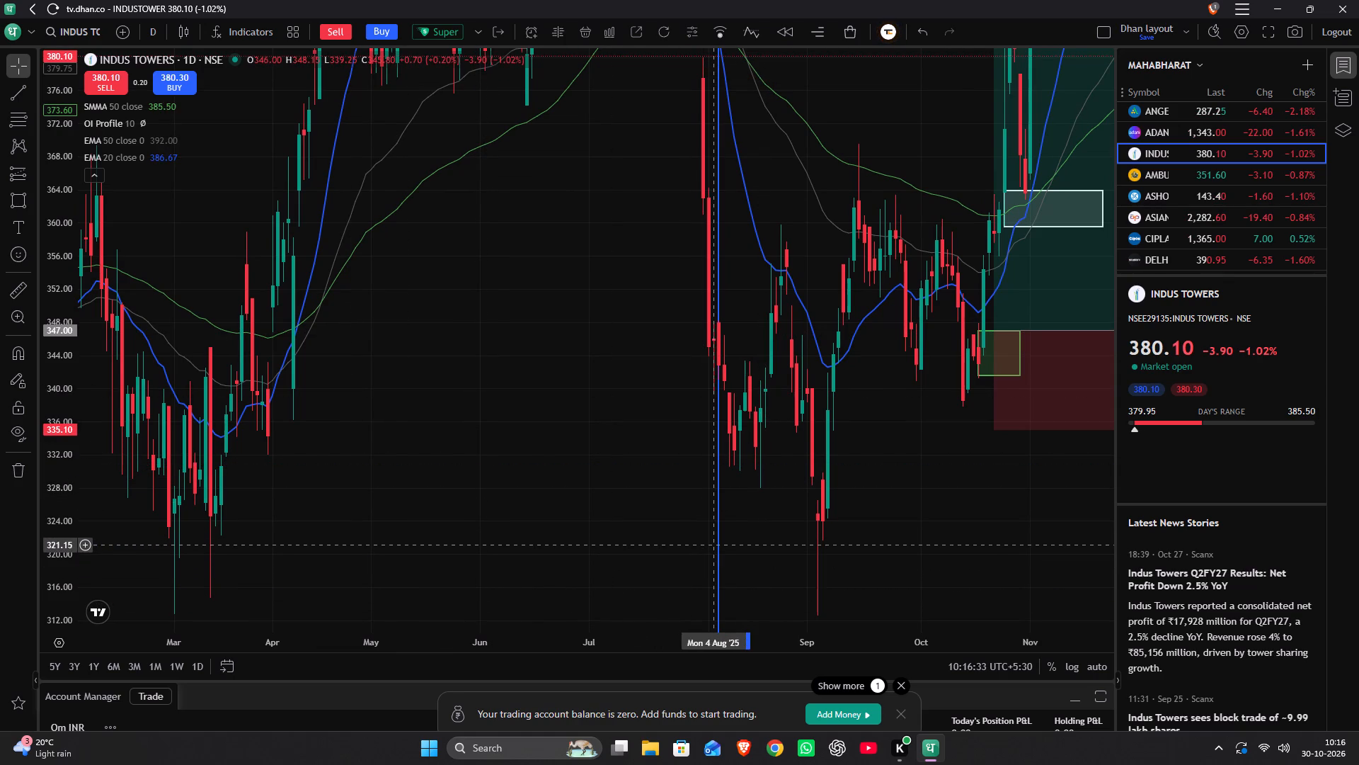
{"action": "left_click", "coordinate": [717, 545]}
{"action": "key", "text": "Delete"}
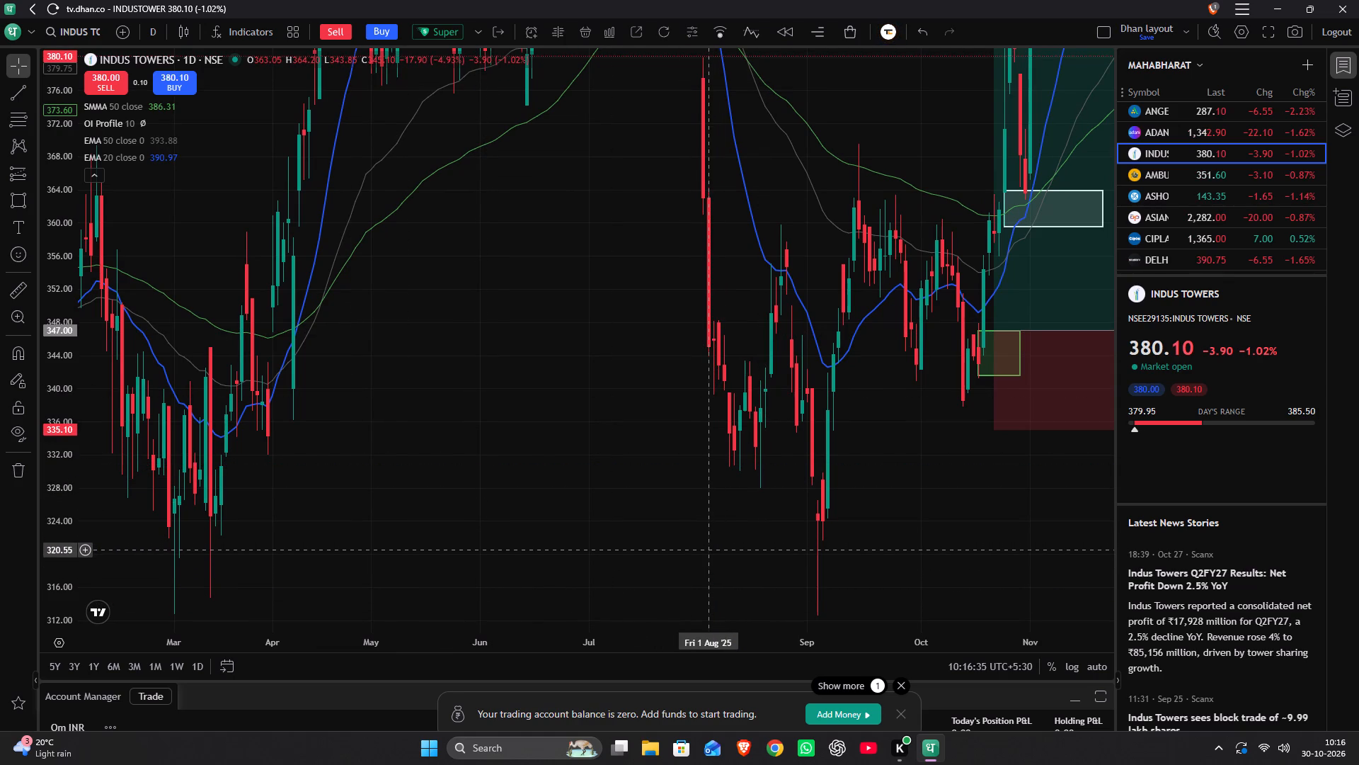
Switch Indus Towers to the 1M interval and bring its longer price history into view.
{"action": "key", "text": "1"}
{"action": "key", "text": "m"}
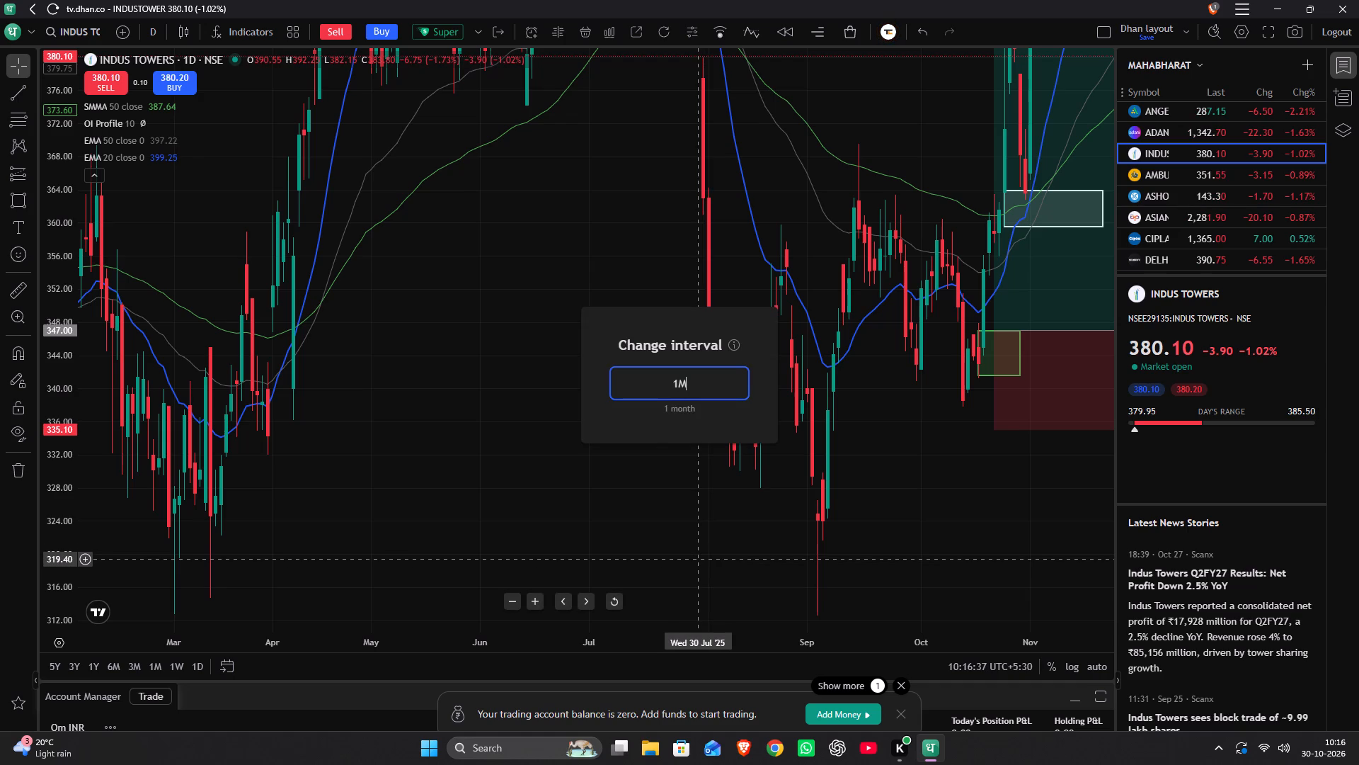
{"action": "key", "text": "Return"}
{"action": "scroll", "coordinate": [698, 557], "scroll_direction": "down", "scroll_amount": 2}
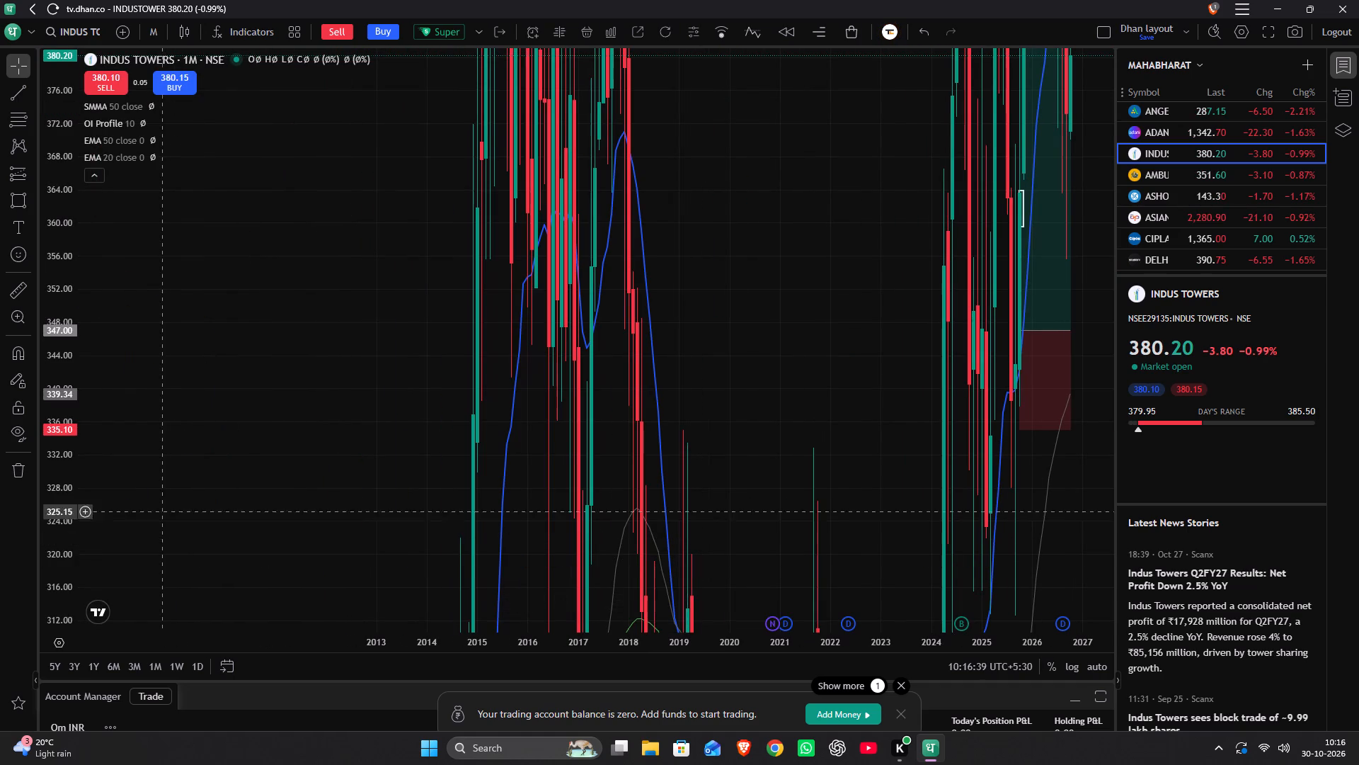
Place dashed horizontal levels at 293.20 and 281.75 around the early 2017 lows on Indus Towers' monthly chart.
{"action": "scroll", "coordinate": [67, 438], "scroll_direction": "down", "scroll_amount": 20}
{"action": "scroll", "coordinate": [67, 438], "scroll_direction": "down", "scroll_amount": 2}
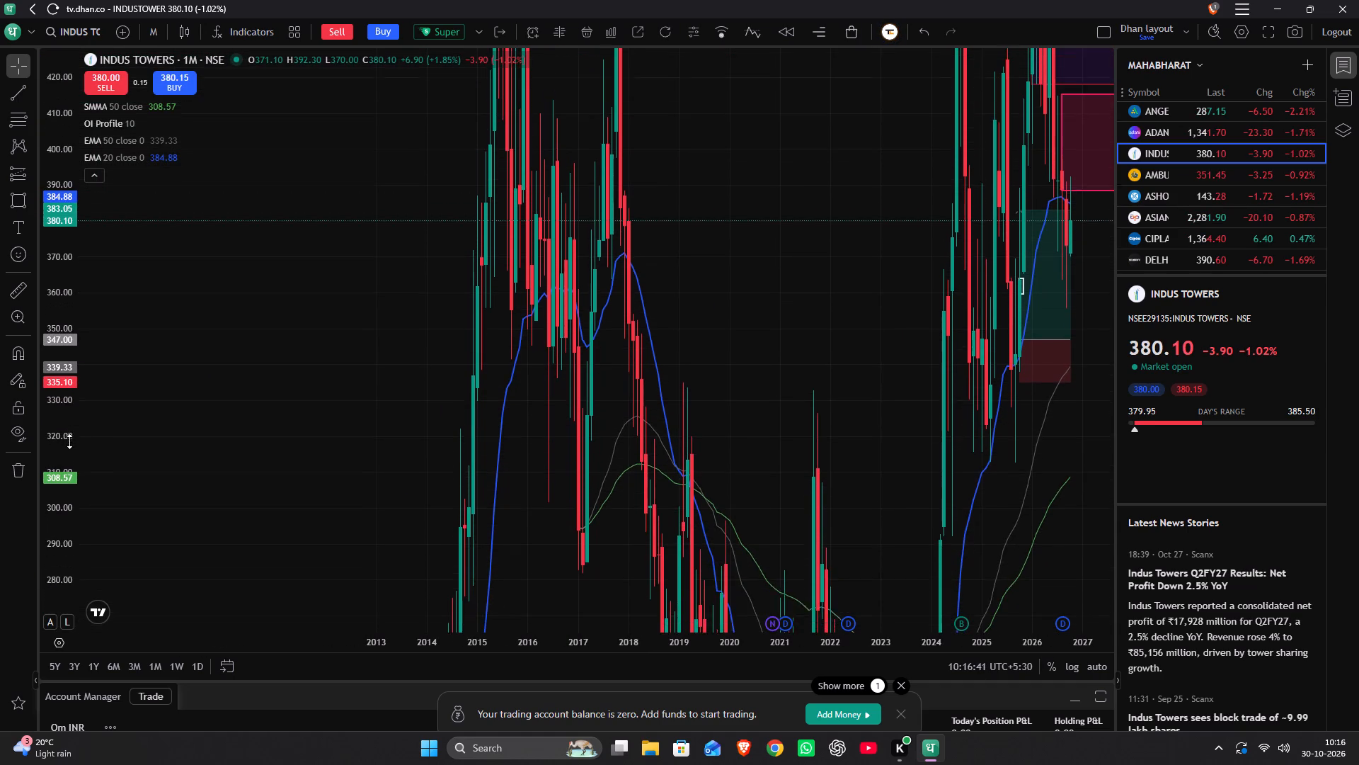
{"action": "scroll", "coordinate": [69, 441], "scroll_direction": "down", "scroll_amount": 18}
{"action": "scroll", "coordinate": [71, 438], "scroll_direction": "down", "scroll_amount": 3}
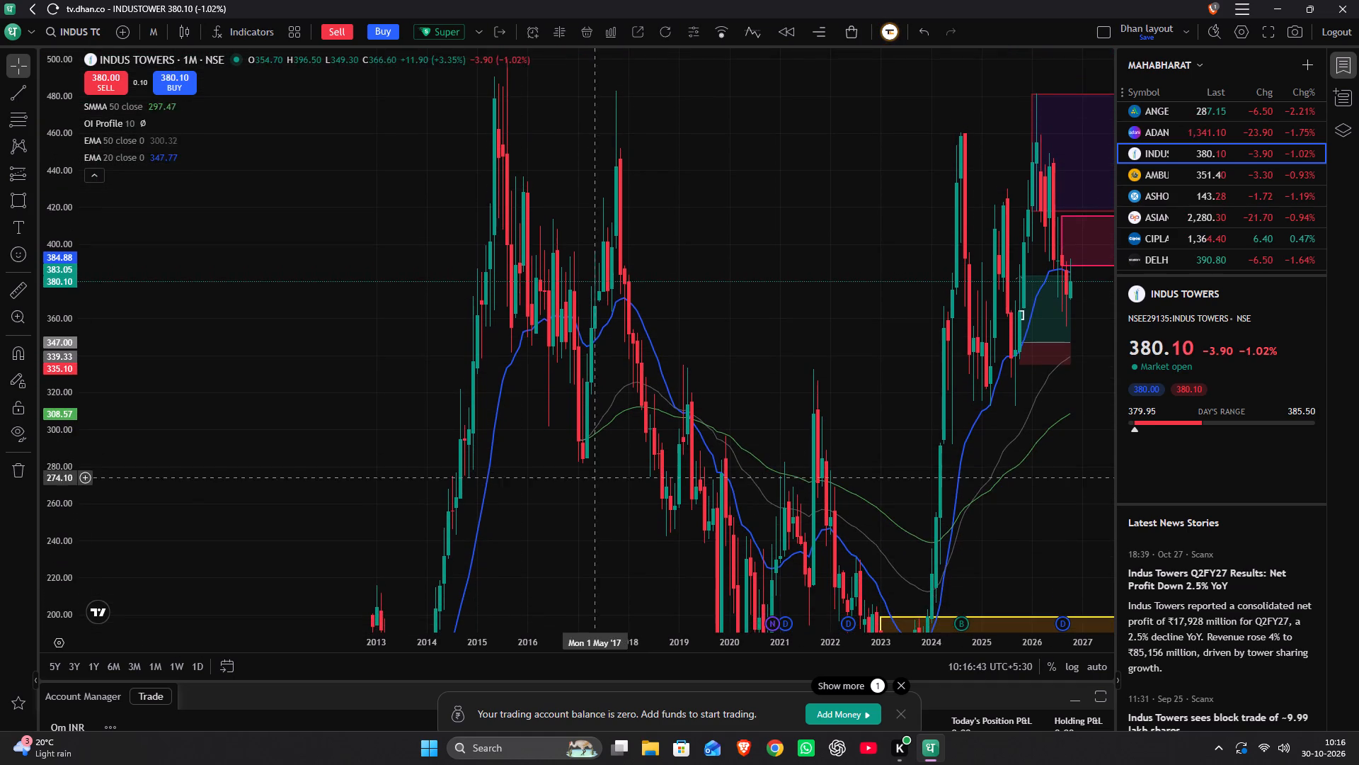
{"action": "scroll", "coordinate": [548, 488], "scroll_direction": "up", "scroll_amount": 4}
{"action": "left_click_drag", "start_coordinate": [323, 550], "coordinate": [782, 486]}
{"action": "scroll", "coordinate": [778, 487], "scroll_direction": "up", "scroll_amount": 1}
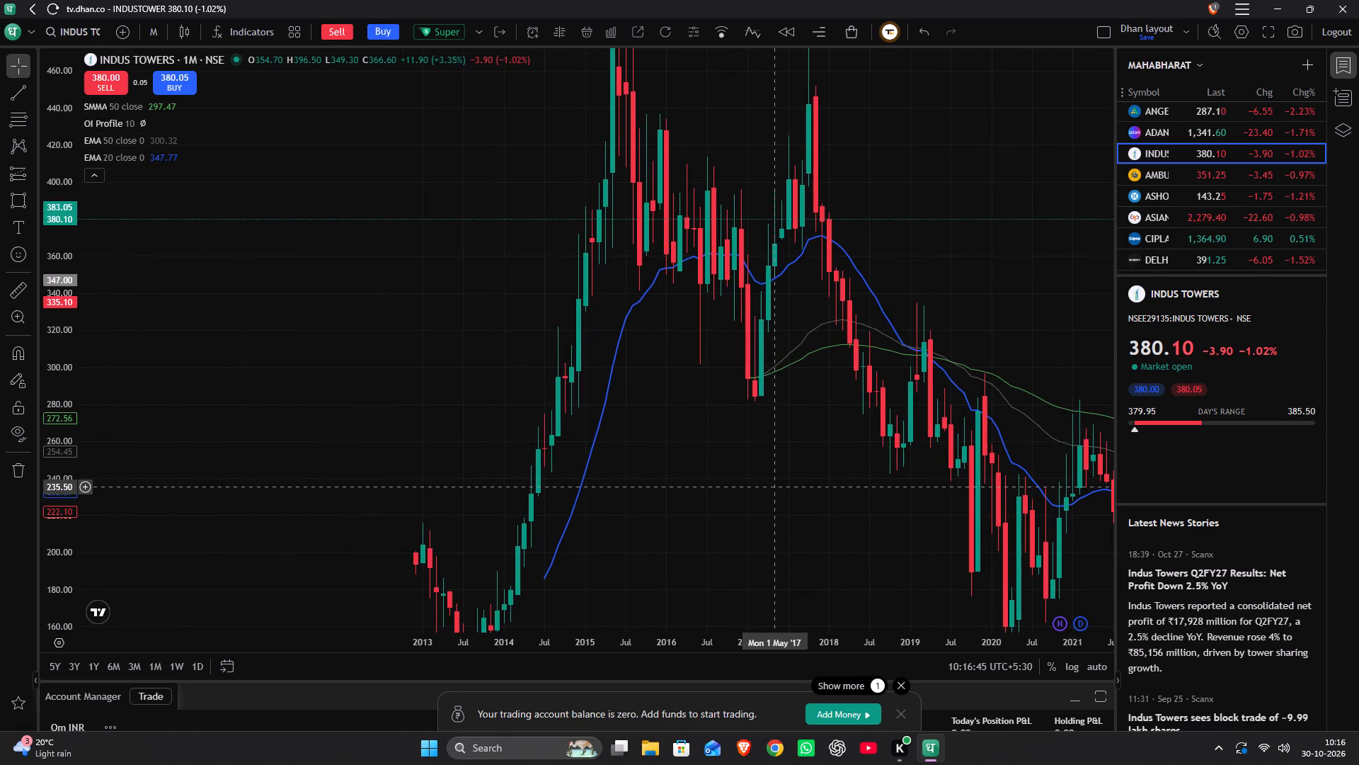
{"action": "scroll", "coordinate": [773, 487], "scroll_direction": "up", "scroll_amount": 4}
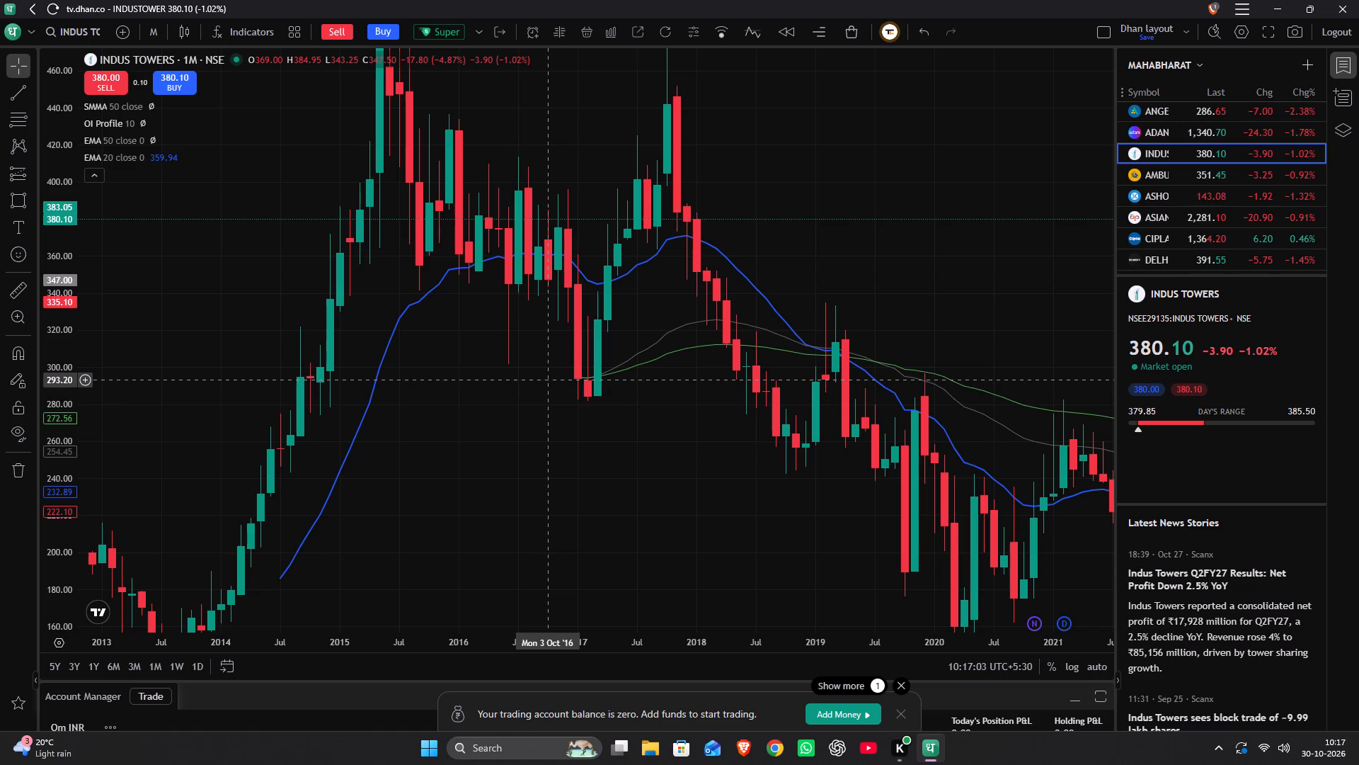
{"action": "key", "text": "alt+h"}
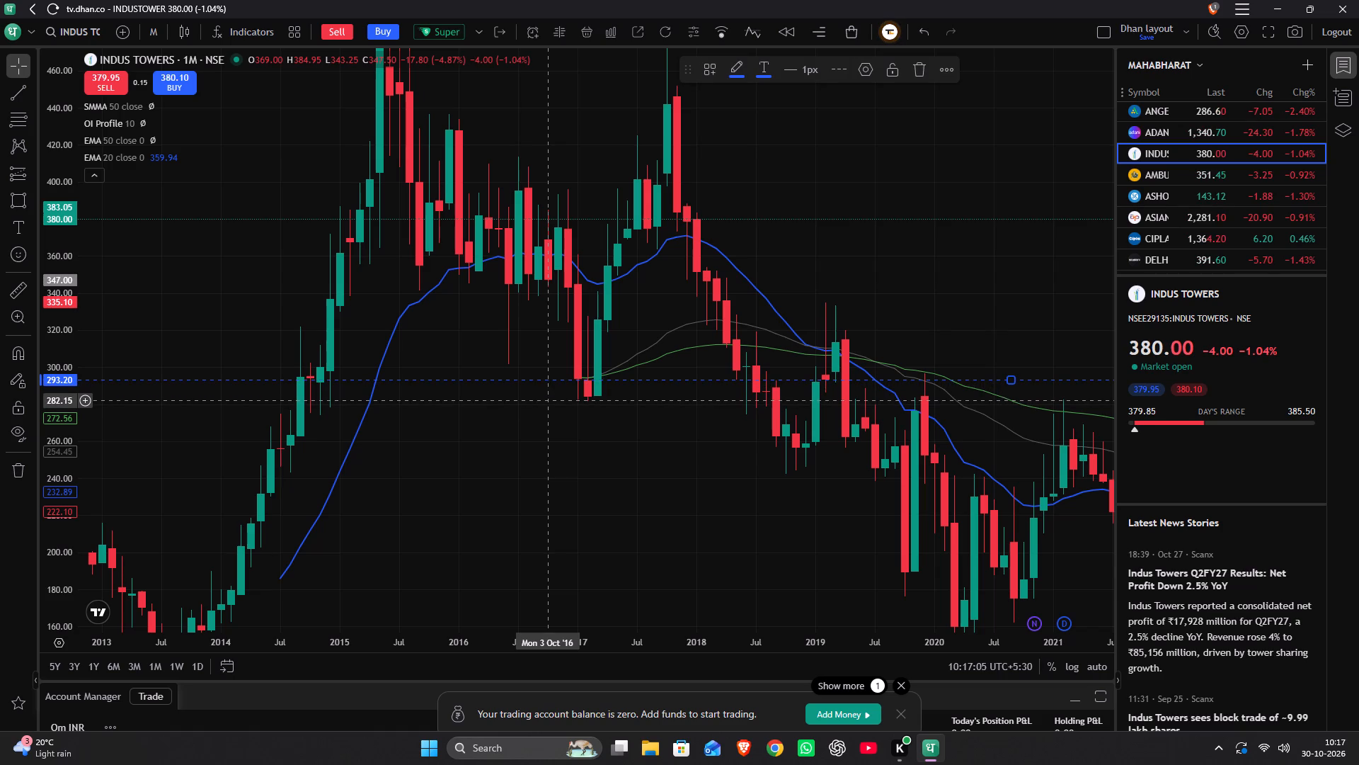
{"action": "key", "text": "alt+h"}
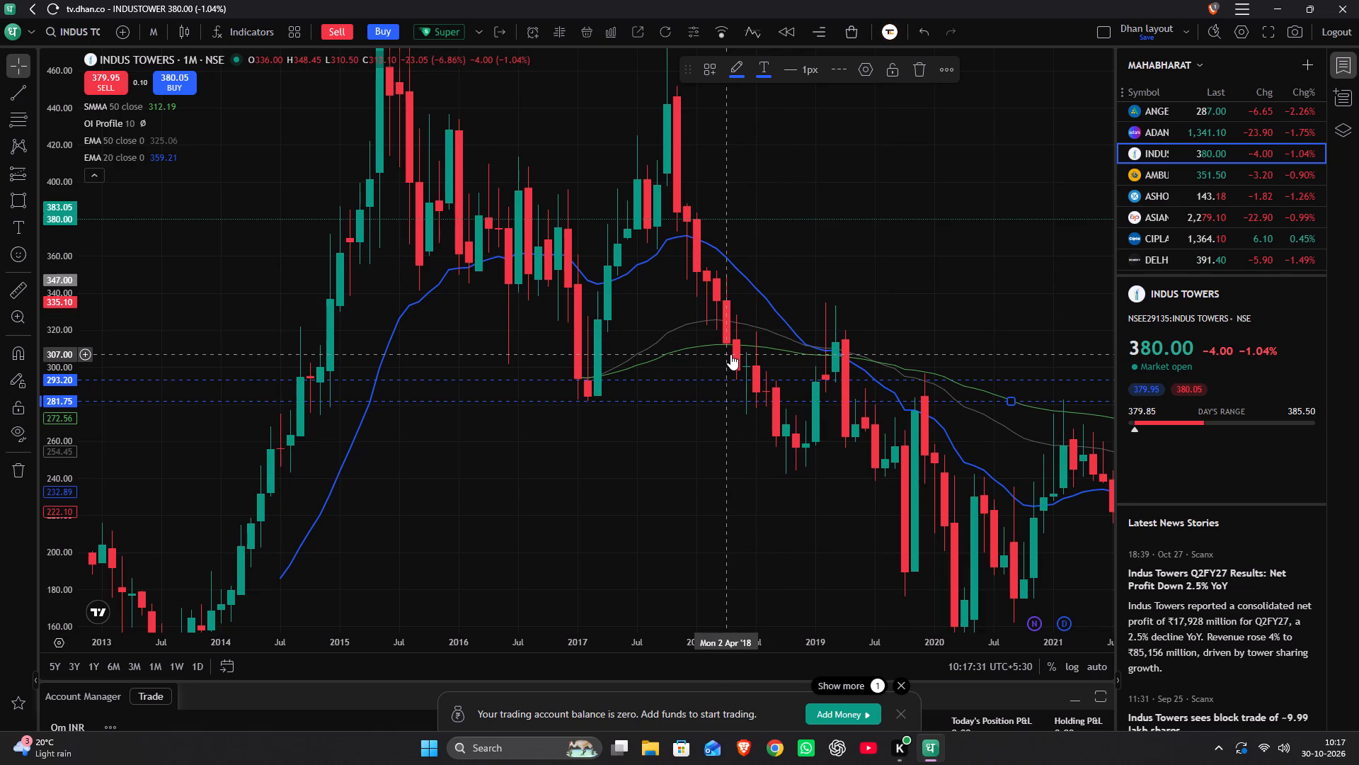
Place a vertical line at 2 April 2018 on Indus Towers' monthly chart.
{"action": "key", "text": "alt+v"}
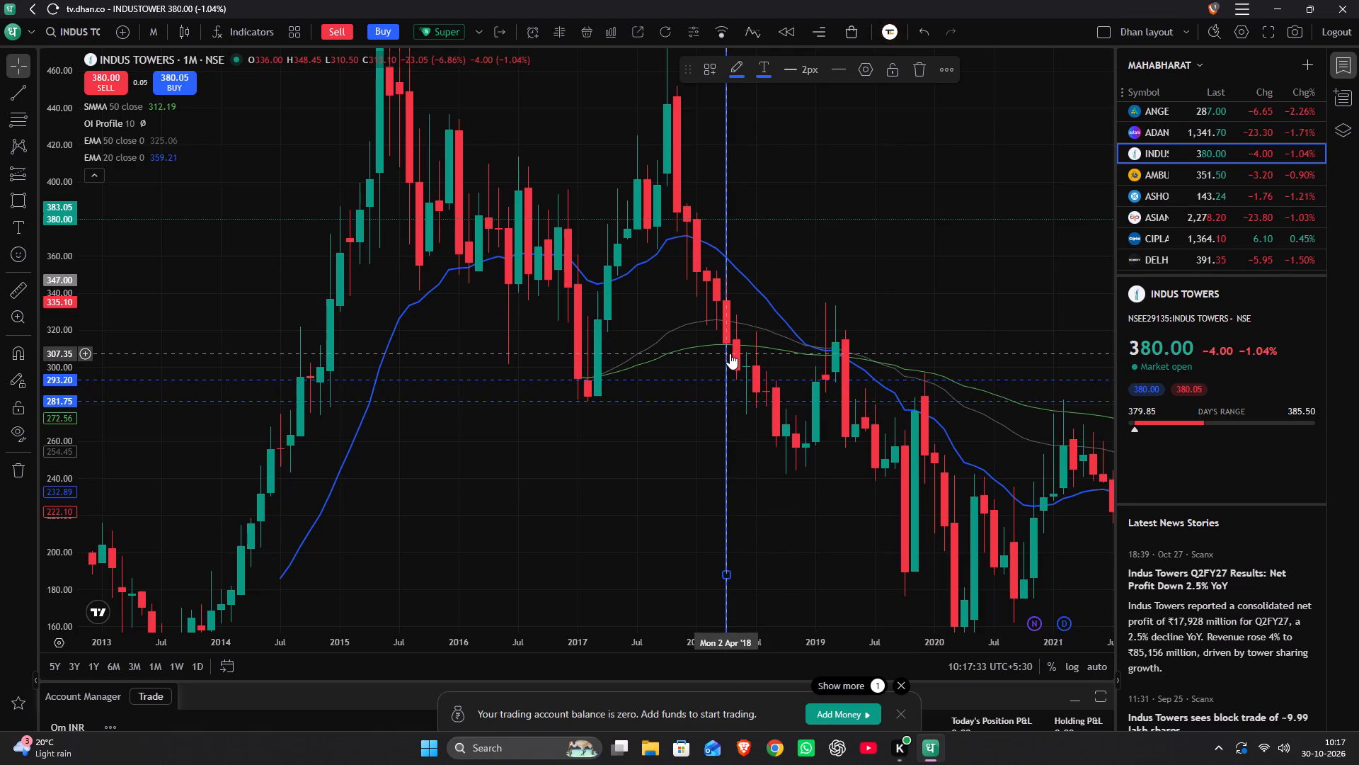
Set the Indus Towers chart to the 1D interval.
{"action": "key", "text": "1"}
{"action": "key", "text": "d"}
{"action": "key", "text": "Return"}
Locate the 2 April 2018 vertical line in Indus Towers' daily price history and view the surrounding price action.
{"action": "scroll", "coordinate": [730, 356], "scroll_direction": "down", "scroll_amount": 2}
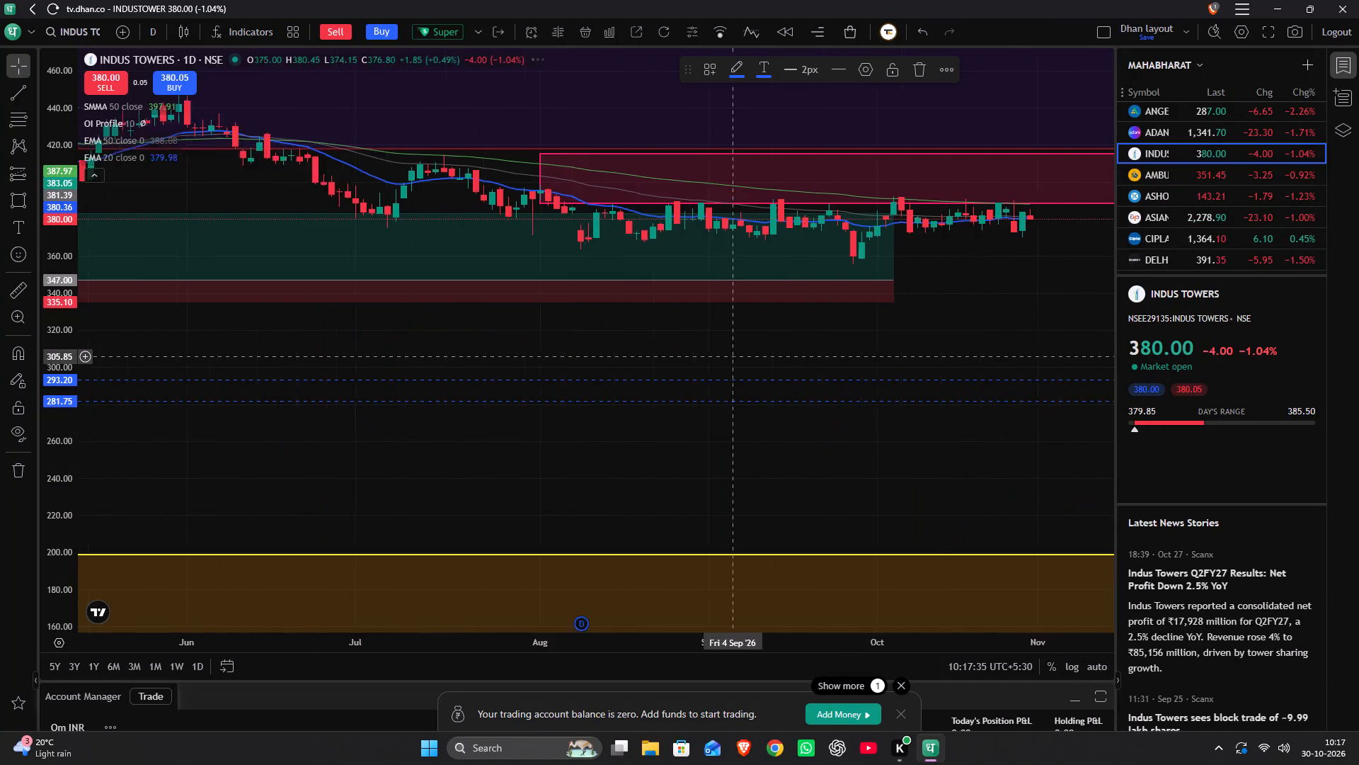
{"action": "scroll", "coordinate": [730, 356], "scroll_direction": "down", "scroll_amount": 18}
{"action": "scroll", "coordinate": [571, 354], "scroll_direction": "down", "scroll_amount": 8}
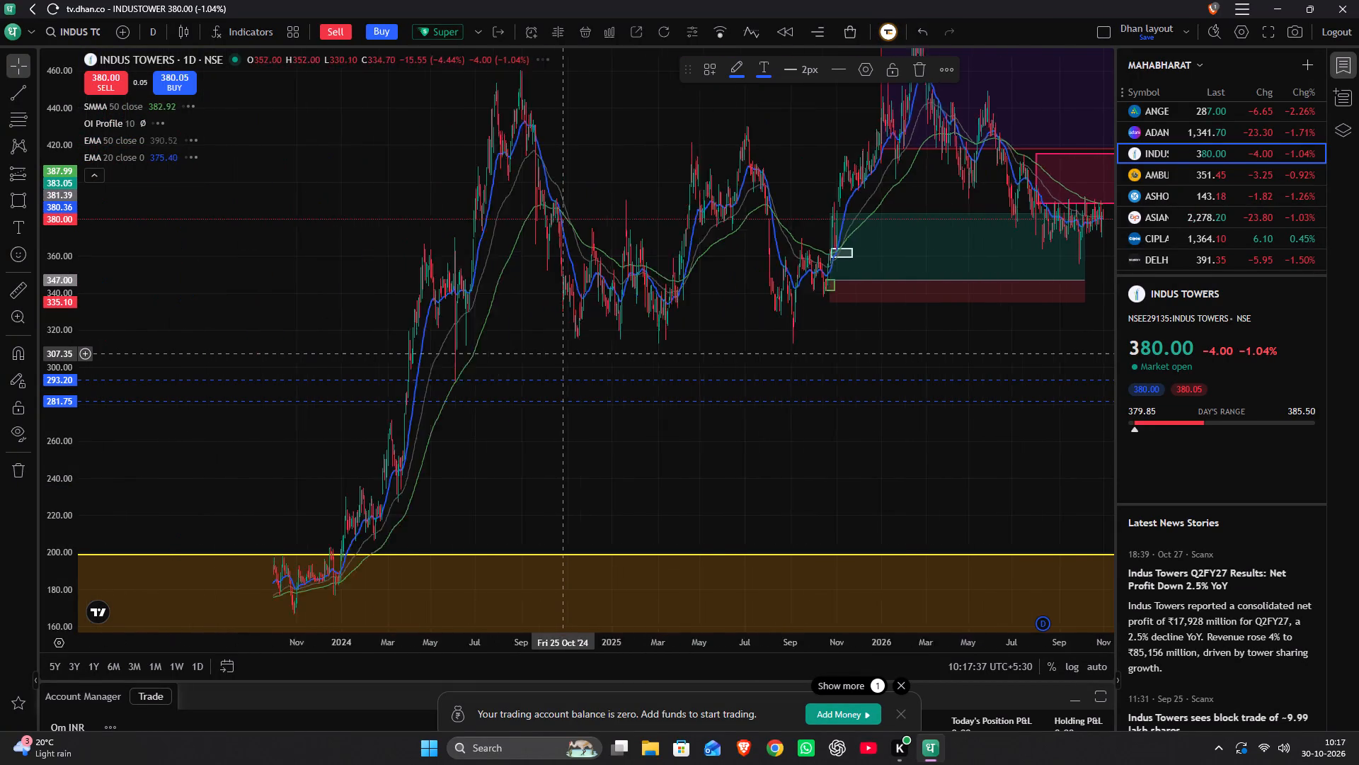
{"action": "scroll", "coordinate": [562, 353], "scroll_direction": "down", "scroll_amount": 10}
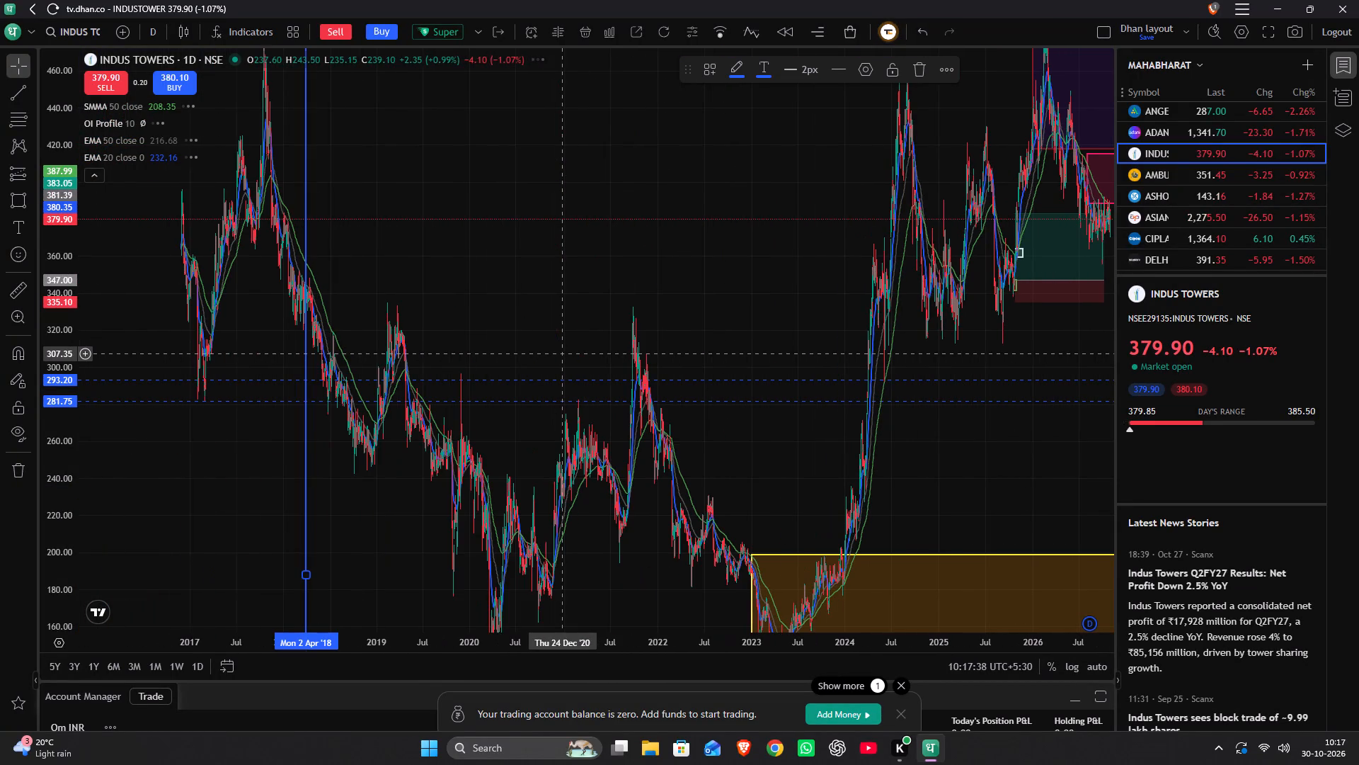
{"action": "left_click_drag", "start_coordinate": [432, 314], "coordinate": [1010, 279]}
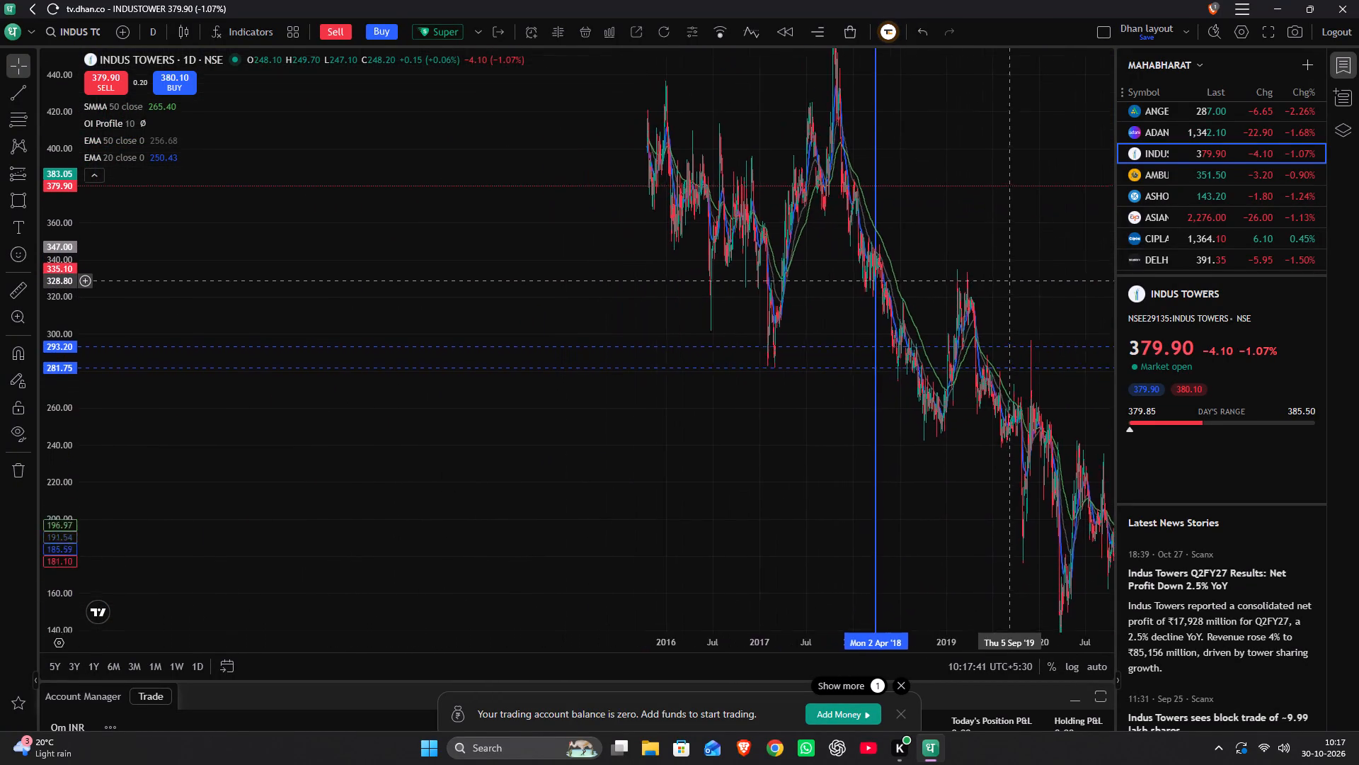
{"action": "left_click_drag", "start_coordinate": [1010, 279], "coordinate": [1019, 278]}
{"action": "scroll", "coordinate": [1018, 275], "scroll_direction": "up", "scroll_amount": 11}
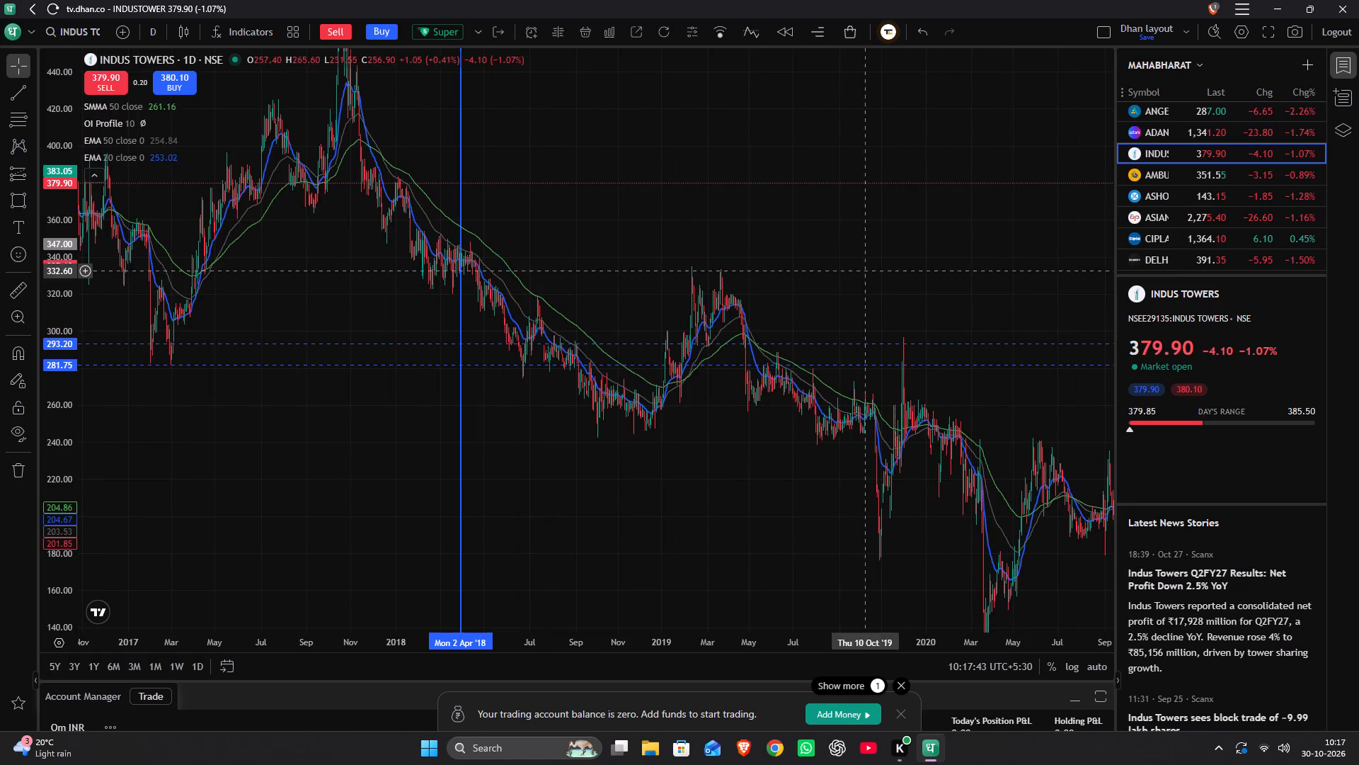
{"action": "left_click_drag", "start_coordinate": [612, 292], "coordinate": [935, 277]}
{"action": "scroll", "coordinate": [931, 277], "scroll_direction": "up", "scroll_amount": 2}
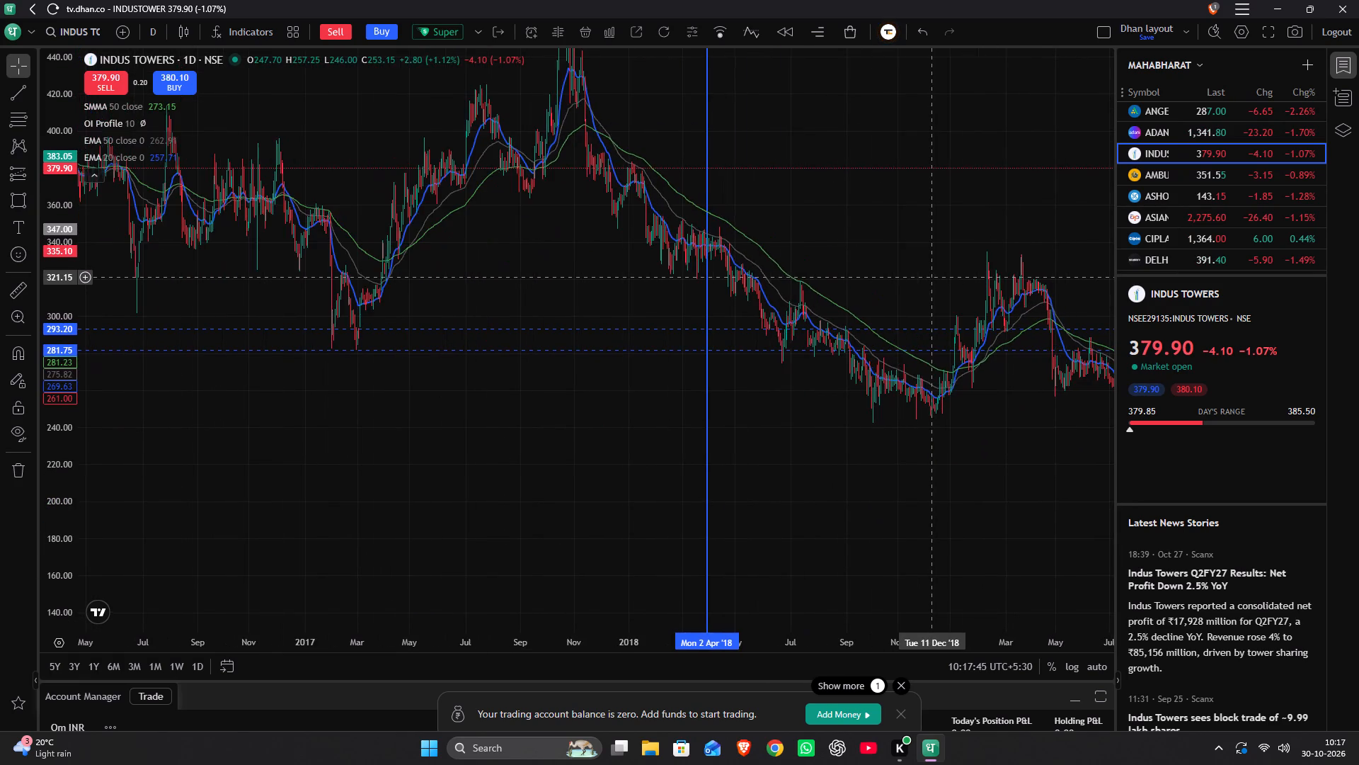
{"action": "scroll", "coordinate": [931, 277], "scroll_direction": "up", "scroll_amount": 7}
{"action": "left_click_drag", "start_coordinate": [604, 235], "coordinate": [881, 338]}
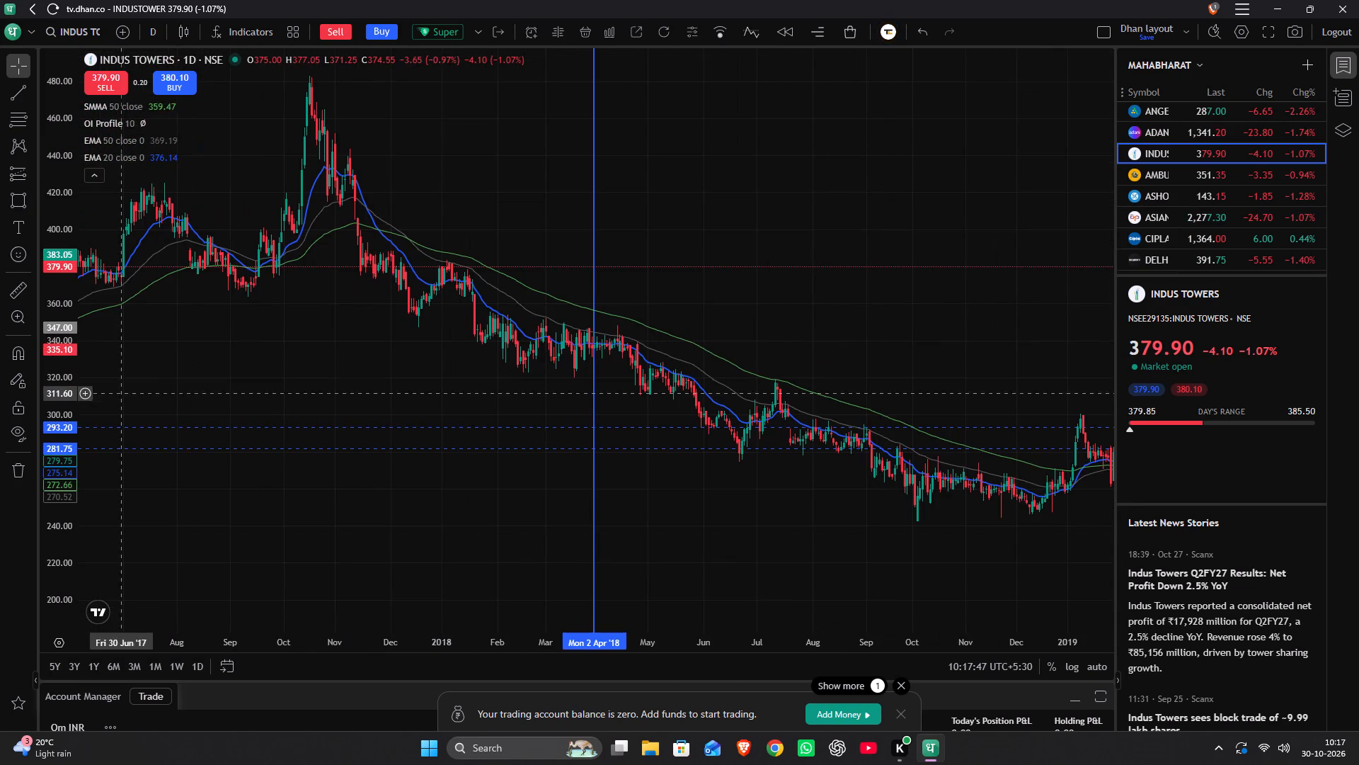
Examine Indus Towers' daily candles from May to July 2018 around the 293.20 and 281.75 levels.
{"action": "scroll", "coordinate": [6, 378], "scroll_direction": "up", "scroll_amount": 4}
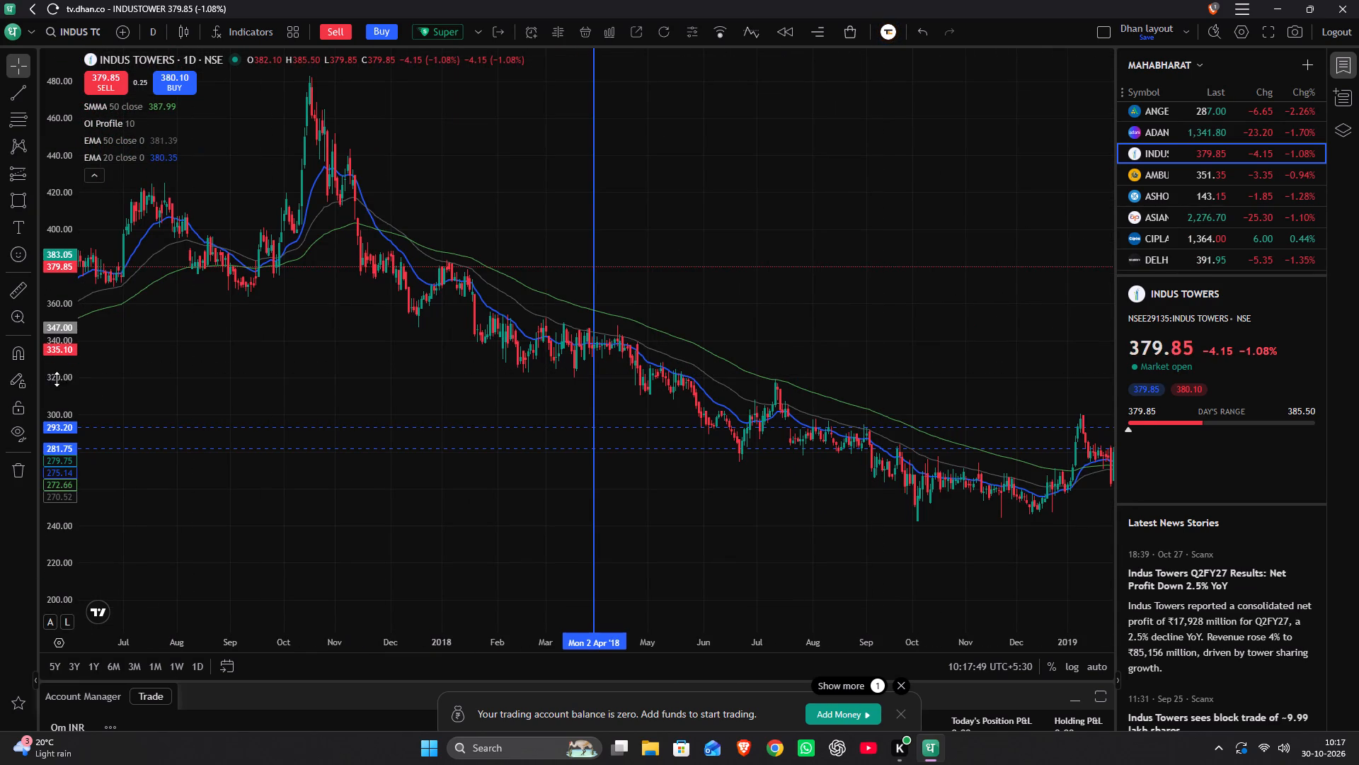
{"action": "scroll", "coordinate": [57, 379], "scroll_direction": "up", "scroll_amount": 19}
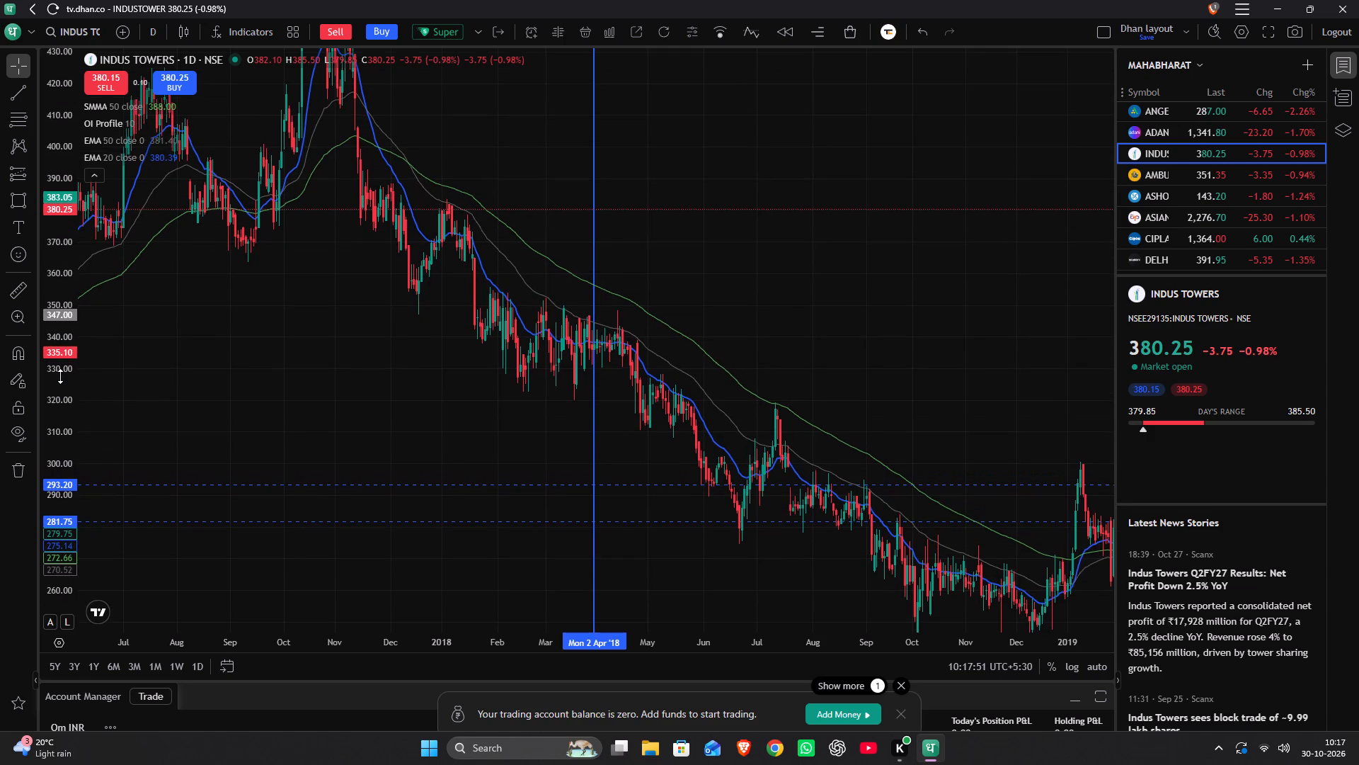
{"action": "scroll", "coordinate": [548, 394], "scroll_direction": "up", "scroll_amount": 5}
{"action": "left_click_drag", "start_coordinate": [464, 392], "coordinate": [696, 389]}
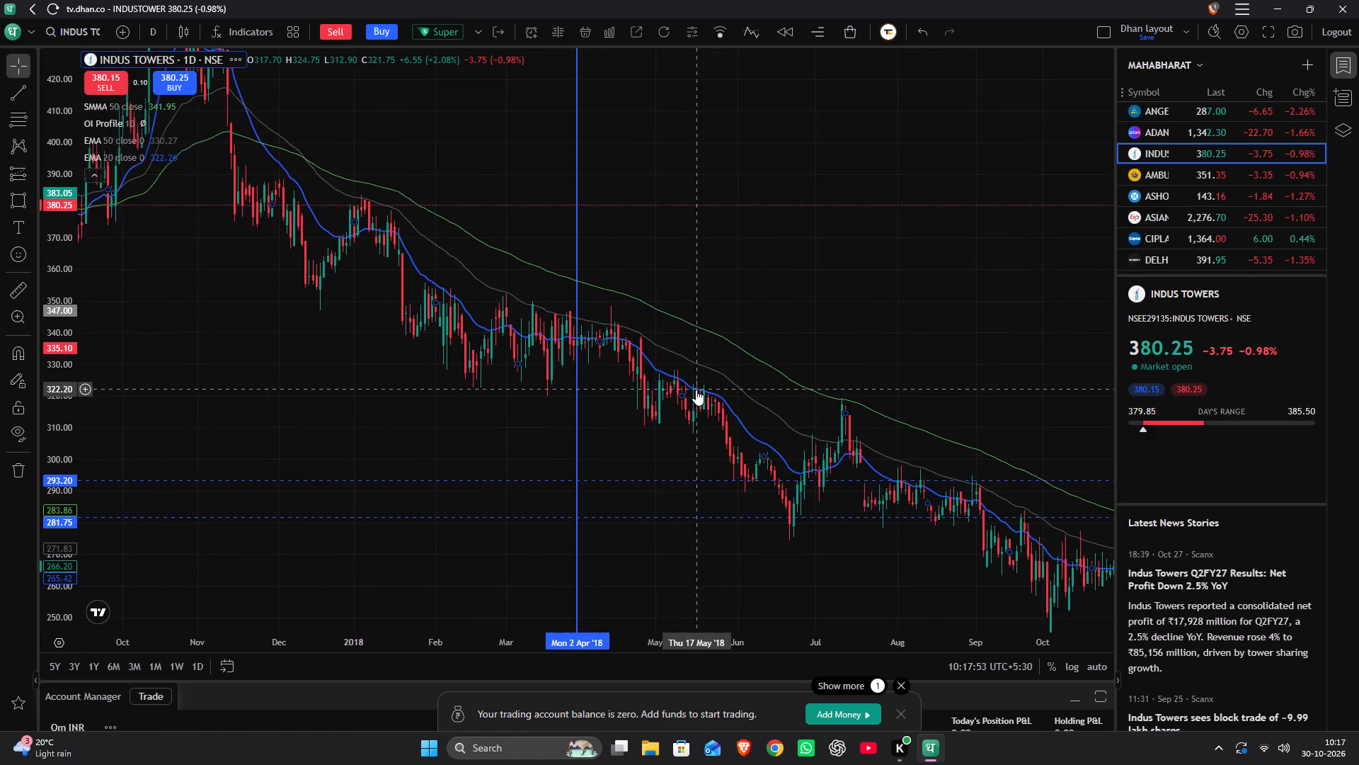
{"action": "scroll", "coordinate": [691, 387], "scroll_direction": "up", "scroll_amount": 9}
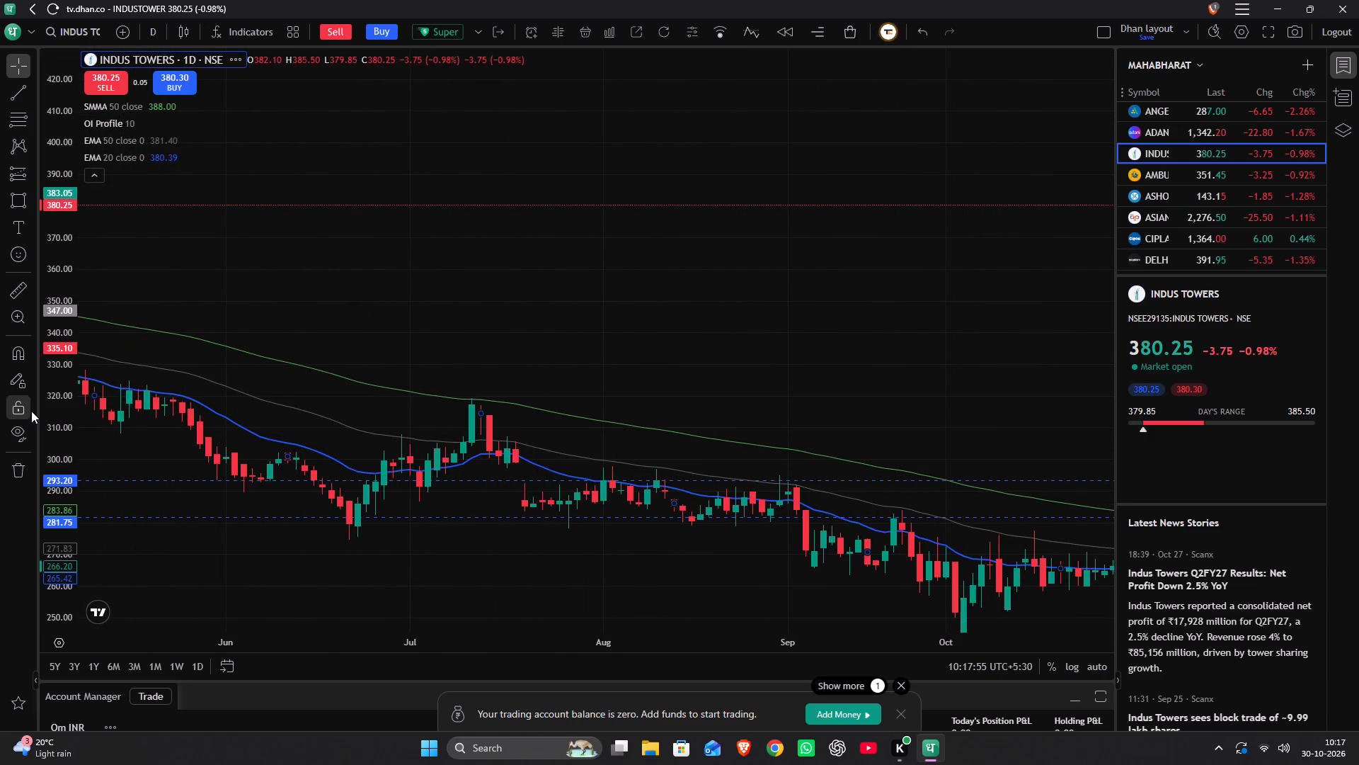
{"action": "scroll", "coordinate": [64, 421], "scroll_direction": "up", "scroll_amount": 8}
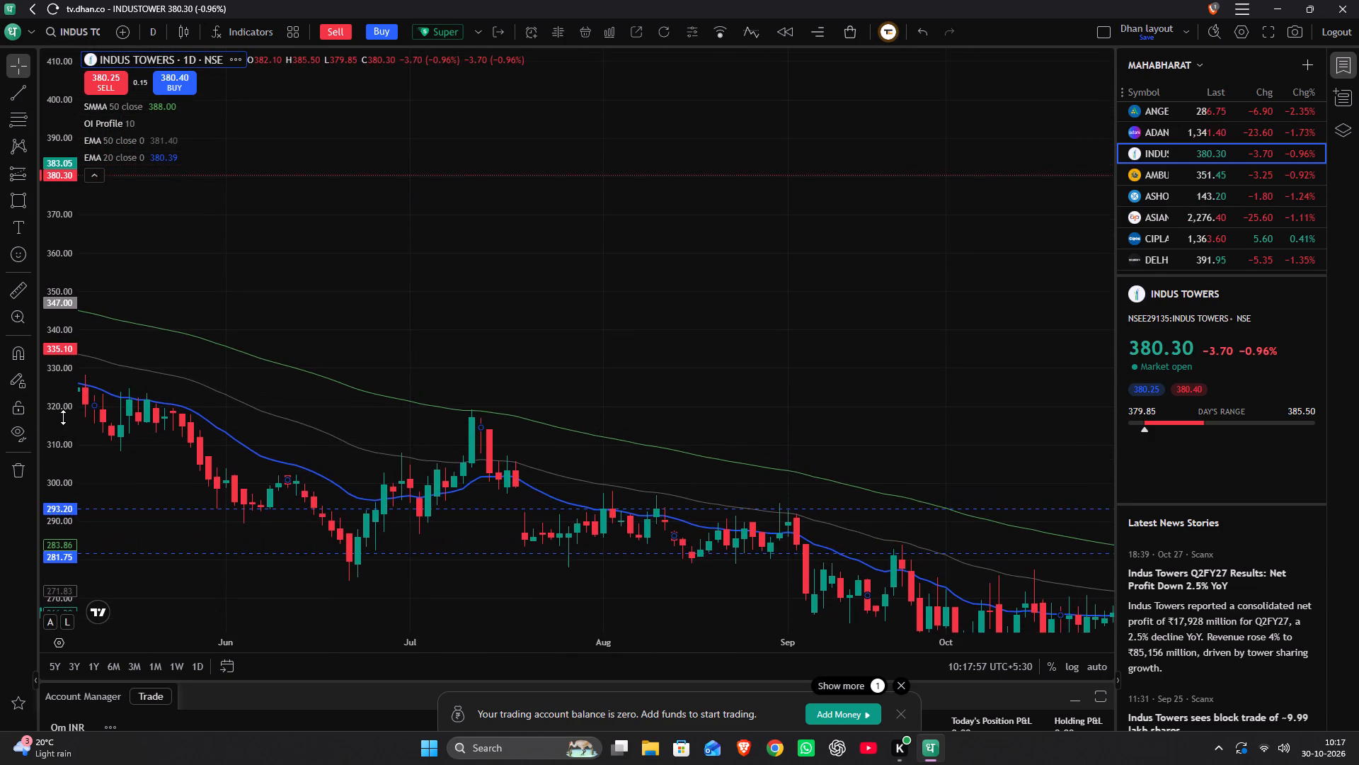
{"action": "scroll", "coordinate": [63, 417], "scroll_direction": "up", "scroll_amount": 1}
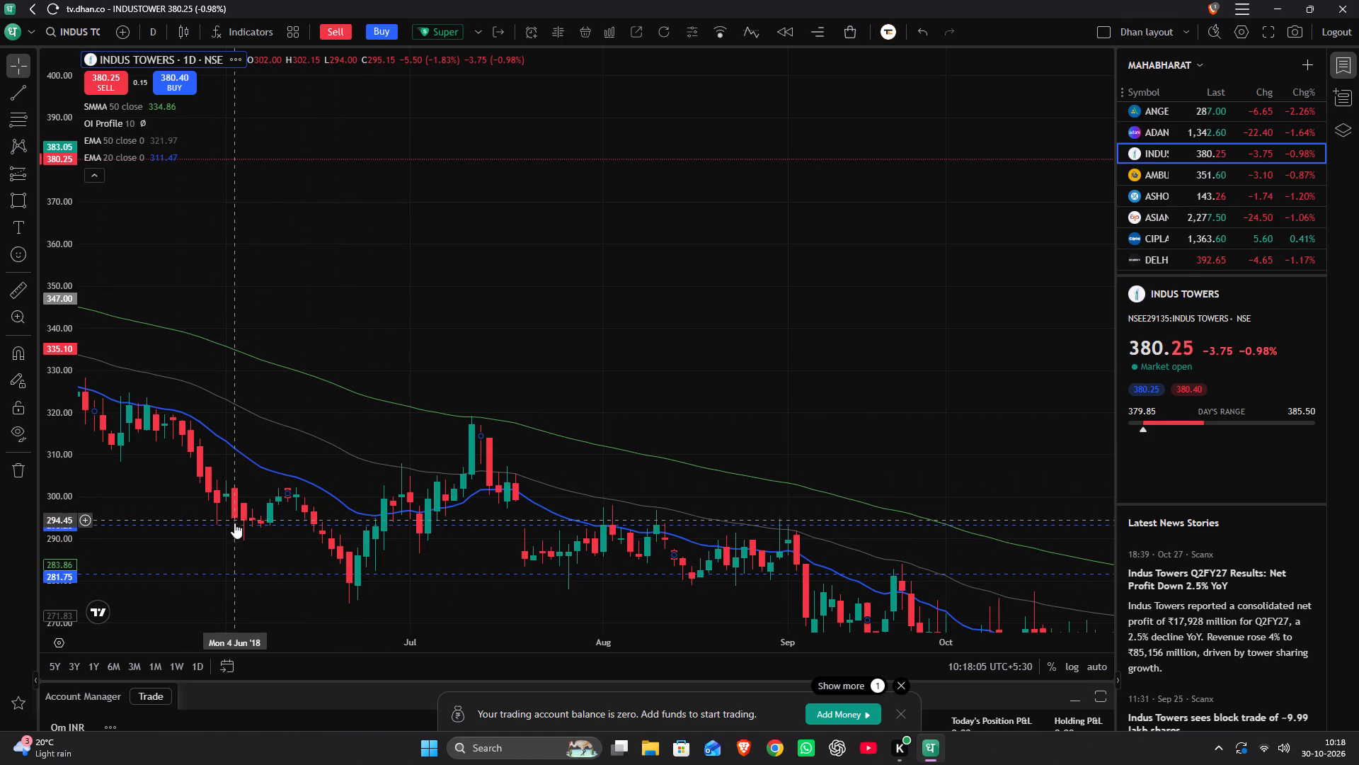
{"action": "scroll", "coordinate": [83, 446], "scroll_direction": "up", "scroll_amount": 5}
{"action": "left_click_drag", "start_coordinate": [144, 424], "coordinate": [795, 392]}
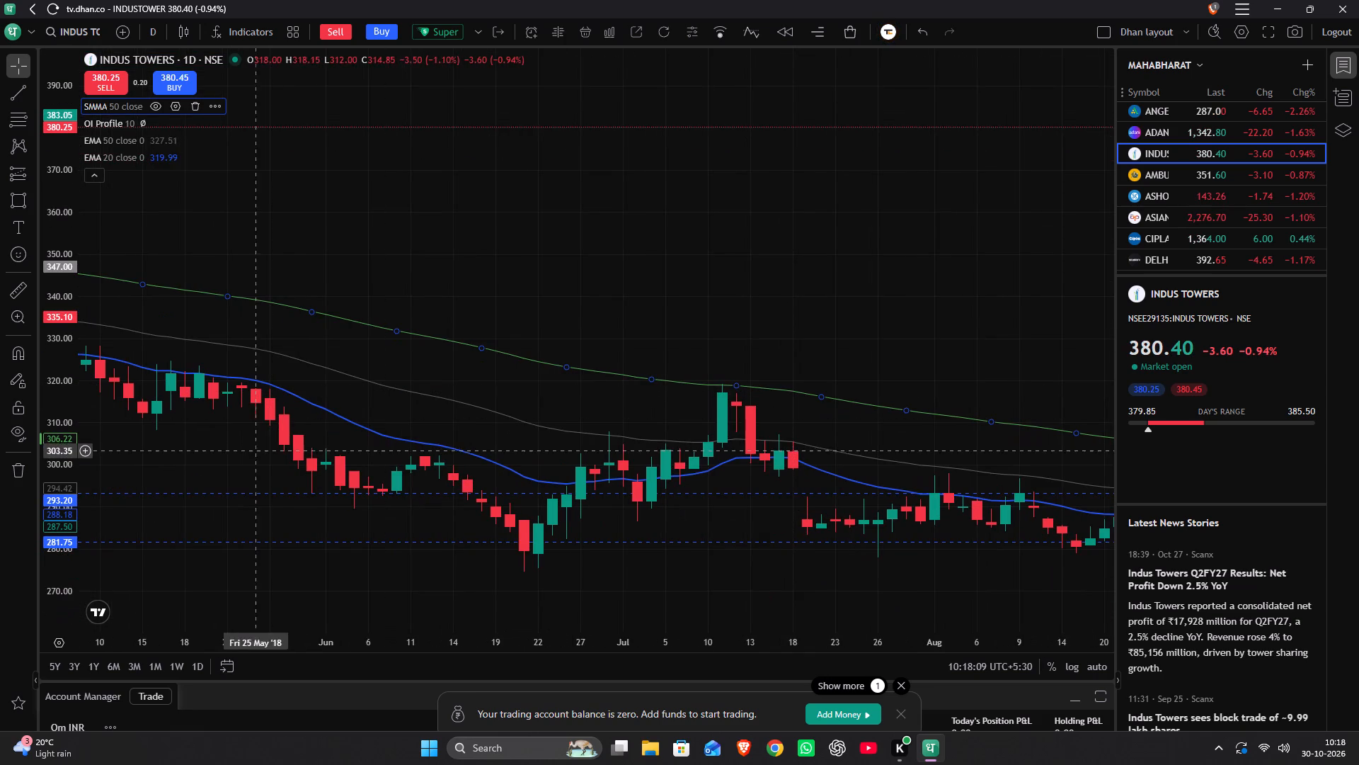
{"action": "scroll", "coordinate": [62, 427], "scroll_direction": "up", "scroll_amount": 10}
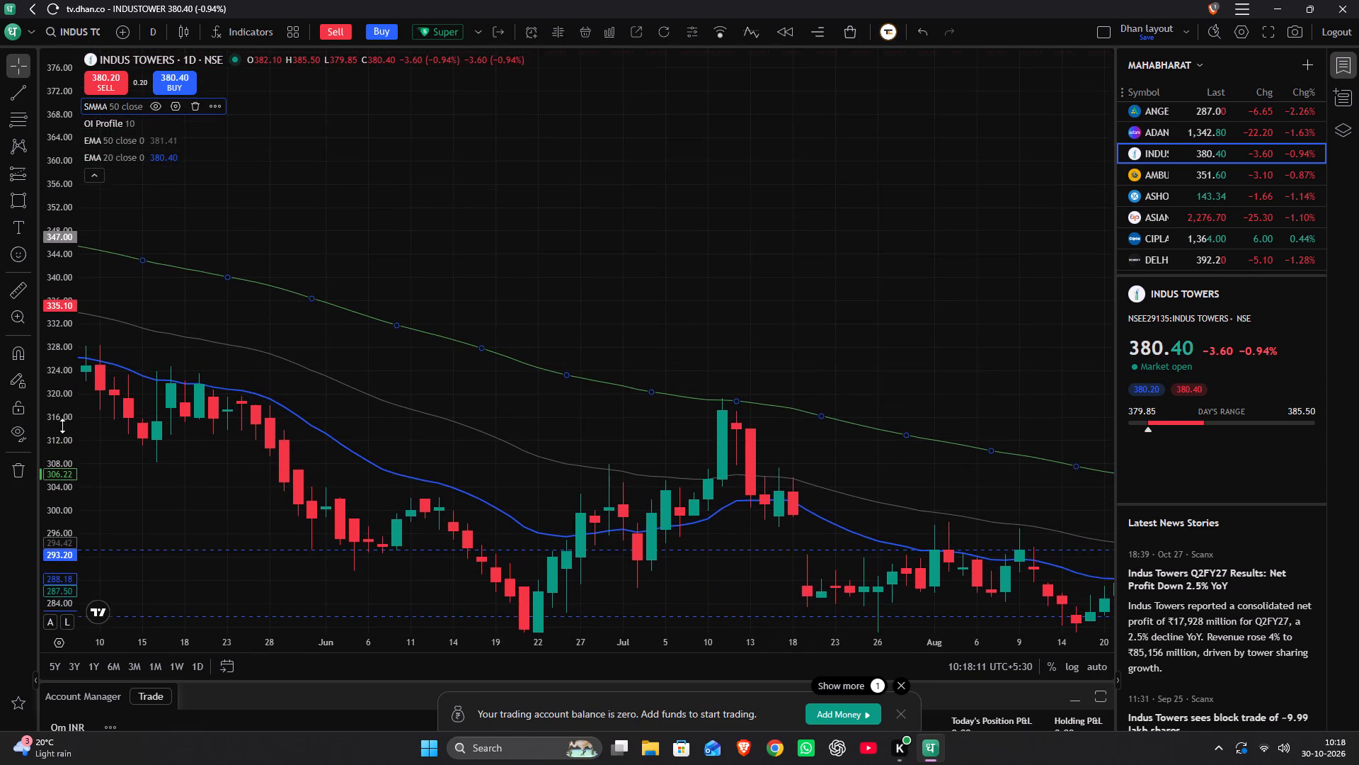
{"action": "scroll", "coordinate": [62, 426], "scroll_direction": "up", "scroll_amount": 6}
{"action": "left_click_drag", "start_coordinate": [306, 470], "coordinate": [472, 433]}
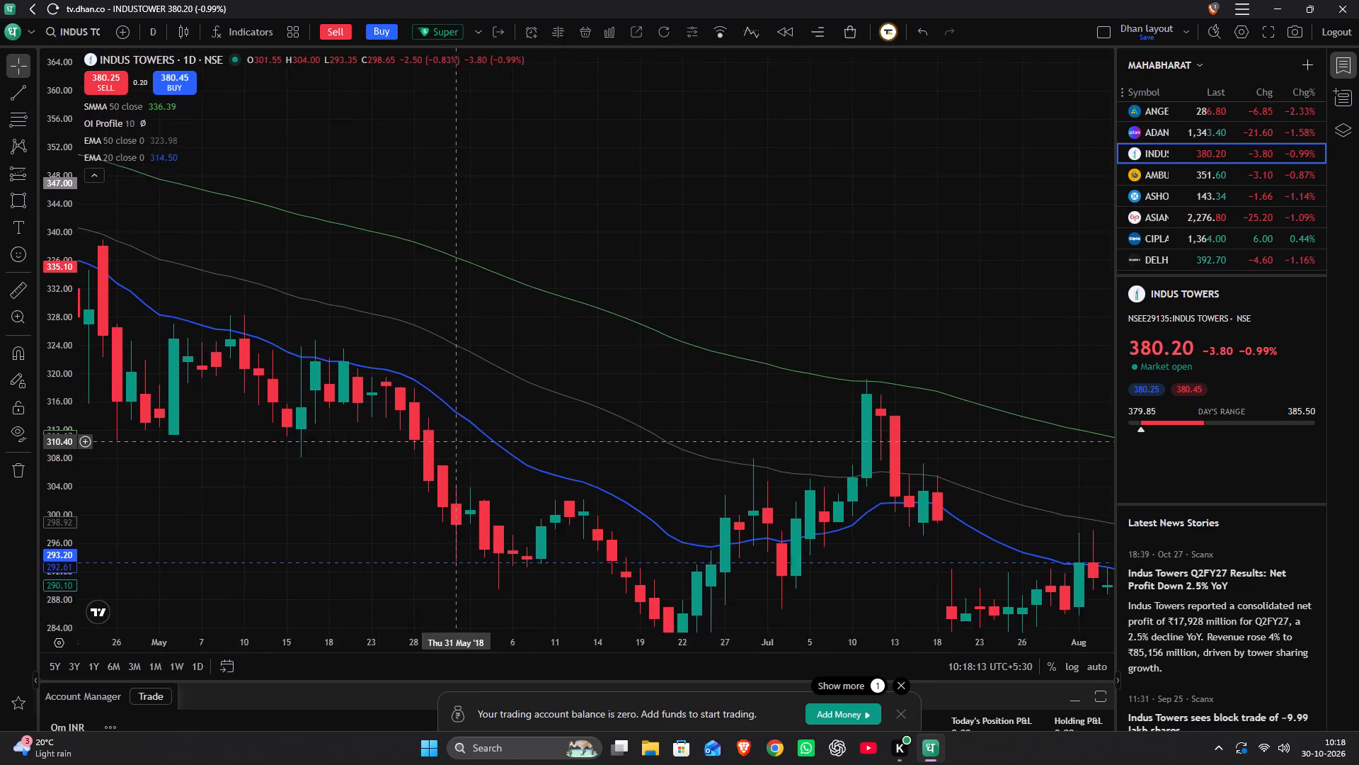
{"action": "left_click_drag", "start_coordinate": [472, 433], "coordinate": [486, 388]}
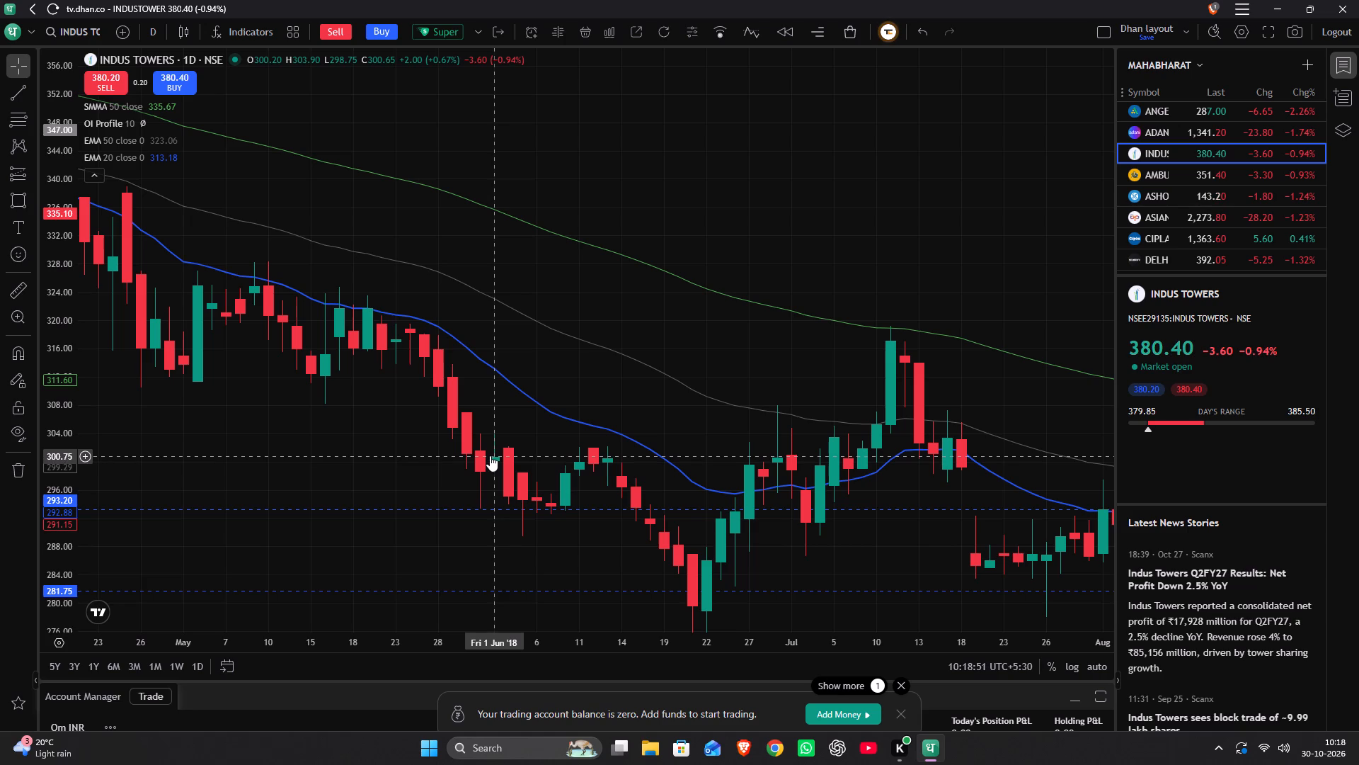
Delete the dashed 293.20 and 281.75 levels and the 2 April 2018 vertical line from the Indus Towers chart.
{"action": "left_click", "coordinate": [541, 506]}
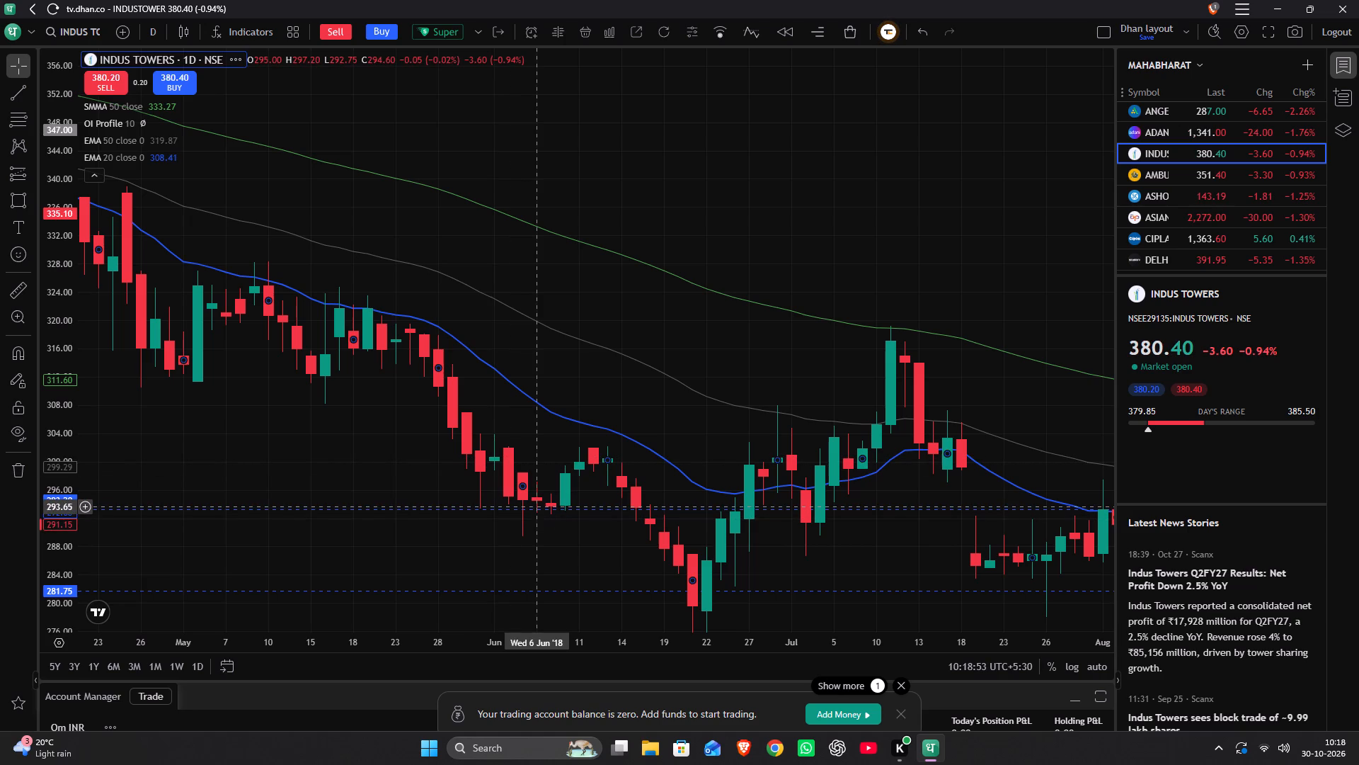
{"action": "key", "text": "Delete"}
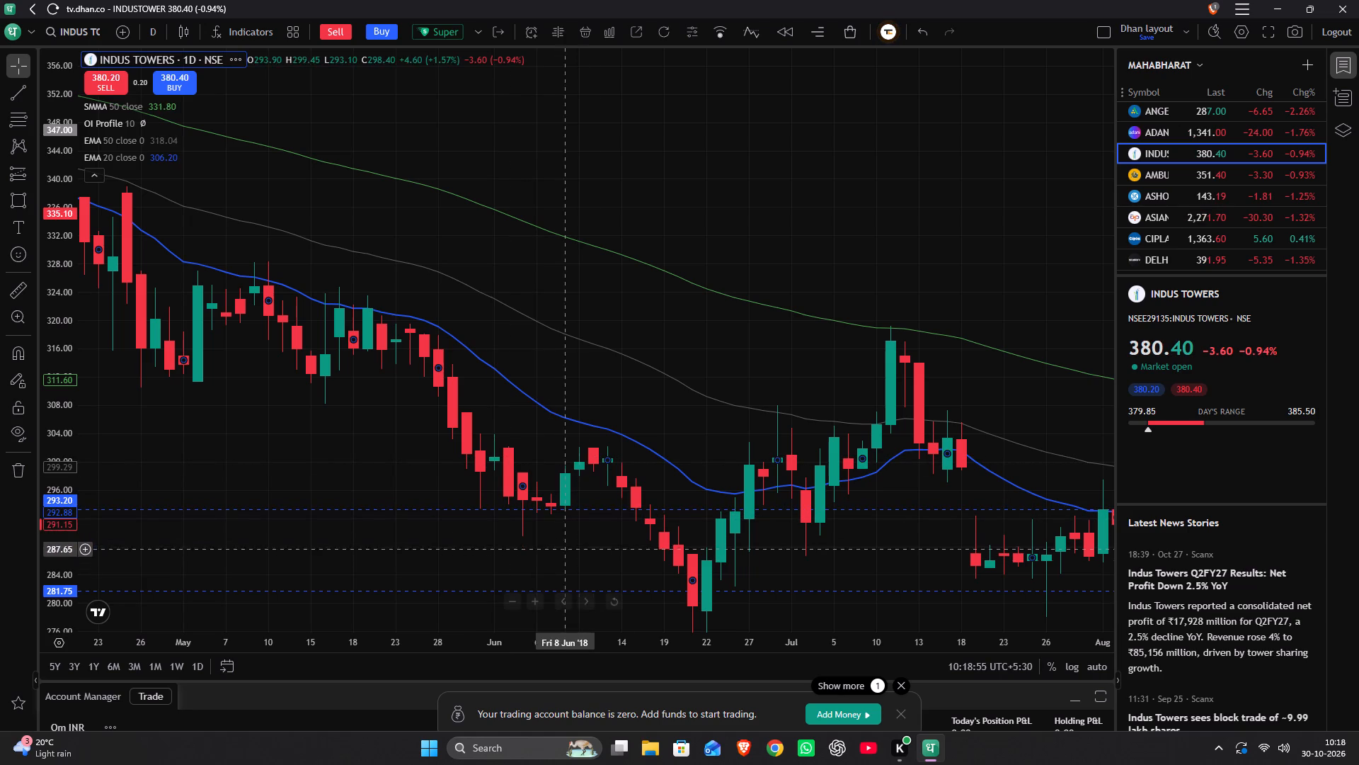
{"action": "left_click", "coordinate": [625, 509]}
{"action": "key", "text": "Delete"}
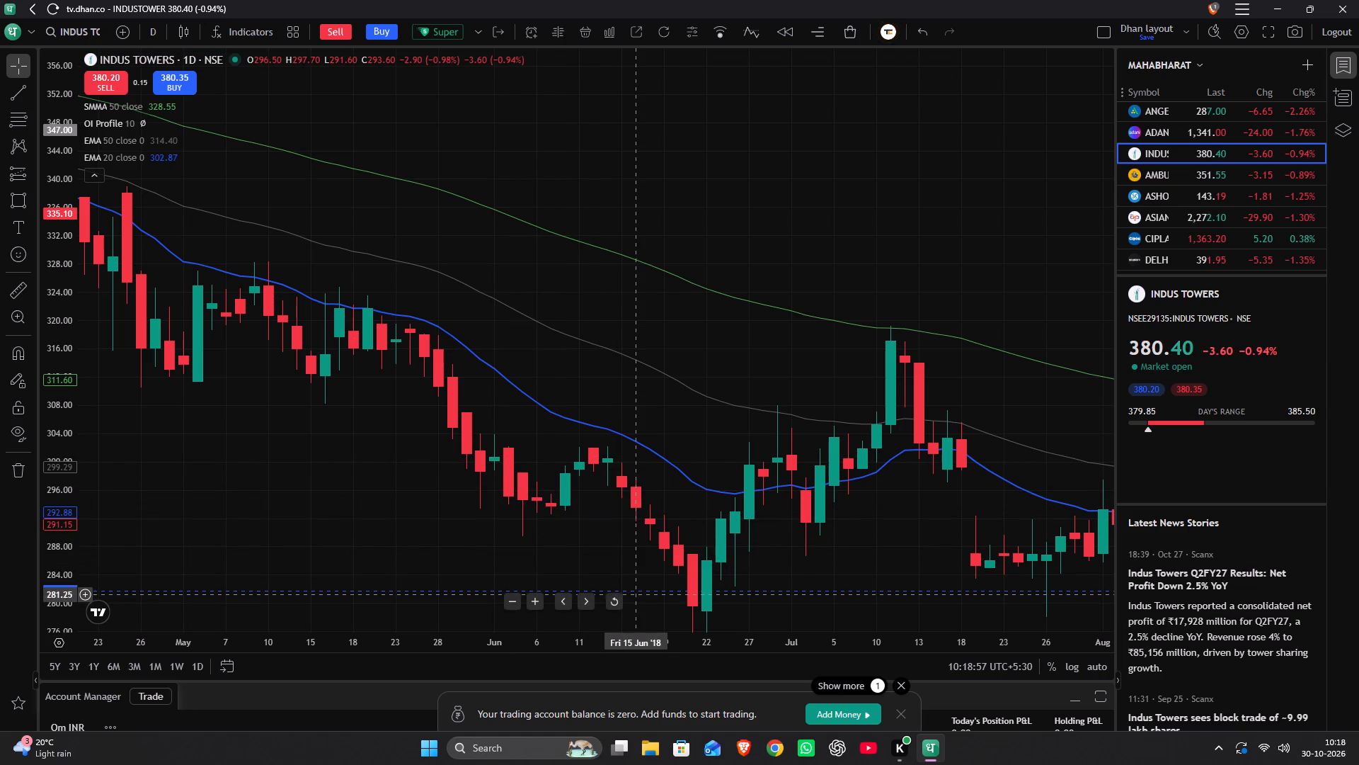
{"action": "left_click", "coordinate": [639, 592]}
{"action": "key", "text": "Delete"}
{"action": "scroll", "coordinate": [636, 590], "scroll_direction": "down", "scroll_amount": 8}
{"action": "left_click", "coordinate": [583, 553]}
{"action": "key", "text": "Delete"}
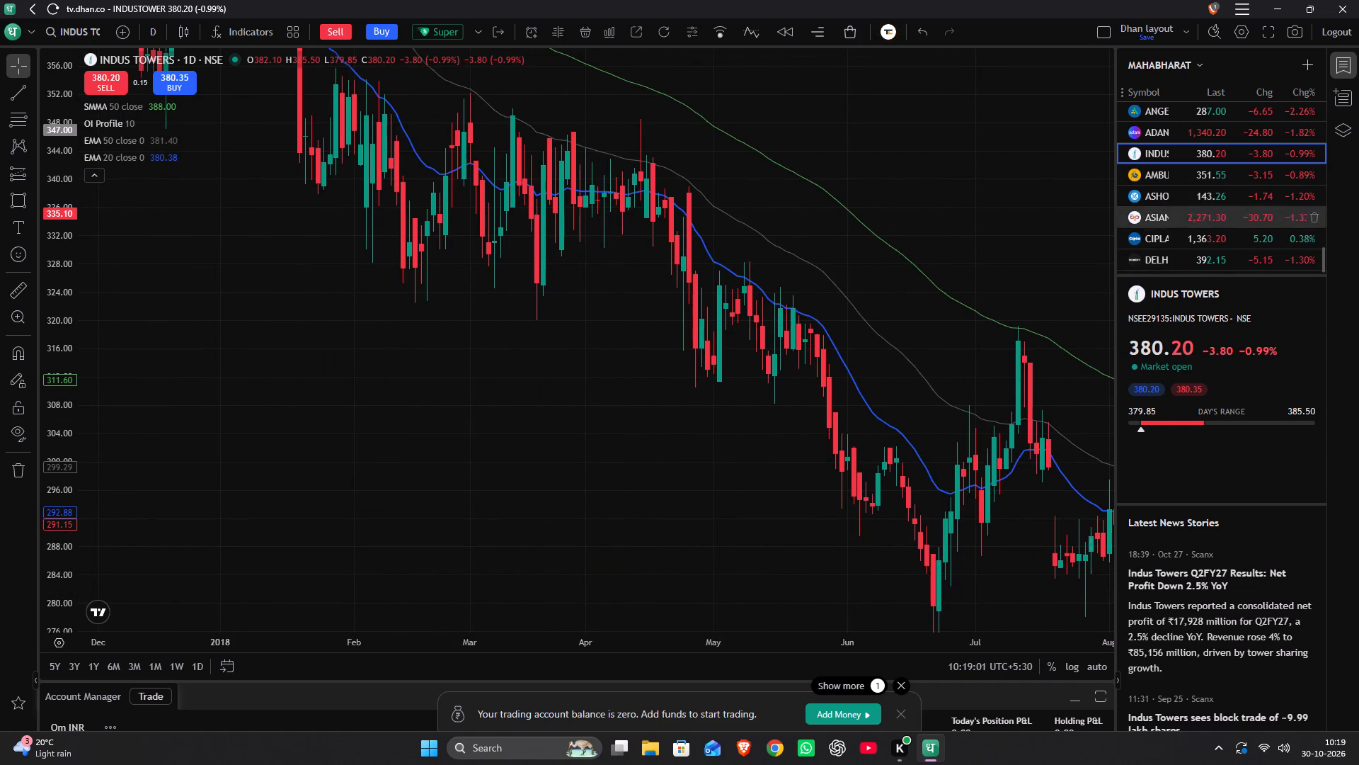
Review Indus Towers' daily price history from 2018 forward to the marked zones and long position in late 2025.
{"action": "scroll", "coordinate": [996, 269], "scroll_direction": "up", "scroll_amount": 13}
{"action": "scroll", "coordinate": [990, 267], "scroll_direction": "down", "scroll_amount": 6}
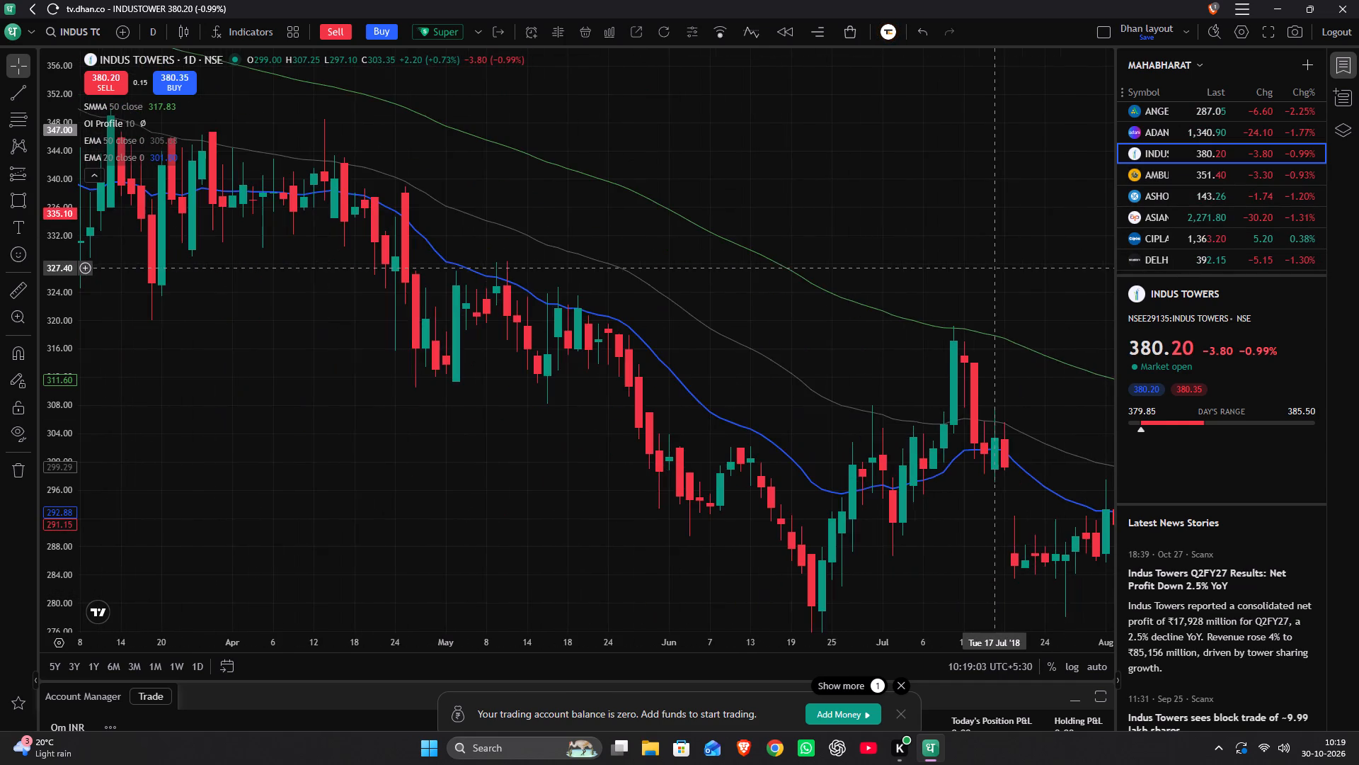
{"action": "left_click_drag", "start_coordinate": [990, 269], "coordinate": [239, 297]}
{"action": "scroll", "coordinate": [256, 290], "scroll_direction": "down", "scroll_amount": 16}
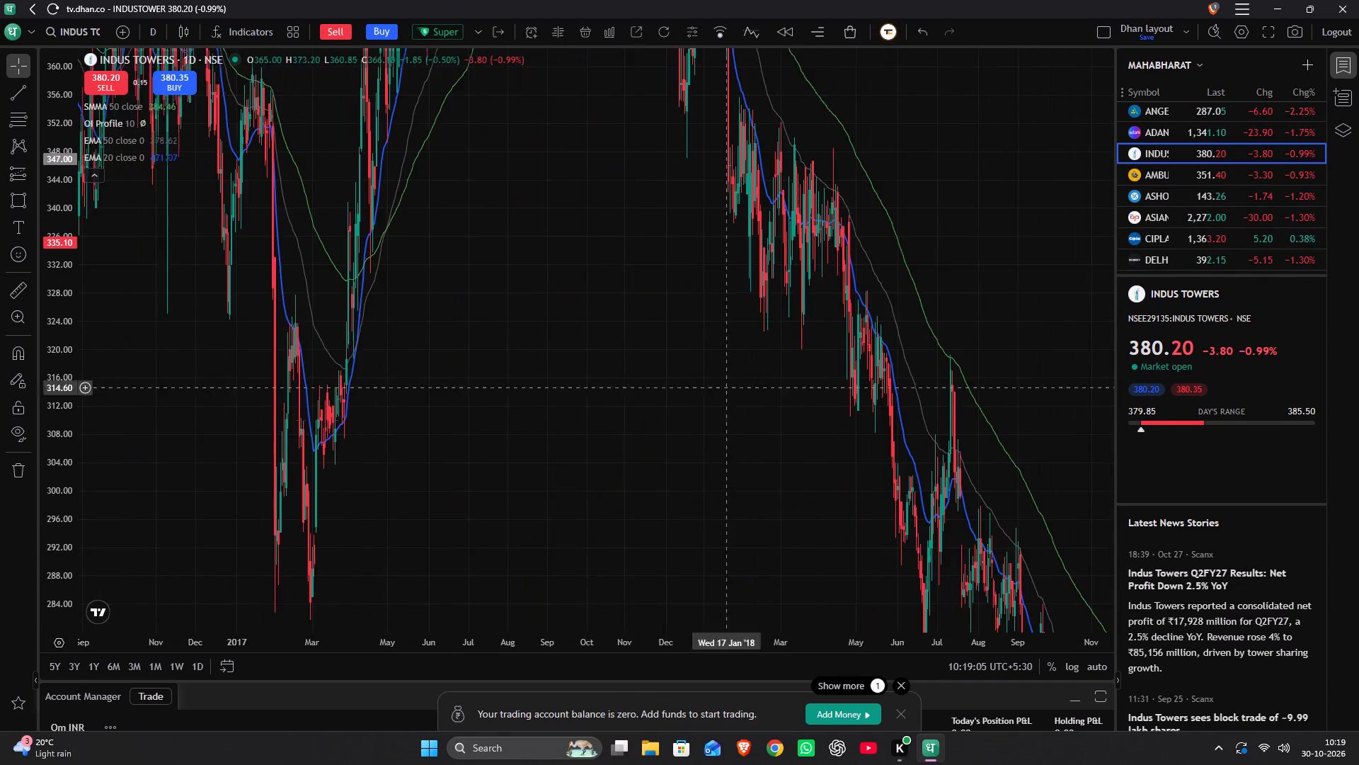
{"action": "left_click_drag", "start_coordinate": [832, 401], "coordinate": [382, 60]}
{"action": "scroll", "coordinate": [59, 297], "scroll_direction": "down", "scroll_amount": 9}
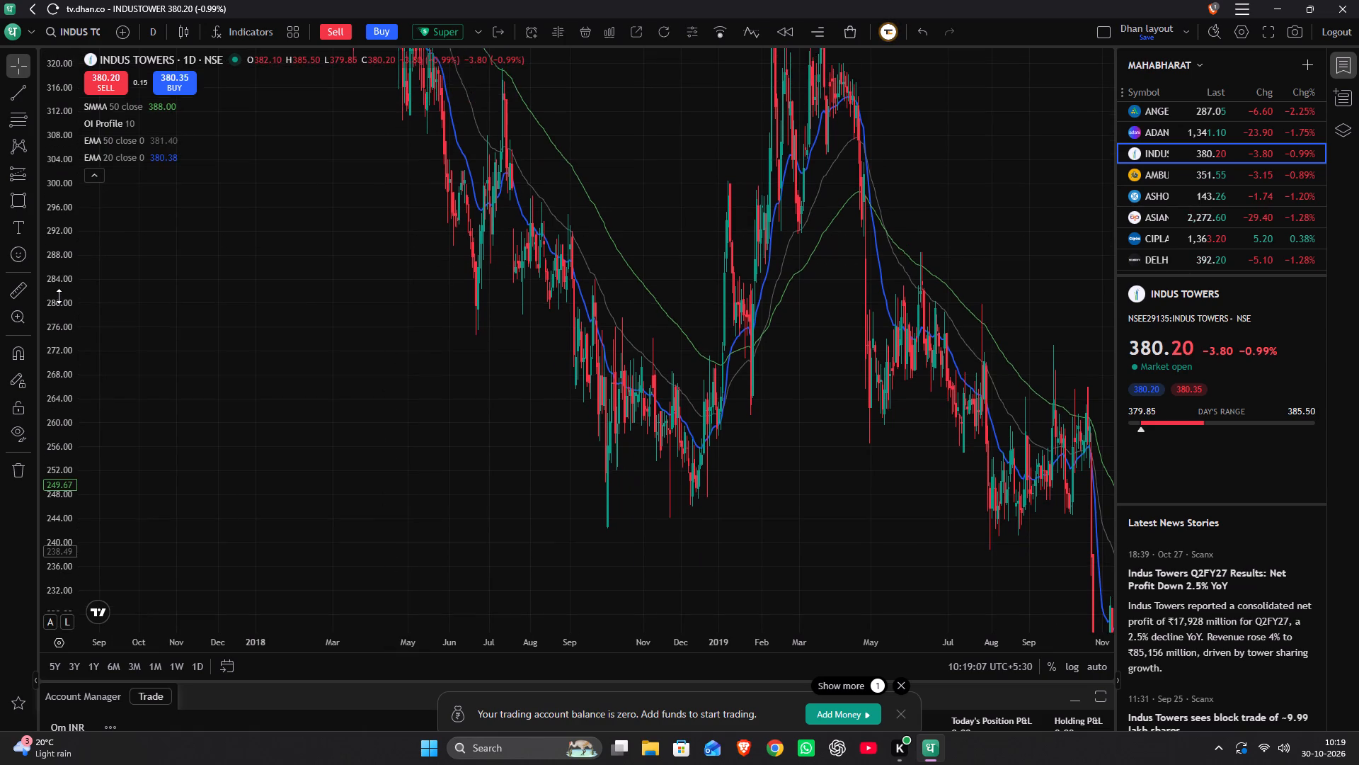
{"action": "scroll", "coordinate": [59, 296], "scroll_direction": "down", "scroll_amount": 12}
{"action": "scroll", "coordinate": [59, 296], "scroll_direction": "down", "scroll_amount": 16}
{"action": "left_click_drag", "start_coordinate": [646, 399], "coordinate": [636, 397]}
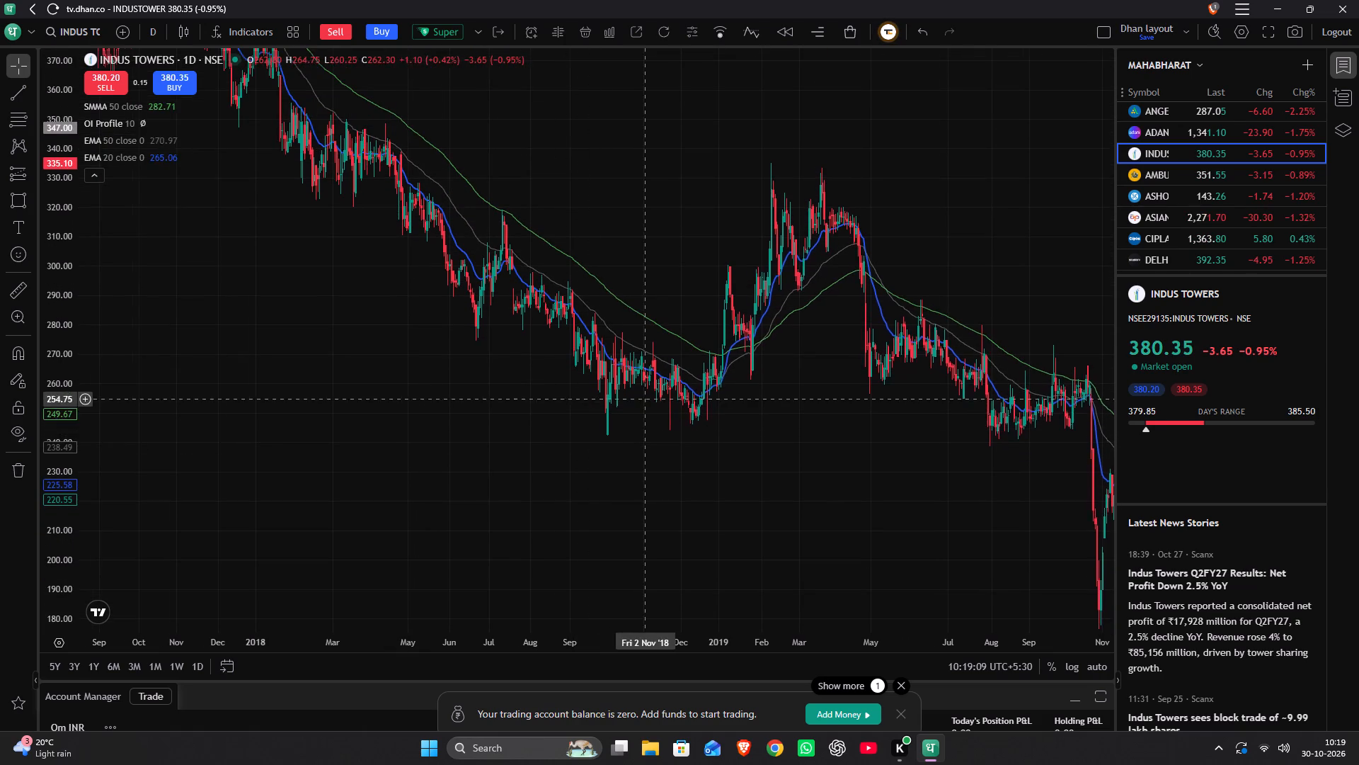
{"action": "left_click_drag", "start_coordinate": [636, 397], "coordinate": [33, 249]}
{"action": "left_click_drag", "start_coordinate": [600, 346], "coordinate": [0, 374]}
{"action": "left_click_drag", "start_coordinate": [871, 322], "coordinate": [97, 280]}
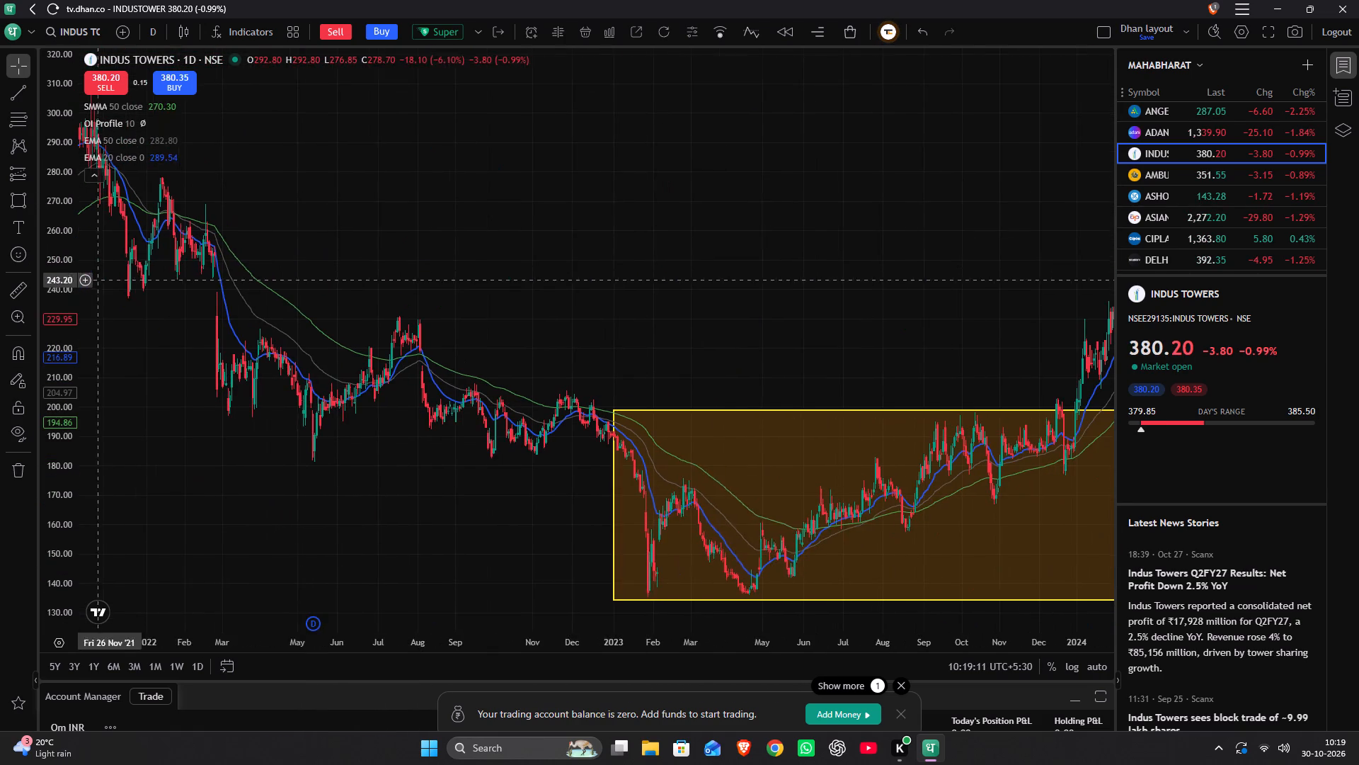
{"action": "left_click_drag", "start_coordinate": [629, 295], "coordinate": [3, 361]}
{"action": "left_click_drag", "start_coordinate": [635, 276], "coordinate": [575, 312]}
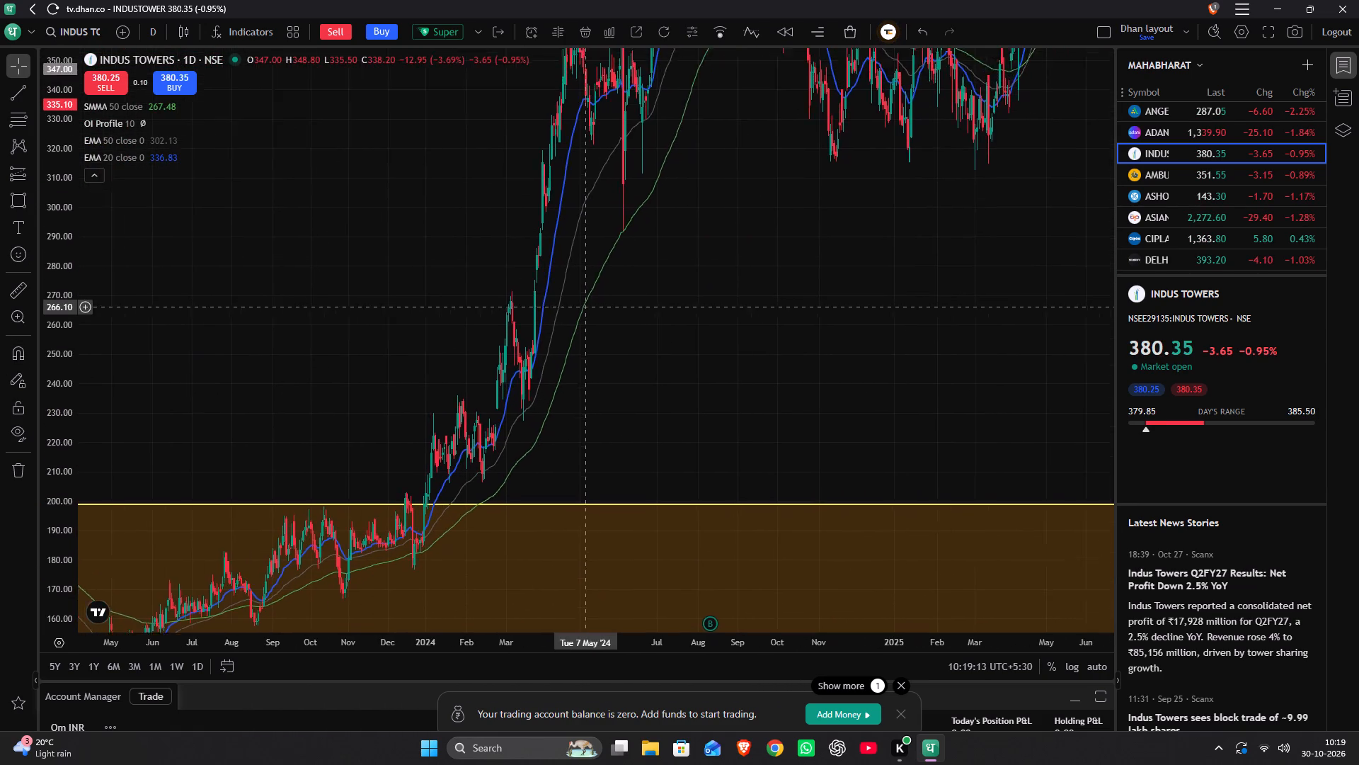
{"action": "left_click_drag", "start_coordinate": [575, 312], "coordinate": [2, 418]}
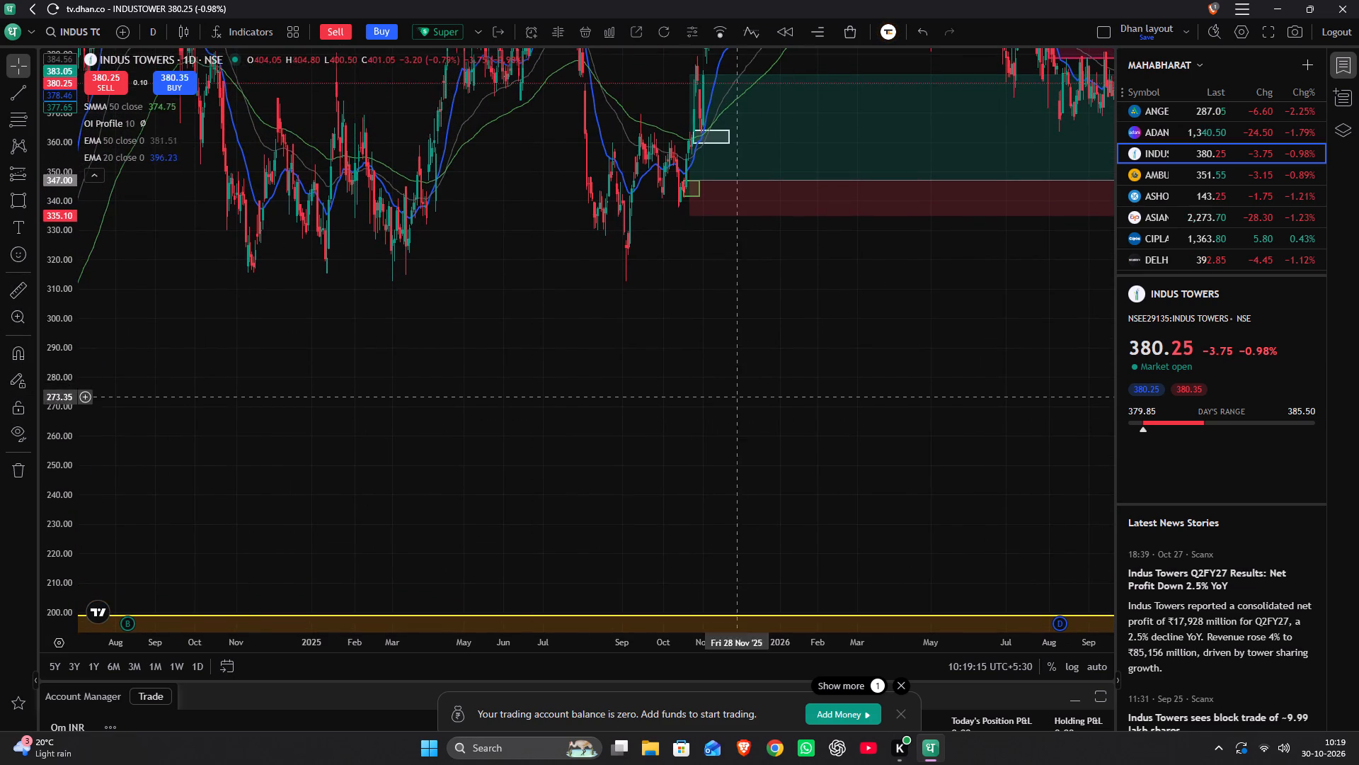
Switch from Indus Towers' latest candles to Ambuja Cements and review its daily price history and marked zones back to 2020.
{"action": "left_click_drag", "start_coordinate": [815, 386], "coordinate": [162, 664]}
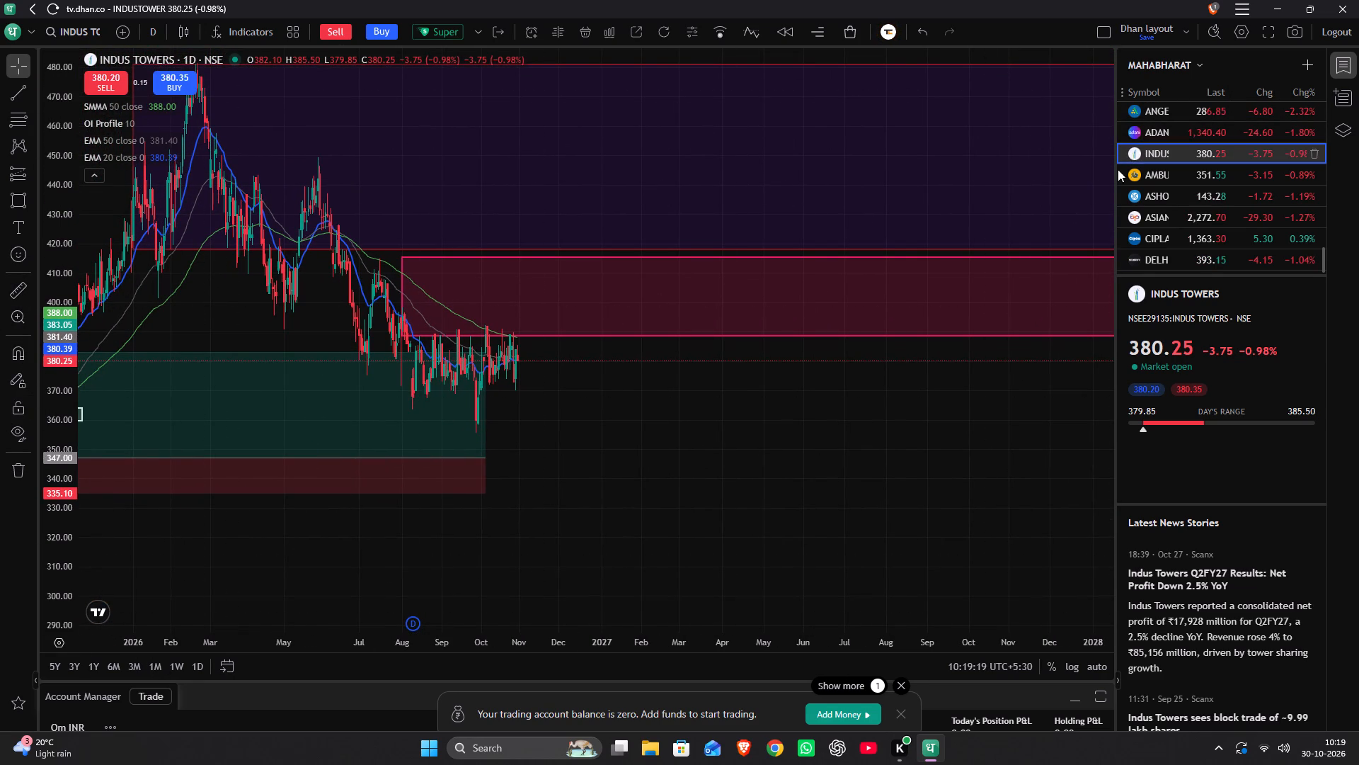
{"action": "left_click", "coordinate": [1135, 176]}
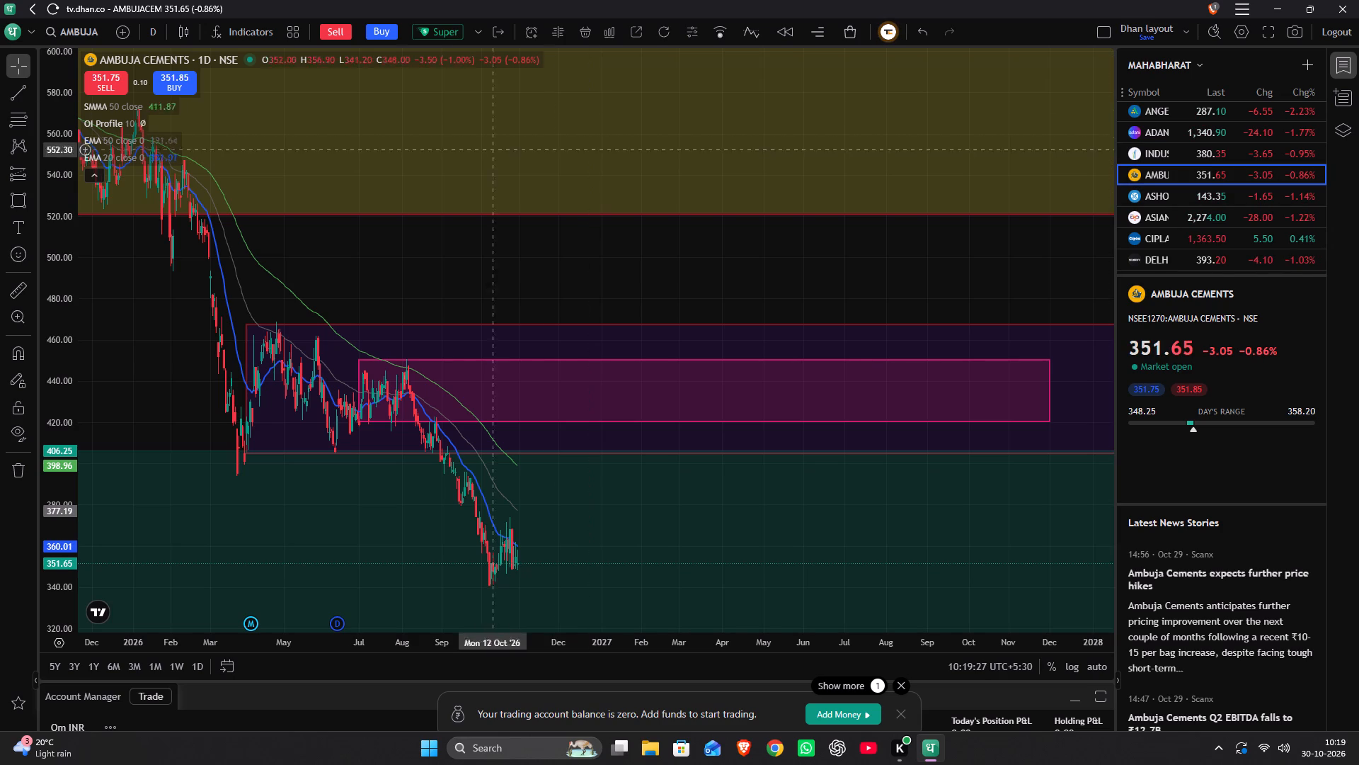
{"action": "scroll", "coordinate": [54, 341], "scroll_direction": "down", "scroll_amount": 8}
{"action": "scroll", "coordinate": [57, 325], "scroll_direction": "down", "scroll_amount": 15}
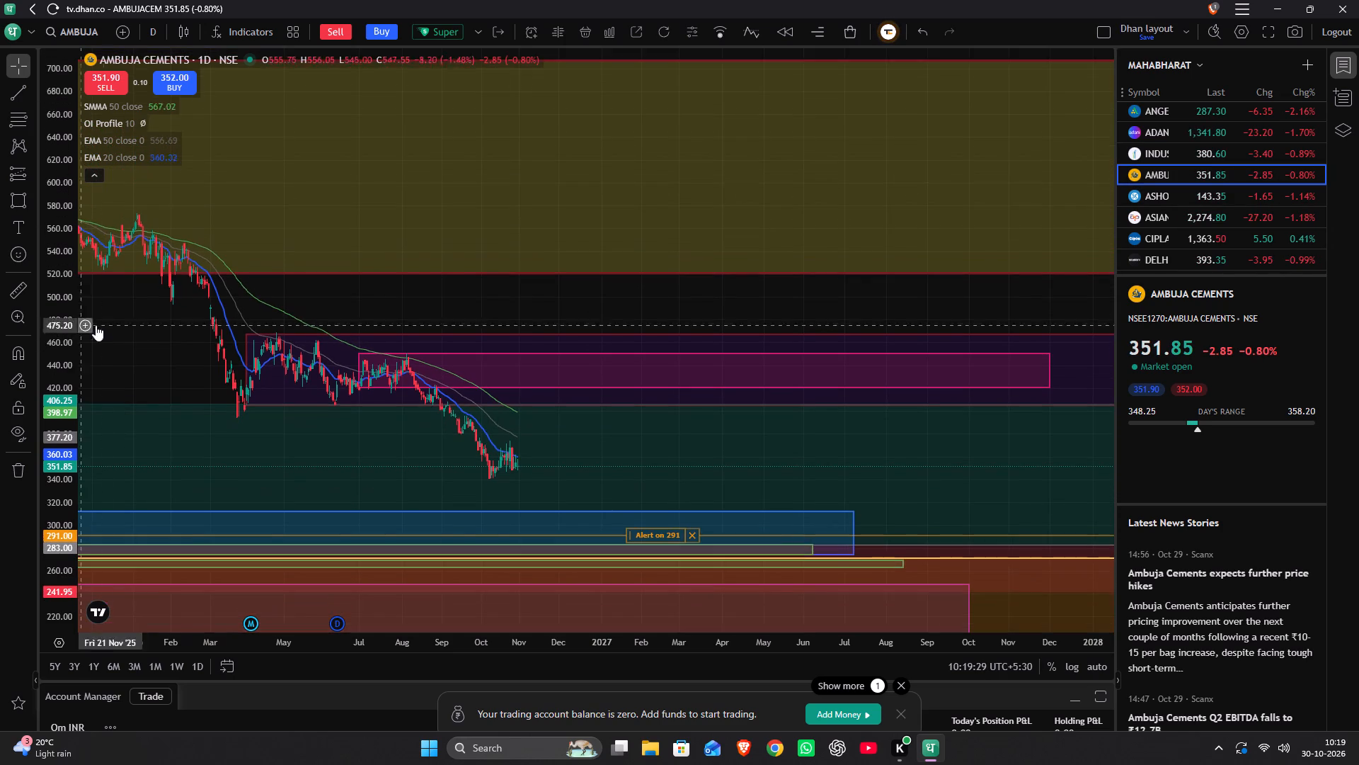
{"action": "scroll", "coordinate": [150, 350], "scroll_direction": "down", "scroll_amount": 13}
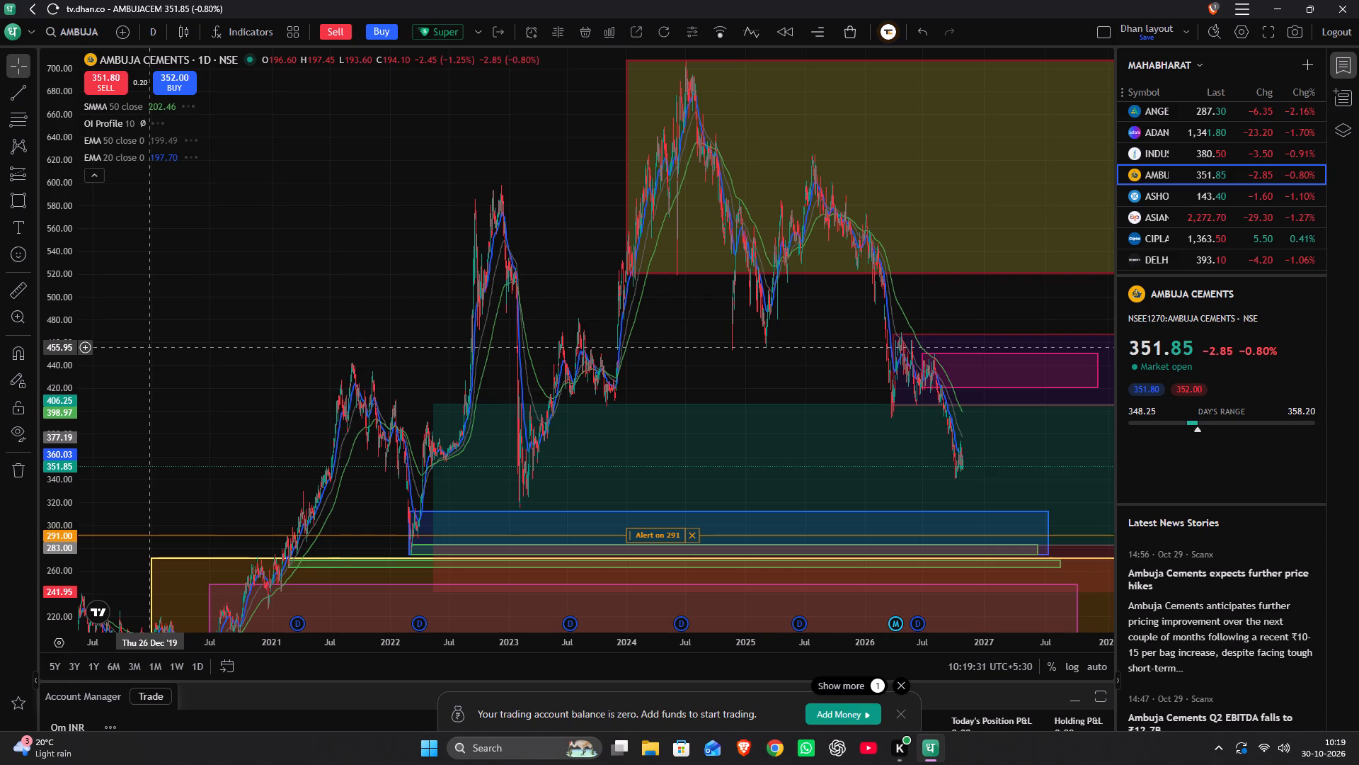
{"action": "left_click_drag", "start_coordinate": [151, 345], "coordinate": [0, 300]}
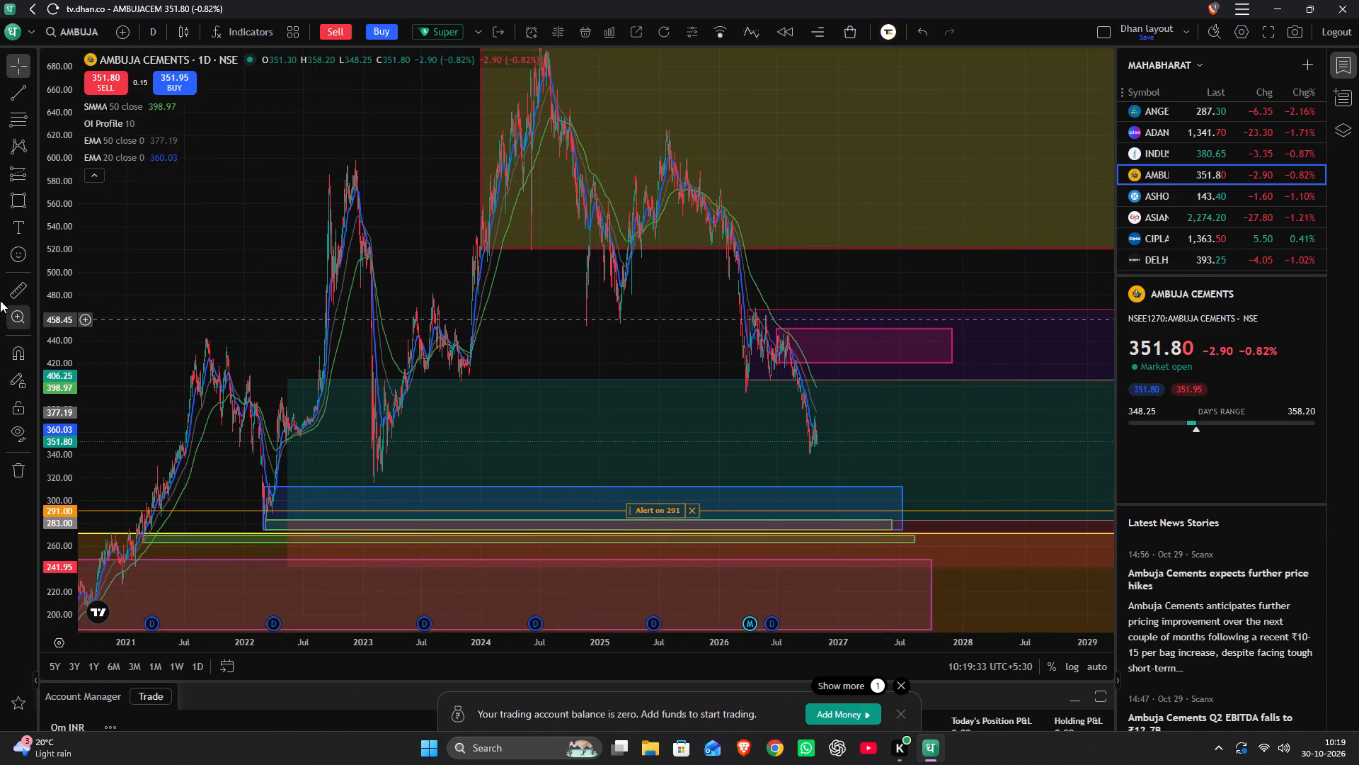
{"action": "left_click_drag", "start_coordinate": [0, 300], "coordinate": [21, 209]}
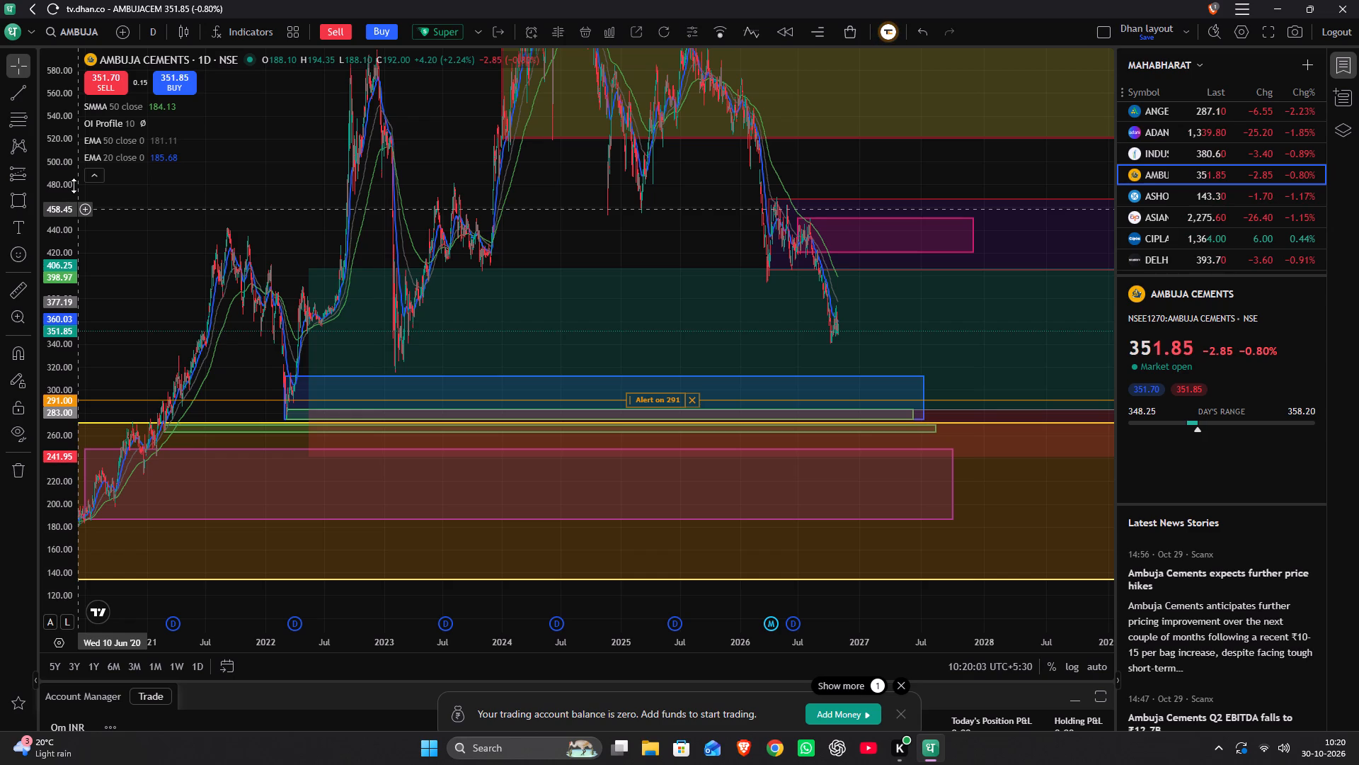
{"action": "type", "text": "1d"}
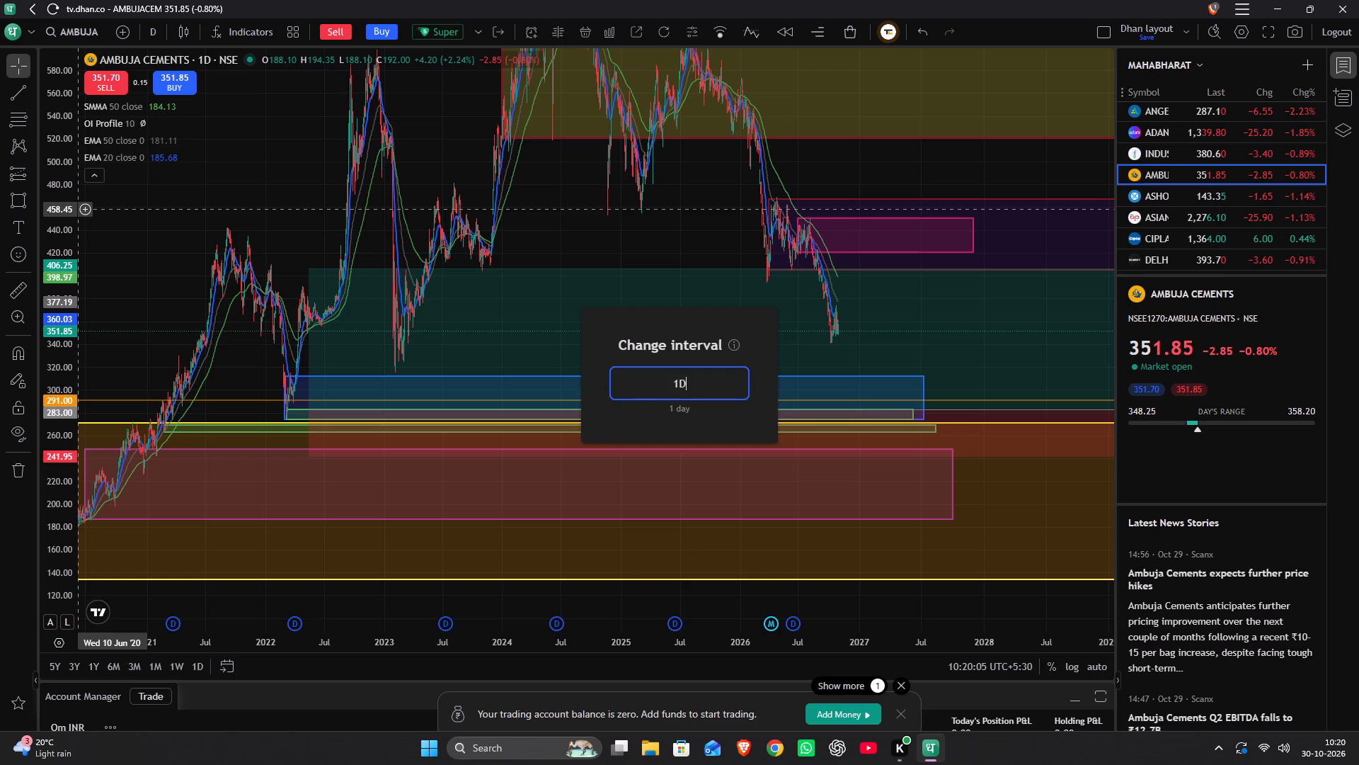
{"action": "key", "text": "Return"}
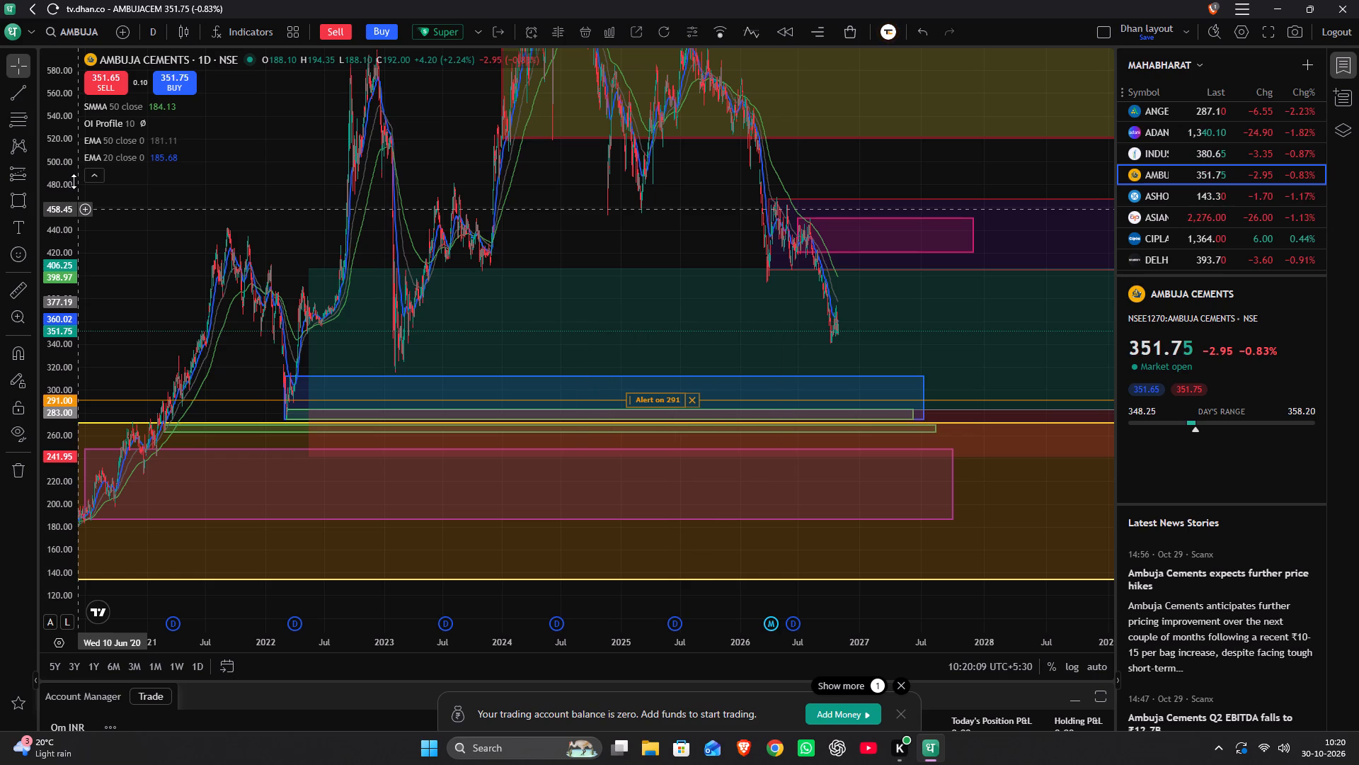
Switch Ambuja Cements to the 1-month interval and examine the candles and marked zones from 2020 to 2026.
{"action": "key", "text": "1"}
{"action": "key", "text": "m"}
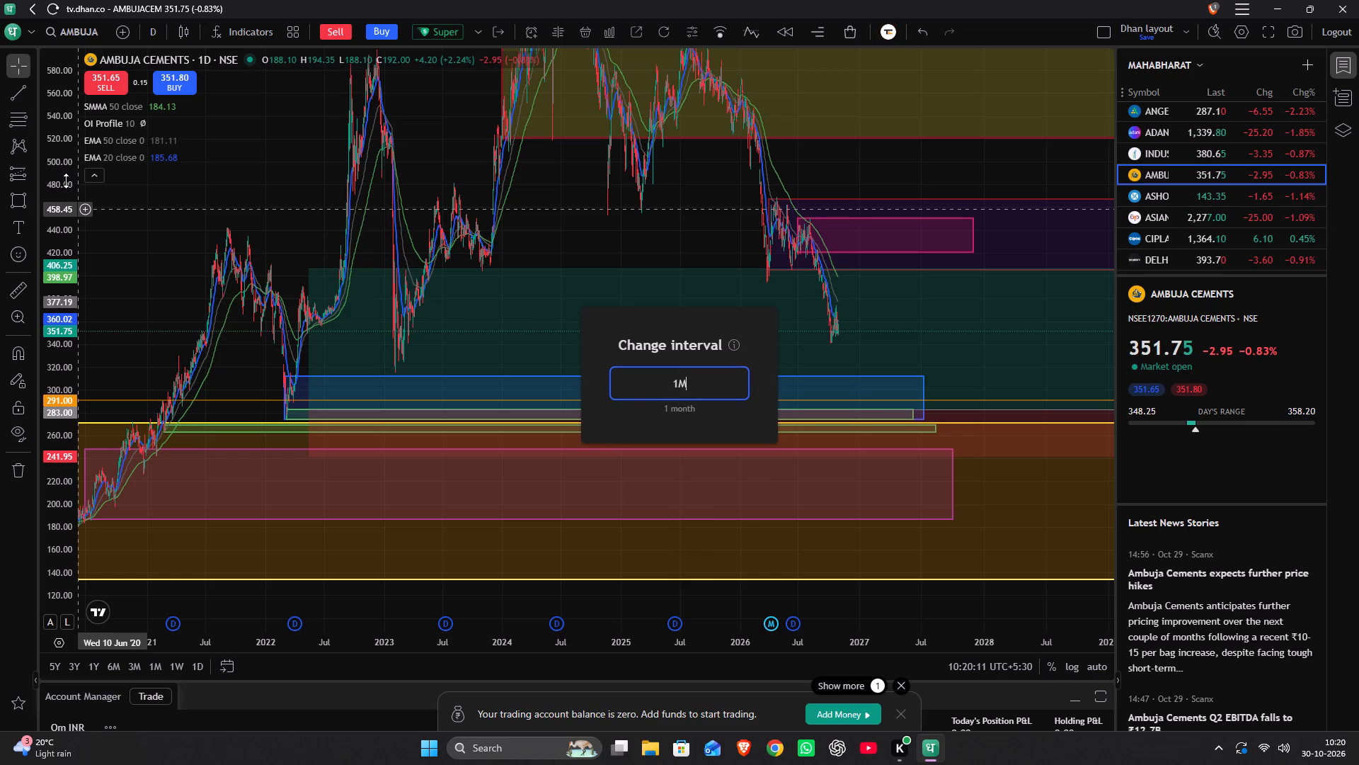
{"action": "key", "text": "Return"}
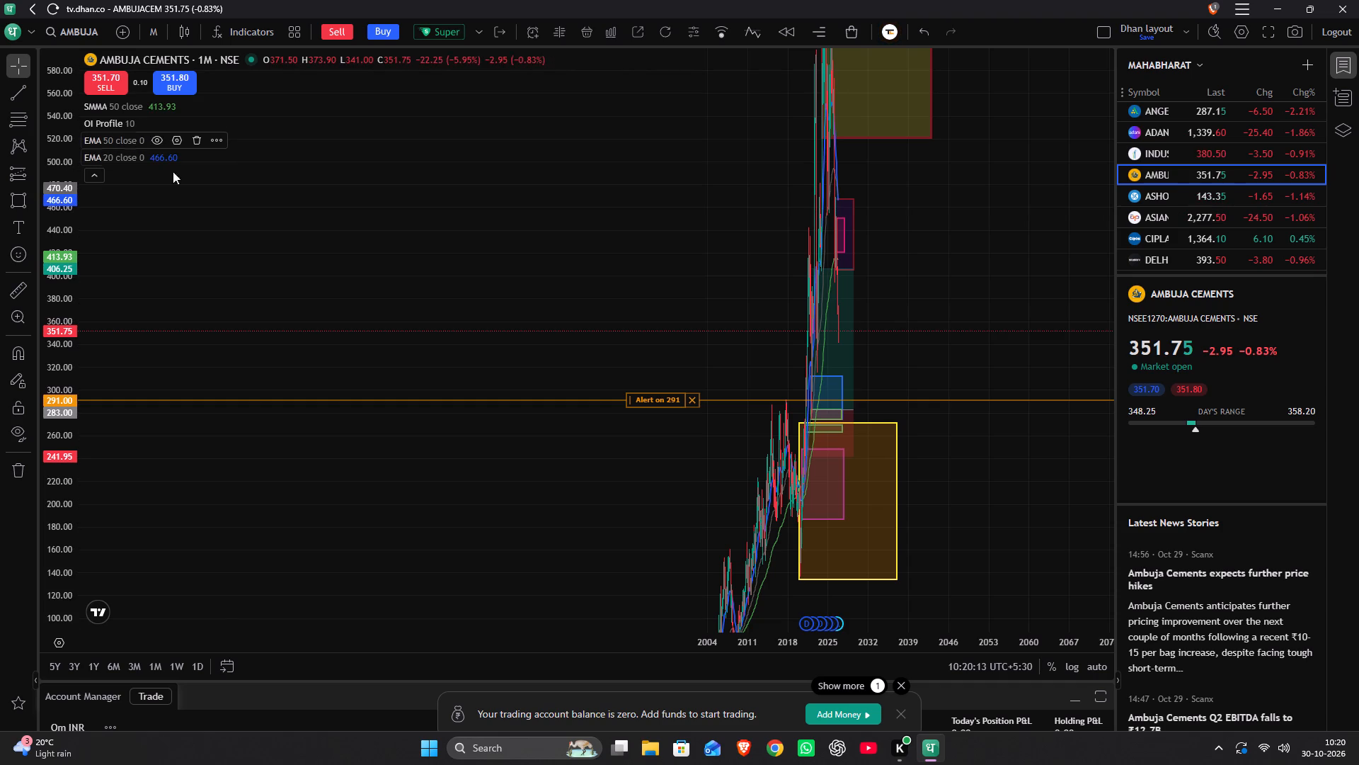
{"action": "scroll", "coordinate": [369, 285], "scroll_direction": "up", "scroll_amount": 15}
{"action": "left_click_drag", "start_coordinate": [372, 254], "coordinate": [738, 271]}
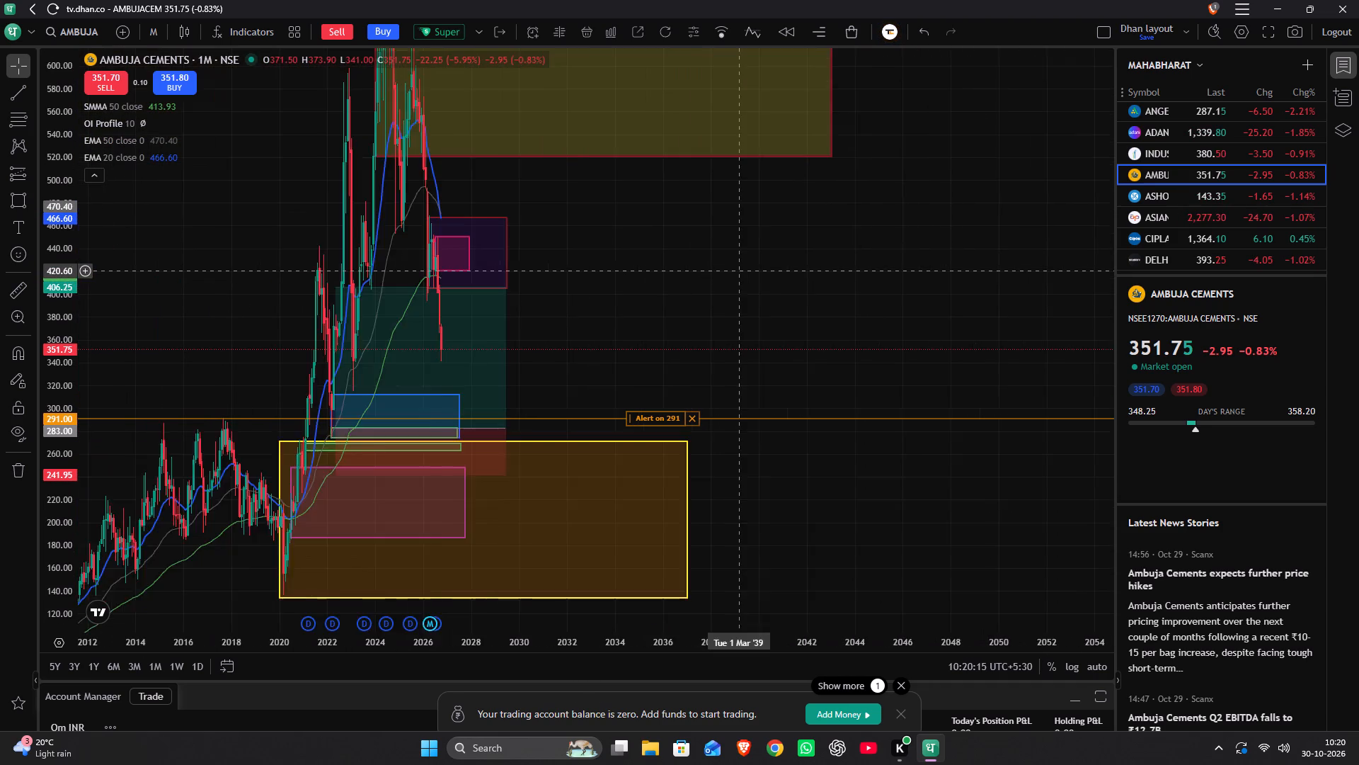
{"action": "left_click_drag", "start_coordinate": [738, 271], "coordinate": [954, 266]}
{"action": "scroll", "coordinate": [942, 267], "scroll_direction": "up", "scroll_amount": 8}
{"action": "left_click_drag", "start_coordinate": [600, 268], "coordinate": [1132, 285]}
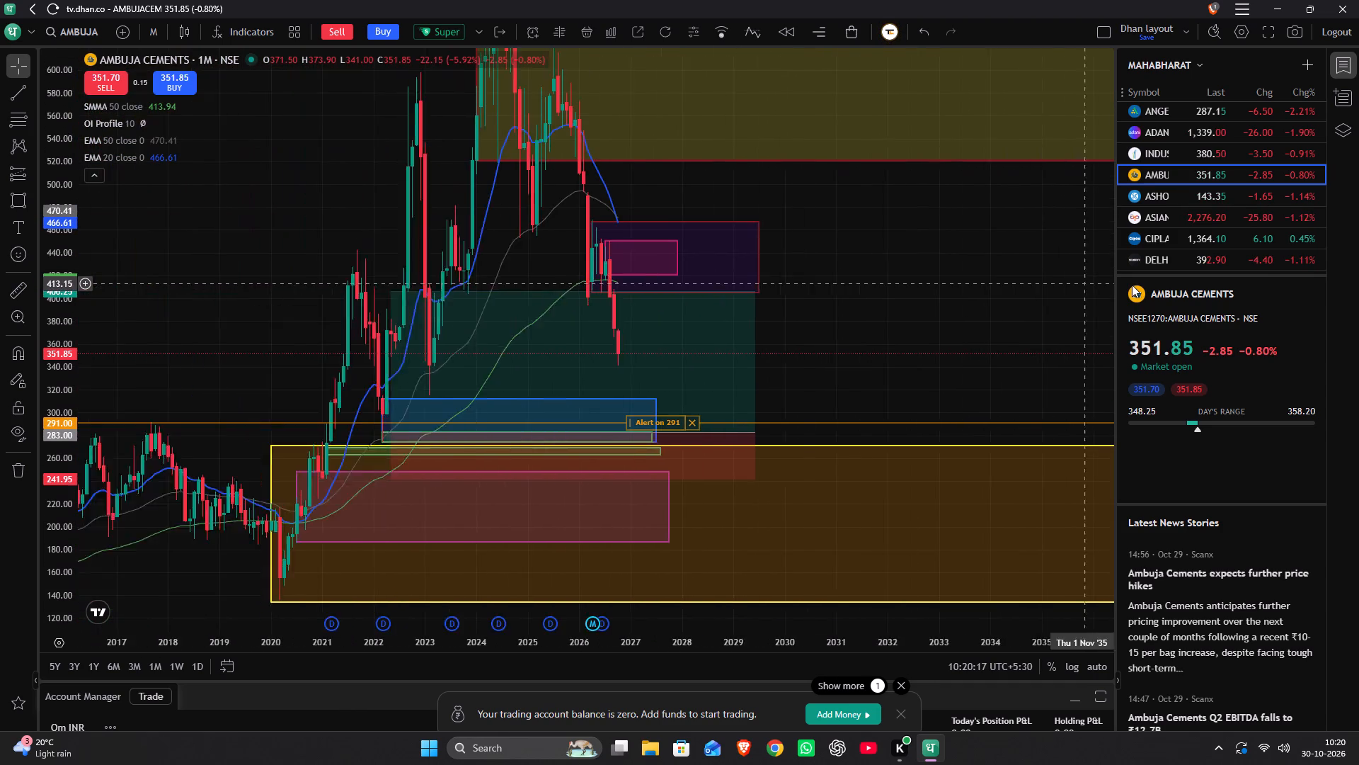
{"action": "left_click_drag", "start_coordinate": [1132, 285], "coordinate": [1127, 285]}
{"action": "left_click_drag", "start_coordinate": [934, 256], "coordinate": [1060, 233]}
{"action": "scroll", "coordinate": [1040, 232], "scroll_direction": "up", "scroll_amount": 4}
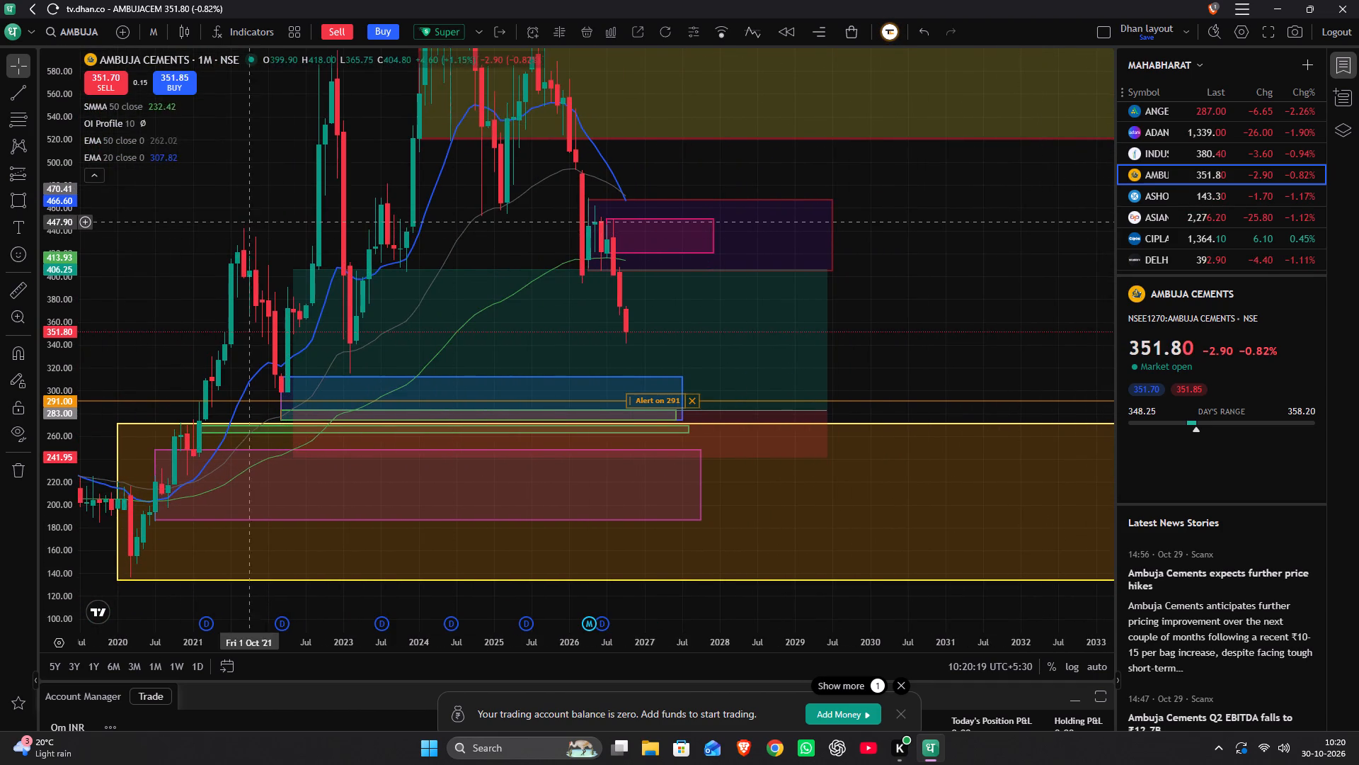
{"action": "left_click_drag", "start_coordinate": [102, 217], "coordinate": [610, 246]}
{"action": "scroll", "coordinate": [614, 247], "scroll_direction": "up", "scroll_amount": 7}
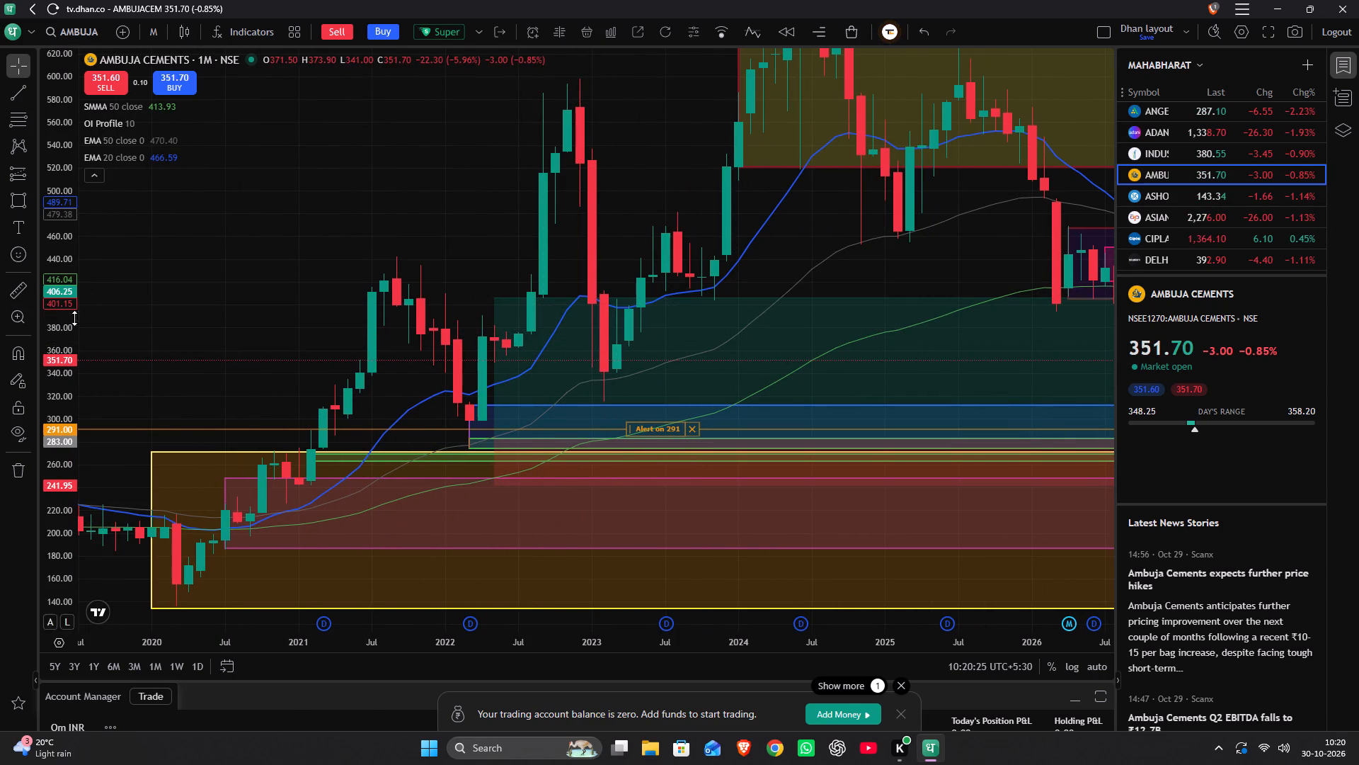
{"action": "scroll", "coordinate": [69, 327], "scroll_direction": "up", "scroll_amount": 12}
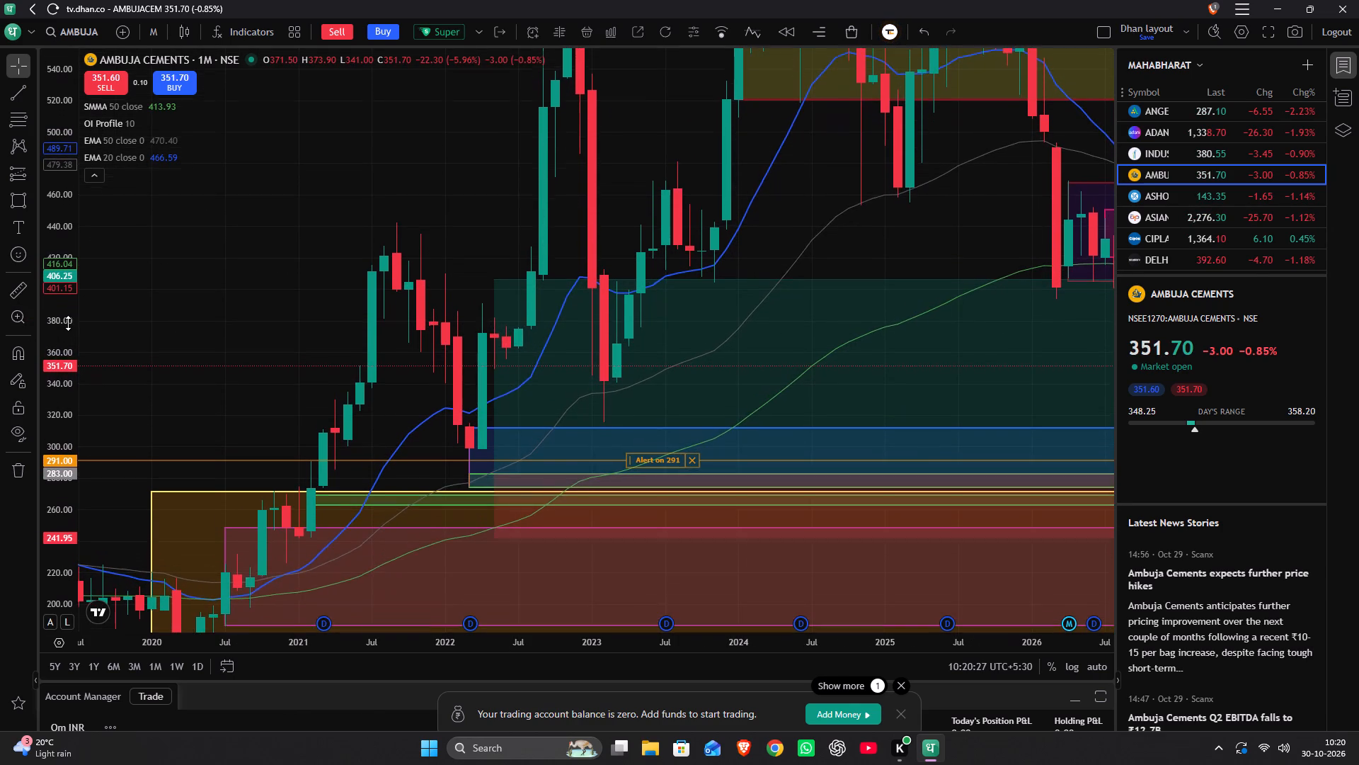
{"action": "scroll", "coordinate": [68, 323], "scroll_direction": "up", "scroll_amount": 4}
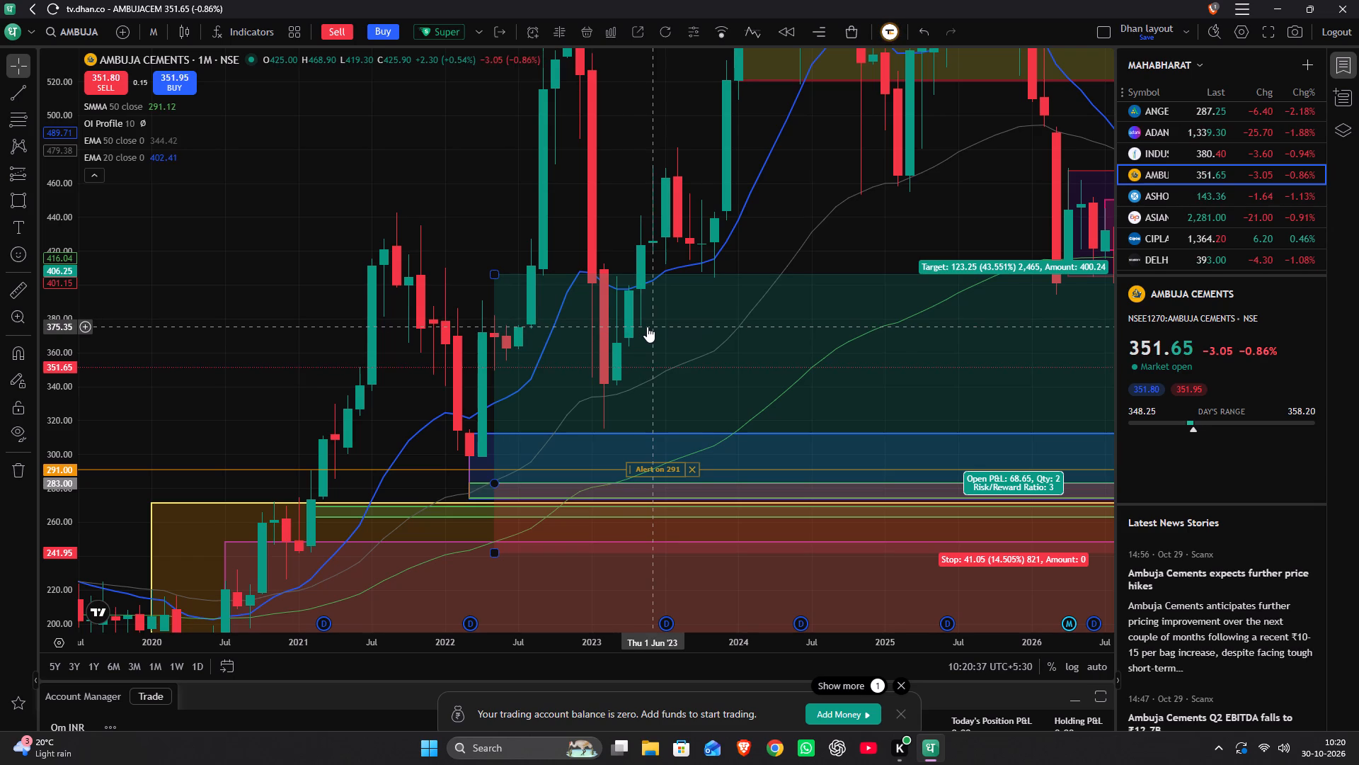
Mark Ambuja Cements' monthly chart with horizontal lines at about 375.35 and 349.45 and a vertical line at 1 December 2022.
{"action": "key", "text": "alt+h"}
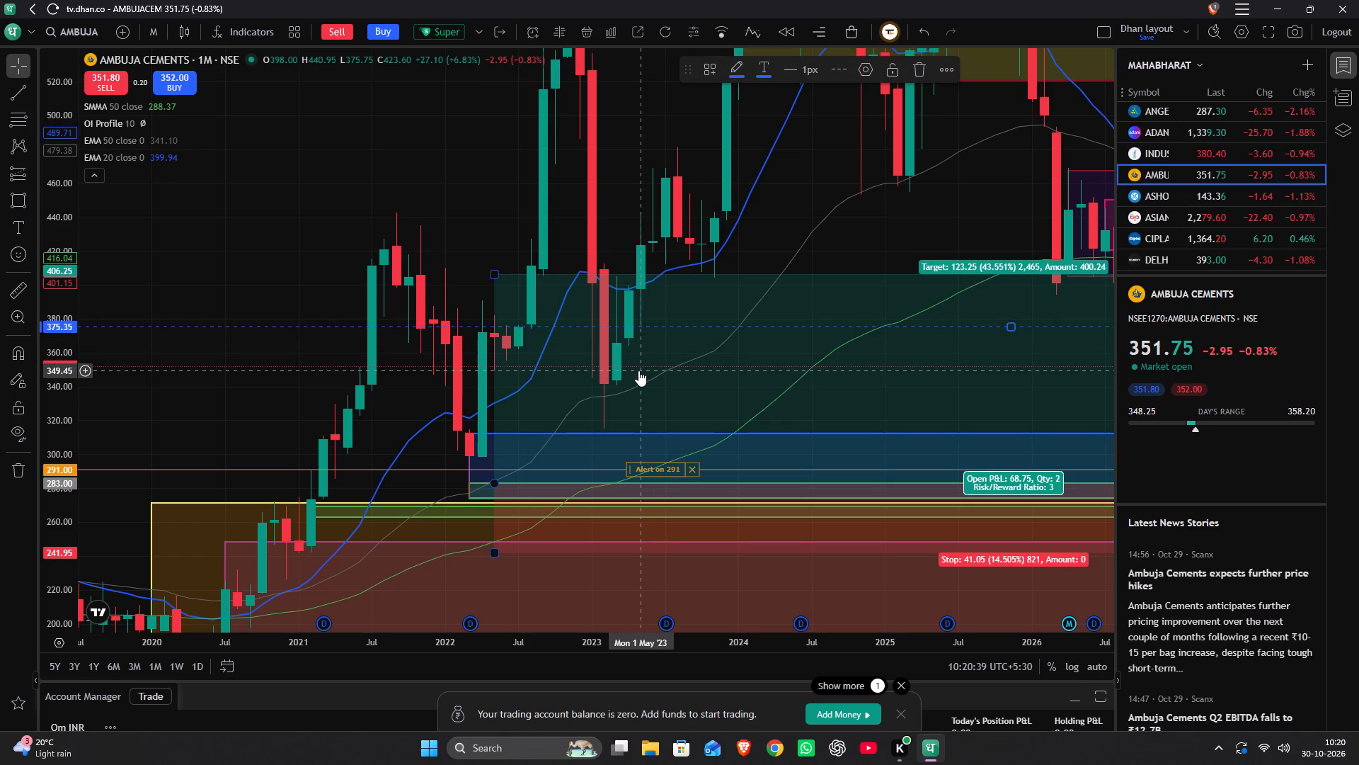
{"action": "key", "text": "alt+h"}
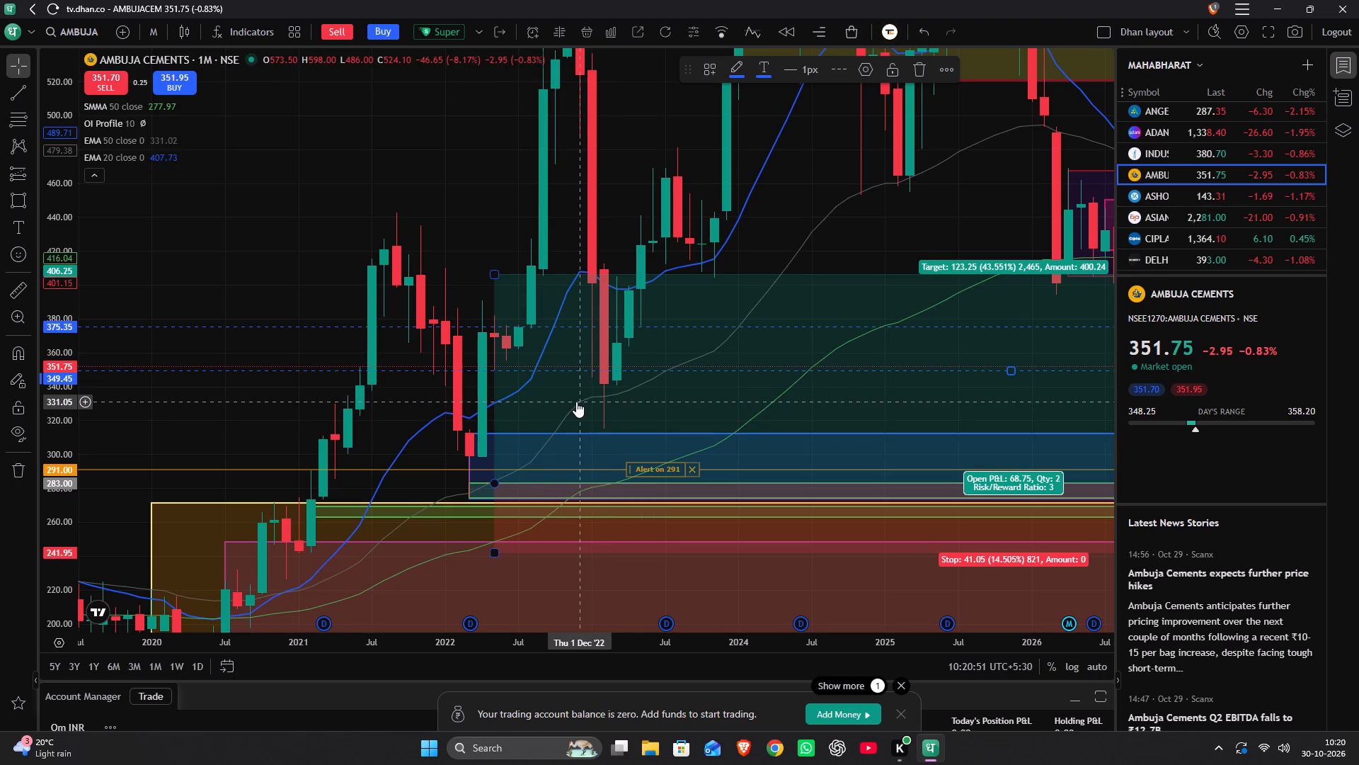
{"action": "key", "text": "alt+v"}
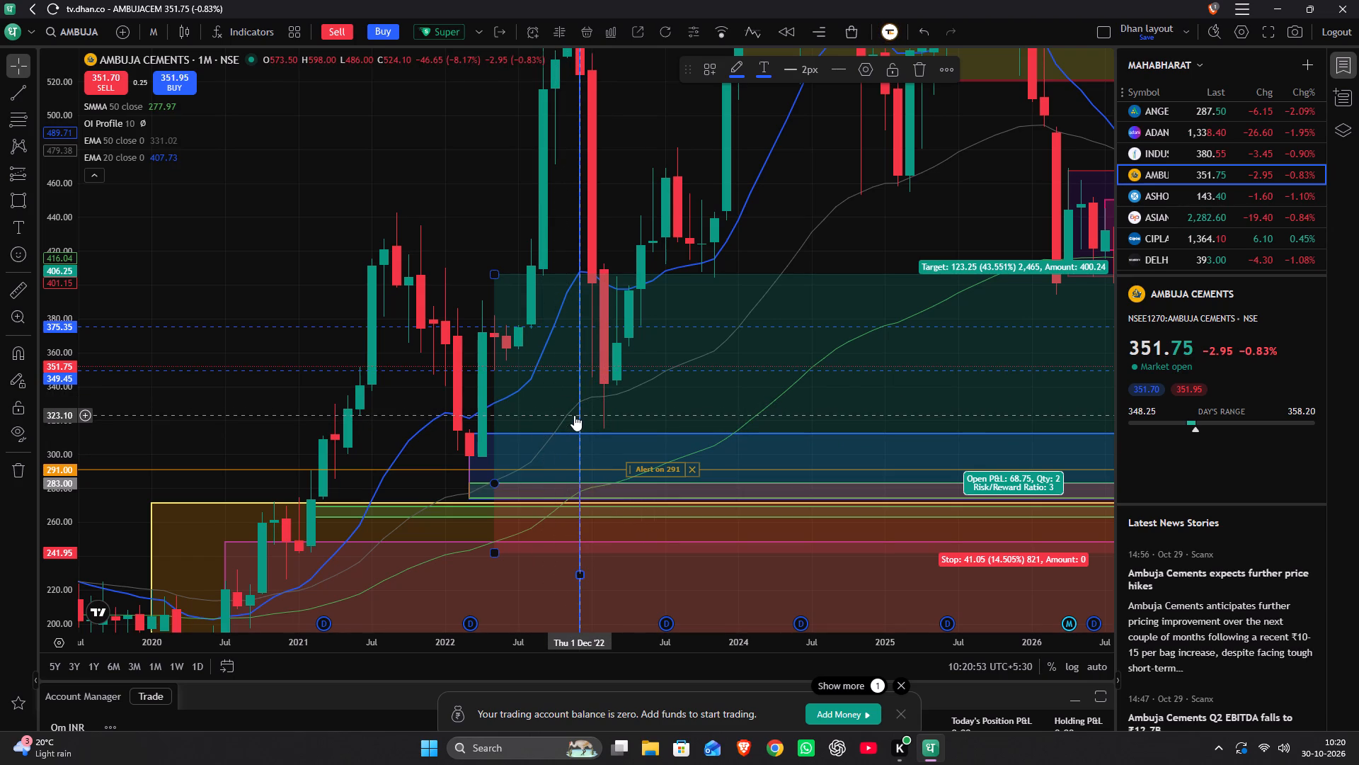
Switch Ambuja Cements to the 1-day interval and locate the 1 December 2022 vertical line in the price history.
{"action": "key", "text": "1"}
{"action": "key", "text": "d"}
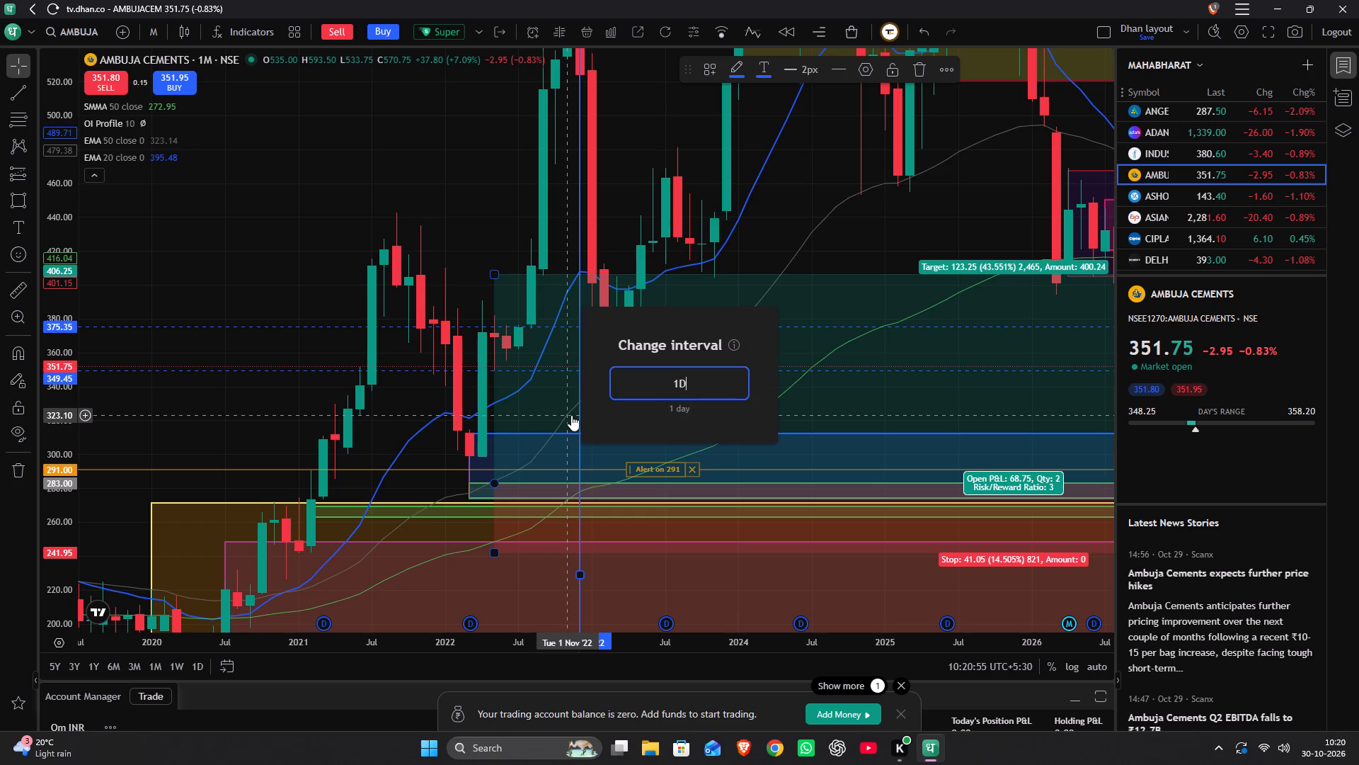
{"action": "key", "text": "Return"}
{"action": "scroll", "coordinate": [568, 397], "scroll_direction": "down", "scroll_amount": 9}
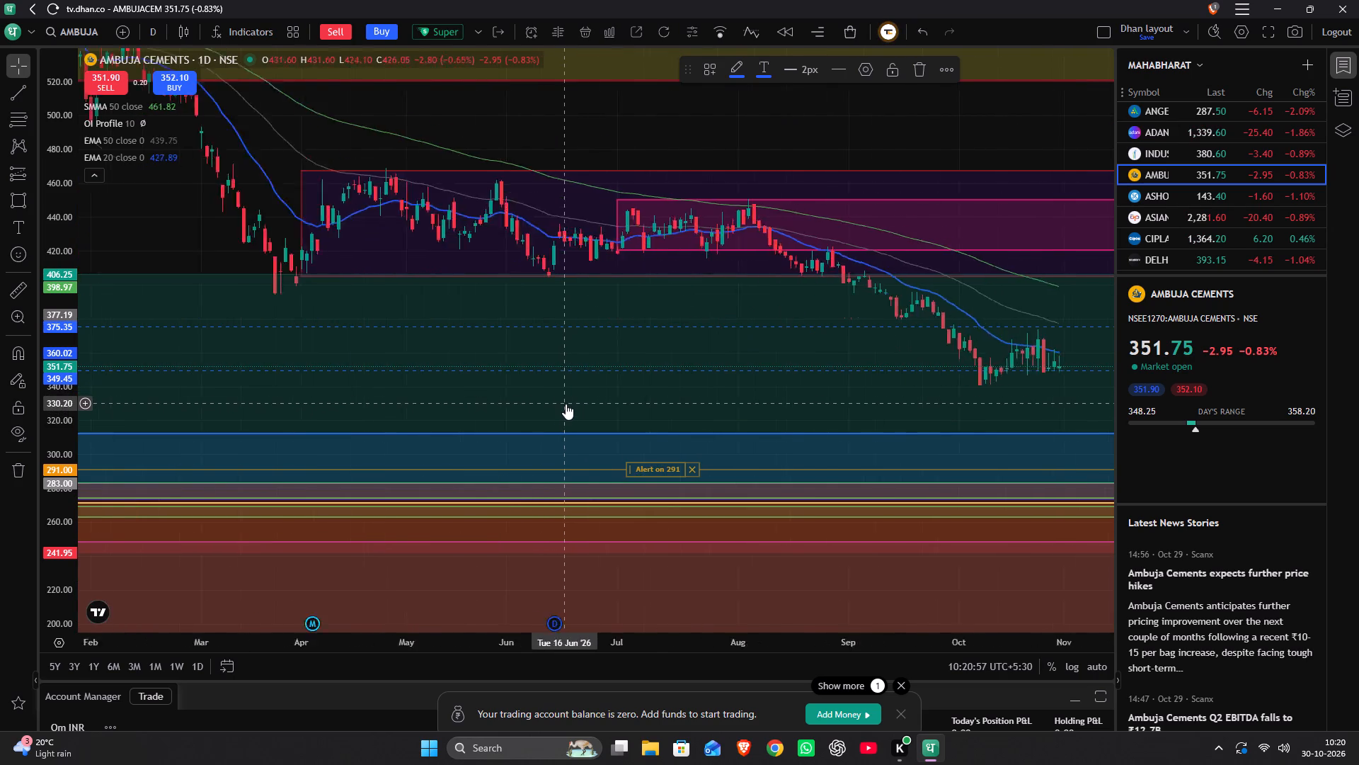
{"action": "scroll", "coordinate": [566, 404], "scroll_direction": "down", "scroll_amount": 4}
{"action": "scroll", "coordinate": [562, 405], "scroll_direction": "up", "scroll_amount": 1}
{"action": "scroll", "coordinate": [556, 397], "scroll_direction": "down", "scroll_amount": 13}
{"action": "scroll", "coordinate": [556, 399], "scroll_direction": "down", "scroll_amount": 13}
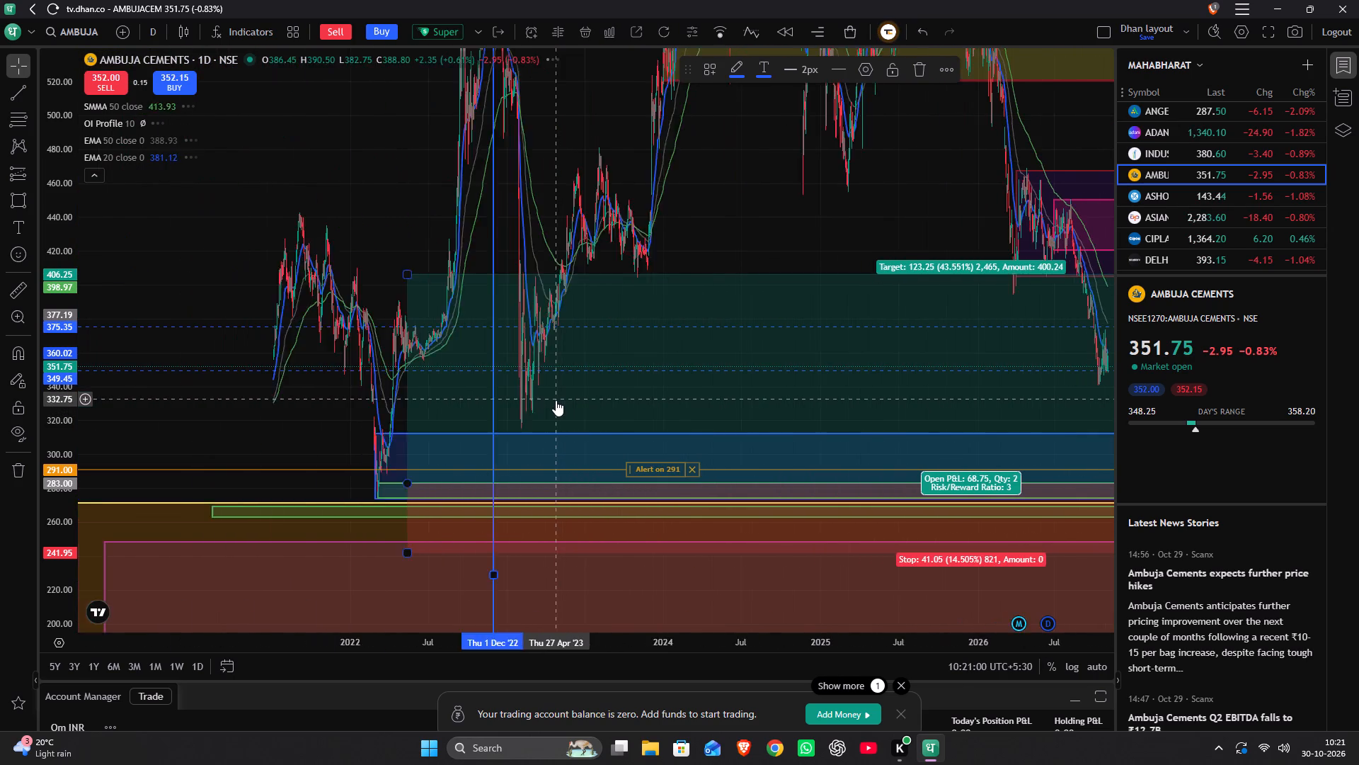
{"action": "scroll", "coordinate": [661, 312], "scroll_direction": "up", "scroll_amount": 5}
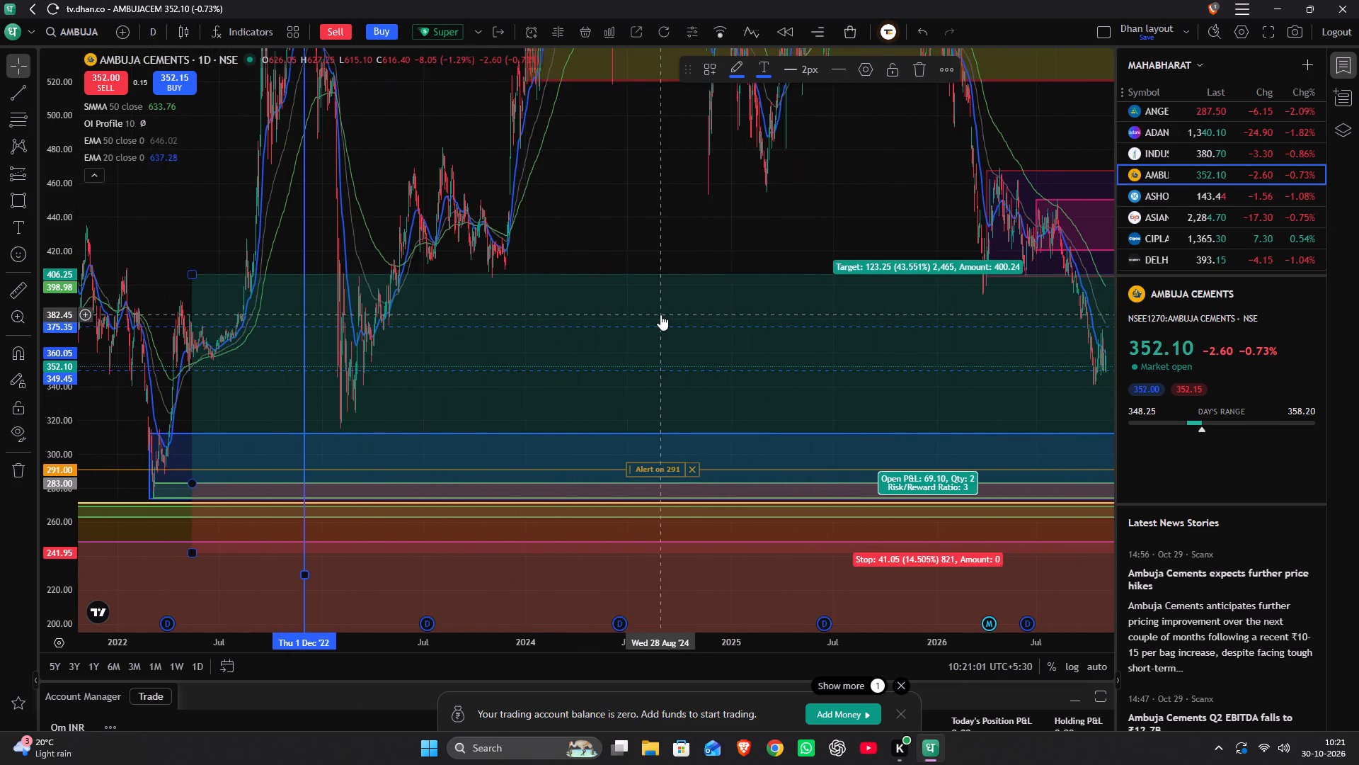
Examine Ambuja Cements' daily candles from December 2022 to April 2023 around the 375.35 and 349.45 levels.
{"action": "scroll", "coordinate": [660, 314], "scroll_direction": "up", "scroll_amount": 2}
{"action": "left_click_drag", "start_coordinate": [500, 234], "coordinate": [882, 255]}
{"action": "scroll", "coordinate": [877, 257], "scroll_direction": "up", "scroll_amount": 4}
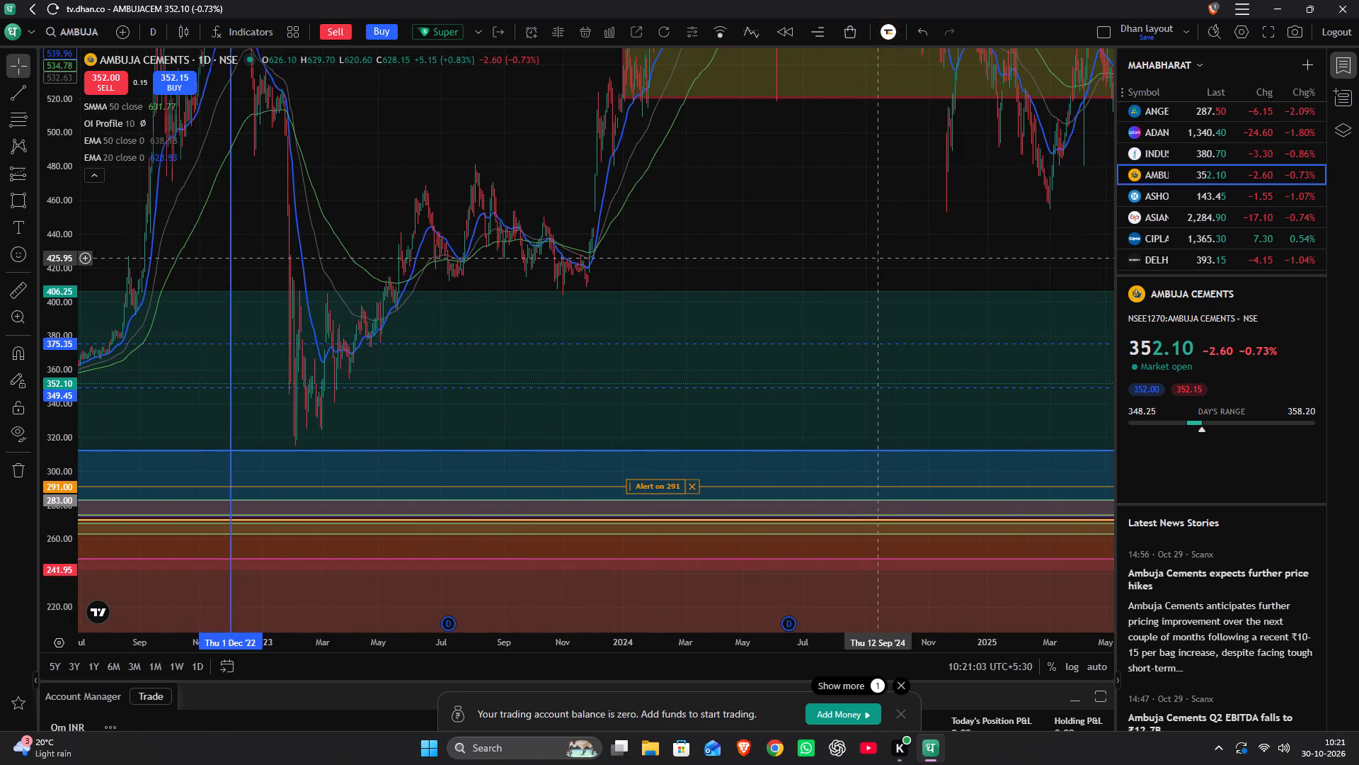
{"action": "scroll", "coordinate": [874, 259], "scroll_direction": "up", "scroll_amount": 5}
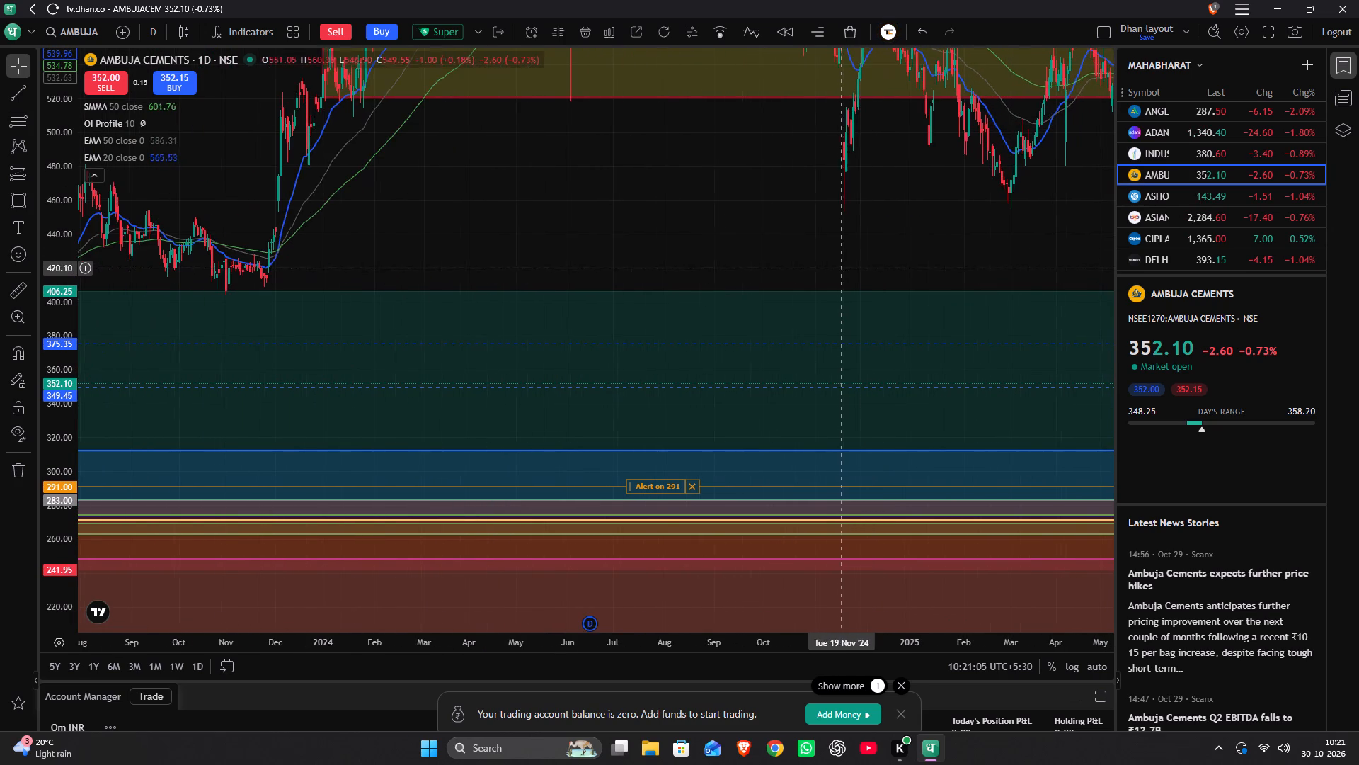
{"action": "scroll", "coordinate": [699, 242], "scroll_direction": "down", "scroll_amount": 6}
{"action": "scroll", "coordinate": [698, 242], "scroll_direction": "up", "scroll_amount": 3}
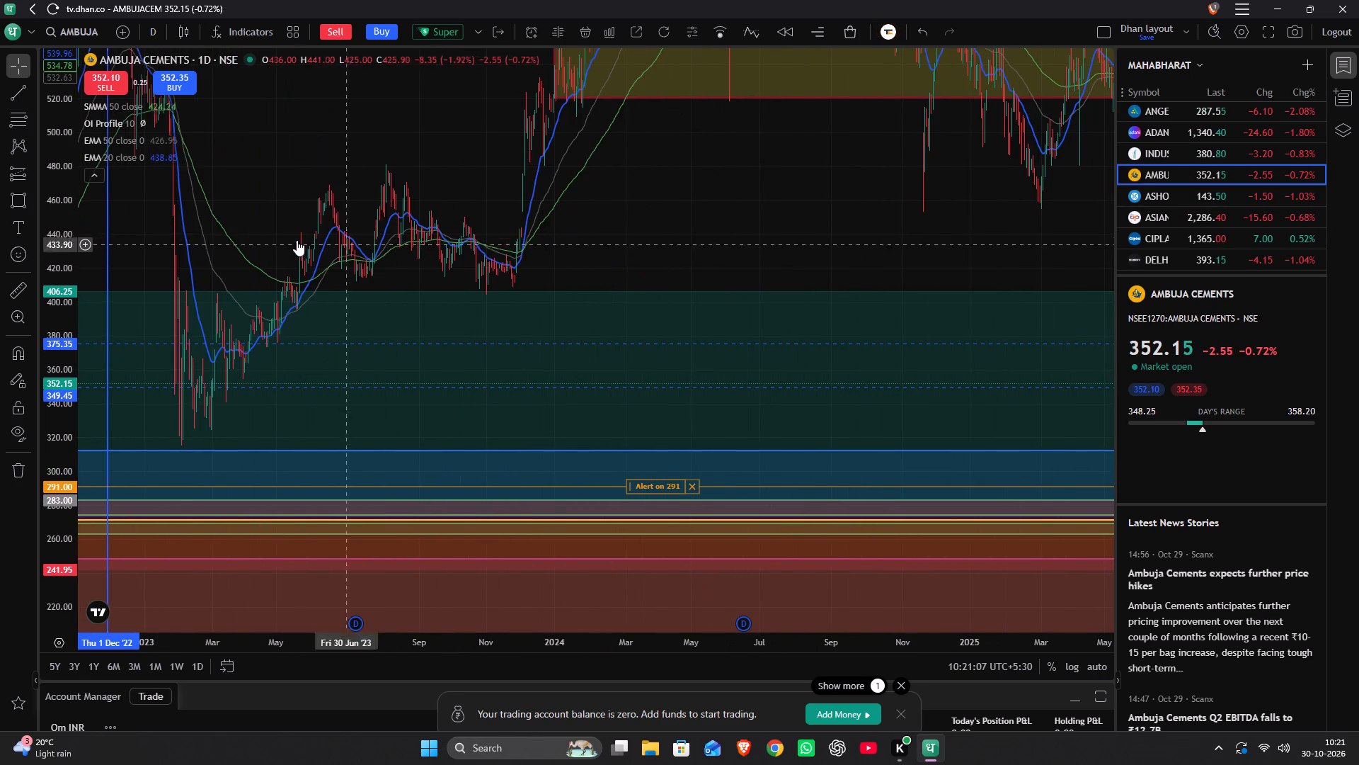
{"action": "left_click_drag", "start_coordinate": [297, 240], "coordinate": [941, 225]}
{"action": "scroll", "coordinate": [935, 226], "scroll_direction": "up", "scroll_amount": 9}
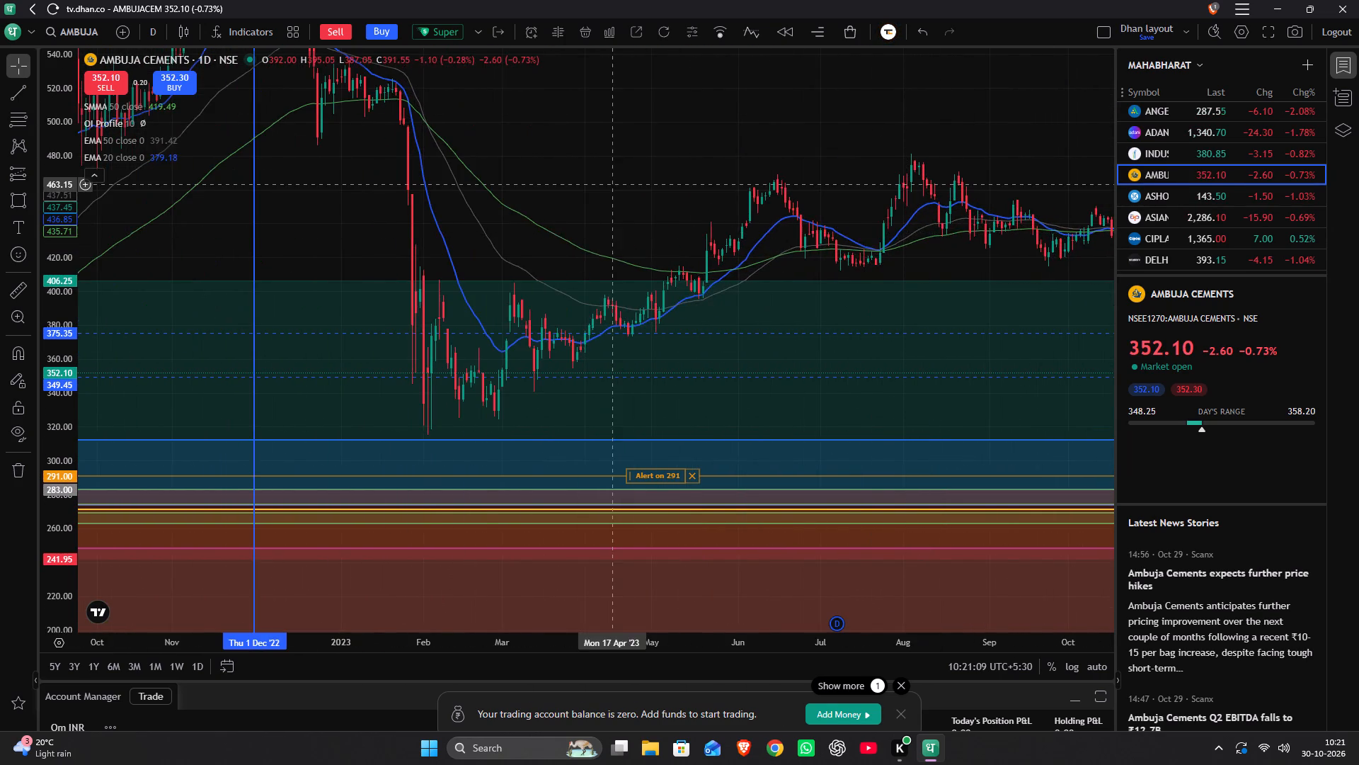
{"action": "left_click_drag", "start_coordinate": [613, 184], "coordinate": [949, 195]}
{"action": "scroll", "coordinate": [944, 198], "scroll_direction": "up", "scroll_amount": 10}
{"action": "left_click_drag", "start_coordinate": [460, 229], "coordinate": [956, 294]}
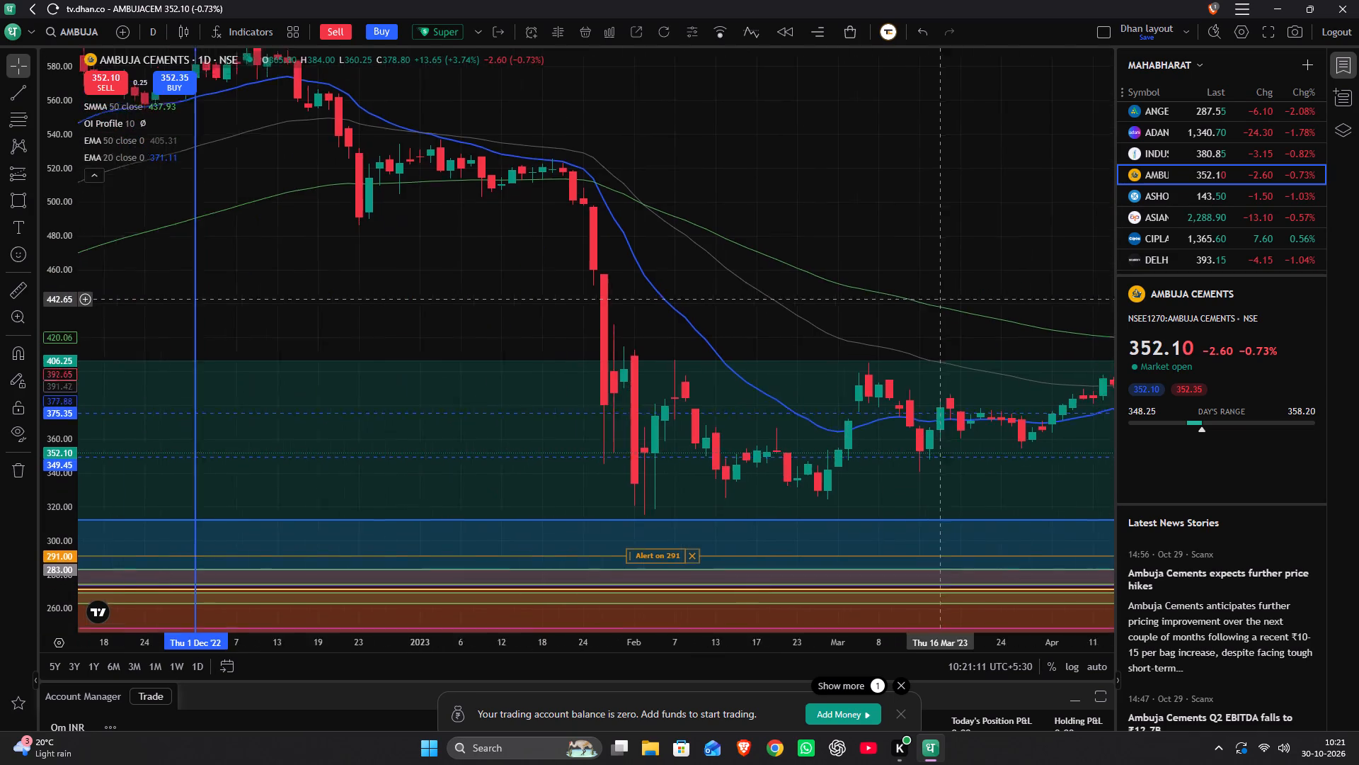
{"action": "left_click_drag", "start_coordinate": [956, 294], "coordinate": [954, 290]}
{"action": "scroll", "coordinate": [916, 279], "scroll_direction": "up", "scroll_amount": 2}
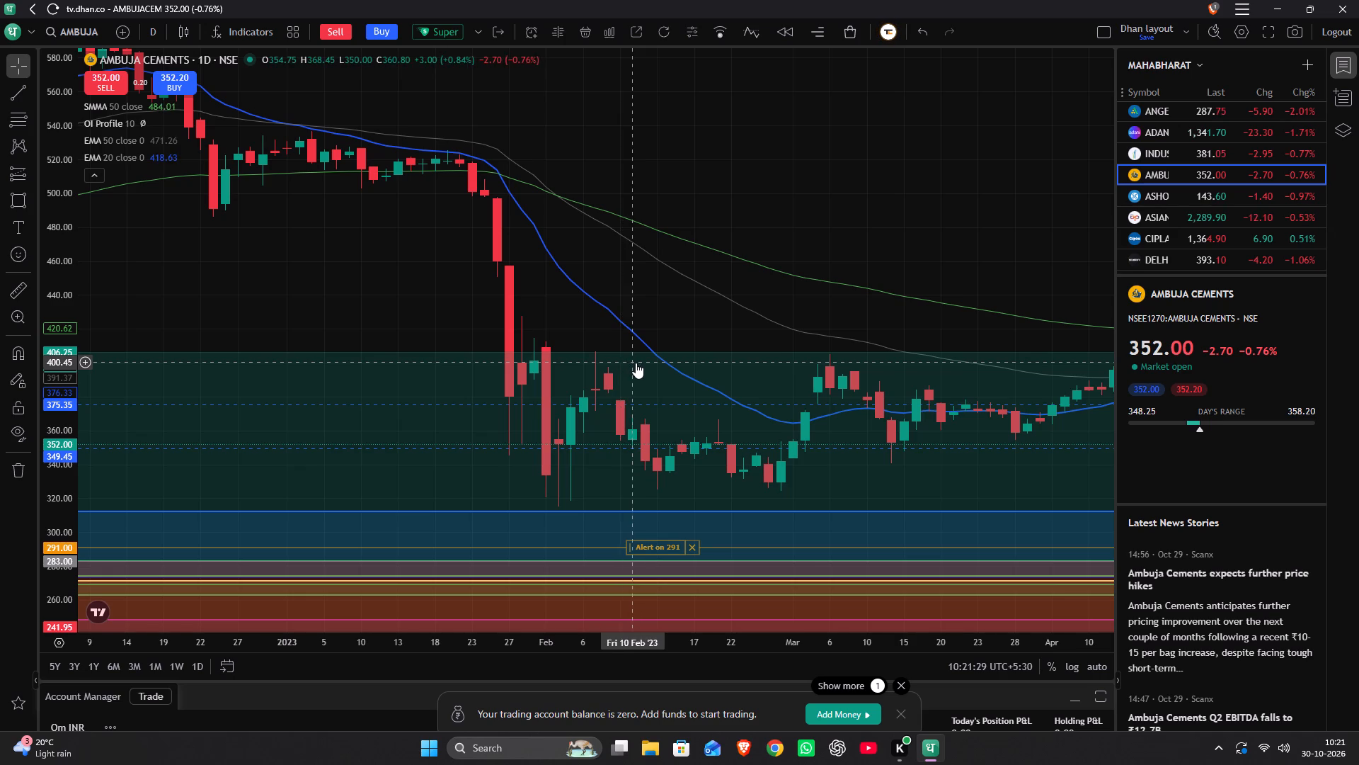
Study Ambuja Cements' daily swings from February to July 2023 against the dashed levels and the upper edge of the long position.
{"action": "scroll", "coordinate": [636, 363], "scroll_direction": "down", "scroll_amount": 5}
{"action": "left_click_drag", "start_coordinate": [992, 231], "coordinate": [561, 306]}
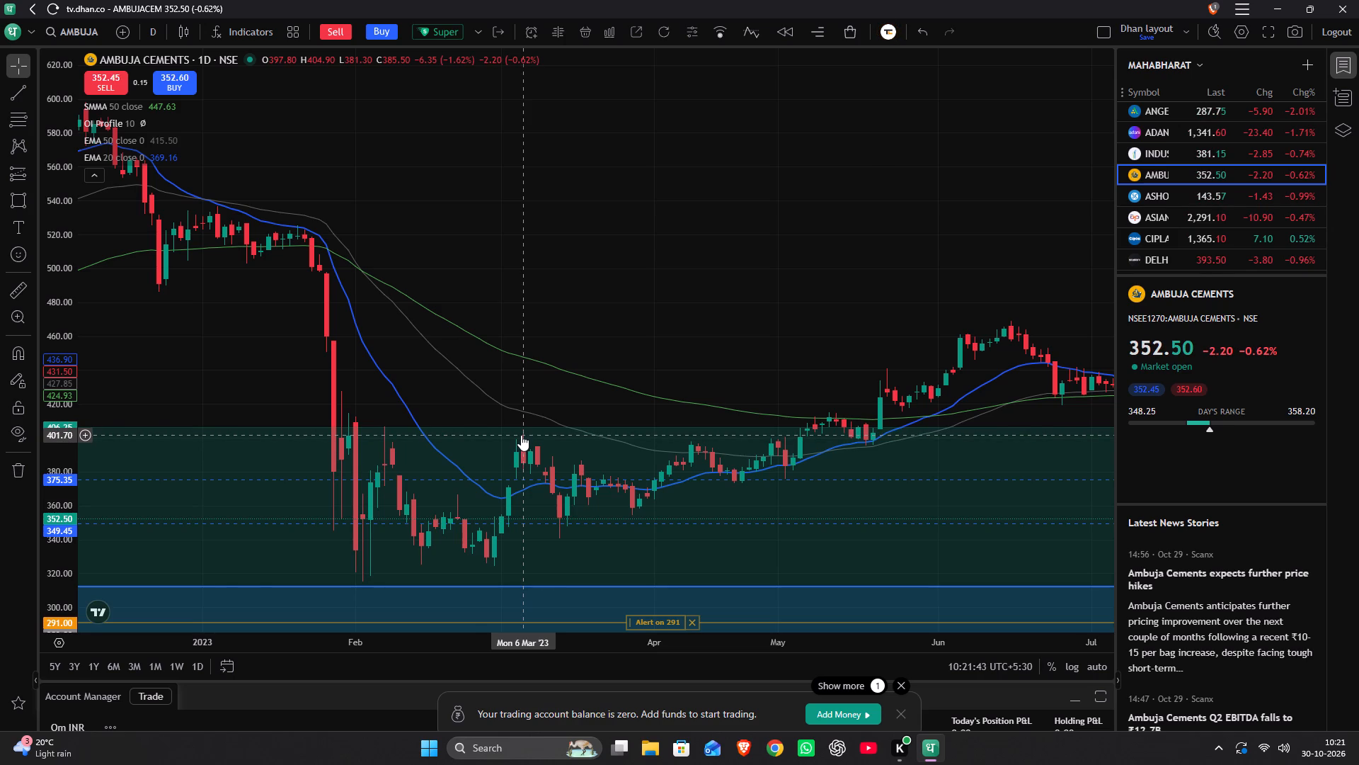
{"action": "scroll", "coordinate": [745, 399], "scroll_direction": "up", "scroll_amount": 6}
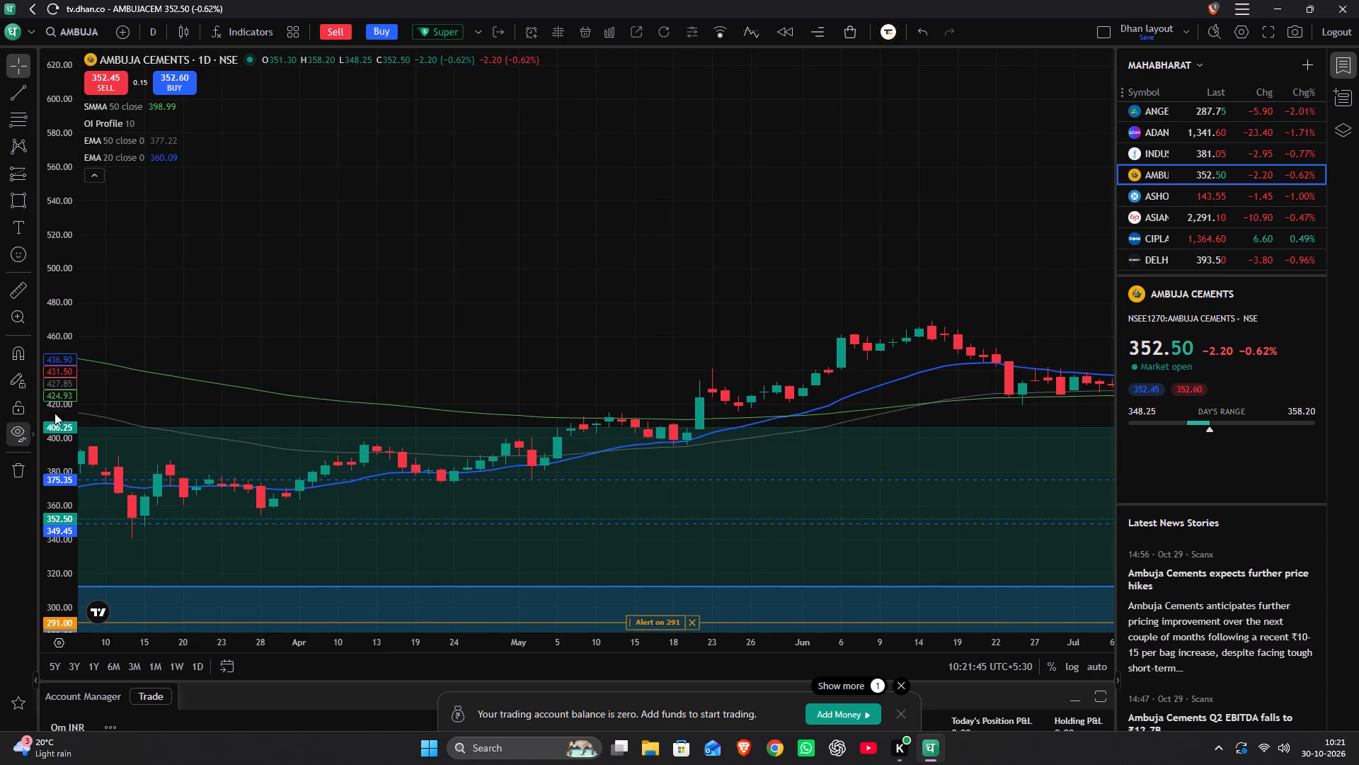
{"action": "scroll", "coordinate": [74, 407], "scroll_direction": "up", "scroll_amount": 16}
{"action": "left_click_drag", "start_coordinate": [240, 437], "coordinate": [842, 268]}
{"action": "scroll", "coordinate": [839, 270], "scroll_direction": "up", "scroll_amount": 4}
{"action": "scroll", "coordinate": [843, 270], "scroll_direction": "down", "scroll_amount": 6}
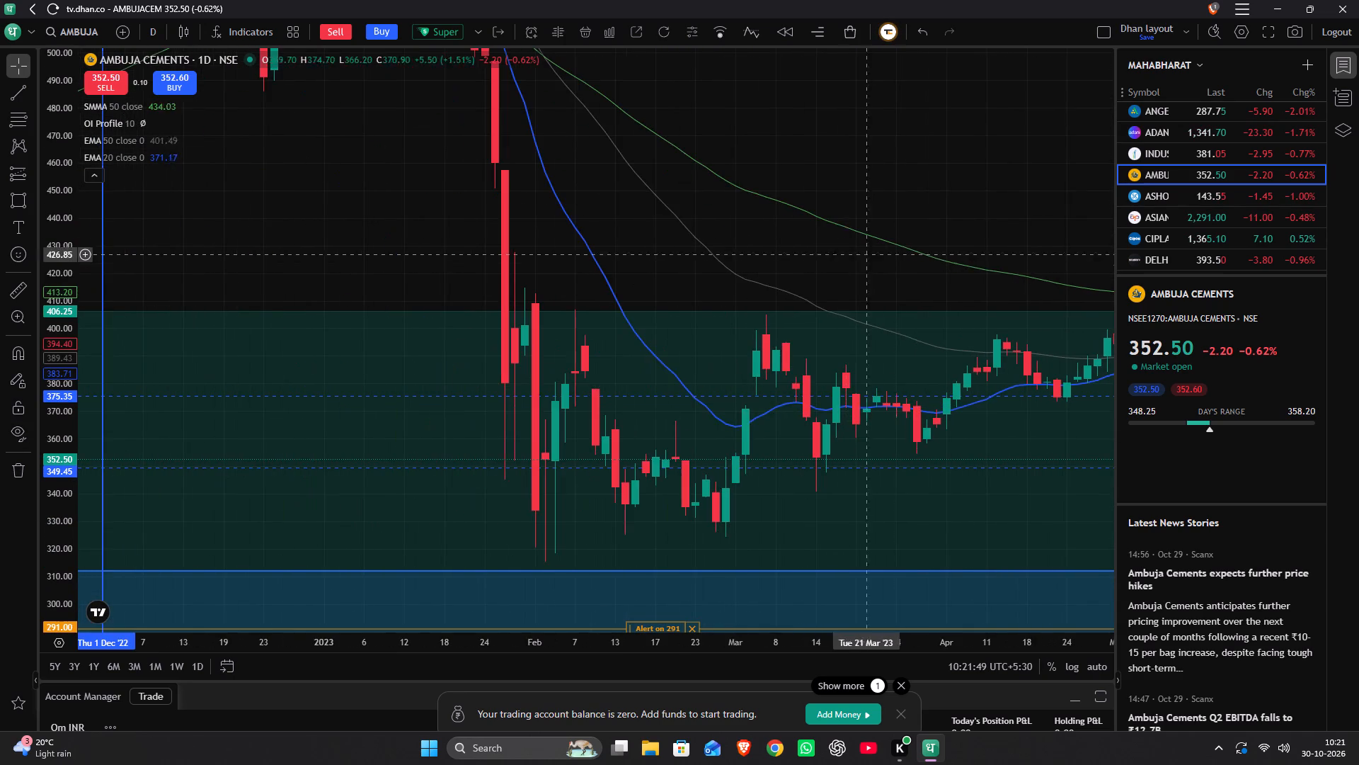
{"action": "left_click_drag", "start_coordinate": [918, 220], "coordinate": [240, 293]}
{"action": "left_click_drag", "start_coordinate": [238, 291], "coordinate": [796, 188]}
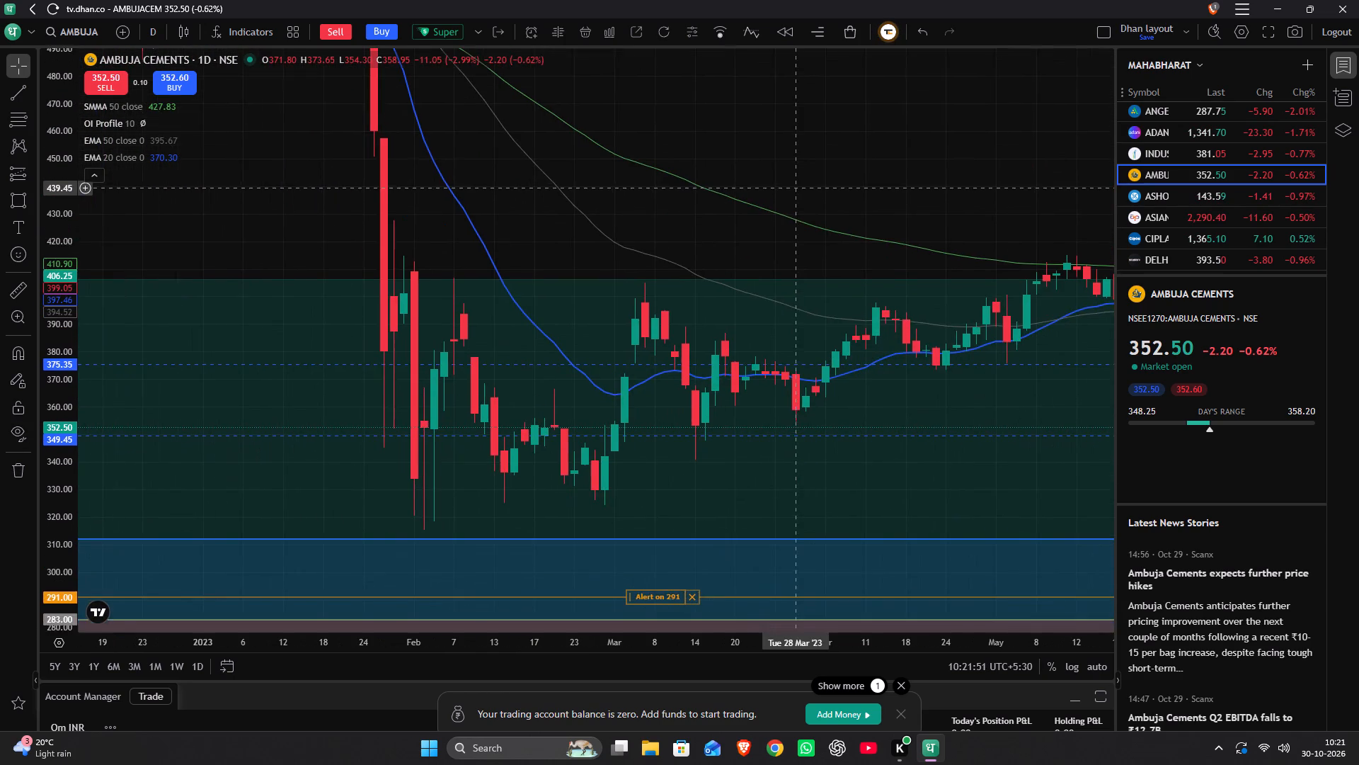
{"action": "left_click_drag", "start_coordinate": [796, 188], "coordinate": [795, 194]}
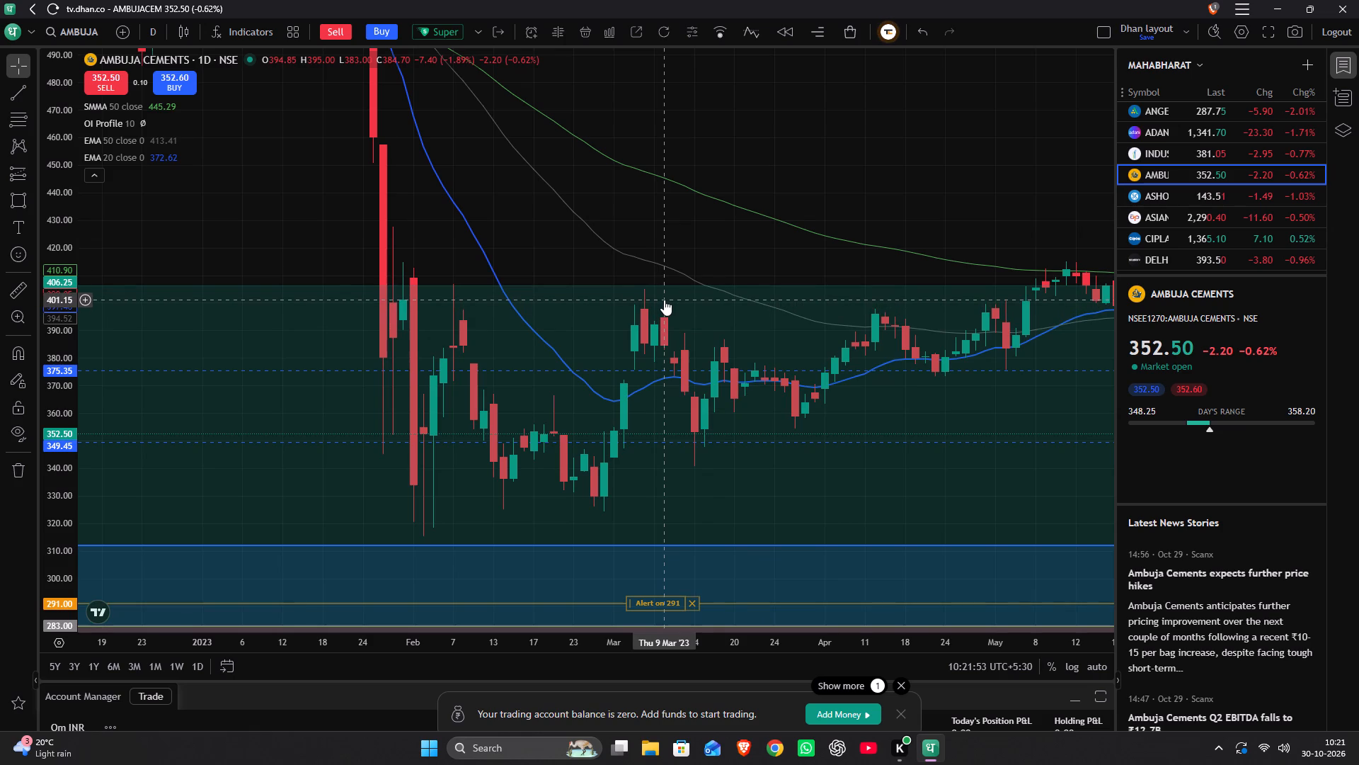
{"action": "scroll", "coordinate": [680, 294], "scroll_direction": "up", "scroll_amount": 4}
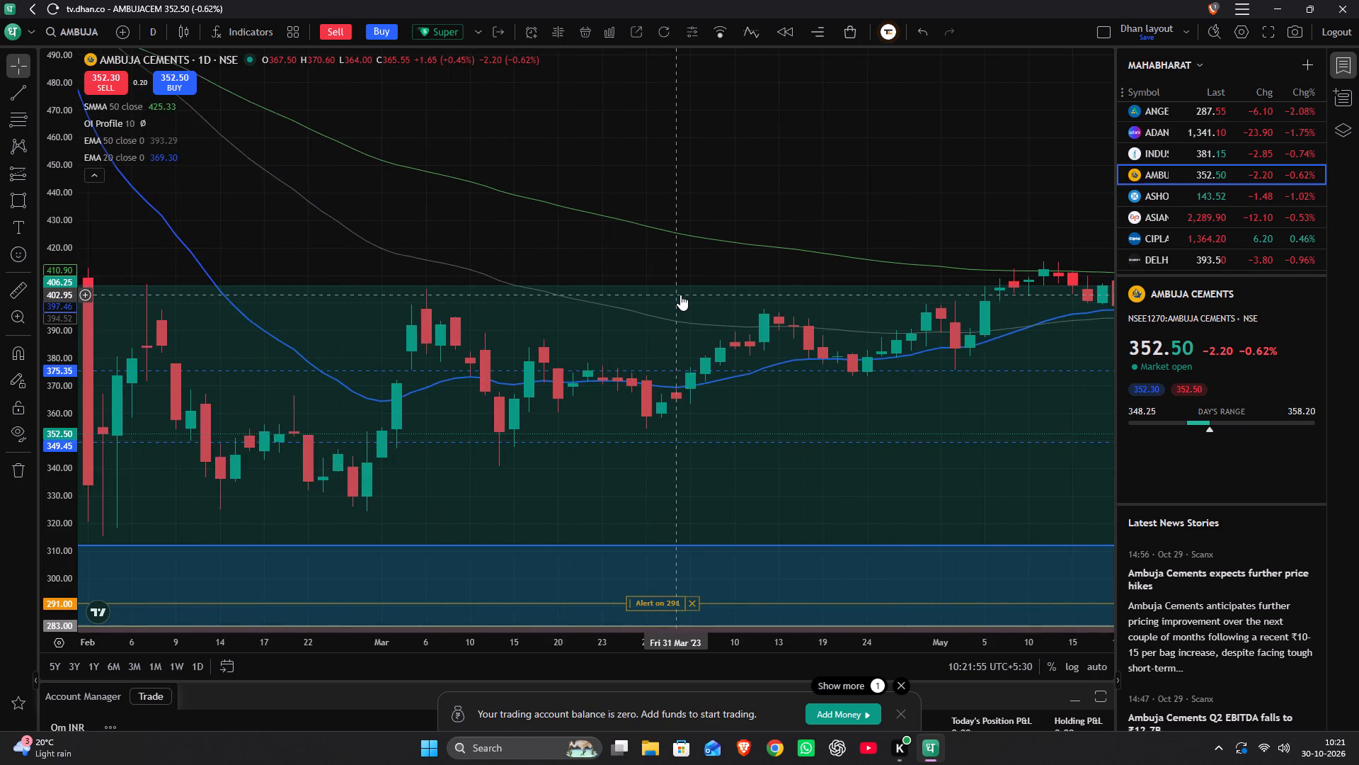
Examine Ambuja Cements' daily candles from March to June 2023 around the long position's upper edge at 406.25.
{"action": "scroll", "coordinate": [680, 295], "scroll_direction": "up", "scroll_amount": 3}
{"action": "left_click_drag", "start_coordinate": [759, 232], "coordinate": [370, 317]}
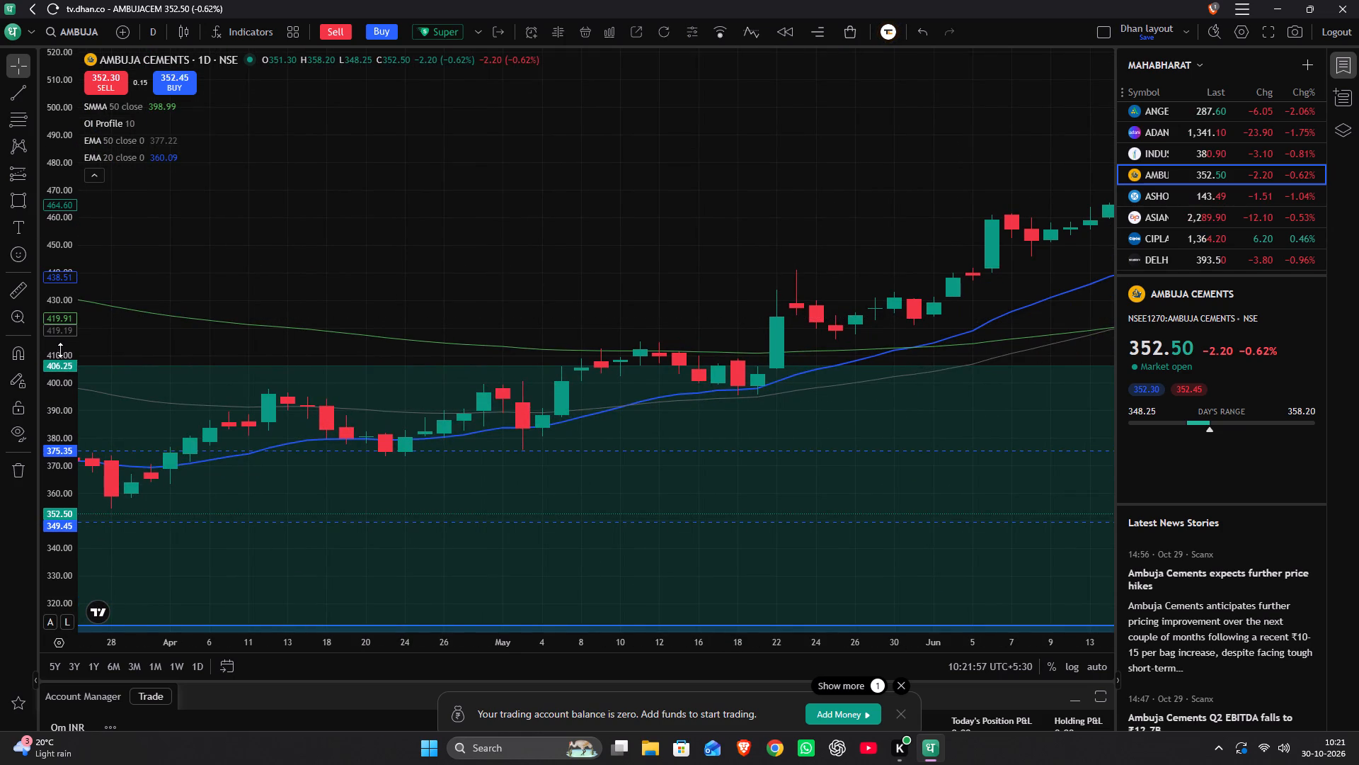
{"action": "scroll", "coordinate": [61, 349], "scroll_direction": "up", "scroll_amount": 17}
{"action": "scroll", "coordinate": [59, 346], "scroll_direction": "down", "scroll_amount": 1}
{"action": "scroll", "coordinate": [59, 344], "scroll_direction": "up", "scroll_amount": 5}
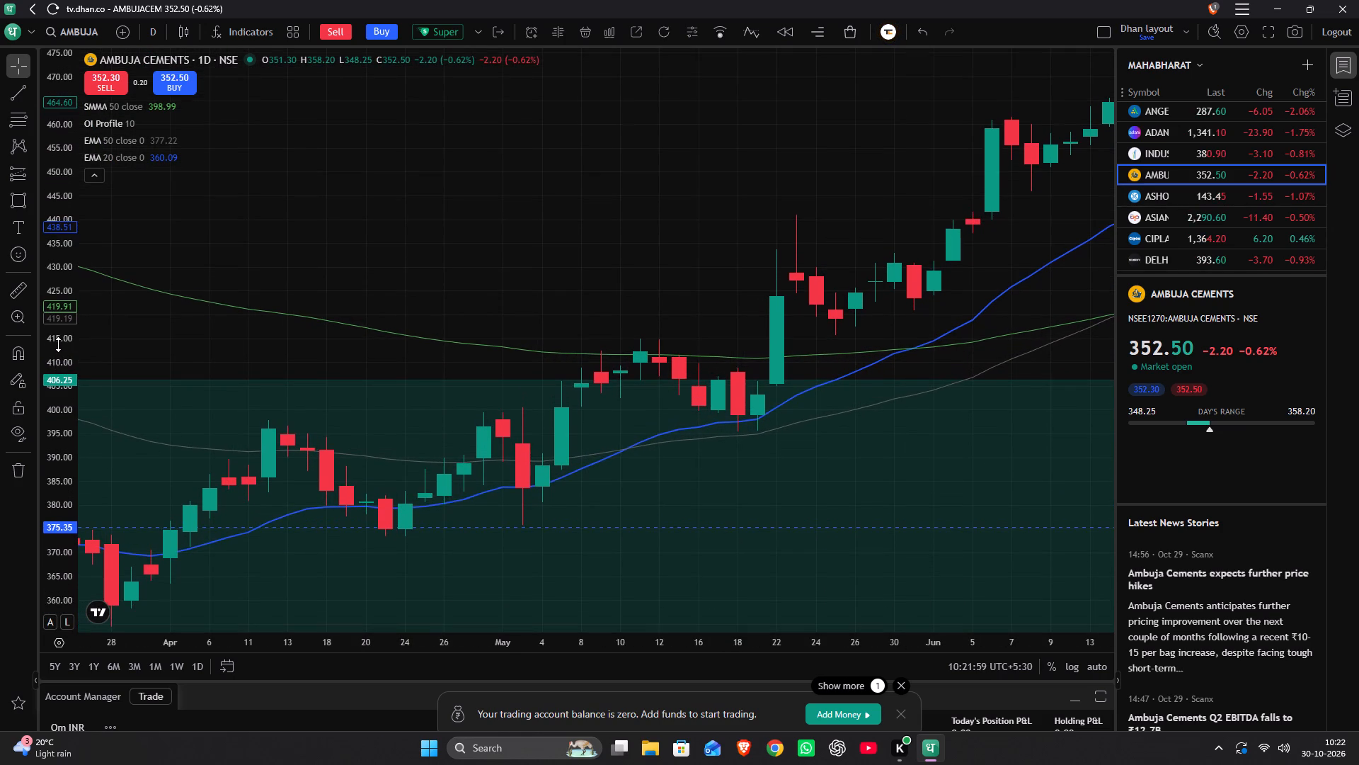
{"action": "scroll", "coordinate": [58, 344], "scroll_direction": "up", "scroll_amount": 1}
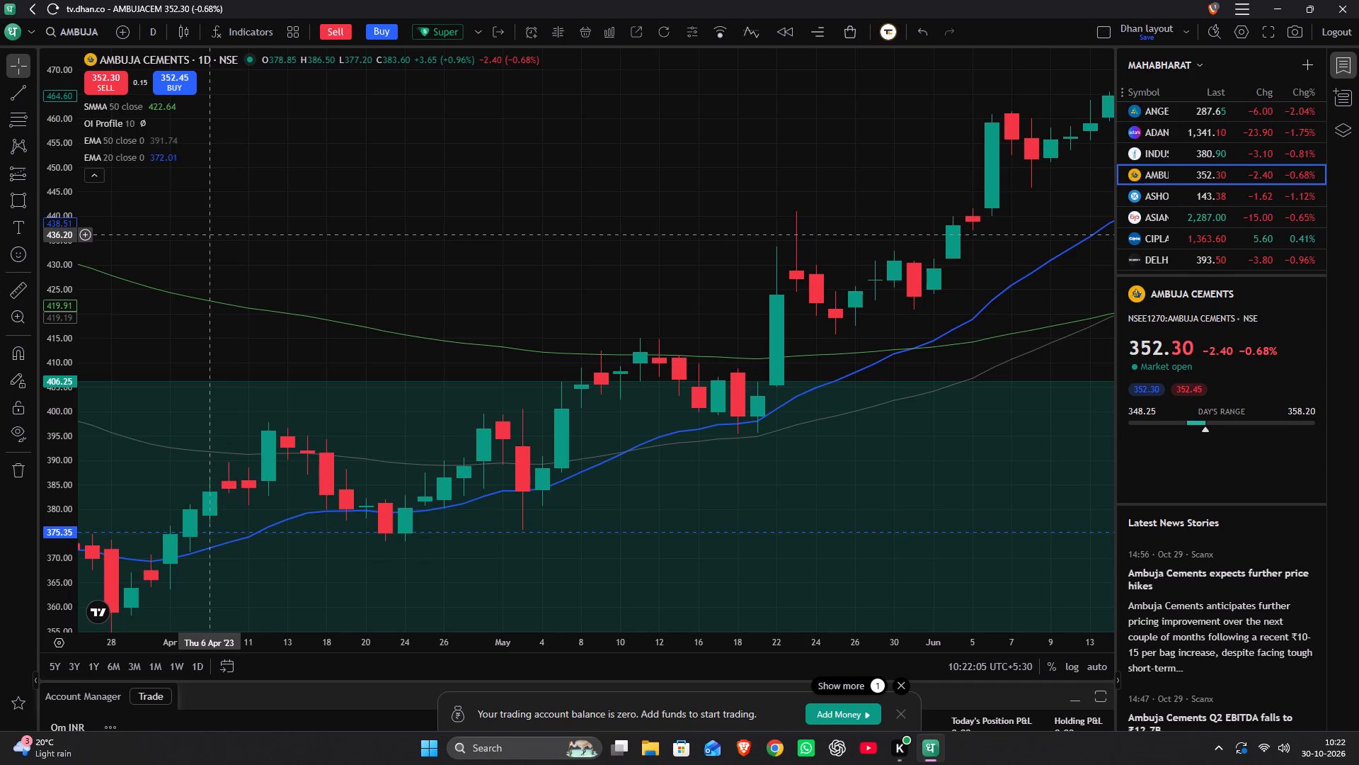
{"action": "scroll", "coordinate": [210, 239], "scroll_direction": "down", "scroll_amount": 6}
{"action": "double_click", "coordinate": [508, 239]}
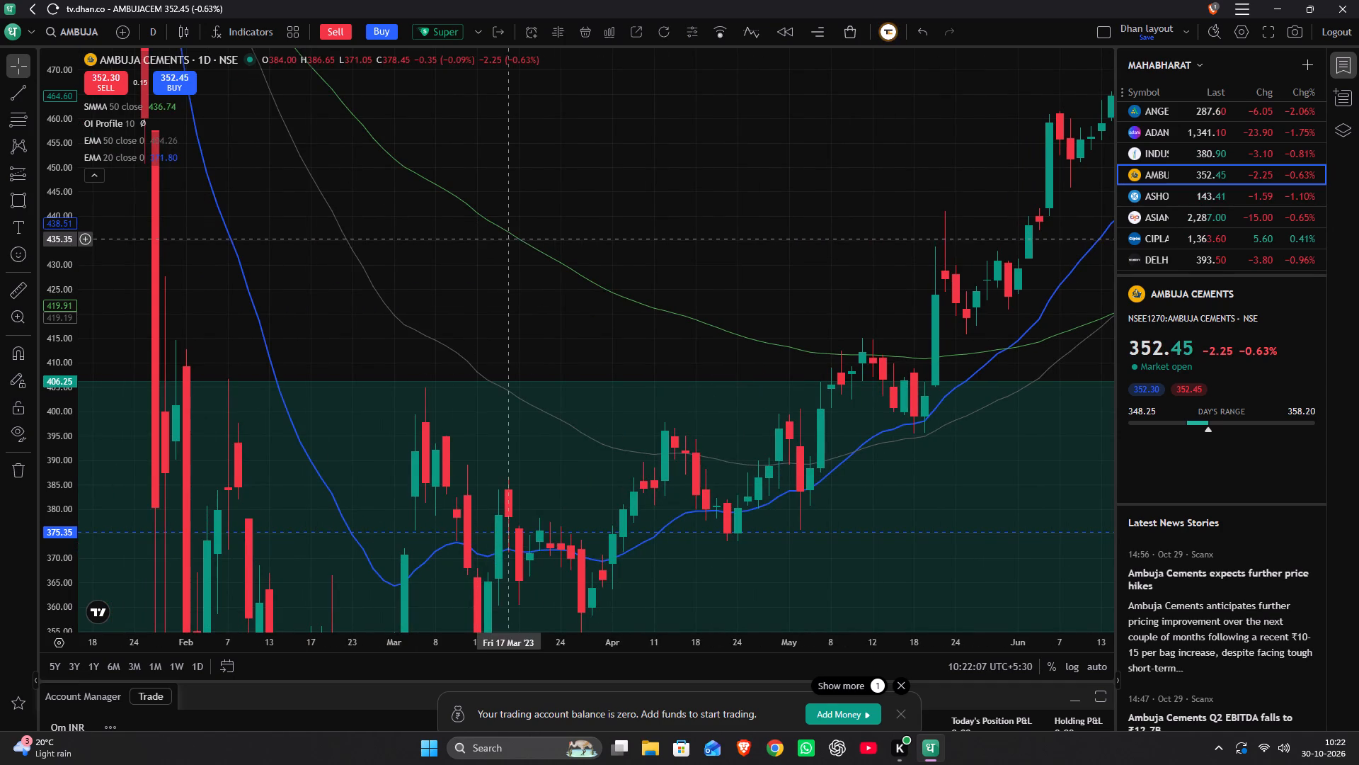
Review Ambuja Cements' wider daily swings through December 2023 against the 406.25 edge of the long position.
{"action": "left_click_drag", "start_coordinate": [729, 250], "coordinate": [87, 176]}
{"action": "scroll", "coordinate": [95, 176], "scroll_direction": "down", "scroll_amount": 6}
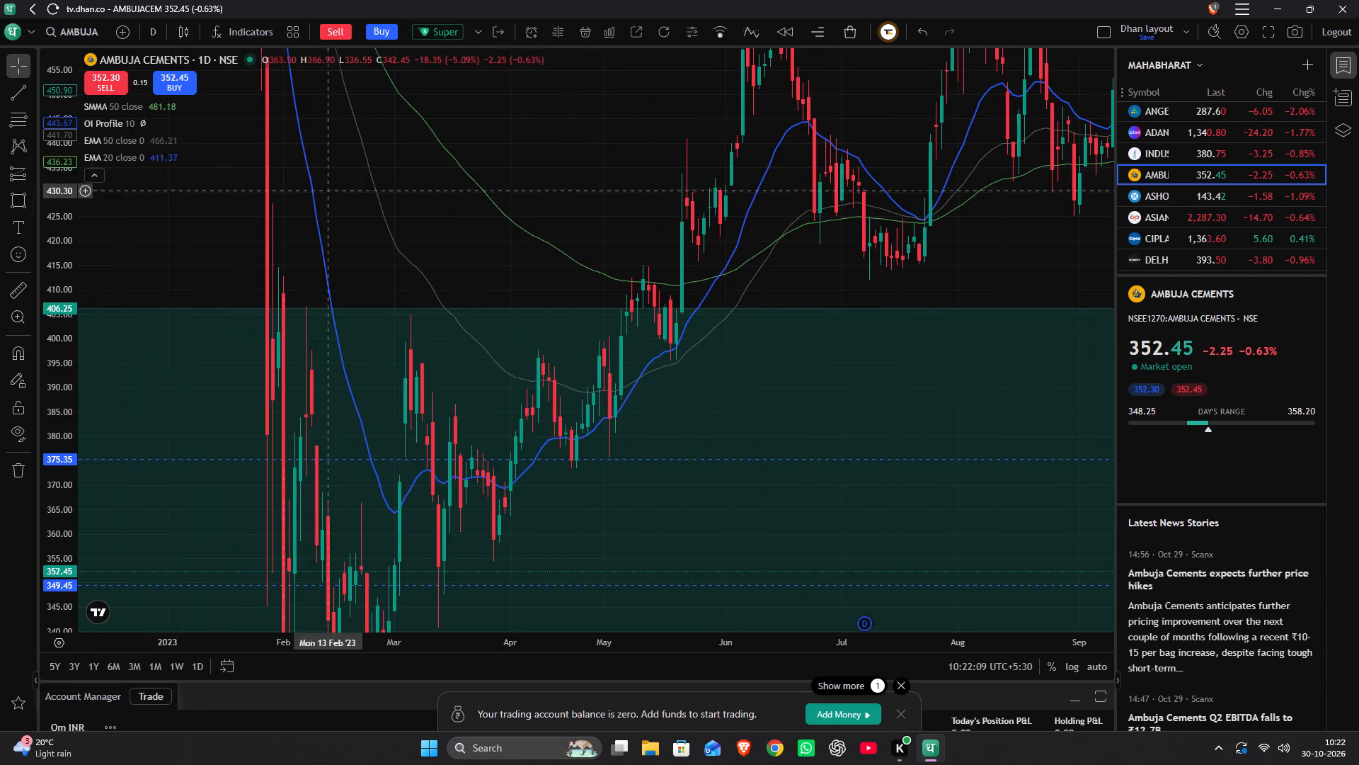
{"action": "scroll", "coordinate": [337, 193], "scroll_direction": "down", "scroll_amount": 5}
{"action": "left_click_drag", "start_coordinate": [725, 249], "coordinate": [239, 251]}
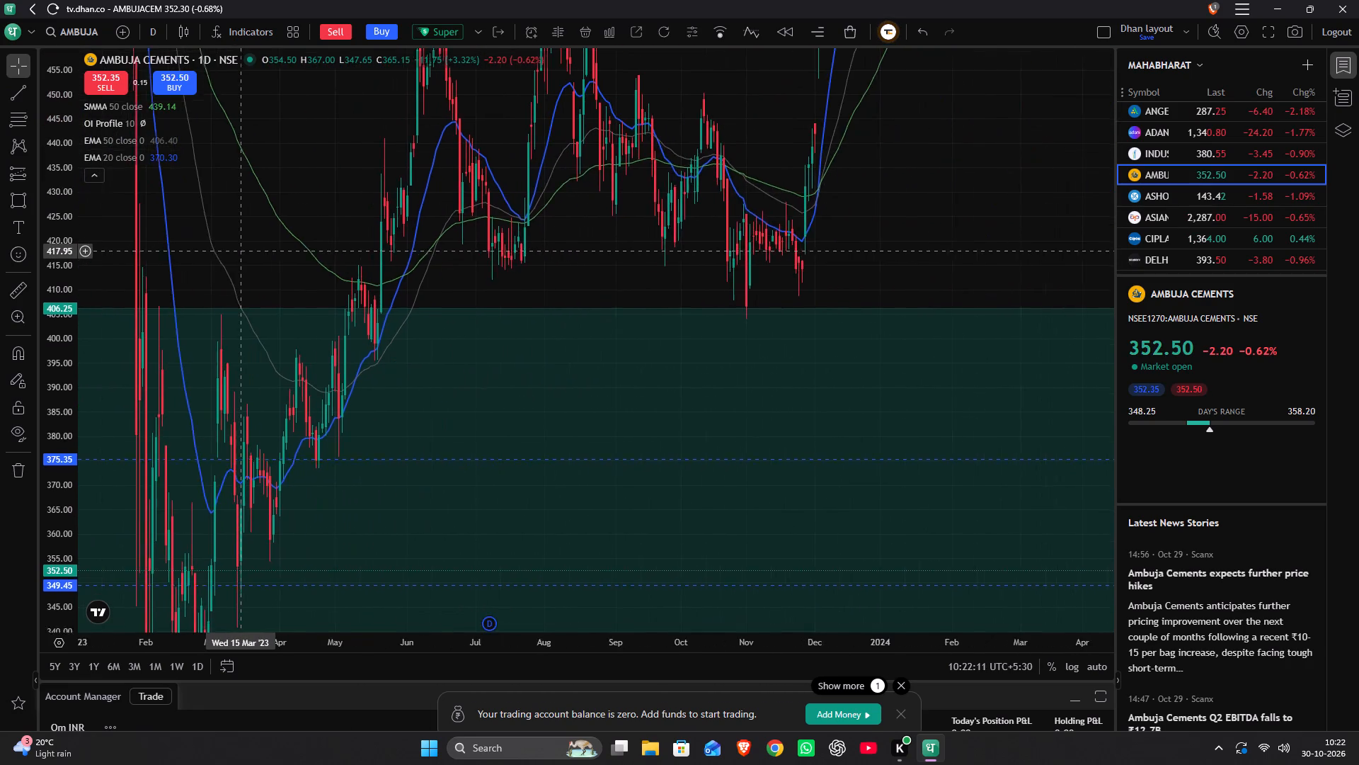
{"action": "left_click_drag", "start_coordinate": [239, 251], "coordinate": [193, 300]}
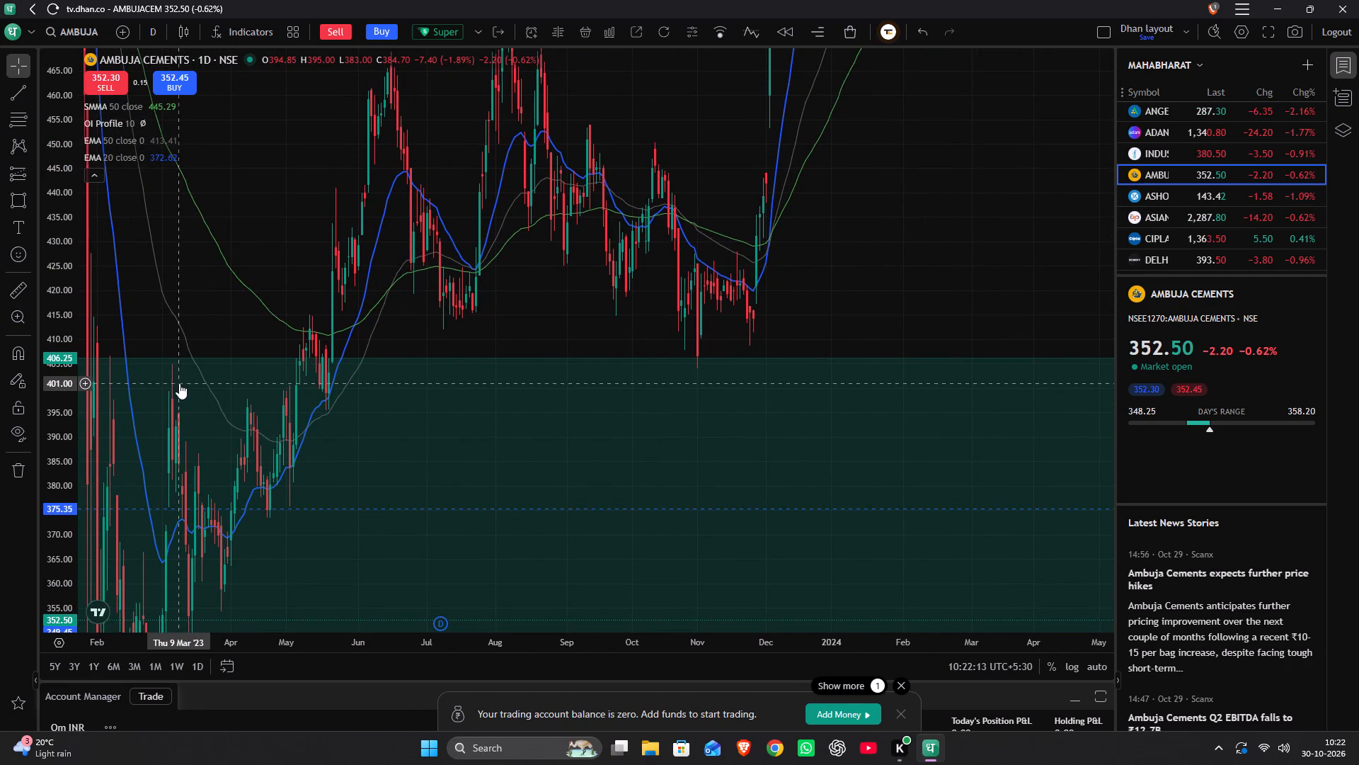
{"action": "left_click_drag", "start_coordinate": [170, 413], "coordinate": [743, 379]}
{"action": "right_click", "coordinate": [743, 379]}
{"action": "left_click", "coordinate": [922, 25]}
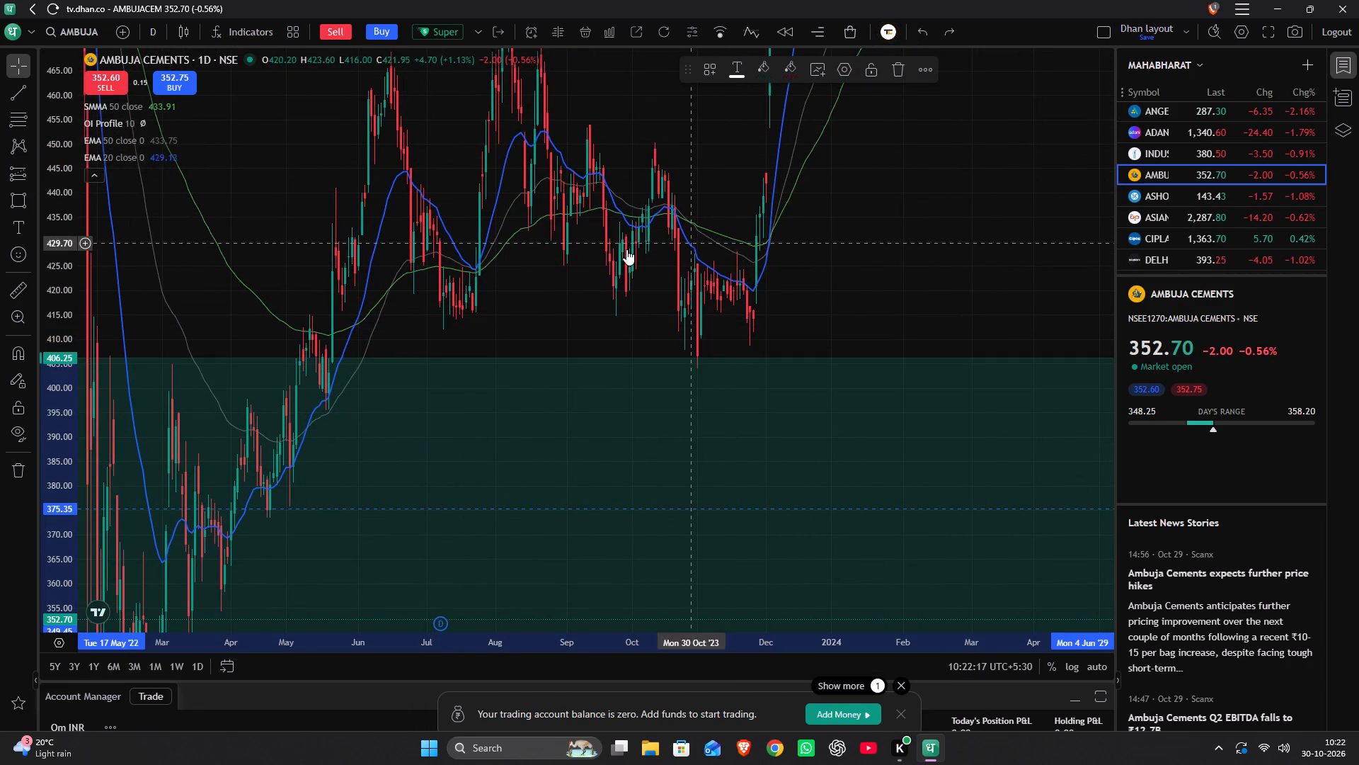
{"action": "left_click", "coordinate": [554, 232]}
Delete Ambuja Cements' dashed horizontal lines at 375.35 and 349.45 and the vertical line at 1 December 2022.
{"action": "left_click_drag", "start_coordinate": [495, 245], "coordinate": [969, 174]}
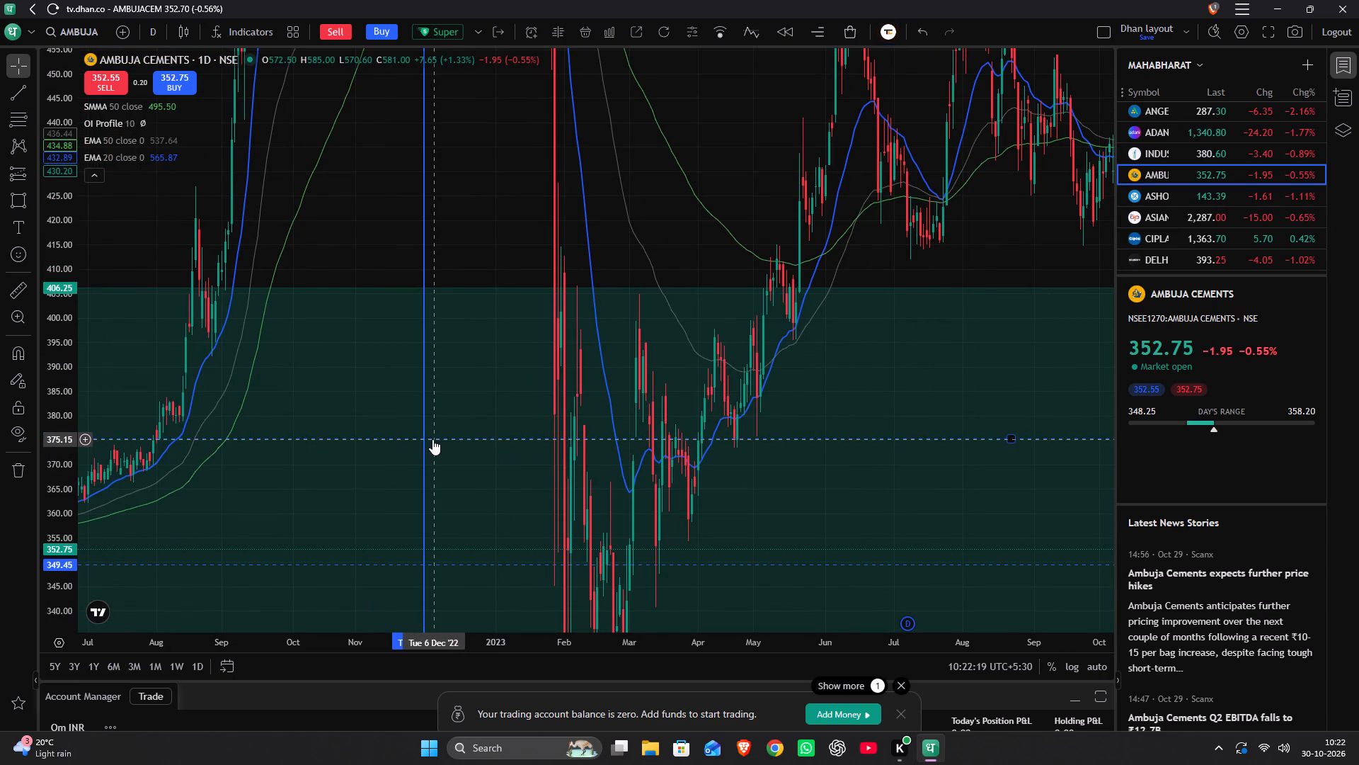
{"action": "left_click", "coordinate": [432, 439]}
{"action": "key", "text": "Delete"}
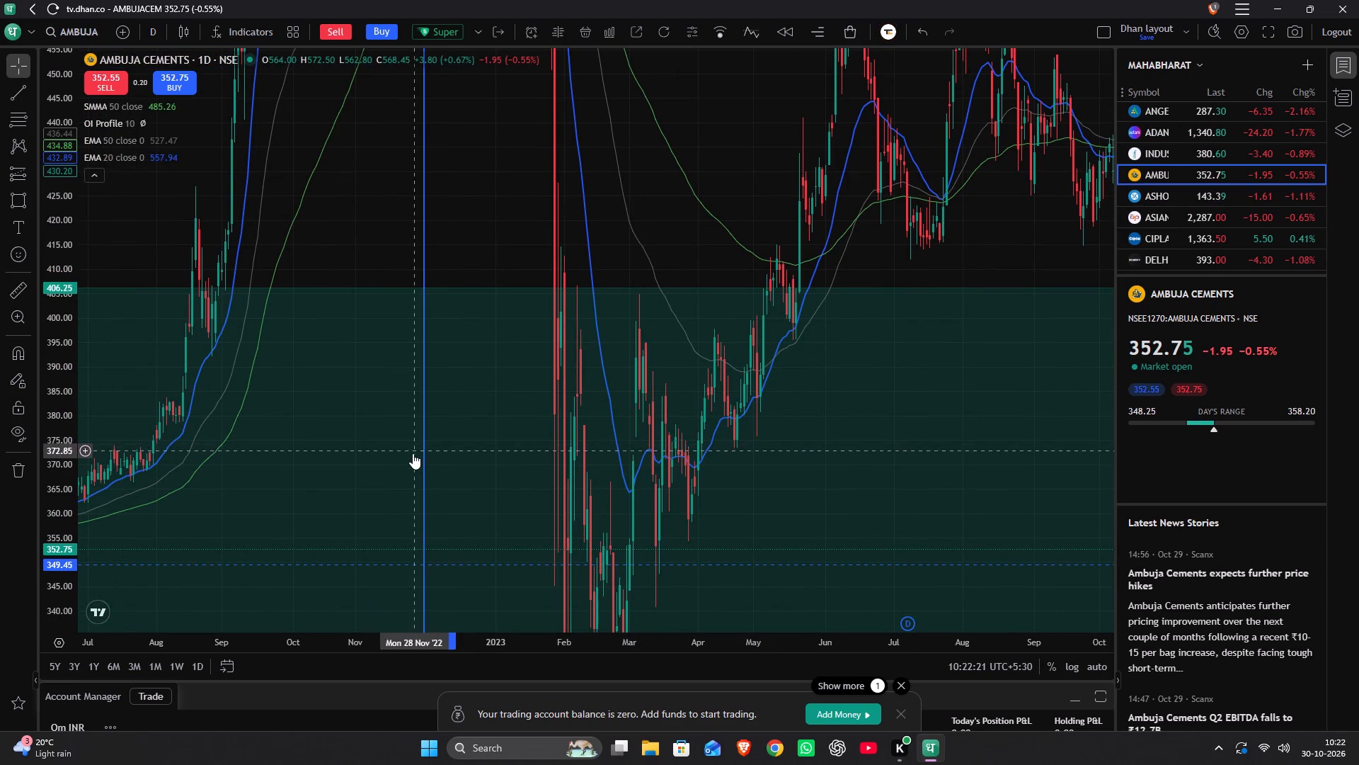
{"action": "left_click", "coordinate": [424, 455]}
{"action": "key", "text": "Delete"}
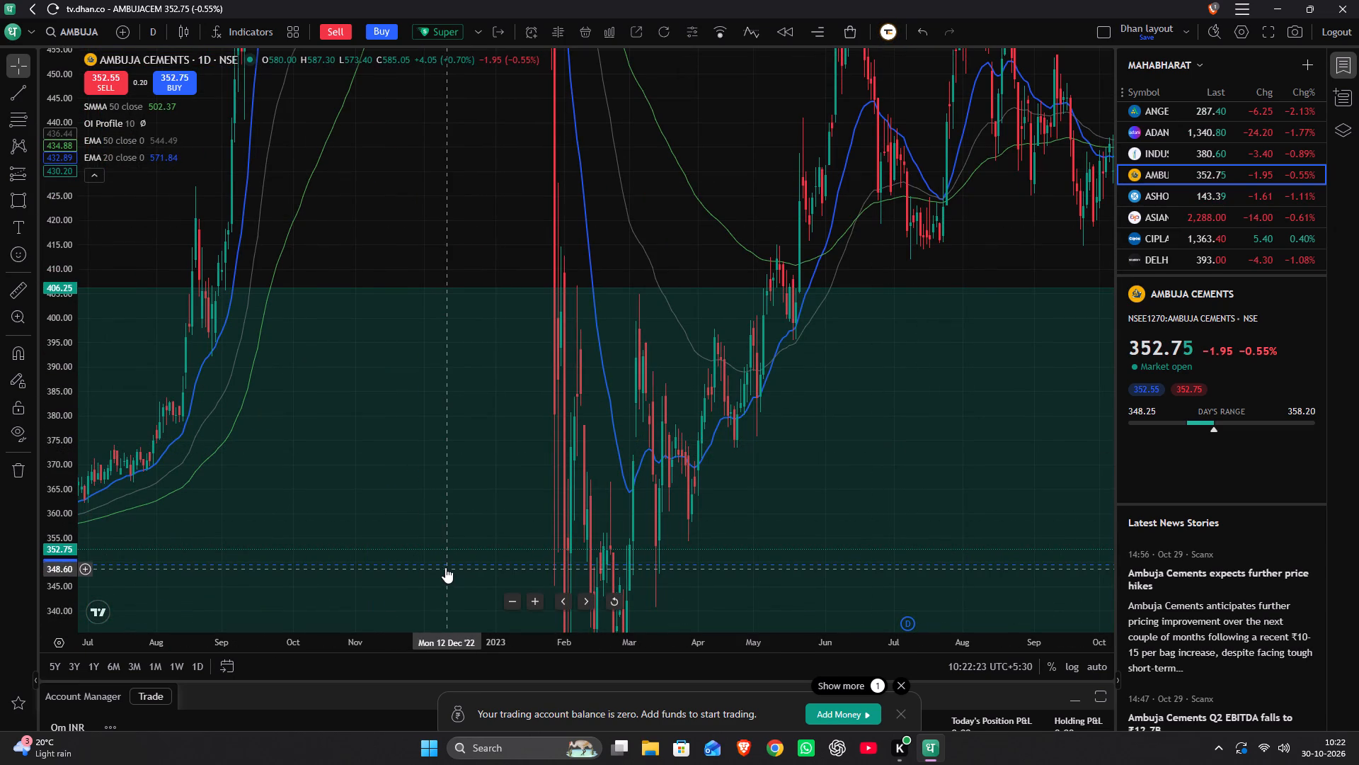
{"action": "left_click", "coordinate": [445, 565]}
{"action": "key", "text": "Delete"}
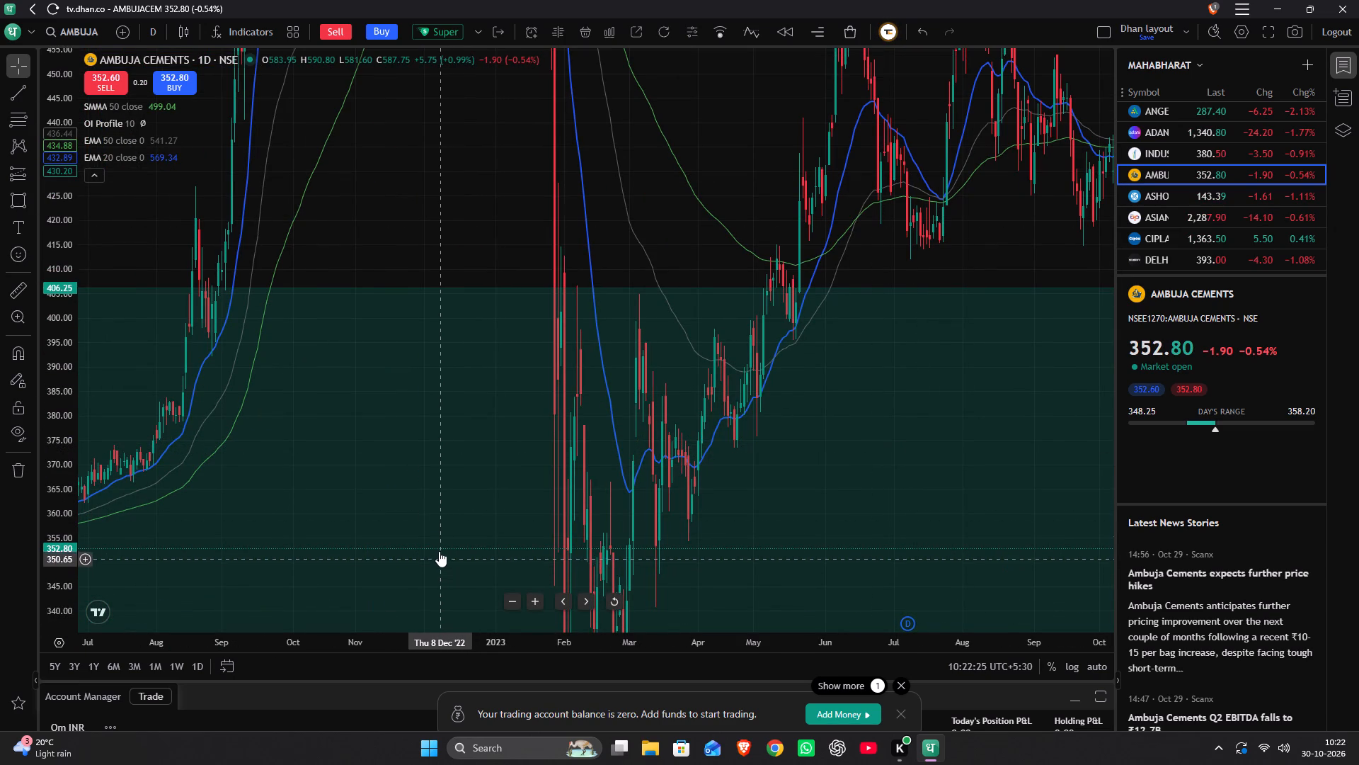
{"action": "scroll", "coordinate": [442, 527], "scroll_direction": "down", "scroll_amount": 8}
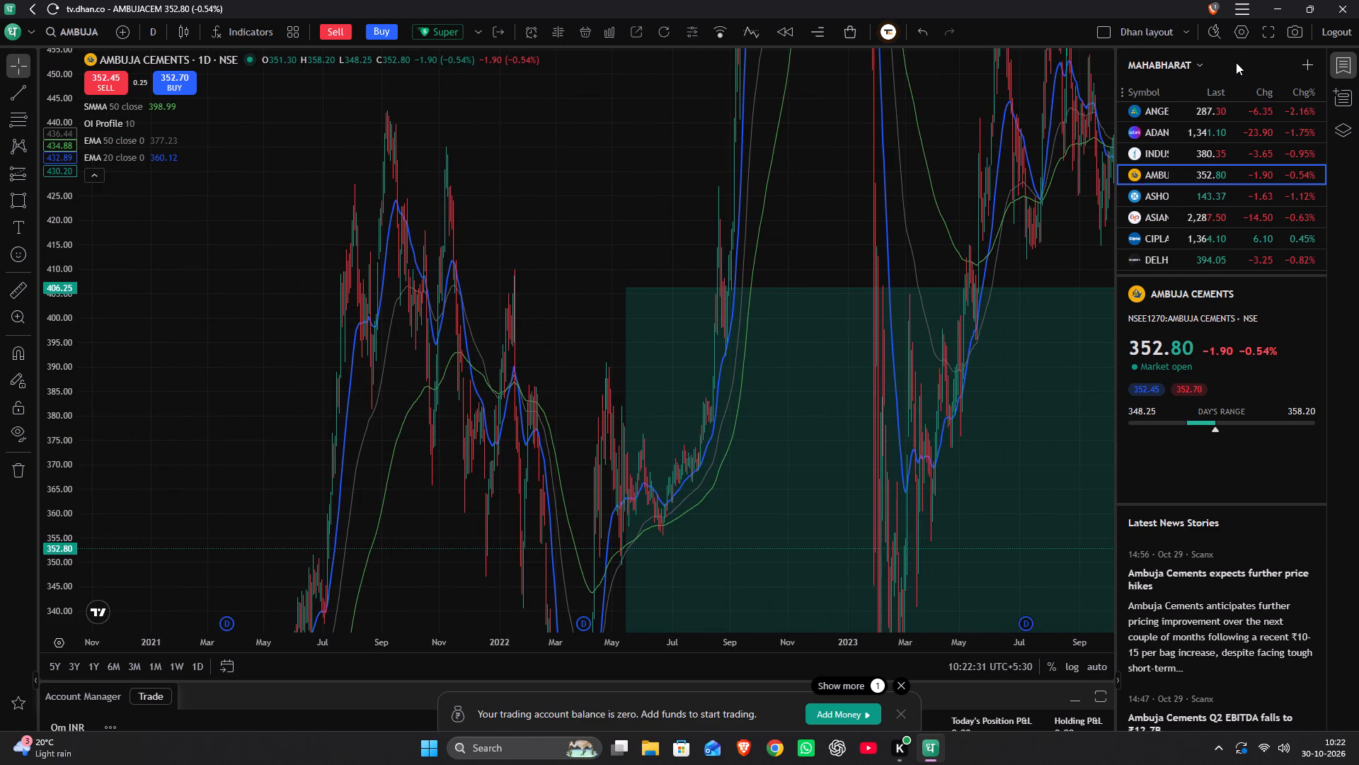
Open Ashok Leyland from the MAHABHARAT watchlist and examine its daily price action around the marked zones and long positions.
{"action": "left_click", "coordinate": [1202, 196]}
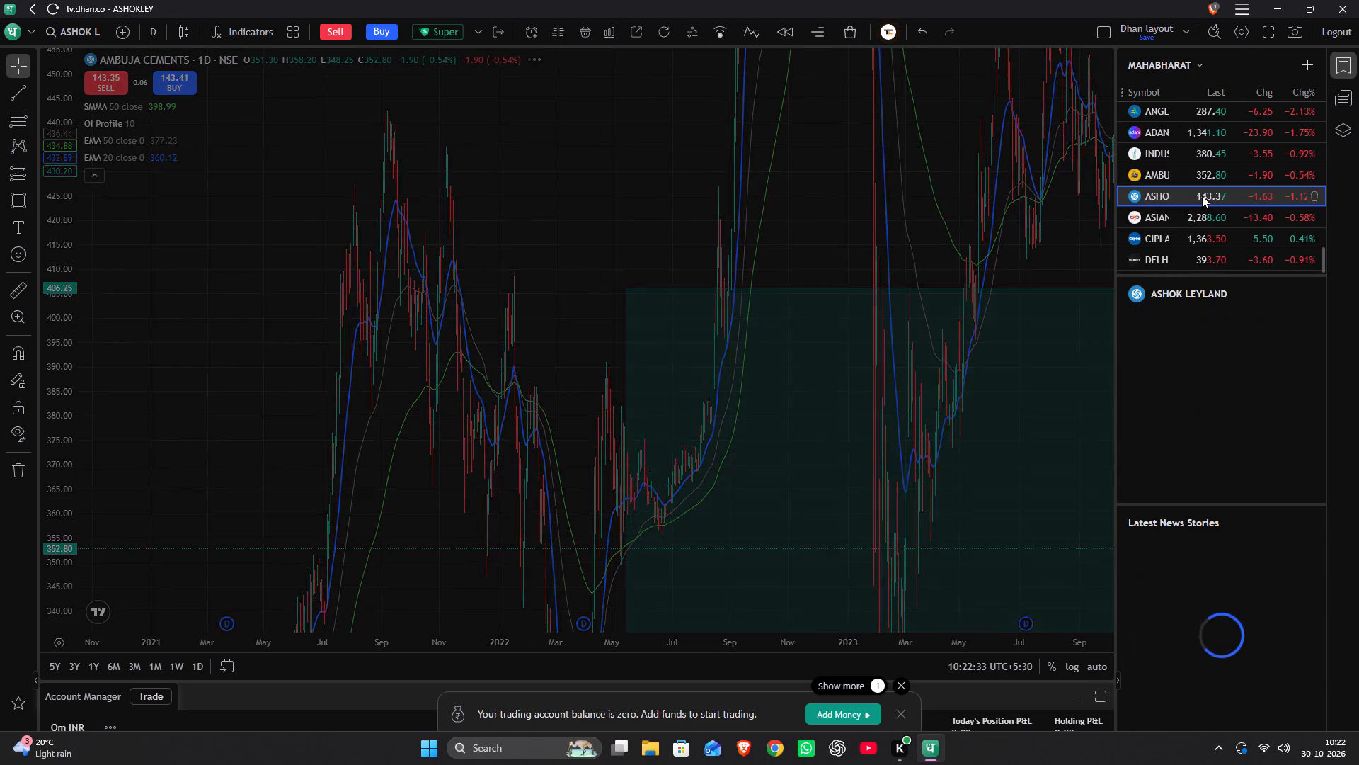
{"action": "left_click_drag", "start_coordinate": [978, 342], "coordinate": [702, 224]}
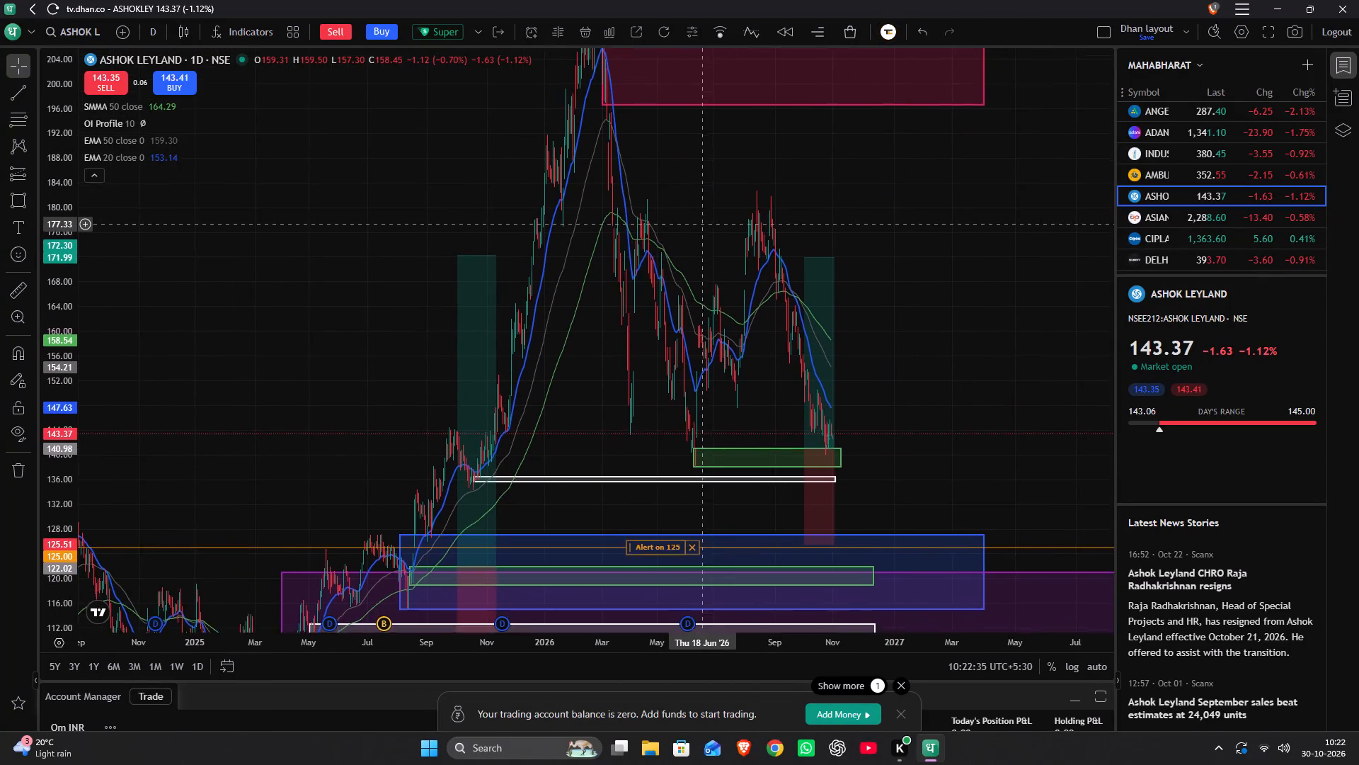
{"action": "left_click_drag", "start_coordinate": [702, 224], "coordinate": [712, 182]}
{"action": "scroll", "coordinate": [711, 181], "scroll_direction": "up", "scroll_amount": 9}
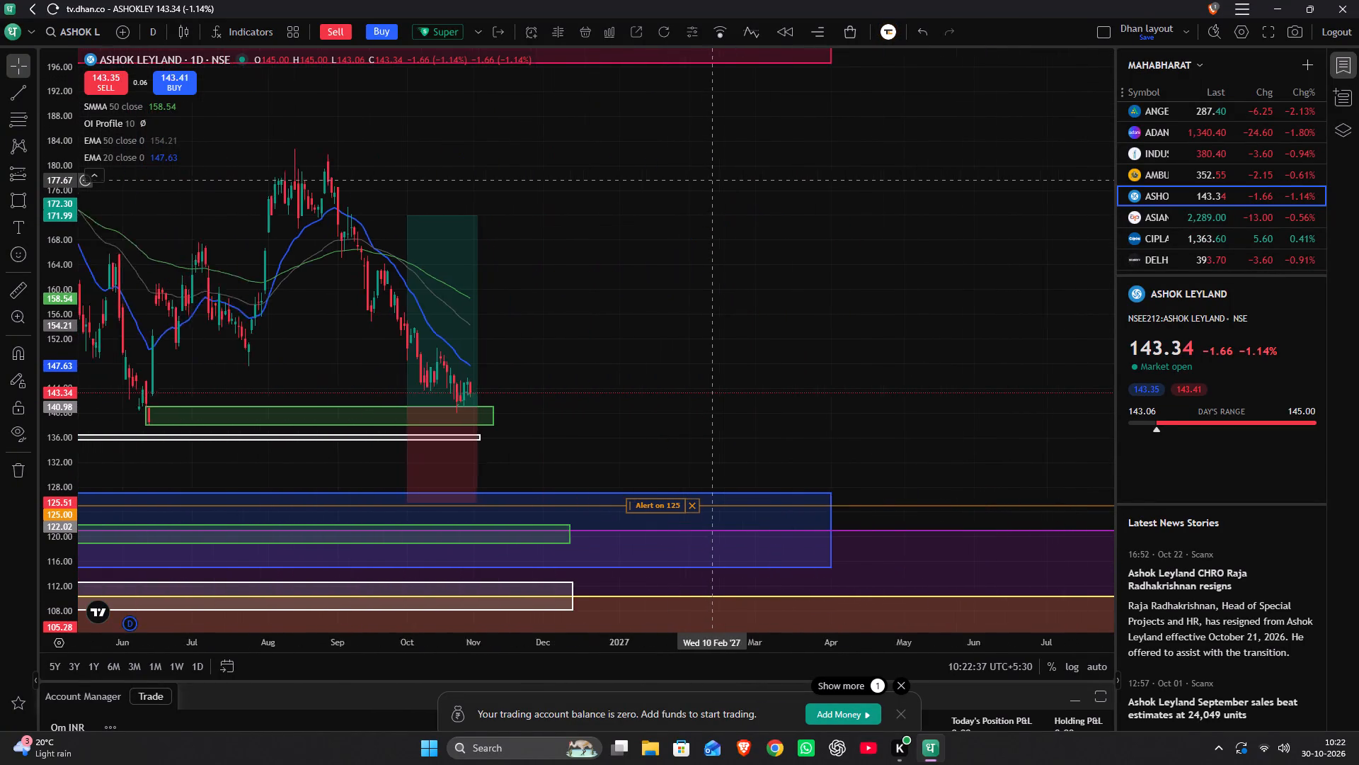
{"action": "scroll", "coordinate": [711, 180], "scroll_direction": "up", "scroll_amount": 2}
{"action": "left_click_drag", "start_coordinate": [535, 287], "coordinate": [822, 238]}
{"action": "scroll", "coordinate": [820, 238], "scroll_direction": "up", "scroll_amount": 1}
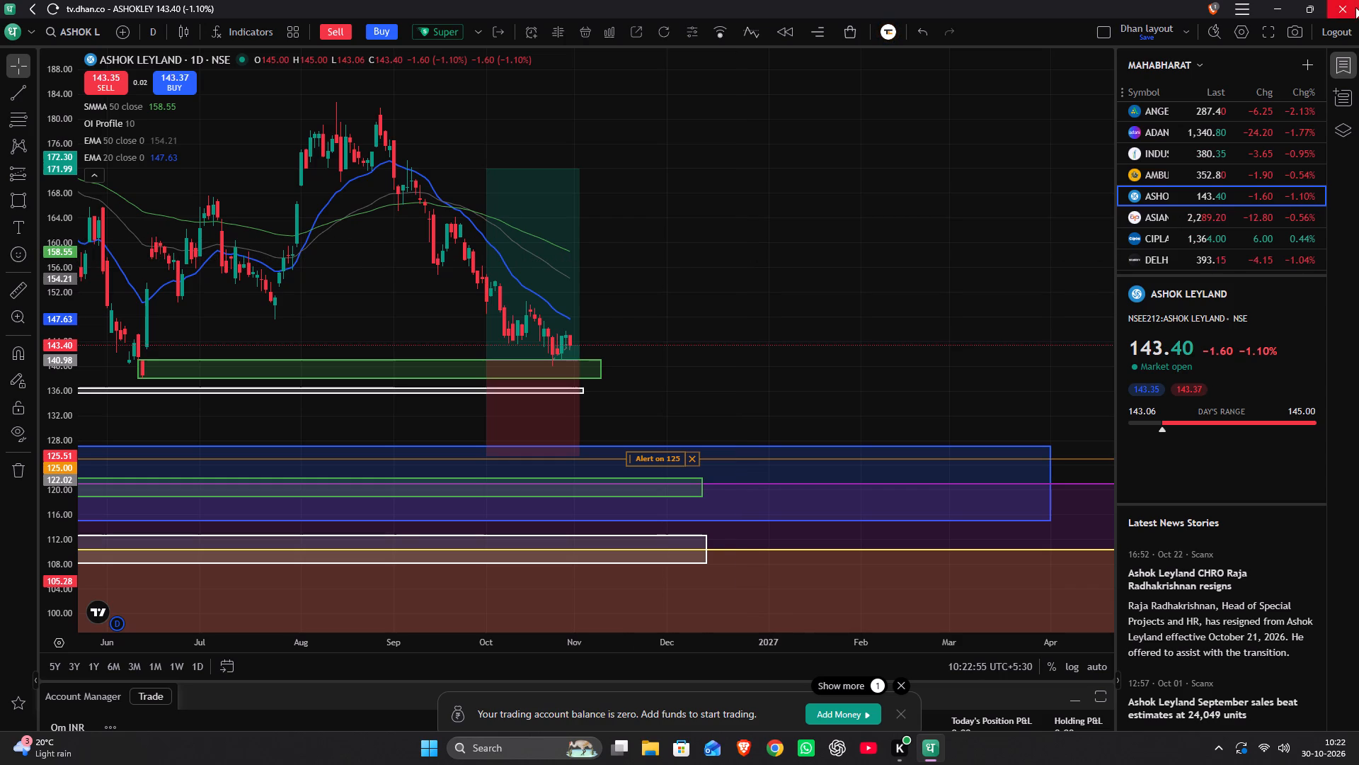
{"action": "scroll", "coordinate": [914, 372], "scroll_direction": "down", "scroll_amount": 4}
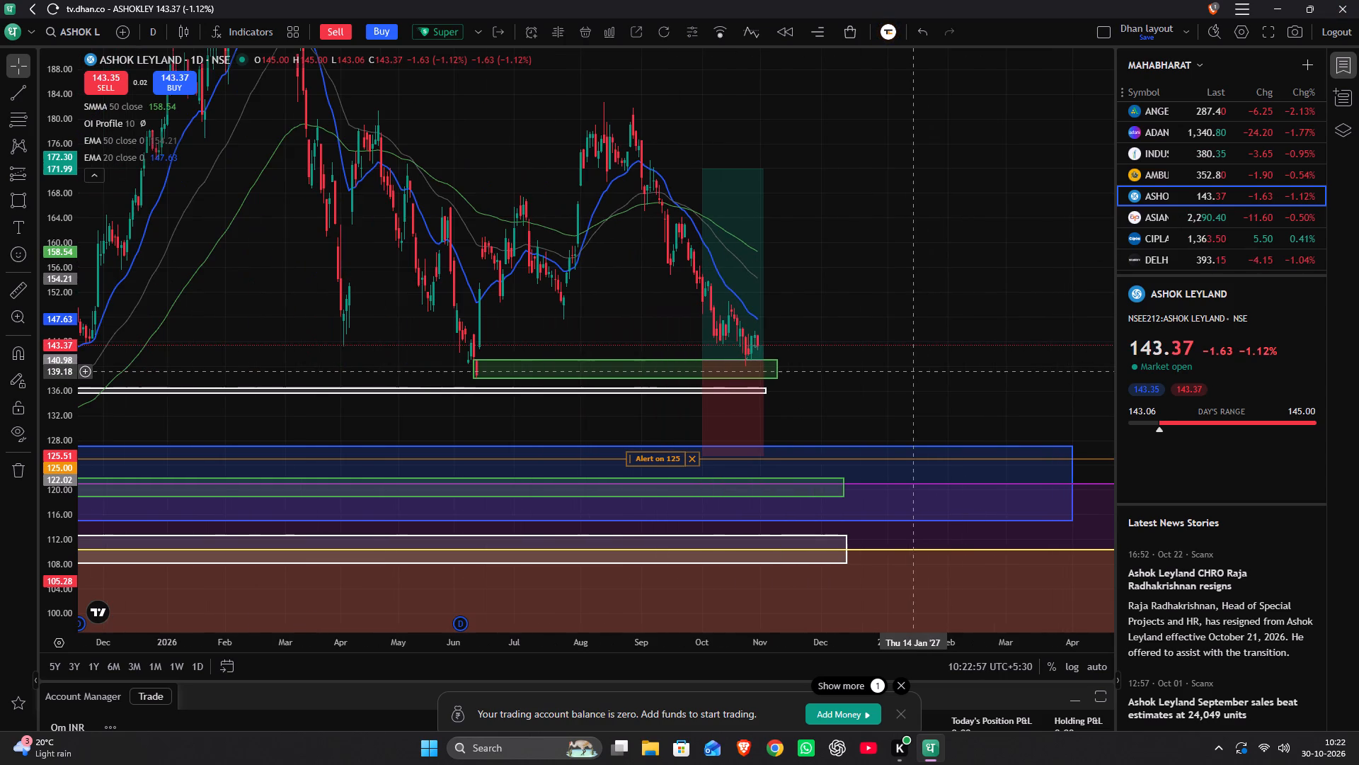
{"action": "scroll", "coordinate": [913, 370], "scroll_direction": "down", "scroll_amount": 3}
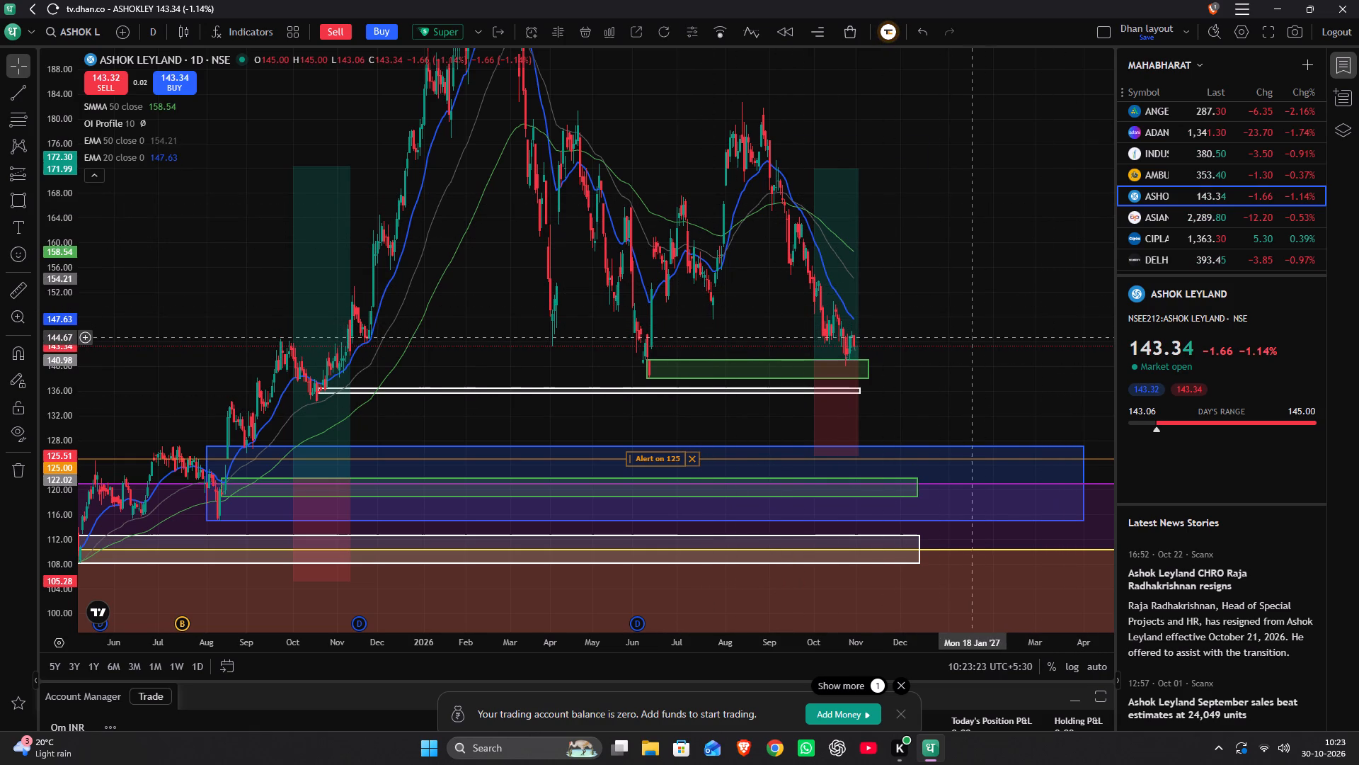
Switch Ashok Leyland to the 1-month interval and examine the 2025–2026 candles around the marked zones.
{"action": "key", "text": "1"}
{"action": "key", "text": "m"}
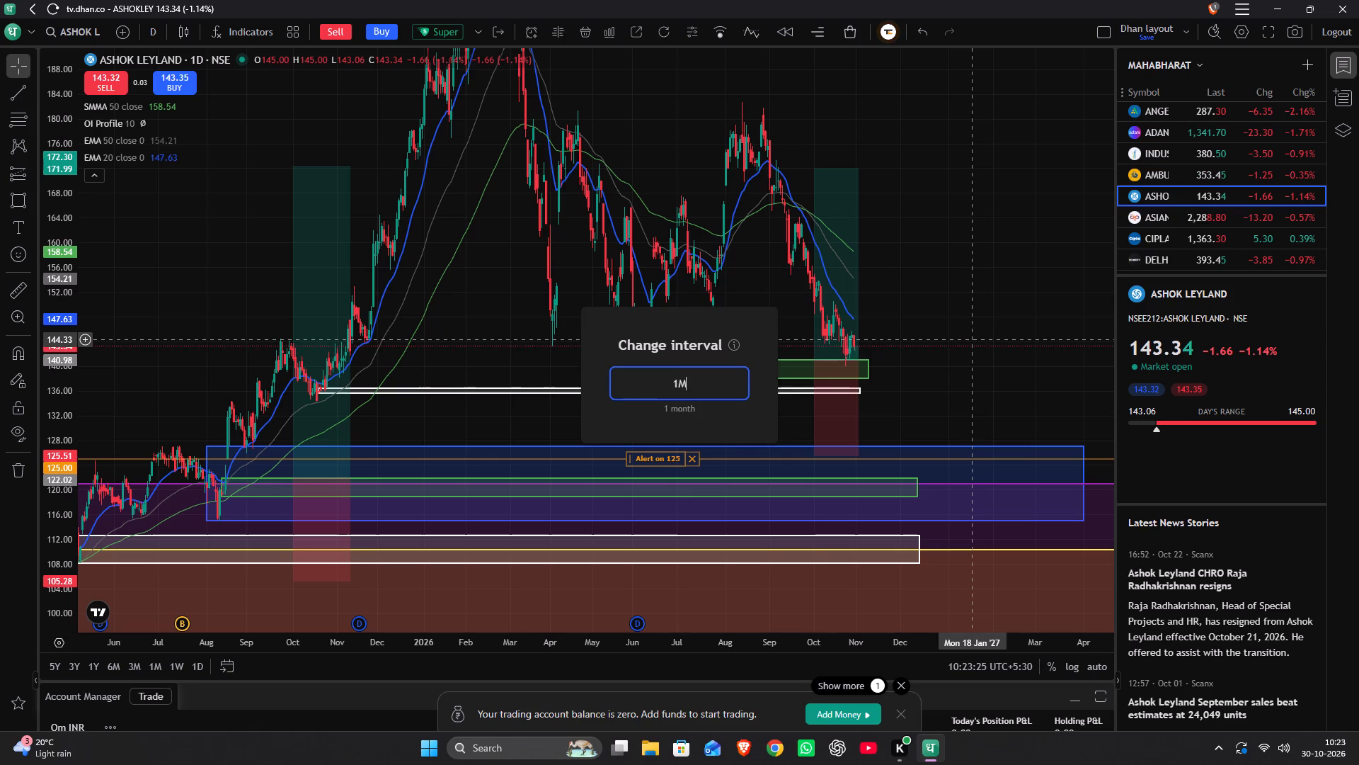
{"action": "key", "text": "Return"}
{"action": "scroll", "coordinate": [682, 375], "scroll_direction": "up", "scroll_amount": 8}
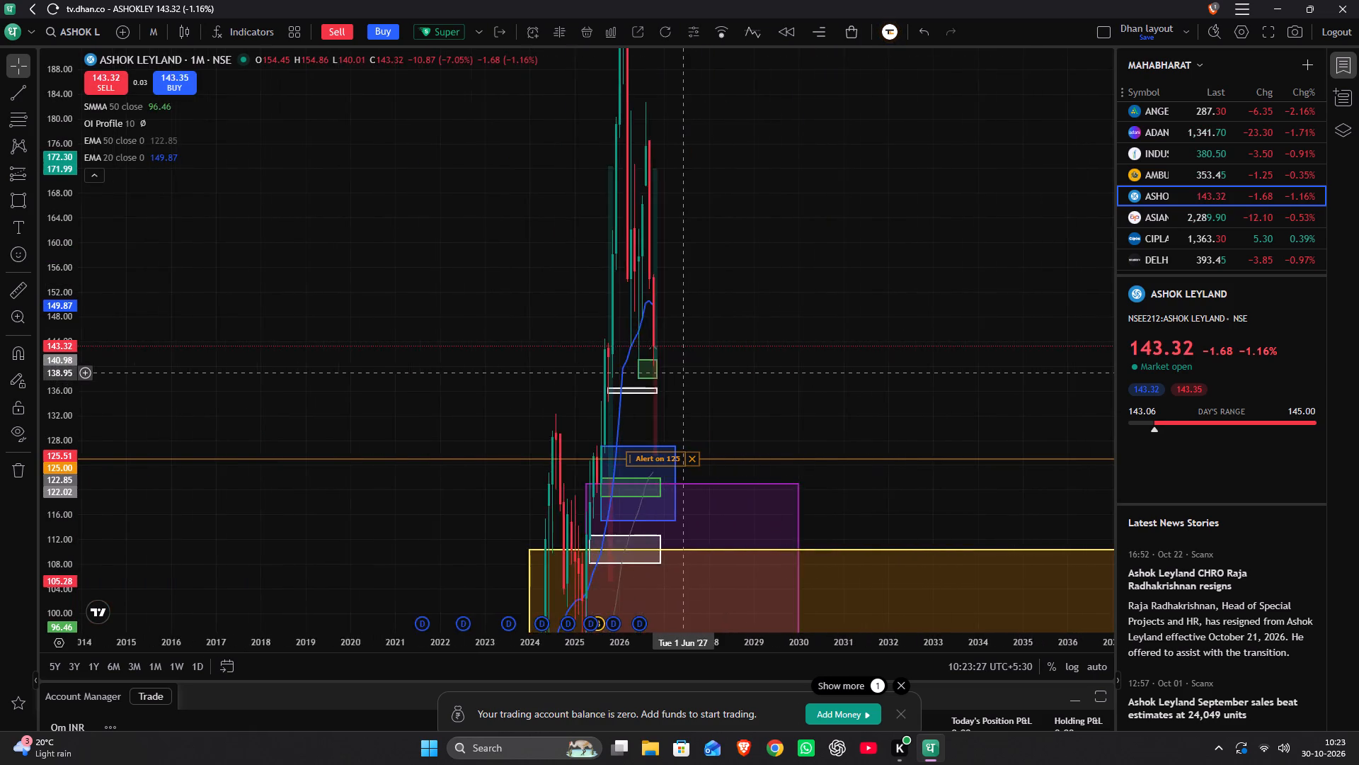
{"action": "scroll", "coordinate": [683, 373], "scroll_direction": "up", "scroll_amount": 3}
{"action": "left_click_drag", "start_coordinate": [479, 365], "coordinate": [1002, 239]}
{"action": "scroll", "coordinate": [1009, 238], "scroll_direction": "up", "scroll_amount": 11}
{"action": "left_click_drag", "start_coordinate": [667, 188], "coordinate": [838, 494]}
{"action": "left_click_drag", "start_coordinate": [812, 464], "coordinate": [844, 357]}
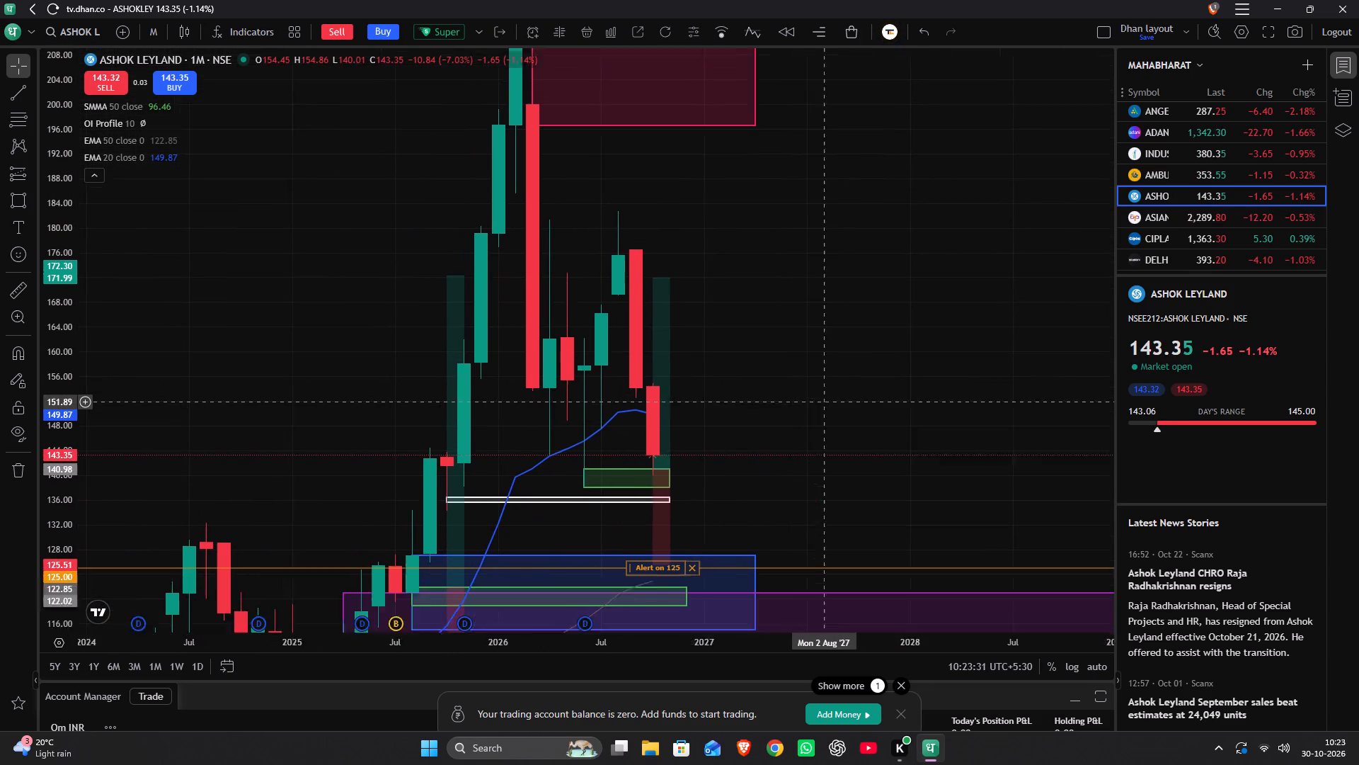
{"action": "left_click_drag", "start_coordinate": [844, 357], "coordinate": [858, 302]}
{"action": "scroll", "coordinate": [830, 340], "scroll_direction": "up", "scroll_amount": 1}
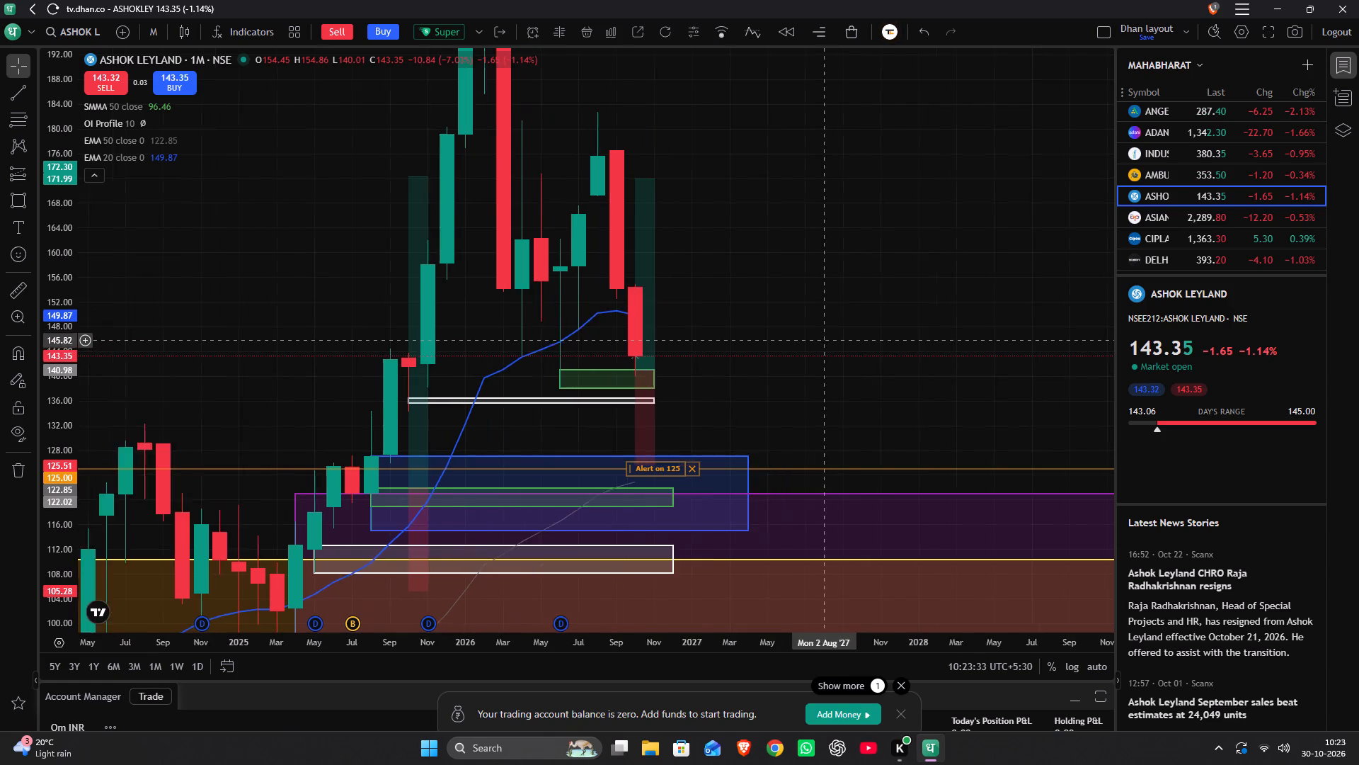
{"action": "scroll", "coordinate": [830, 339], "scroll_direction": "up", "scroll_amount": 2}
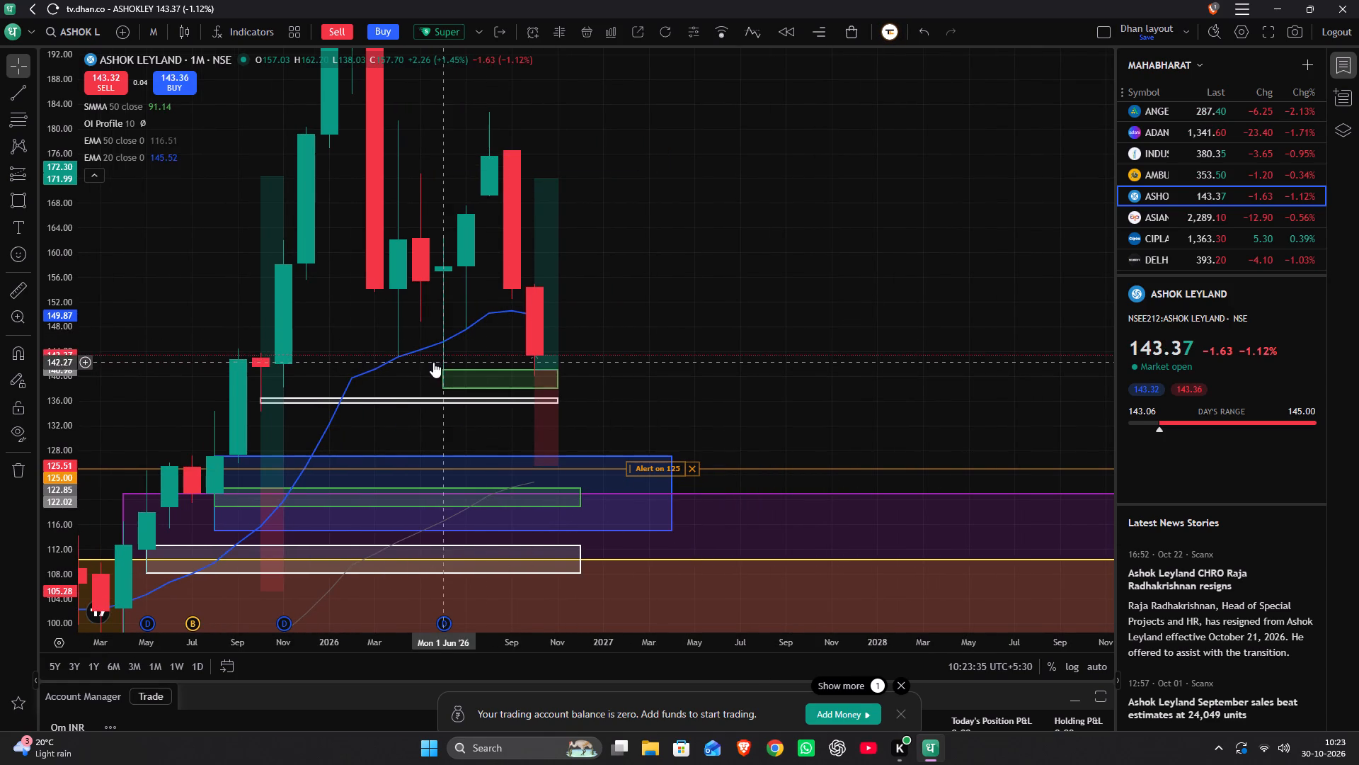
Mark Ashok Leyland's monthly chart with horizontal lines at about 142.96 and 134.59.
{"action": "left_click_drag", "start_coordinate": [428, 359], "coordinate": [1011, 336]}
{"action": "scroll", "coordinate": [1008, 329], "scroll_direction": "up", "scroll_amount": 3}
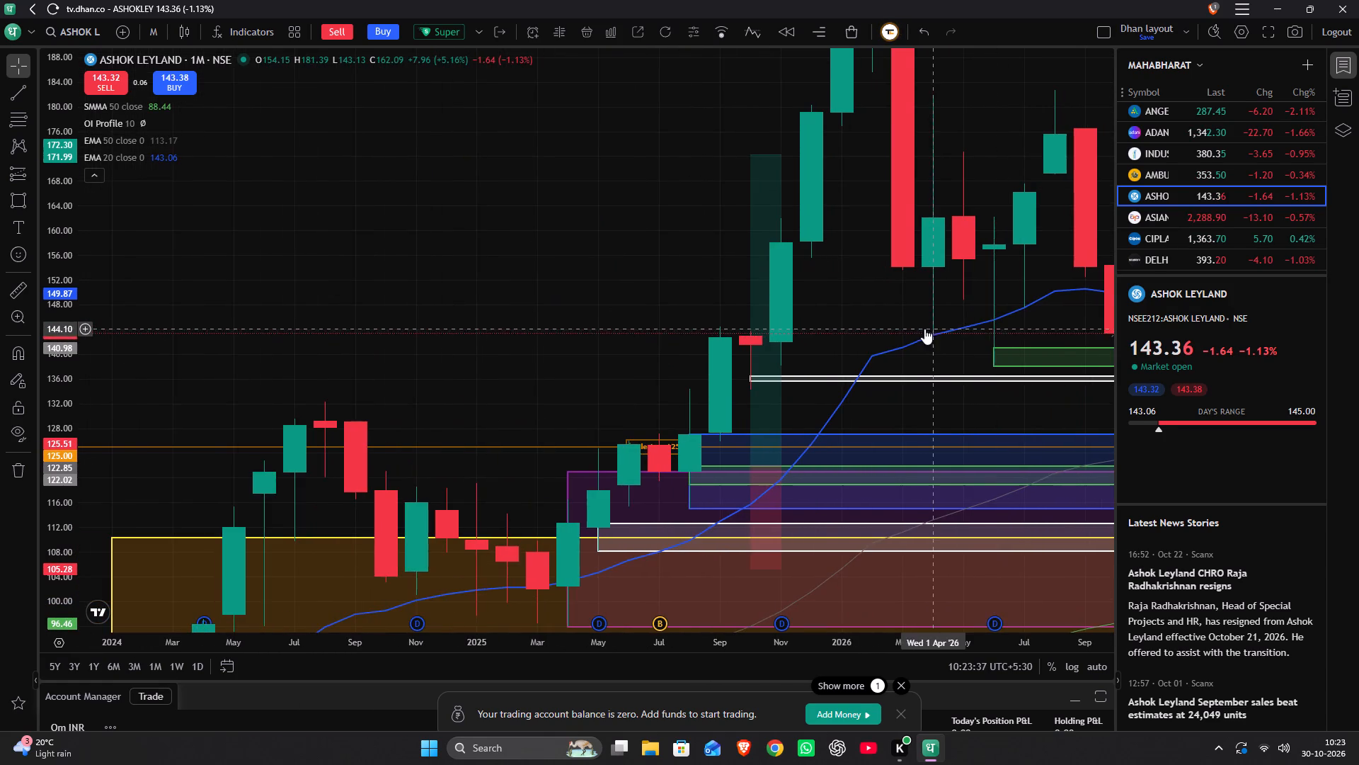
{"action": "left_click_drag", "start_coordinate": [924, 328], "coordinate": [671, 387]}
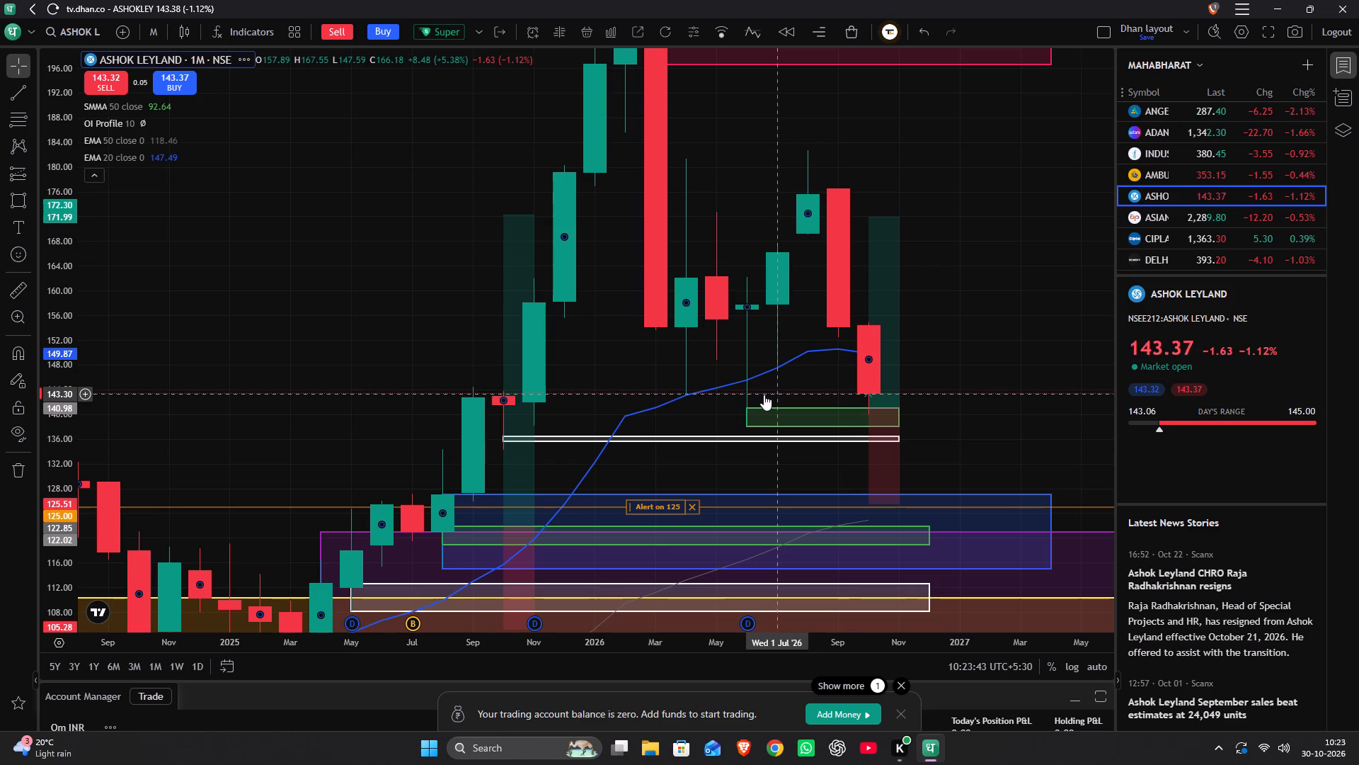
{"action": "key", "text": "alt+h"}
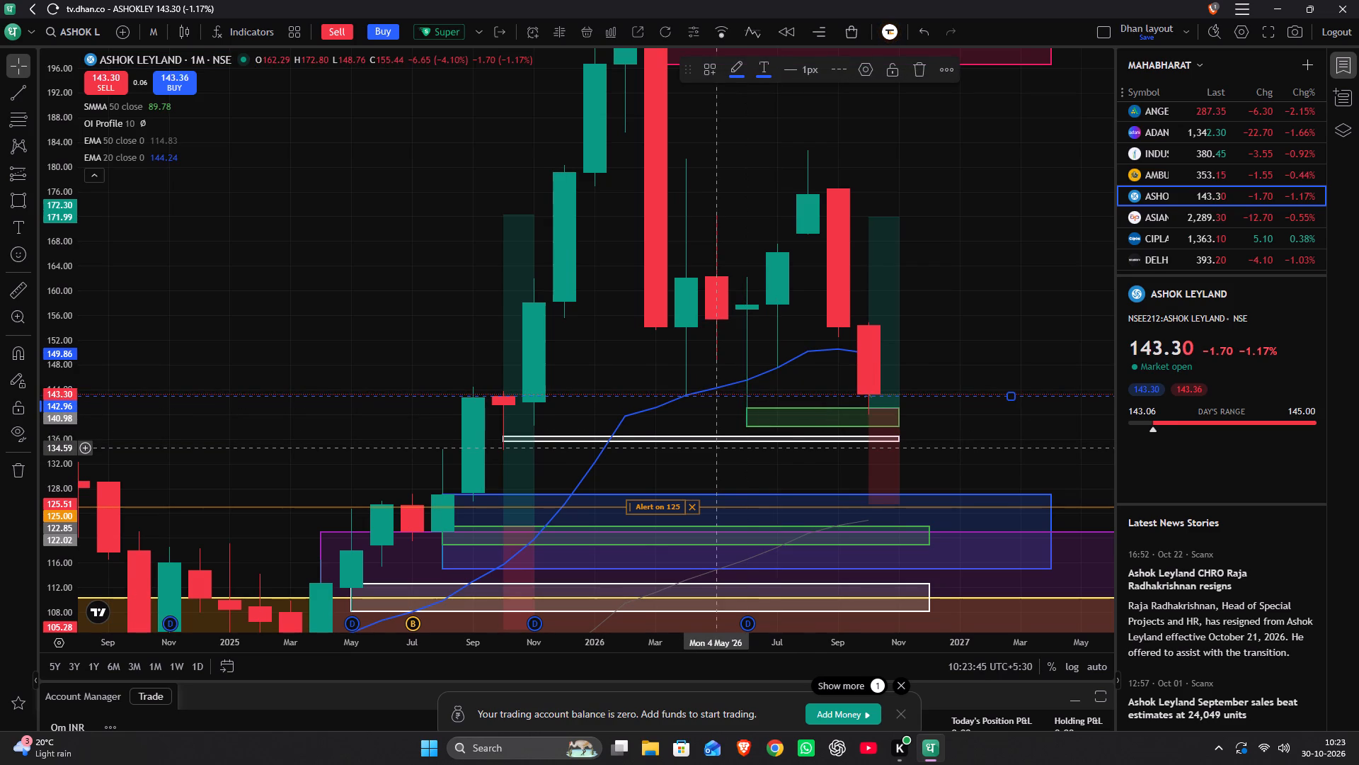
{"action": "key", "text": "alt+h"}
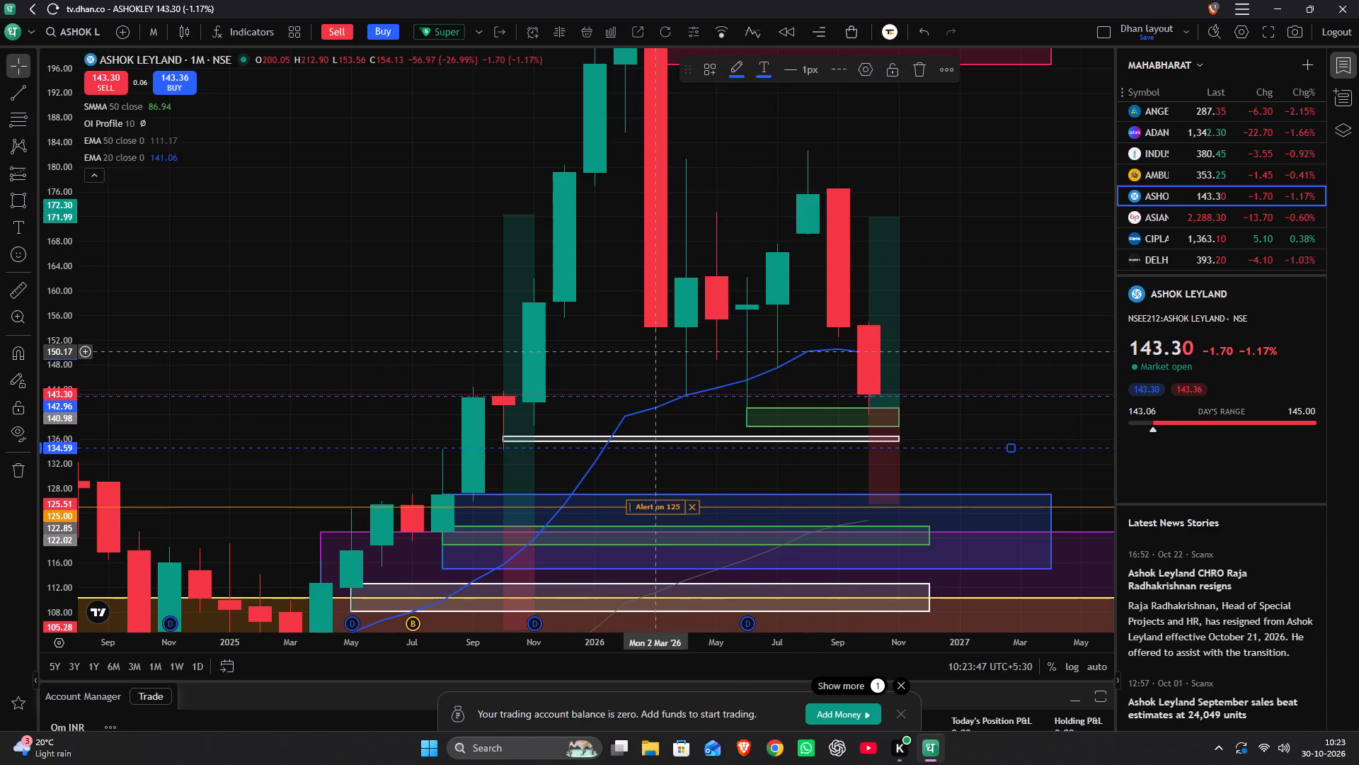
Place a vertical line at 2 March 2026 on Ashok Leyland's monthly chart.
{"action": "scroll", "coordinate": [650, 351], "scroll_direction": "down", "scroll_amount": 4}
{"action": "left_click_drag", "start_coordinate": [663, 333], "coordinate": [439, 290]}
{"action": "scroll", "coordinate": [394, 282], "scroll_direction": "up", "scroll_amount": 4}
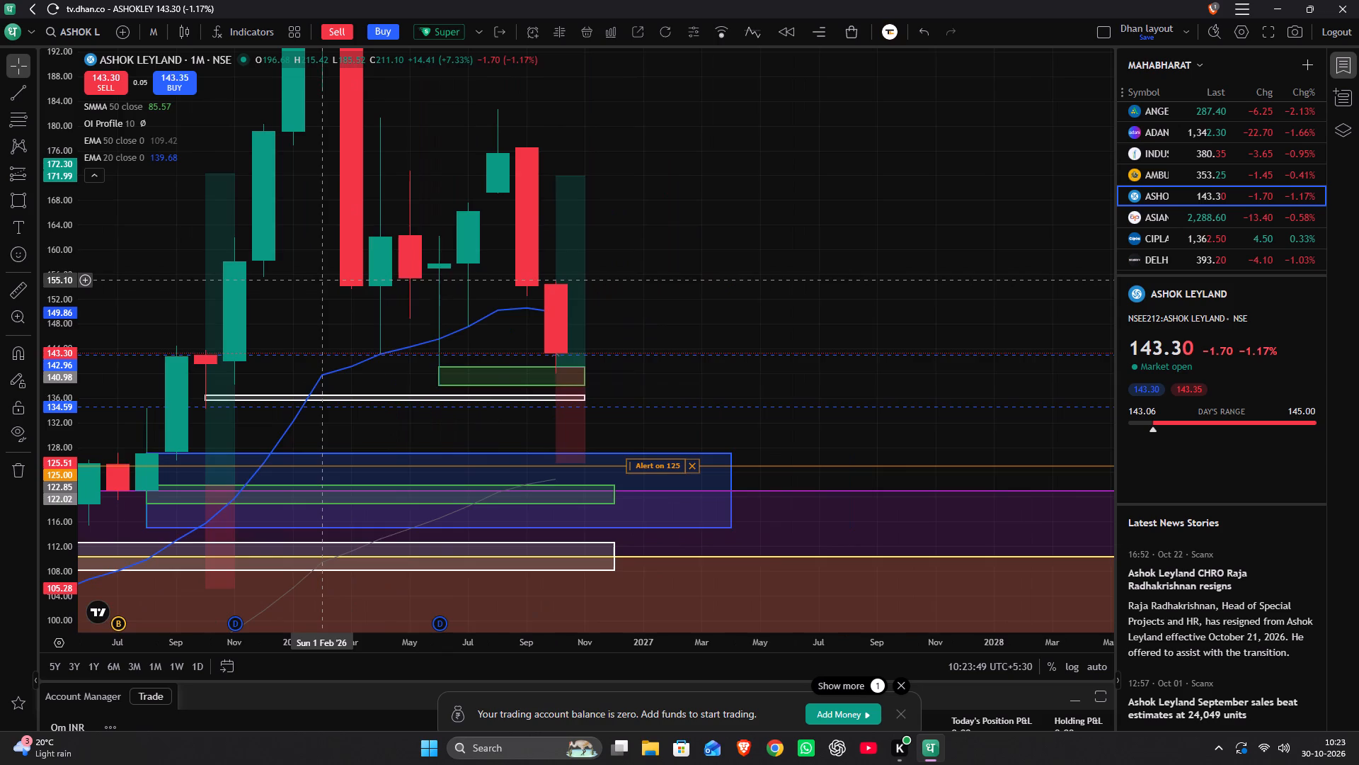
{"action": "left_click_drag", "start_coordinate": [325, 278], "coordinate": [619, 289]}
{"action": "scroll", "coordinate": [57, 332], "scroll_direction": "up", "scroll_amount": 3}
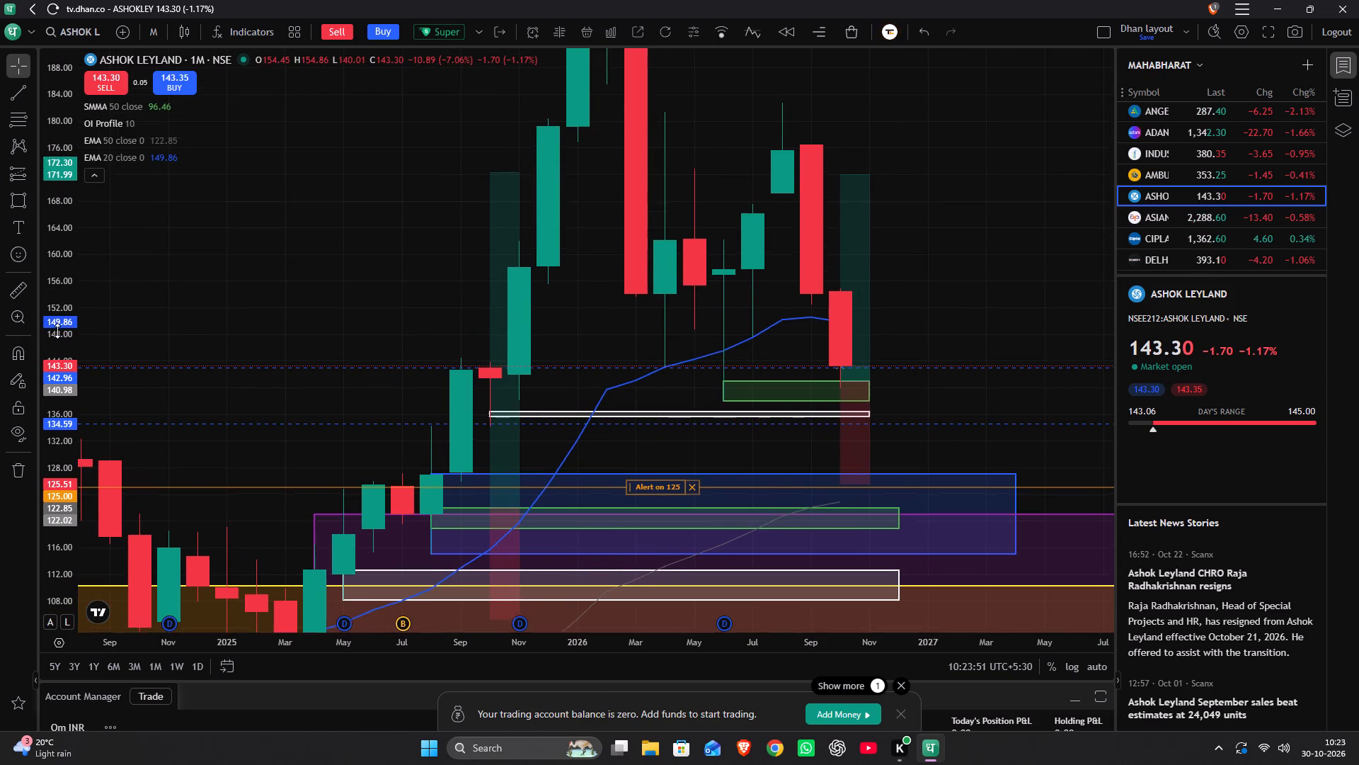
{"action": "scroll", "coordinate": [57, 331], "scroll_direction": "up", "scroll_amount": 17}
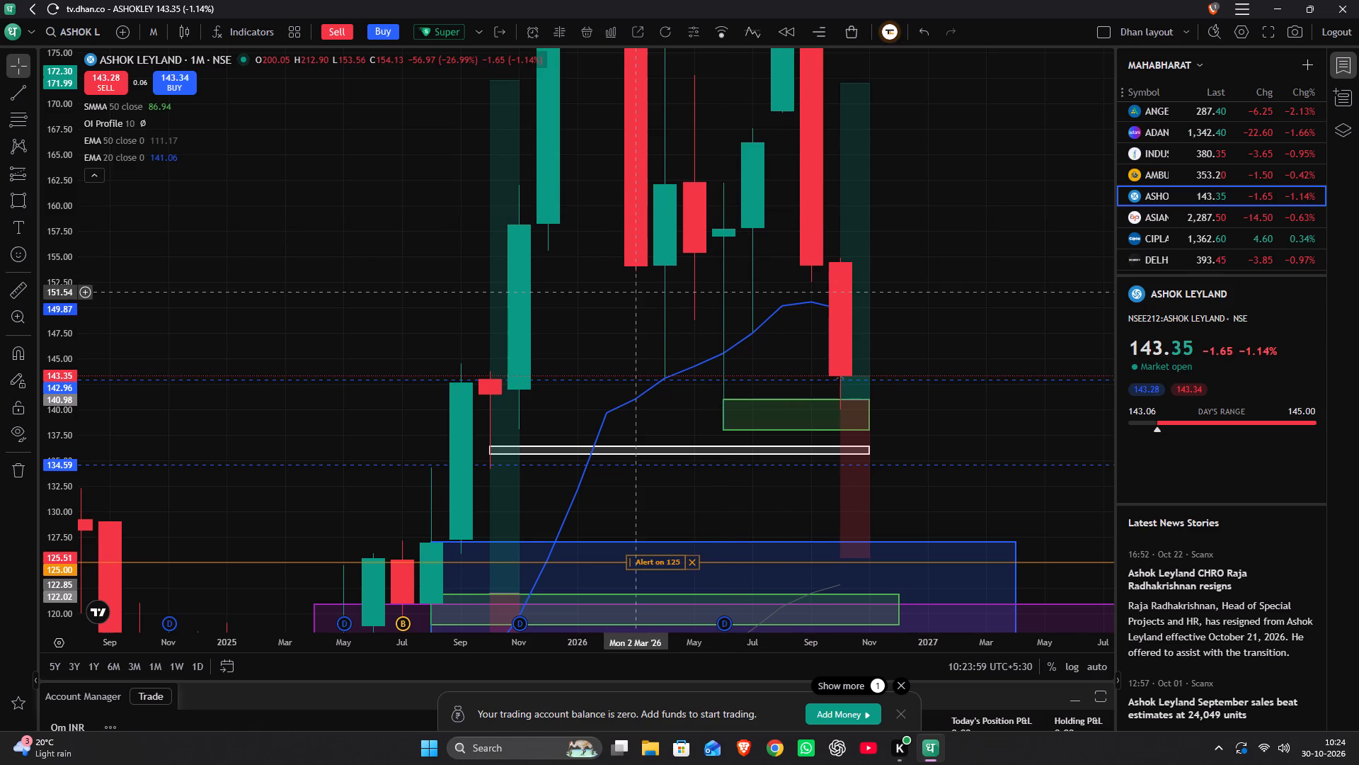
{"action": "key", "text": "alt+v"}
{"action": "left_click_drag", "start_coordinate": [677, 242], "coordinate": [626, 421], "text": "alt"}
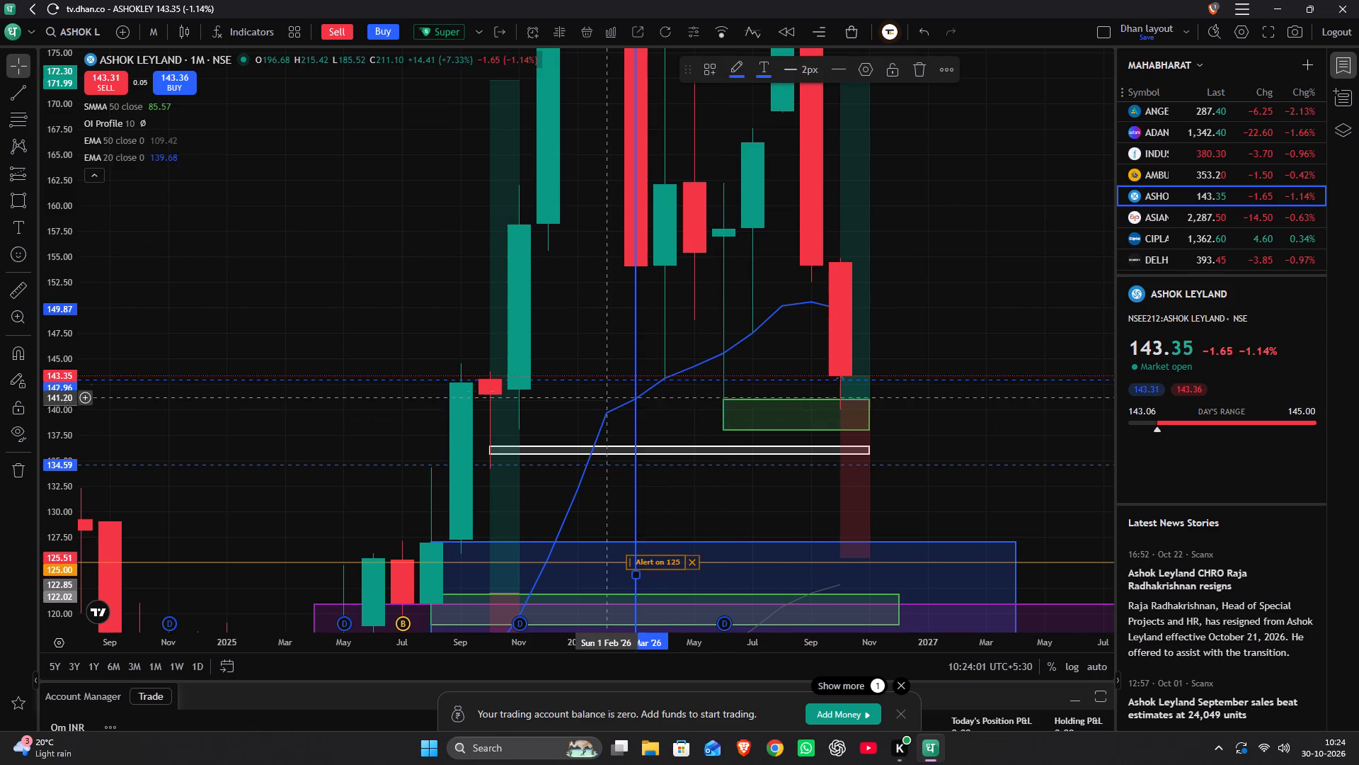
{"action": "left_click", "coordinate": [605, 329]}
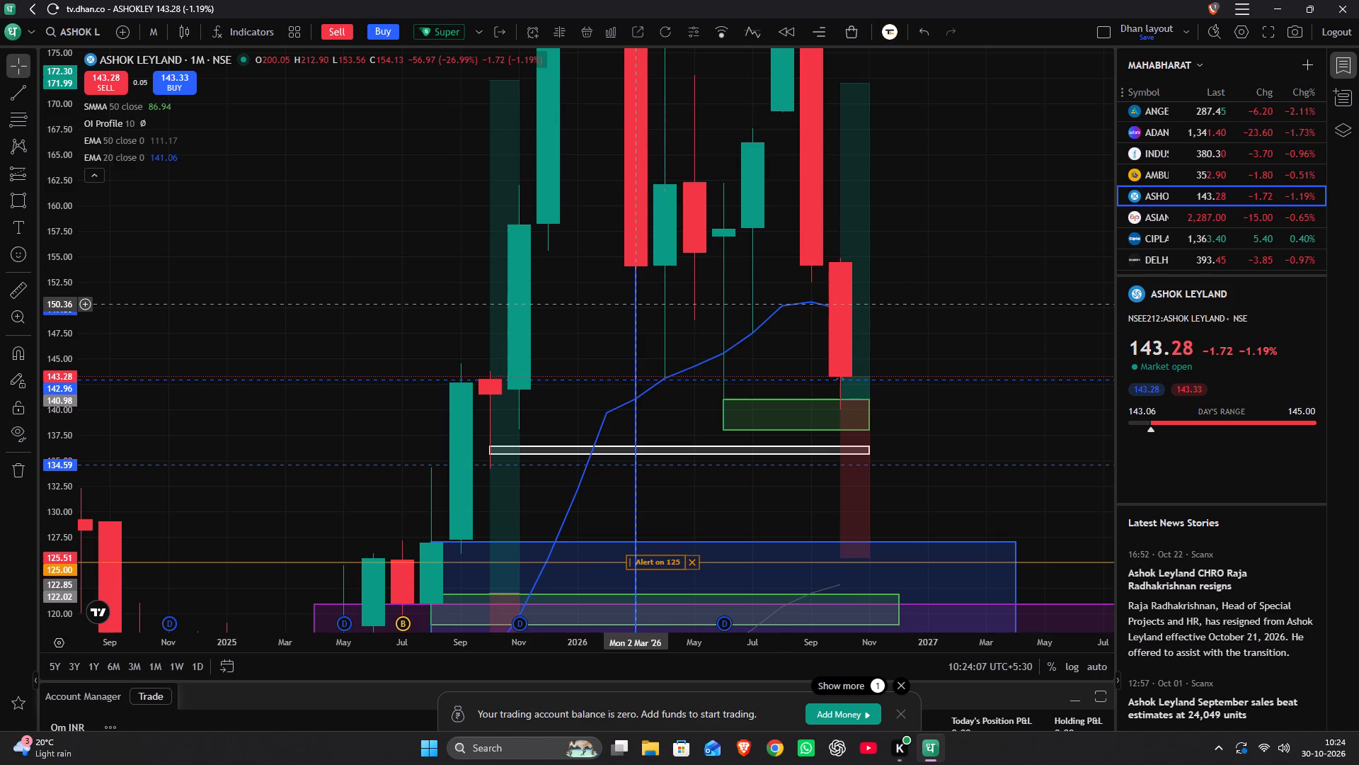
Examine Ashok Leyland's 2025–2026 monthly candles around the marked levels, the 2 March 2026 line and the long positions.
{"action": "scroll", "coordinate": [758, 265], "scroll_direction": "down", "scroll_amount": 3}
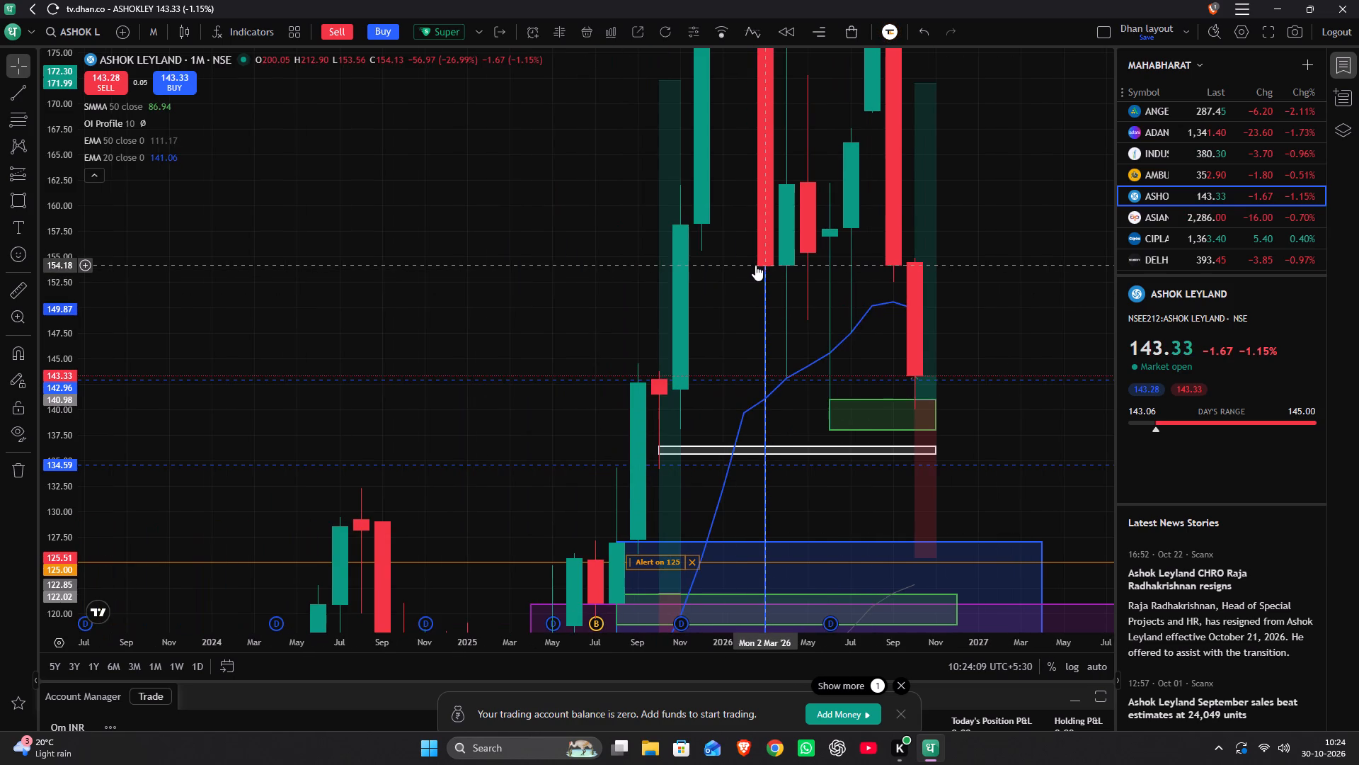
{"action": "left_click_drag", "start_coordinate": [710, 299], "coordinate": [673, 458]}
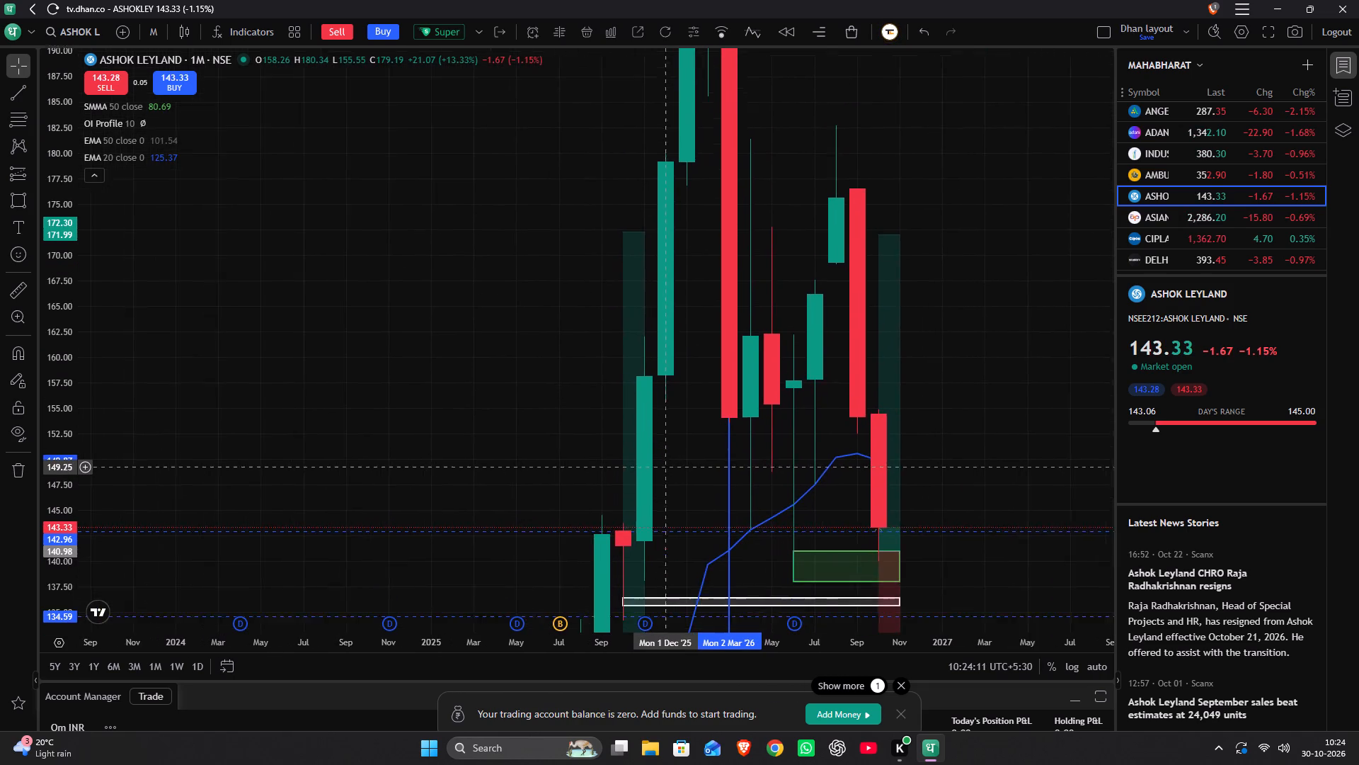
{"action": "left_click_drag", "start_coordinate": [673, 458], "coordinate": [653, 484]}
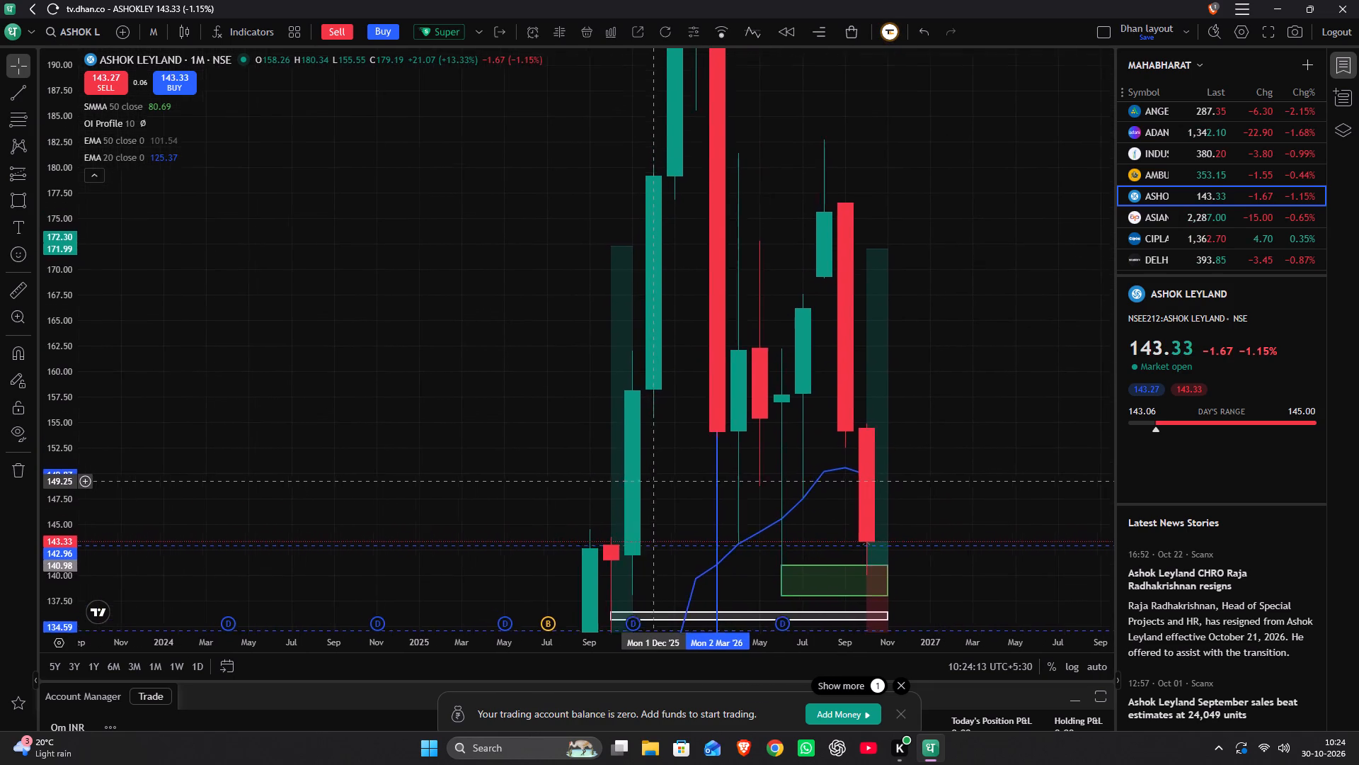
{"action": "left_click_drag", "start_coordinate": [653, 484], "coordinate": [638, 507]}
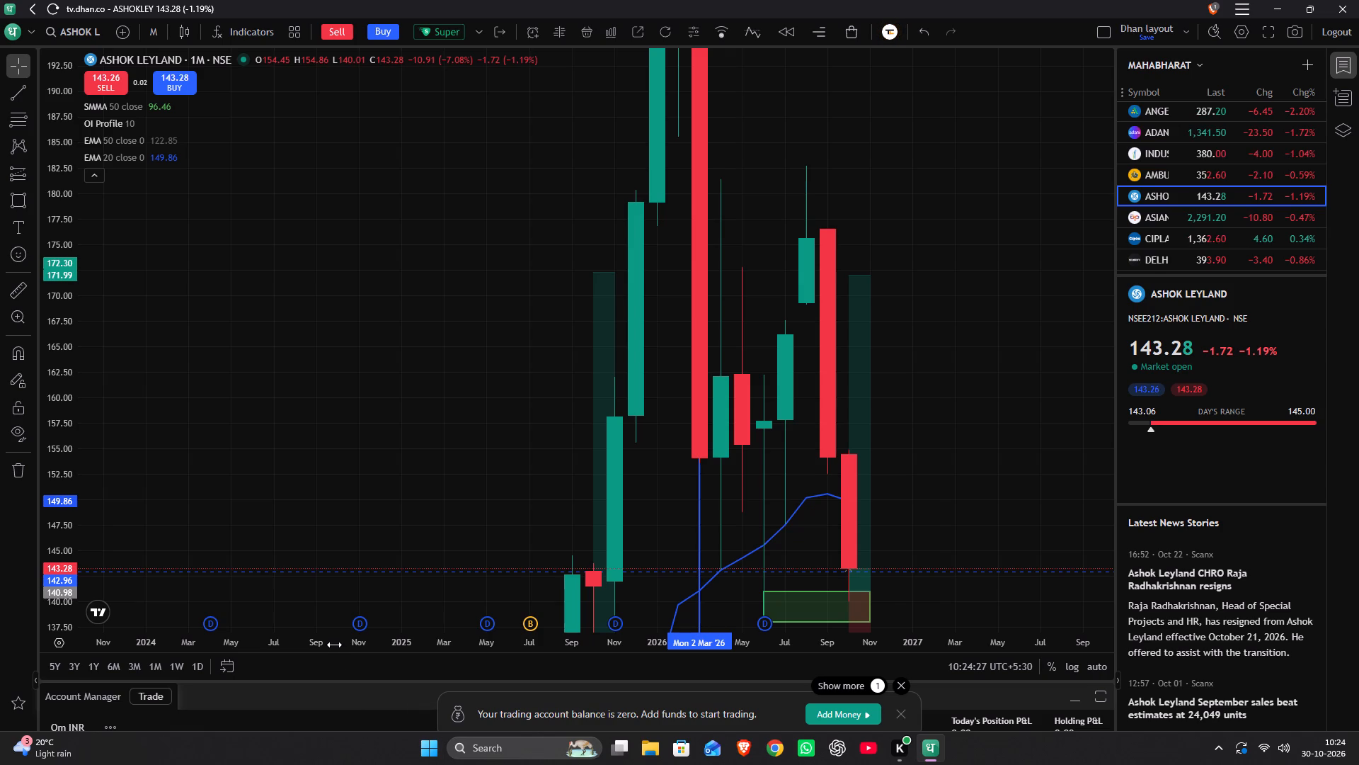
{"action": "scroll", "coordinate": [334, 645], "scroll_direction": "up", "scroll_amount": 2}
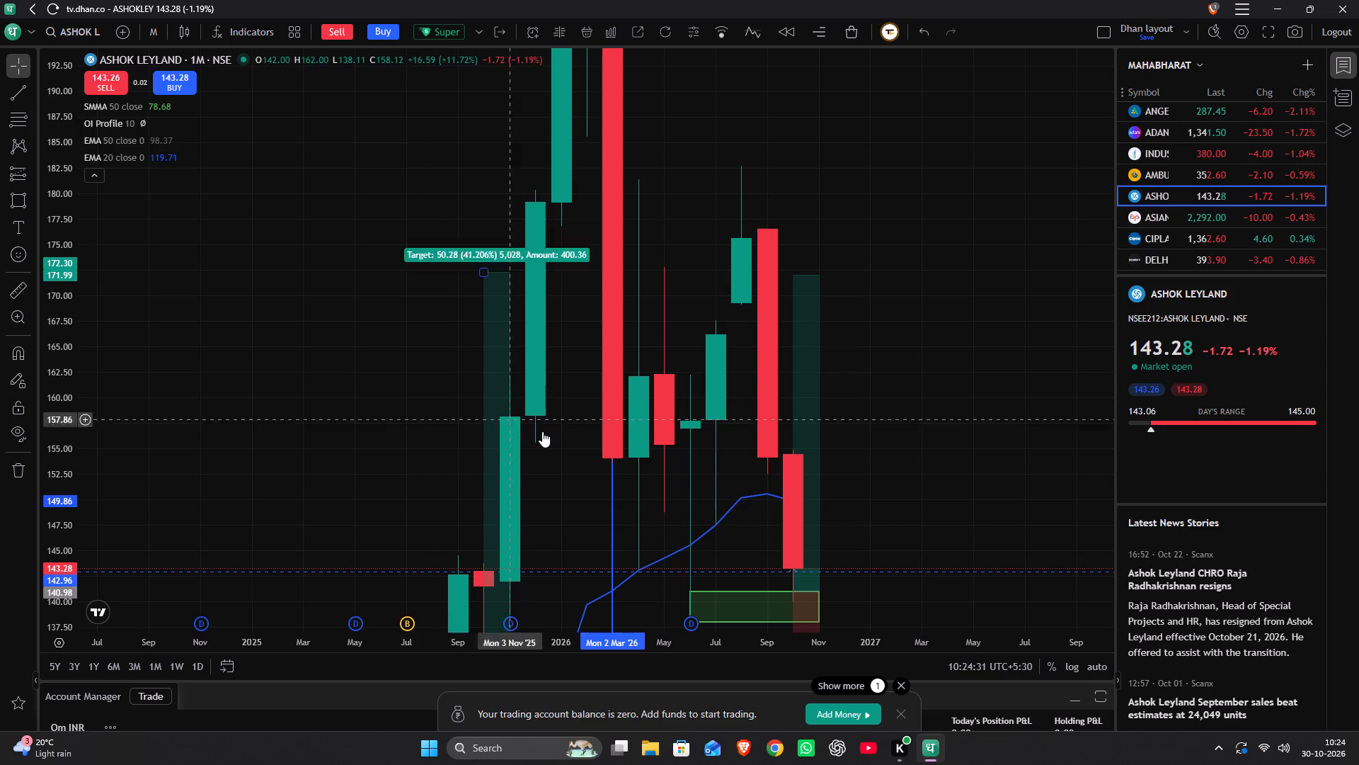
{"action": "scroll", "coordinate": [678, 220], "scroll_direction": "up", "scroll_amount": 1}
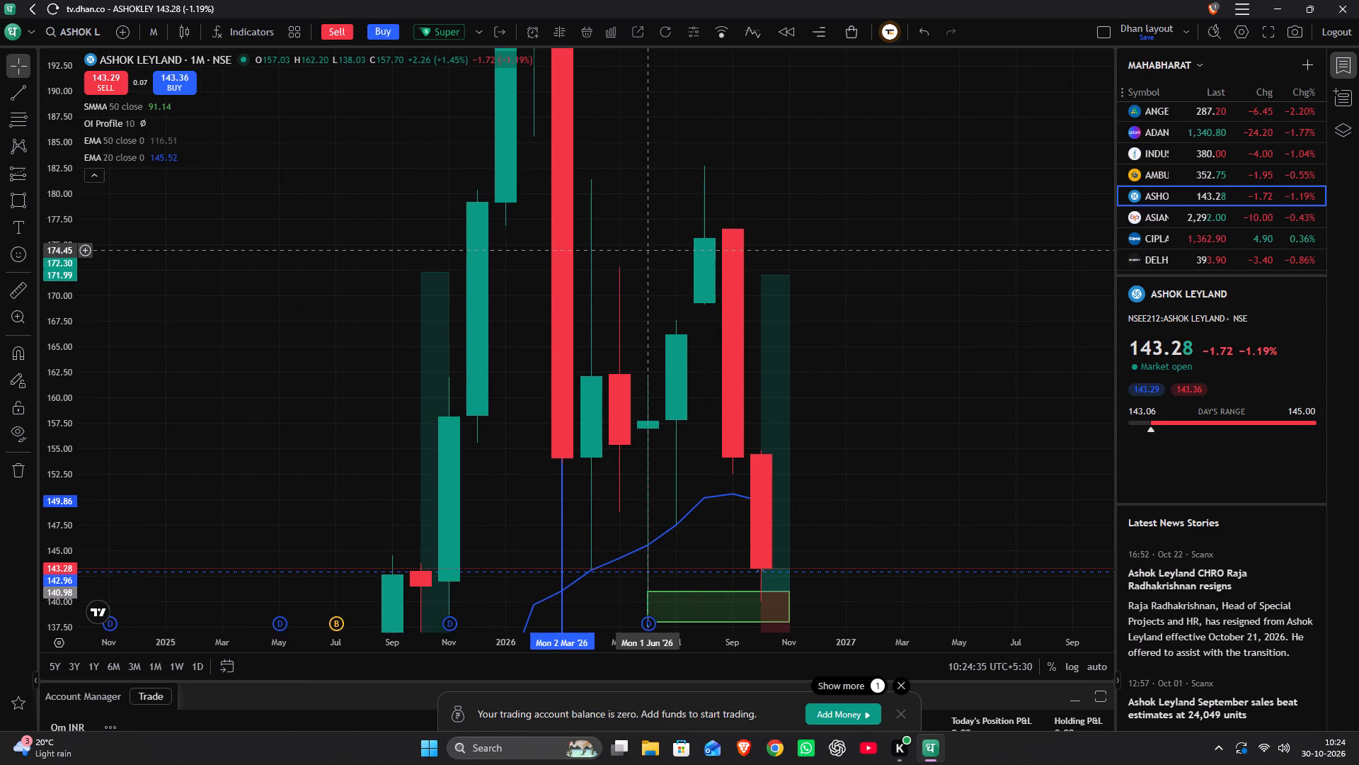
Switch Ashok Leyland to the 1-day interval and examine the March to June 2026 candles near the marked lines.
{"action": "type", "text": "1d"}
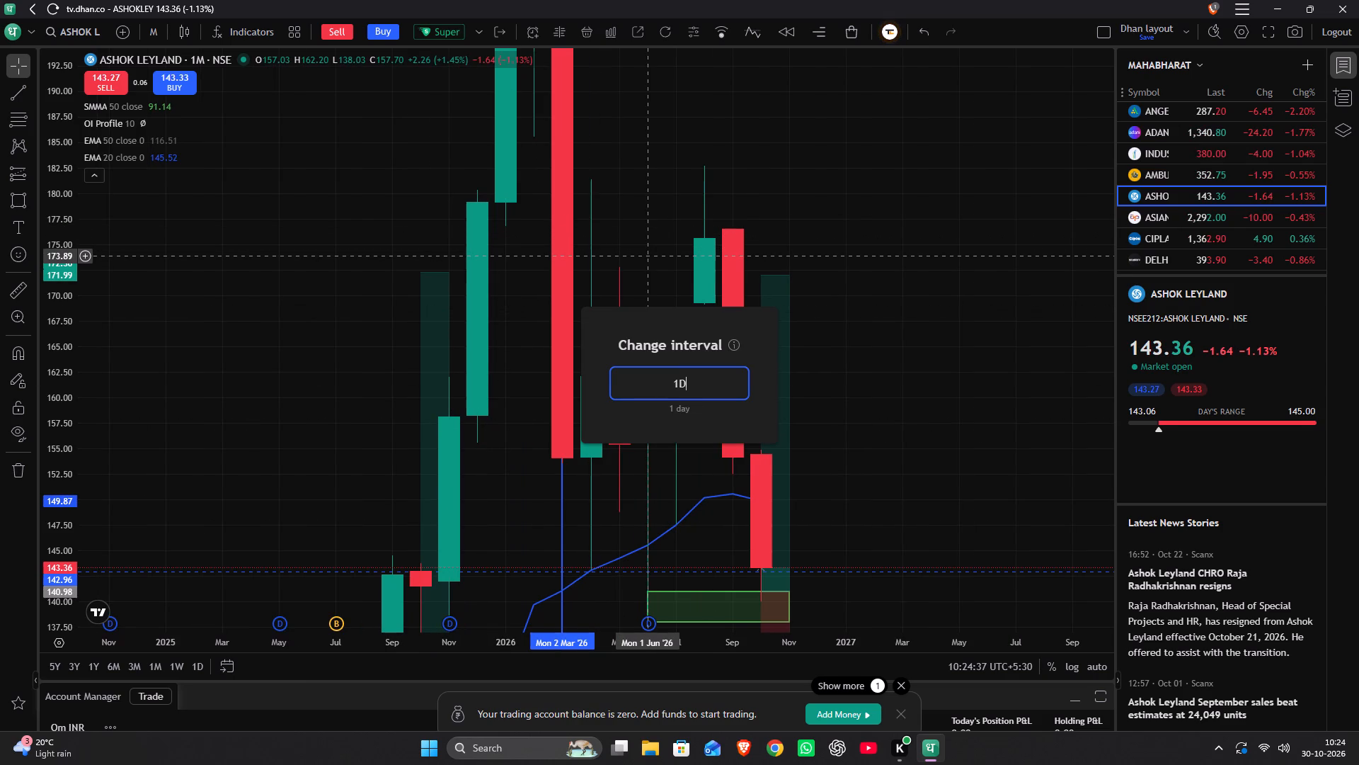
{"action": "key", "text": "Return"}
{"action": "scroll", "coordinate": [638, 254], "scroll_direction": "down", "scroll_amount": 10}
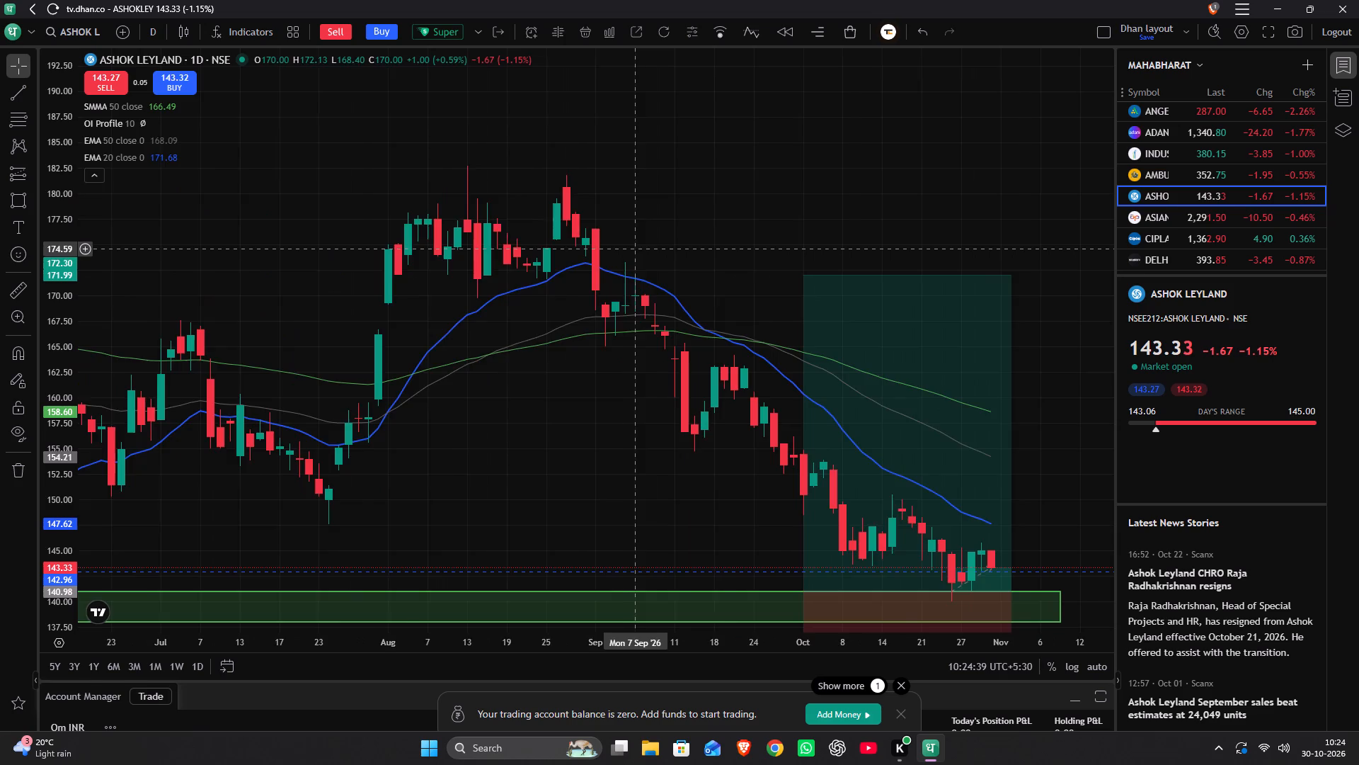
{"action": "scroll", "coordinate": [638, 248], "scroll_direction": "down", "scroll_amount": 9}
{"action": "left_click_drag", "start_coordinate": [482, 378], "coordinate": [776, 310]}
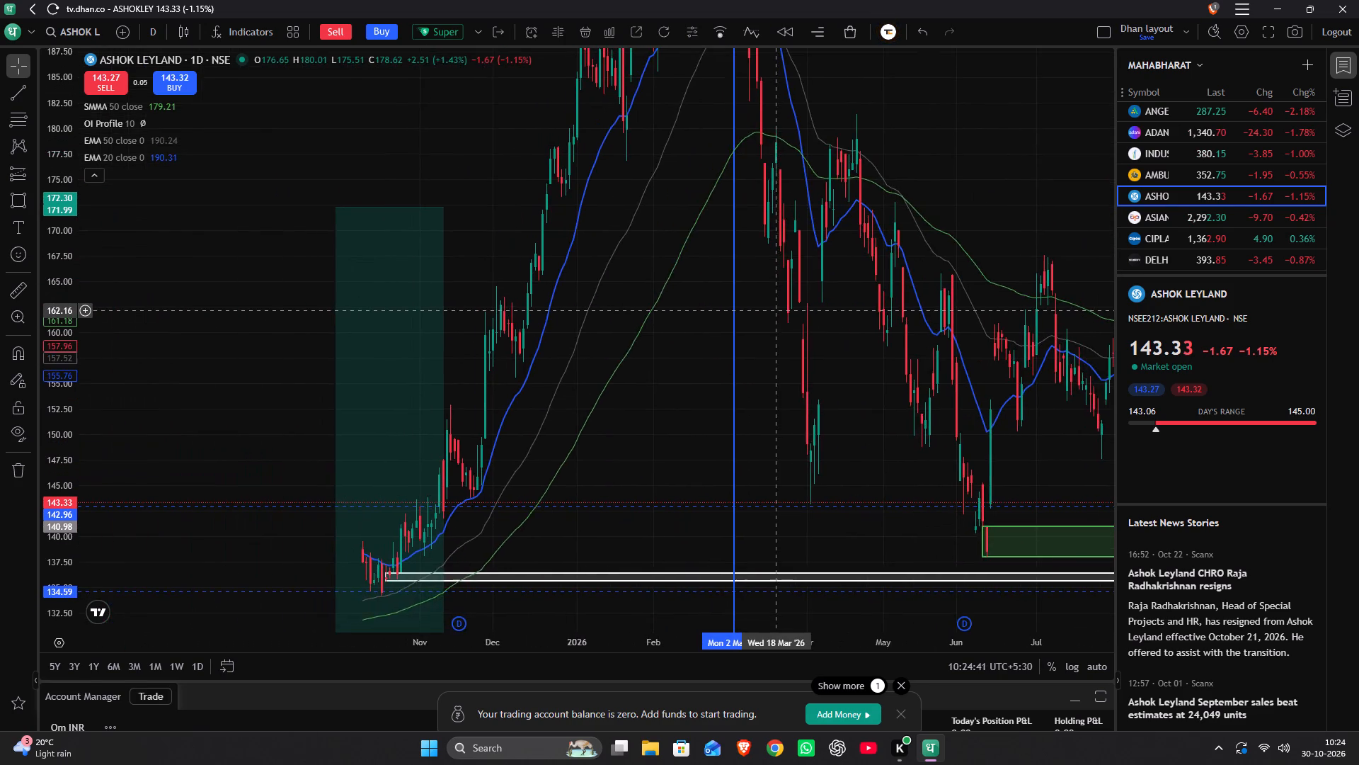
{"action": "scroll", "coordinate": [776, 310], "scroll_direction": "up", "scroll_amount": 10}
{"action": "left_click_drag", "start_coordinate": [370, 399], "coordinate": [679, 387]}
{"action": "scroll", "coordinate": [671, 384], "scroll_direction": "up", "scroll_amount": 4}
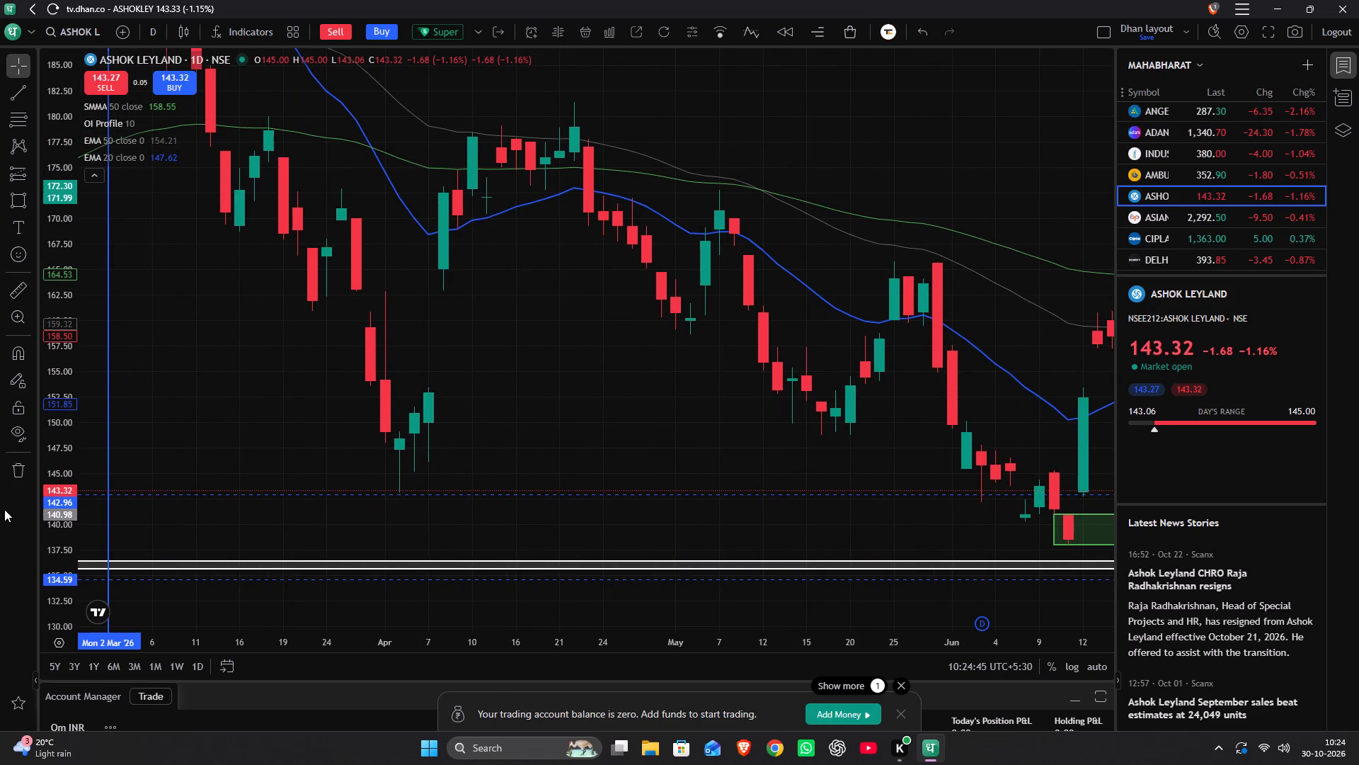
{"action": "scroll", "coordinate": [69, 472], "scroll_direction": "up", "scroll_amount": 10}
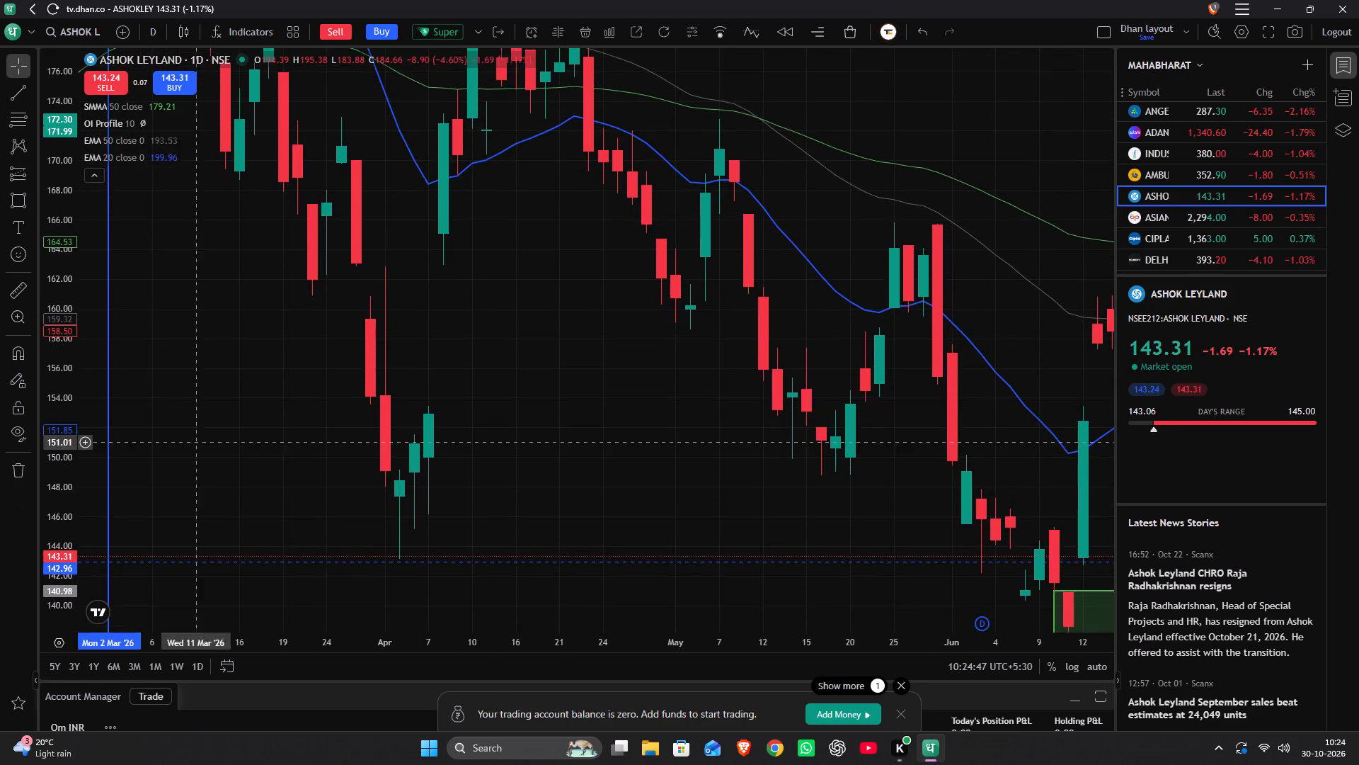
{"action": "left_click_drag", "start_coordinate": [260, 439], "coordinate": [784, 387]}
{"action": "scroll", "coordinate": [784, 385], "scroll_direction": "up", "scroll_amount": 8}
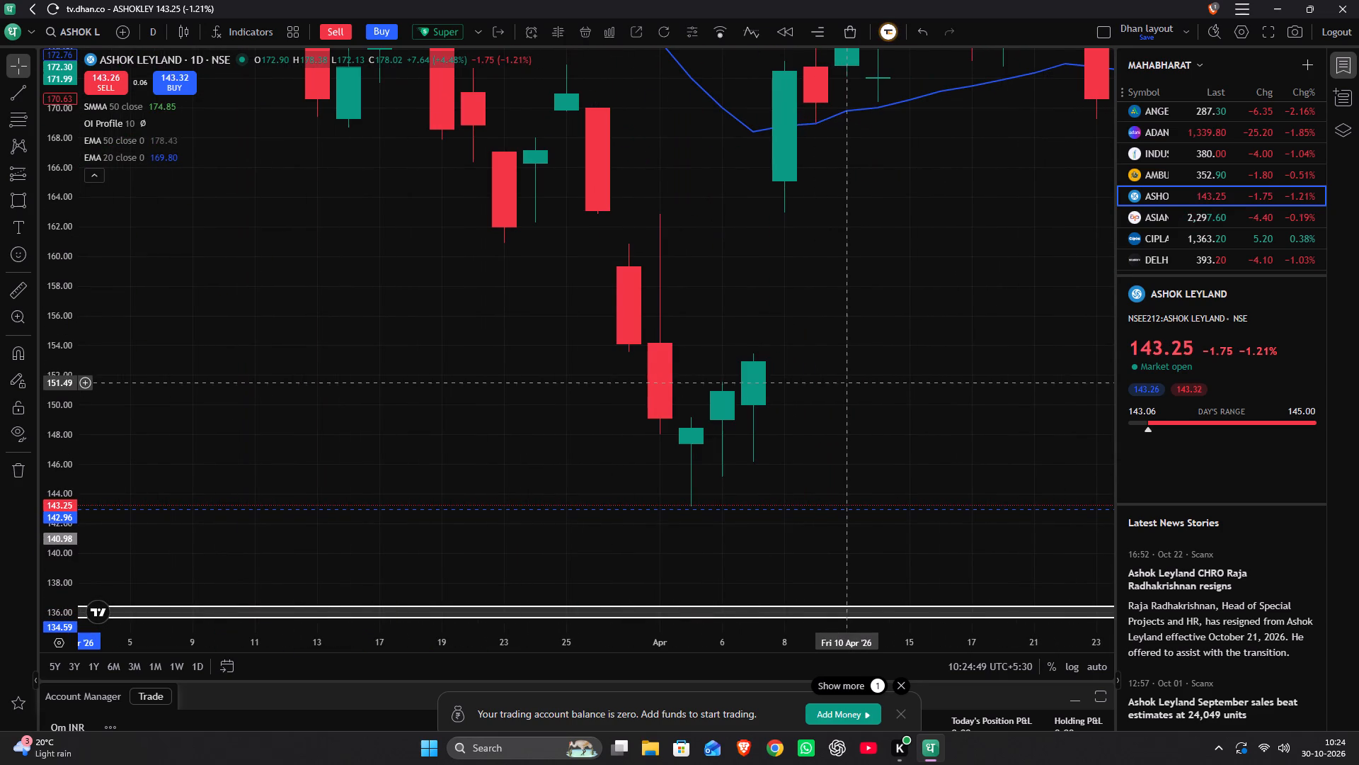
Examine Ashok Leyland's daily candles from April to October 2026 around the green and white zones and the recent long position.
{"action": "scroll", "coordinate": [851, 380], "scroll_direction": "down", "scroll_amount": 5}
{"action": "left_click_drag", "start_coordinate": [881, 365], "coordinate": [378, 467]}
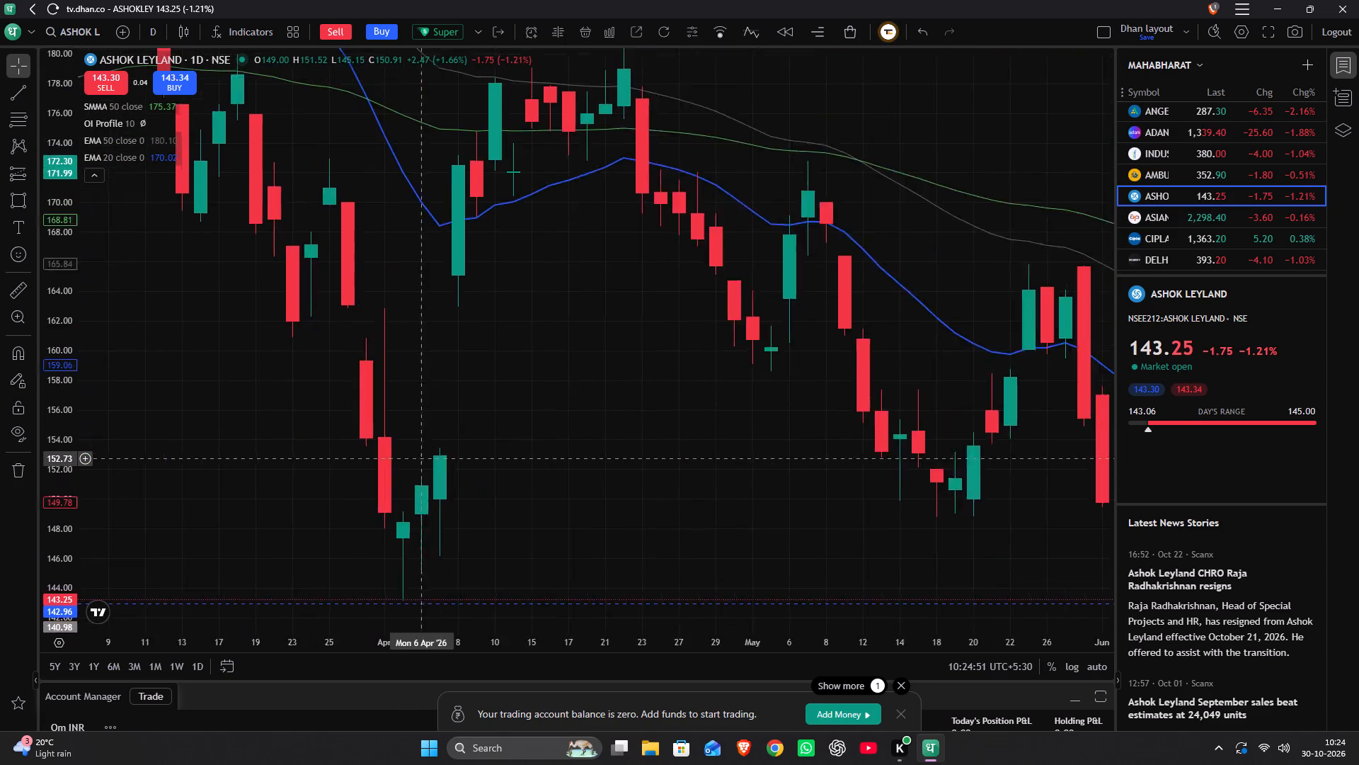
{"action": "left_click_drag", "start_coordinate": [378, 467], "coordinate": [157, 317]}
{"action": "left_click_drag", "start_coordinate": [813, 332], "coordinate": [384, 297]}
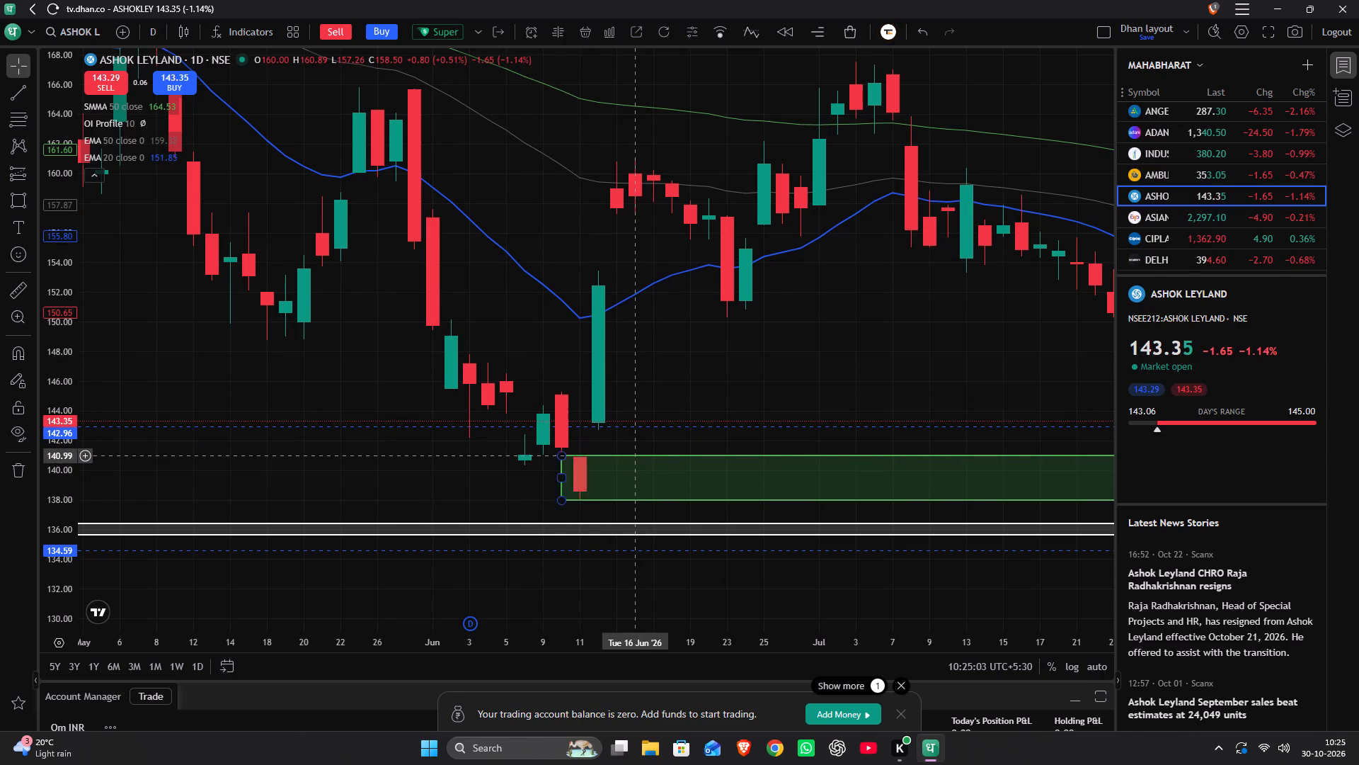
{"action": "left_click_drag", "start_coordinate": [805, 321], "coordinate": [539, 350]}
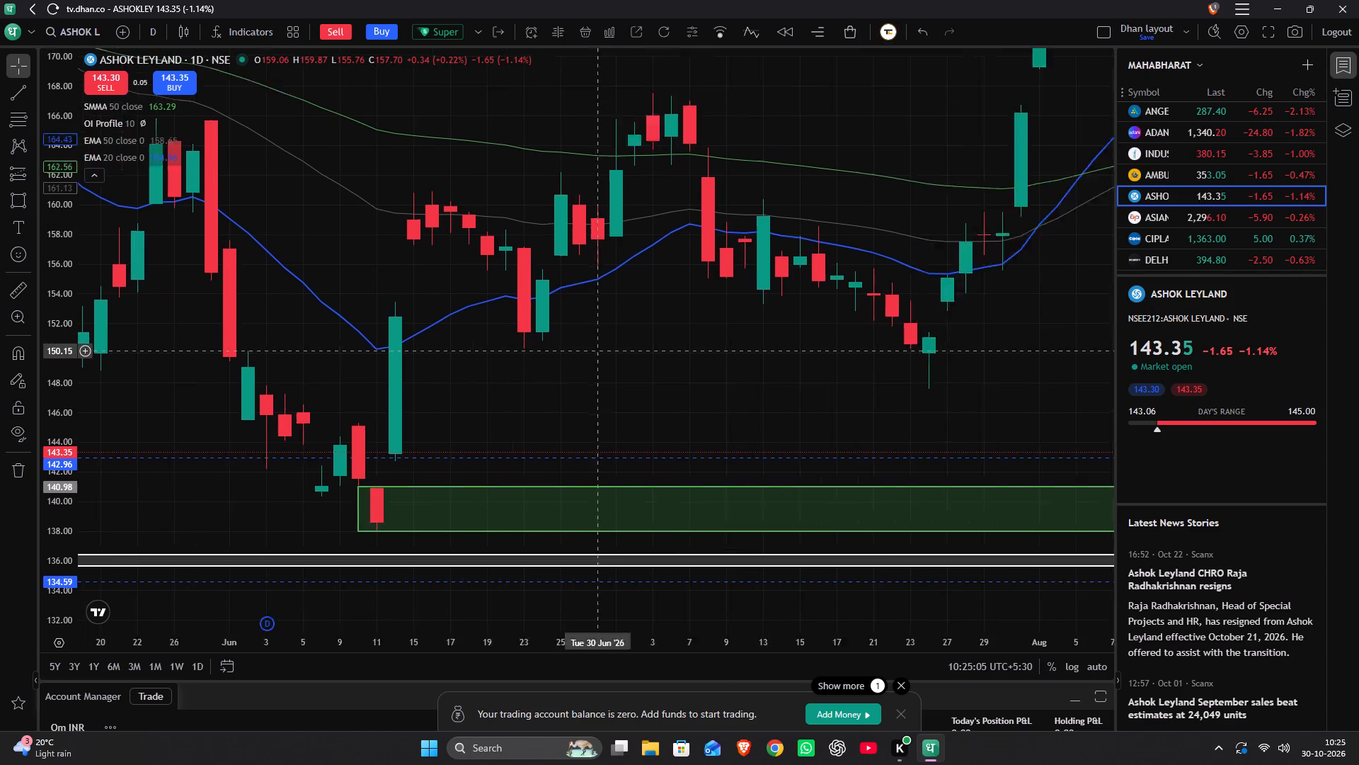
{"action": "left_click_drag", "start_coordinate": [539, 350], "coordinate": [256, 319]}
{"action": "scroll", "coordinate": [259, 310], "scroll_direction": "down", "scroll_amount": 10}
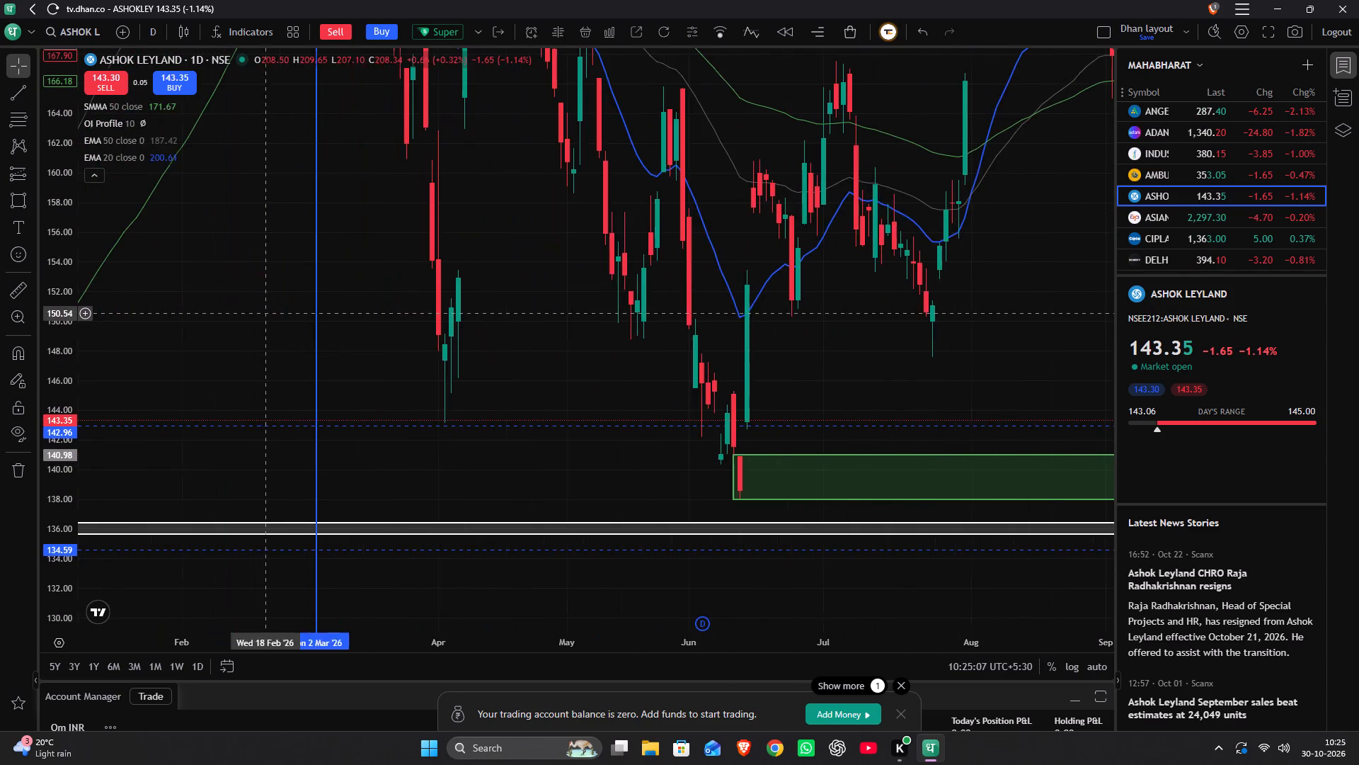
{"action": "left_click_drag", "start_coordinate": [879, 299], "coordinate": [346, 231]}
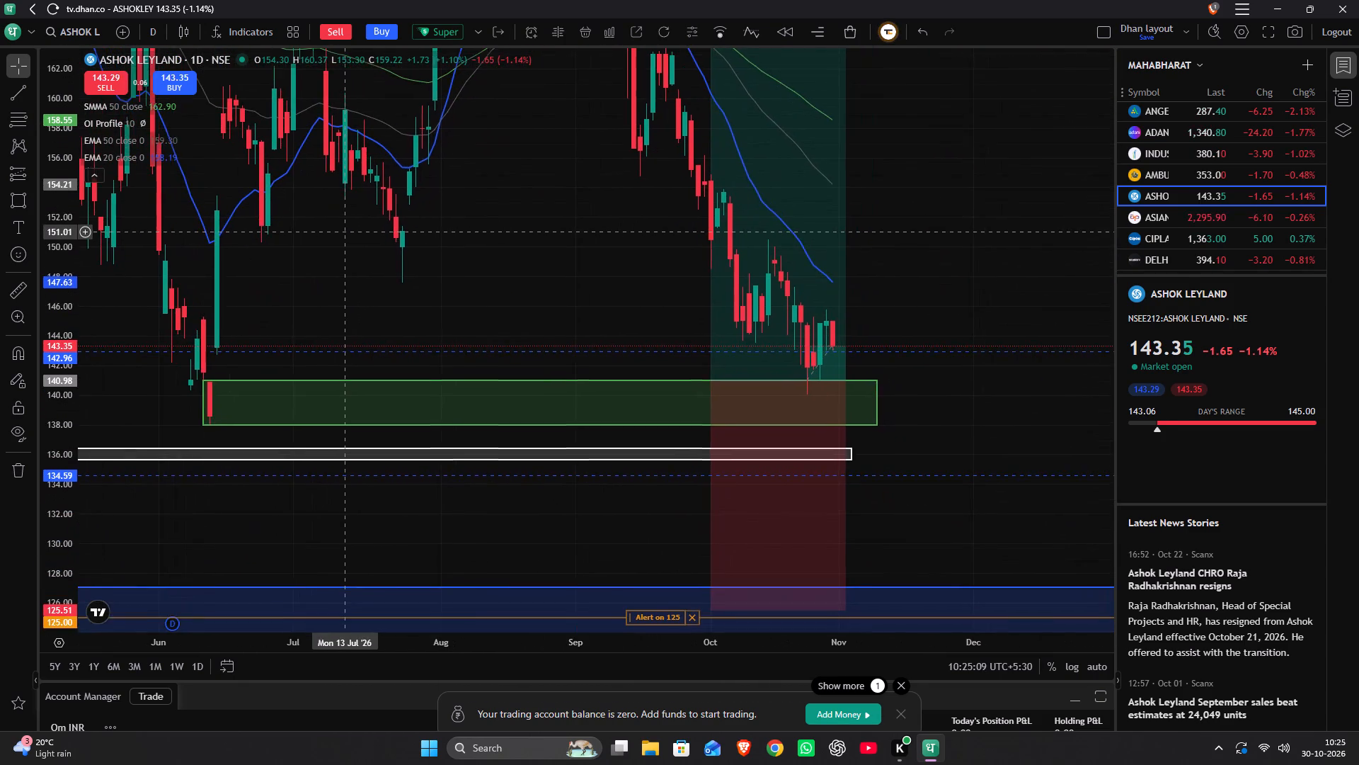
{"action": "left_click_drag", "start_coordinate": [346, 231], "coordinate": [349, 233]}
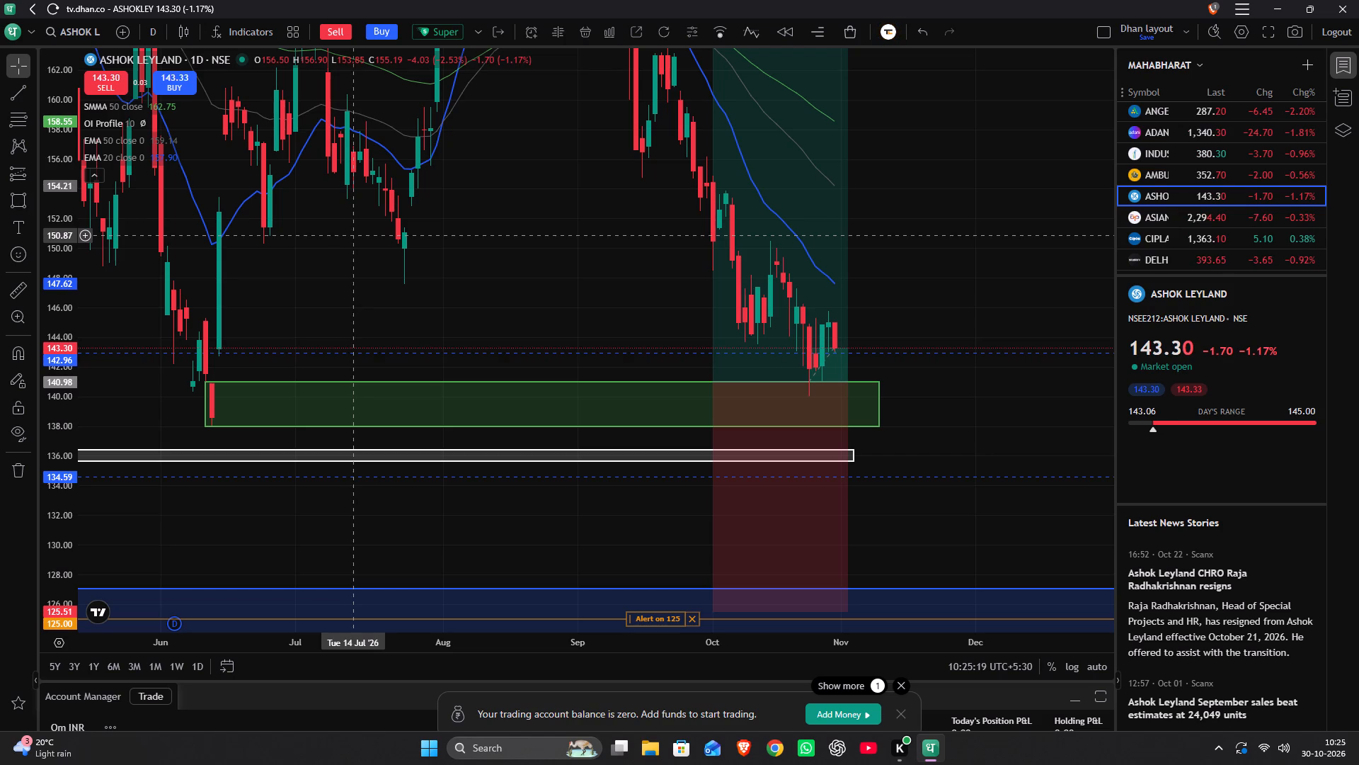
Delete the horizontal lines at 142.96 and 134.59 from Ashok Leyland's daily chart.
{"action": "left_click", "coordinate": [413, 351]}
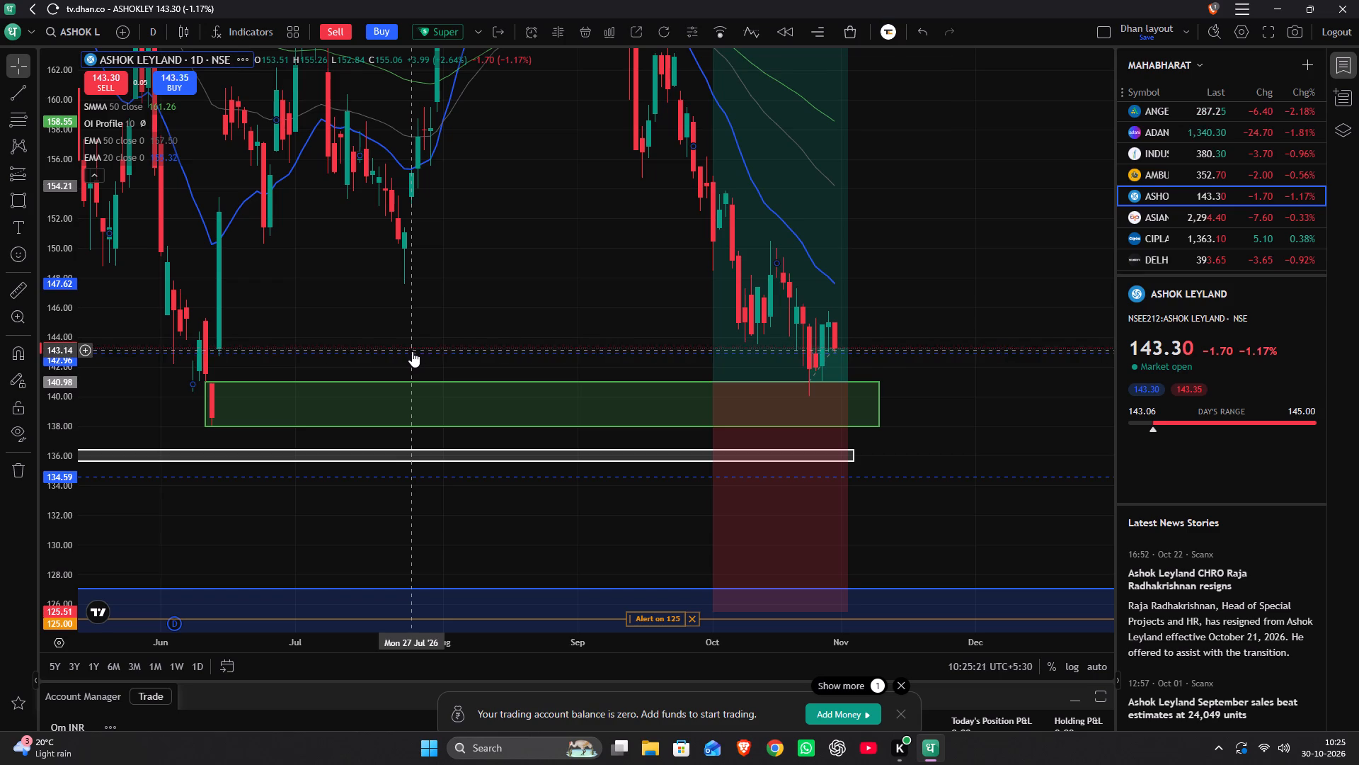
{"action": "key", "text": "Delete"}
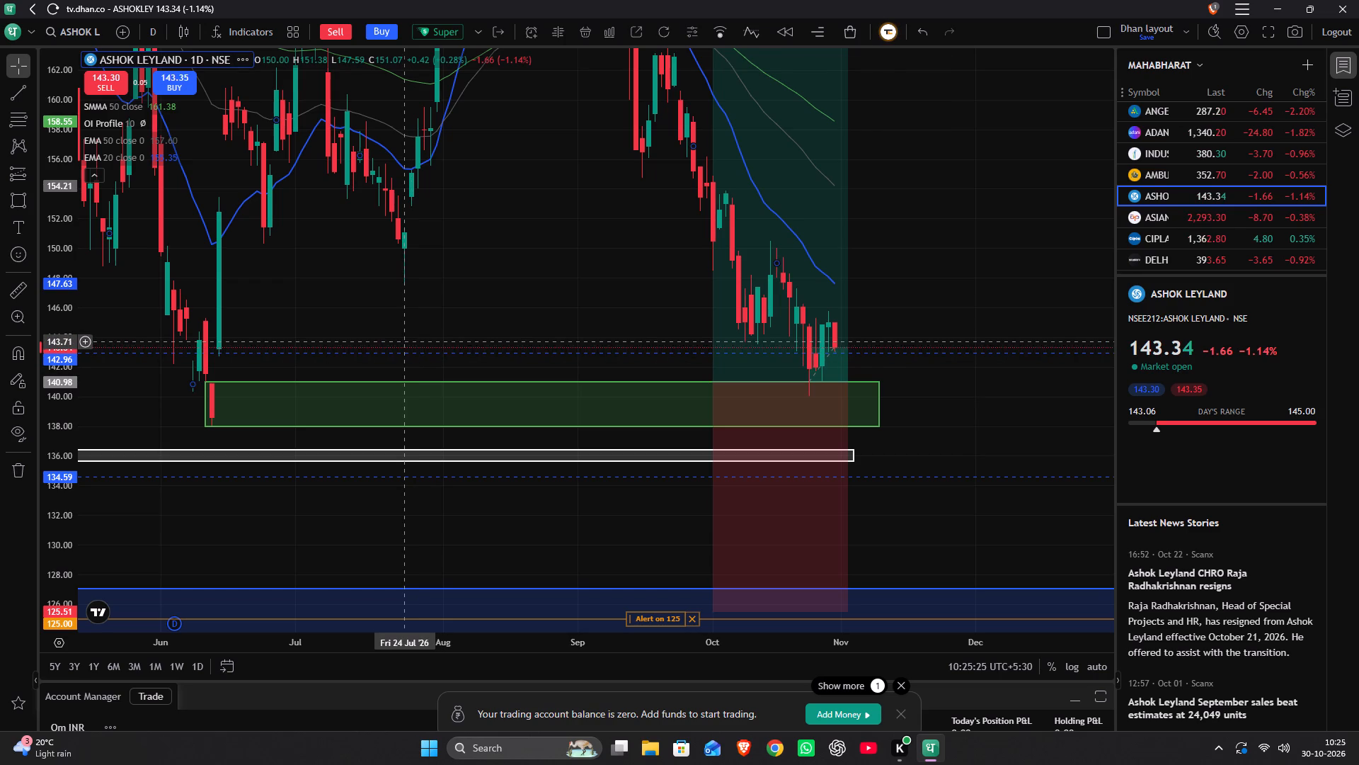
{"action": "left_click", "coordinate": [408, 352]}
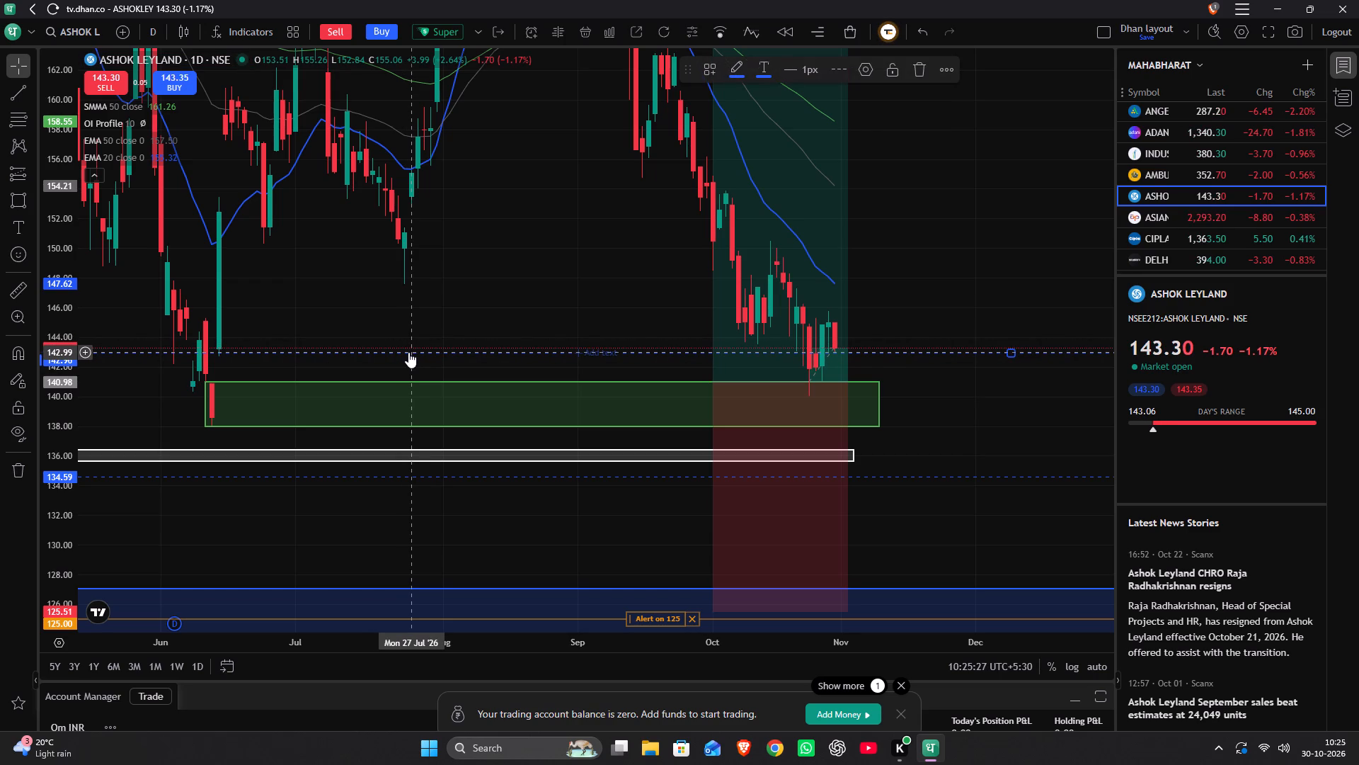
{"action": "key", "text": "Delete"}
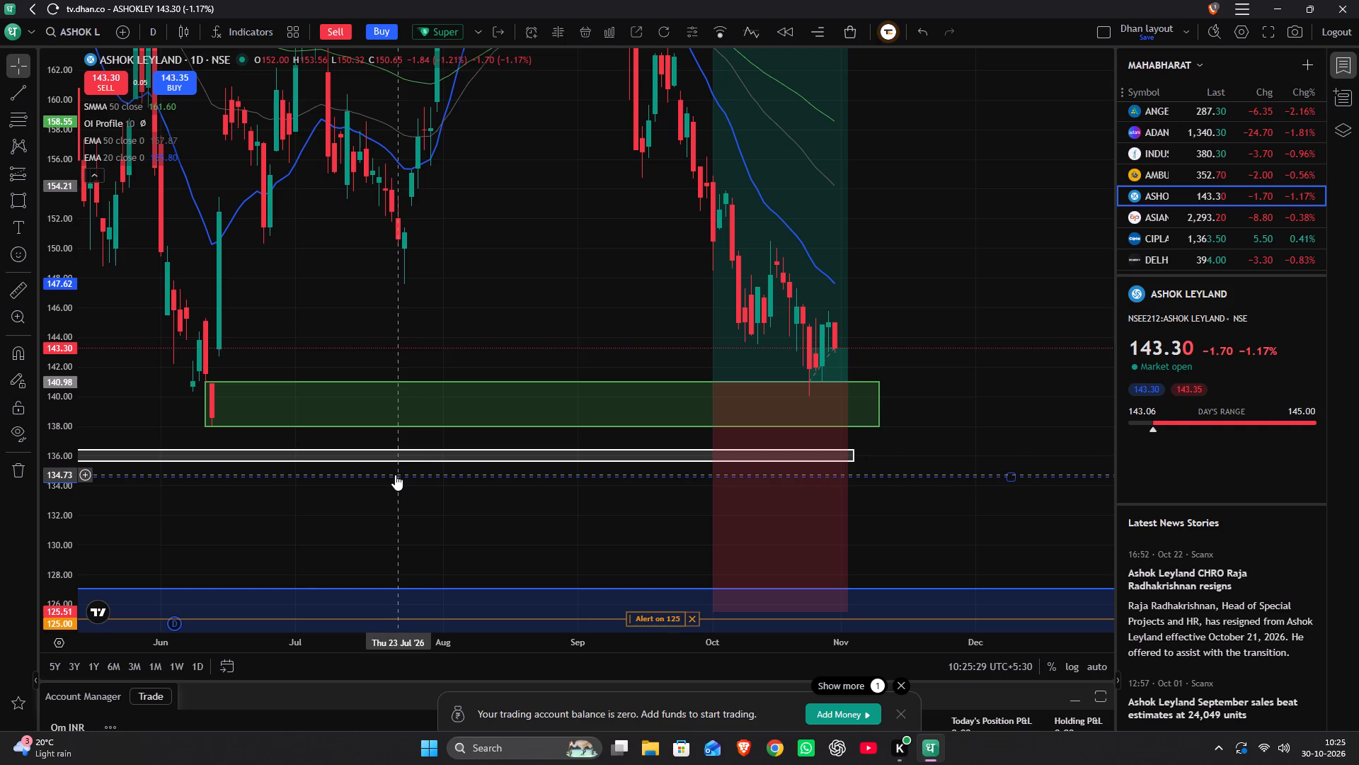
{"action": "left_click", "coordinate": [395, 475]}
{"action": "key", "text": "Delete"}
Delete the vertical line at 2 March 2026 from Ashok Leyland's daily chart.
{"action": "scroll", "coordinate": [350, 485], "scroll_direction": "down", "scroll_amount": 8}
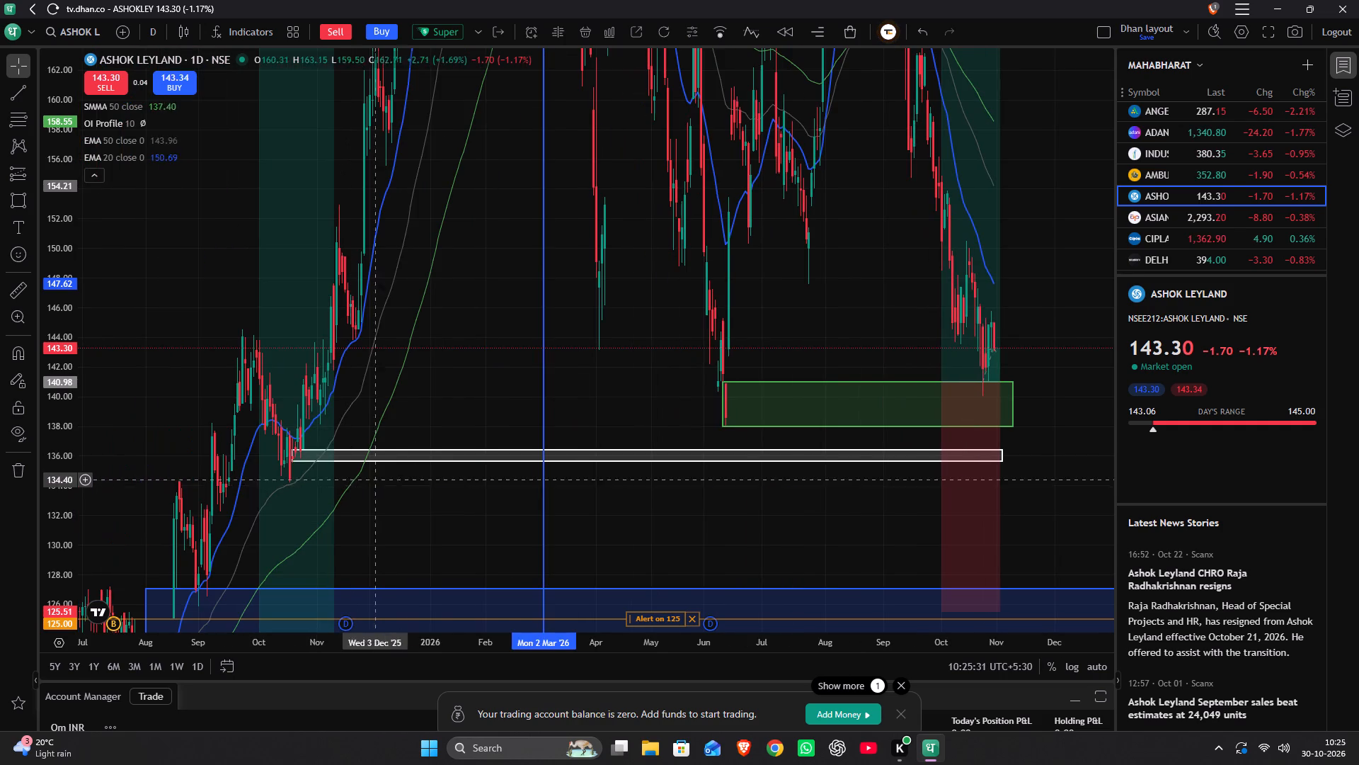
{"action": "left_click", "coordinate": [541, 459]}
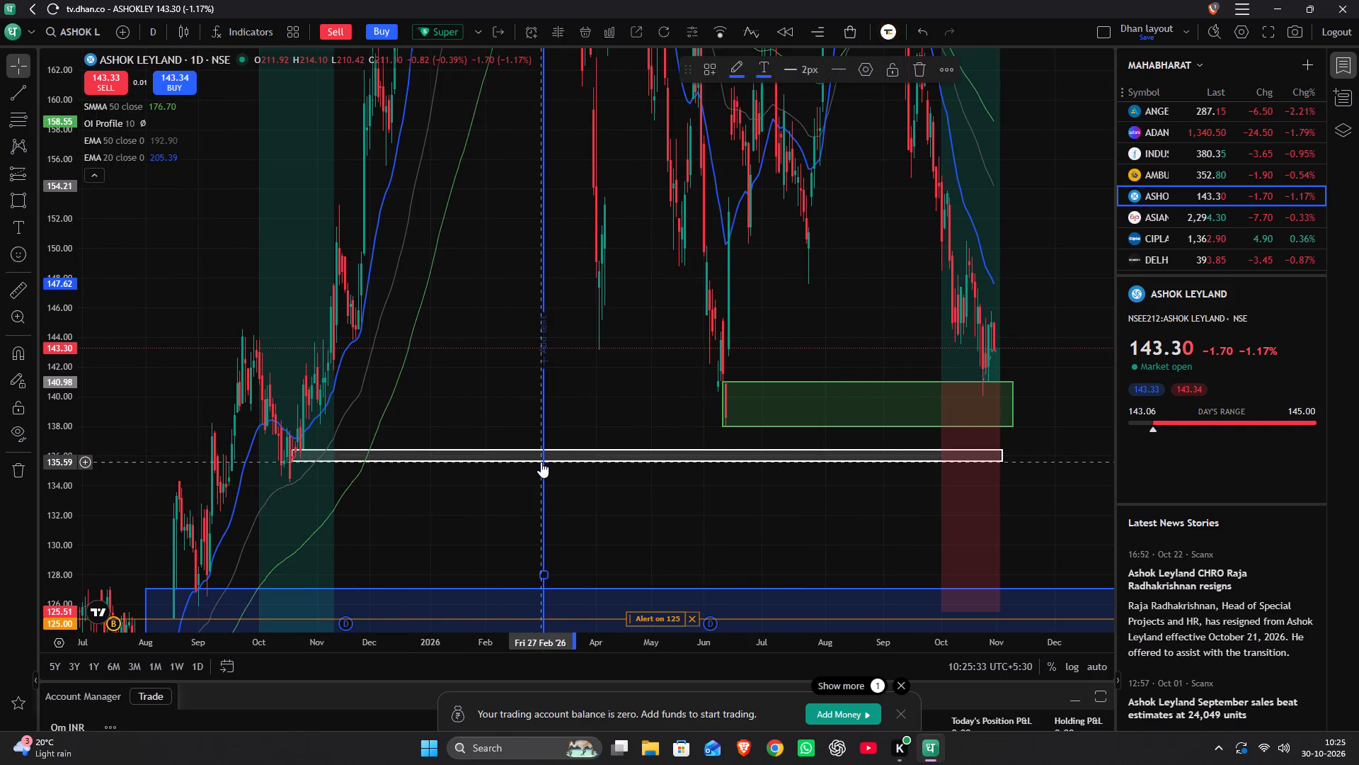
{"action": "key", "text": "Delete"}
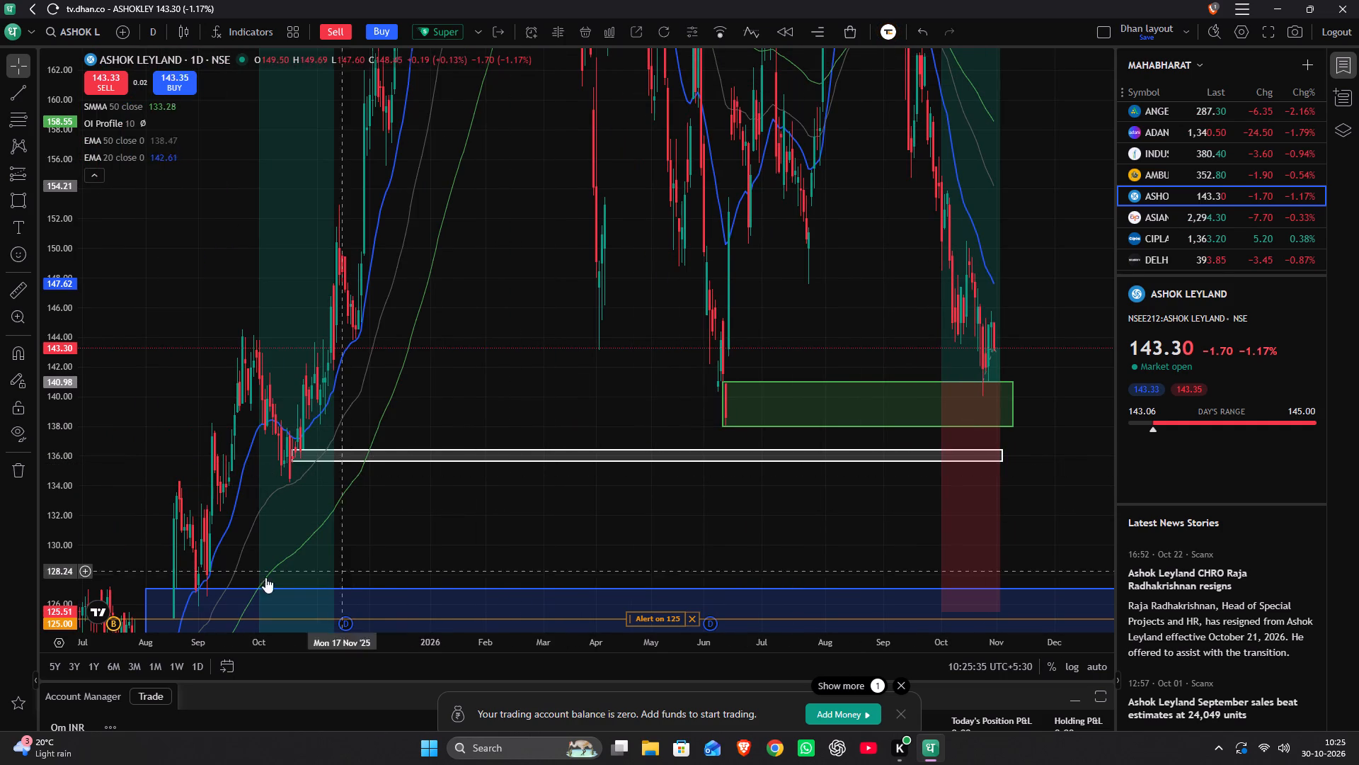
Examine Ashok Leyland's wider daily price action against the upper supply zone, the lower demand zones and the long positions.
{"action": "scroll", "coordinate": [59, 431], "scroll_direction": "down", "scroll_amount": 6}
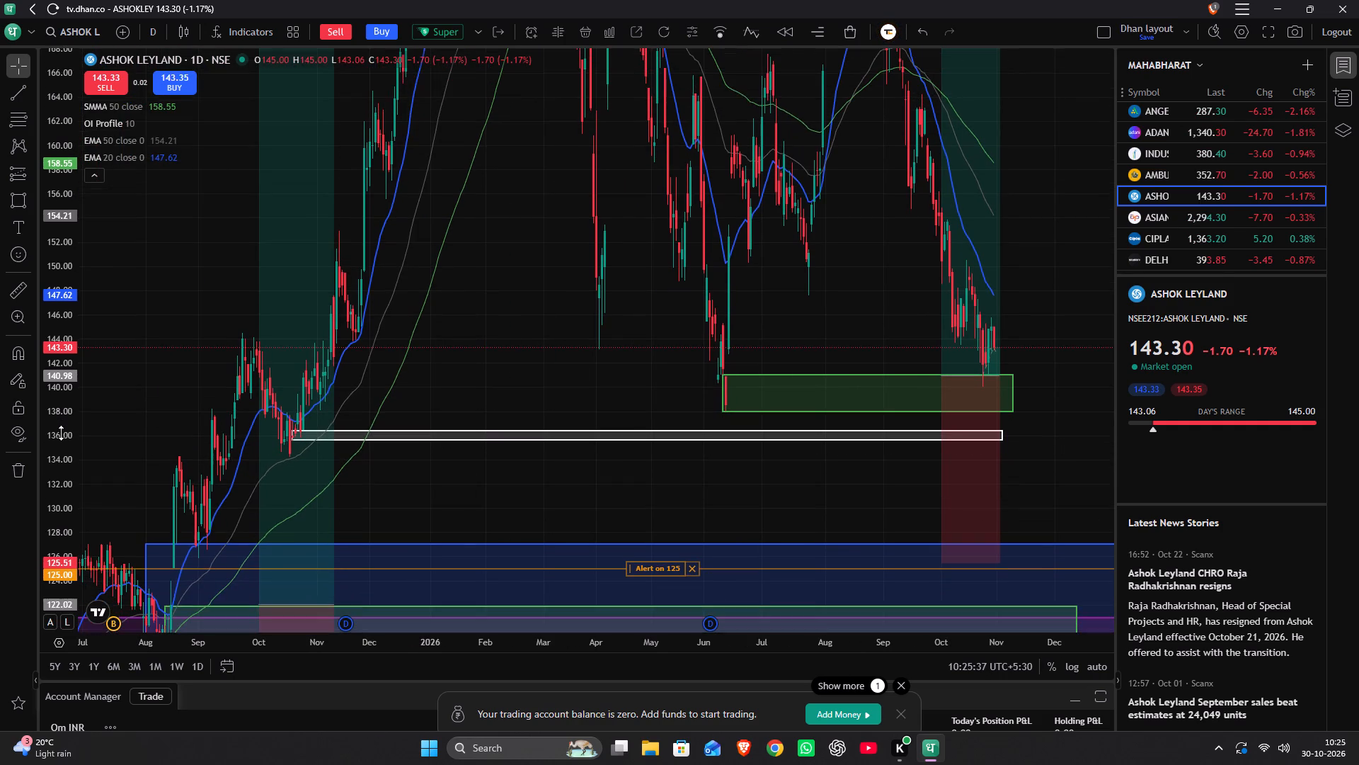
{"action": "scroll", "coordinate": [62, 431], "scroll_direction": "down", "scroll_amount": 17}
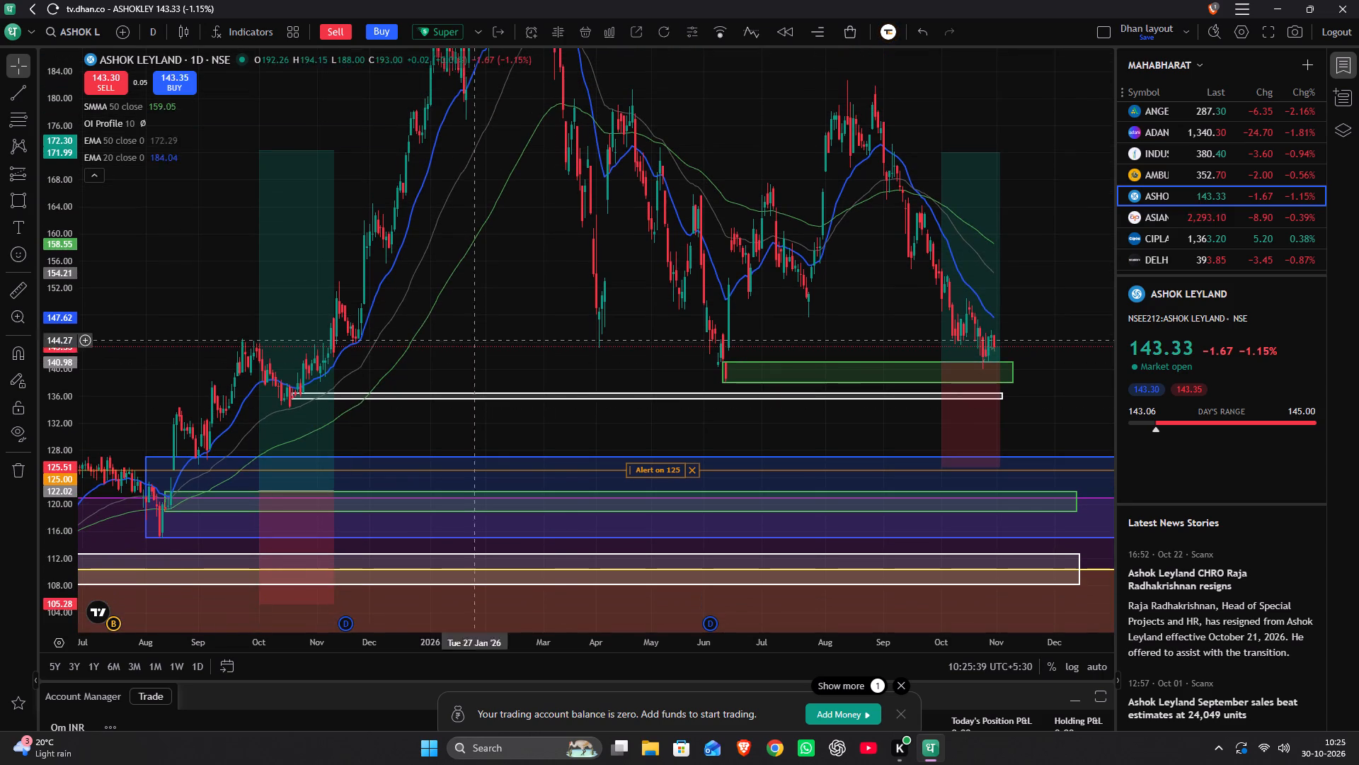
{"action": "left_click_drag", "start_coordinate": [567, 293], "coordinate": [711, 468]}
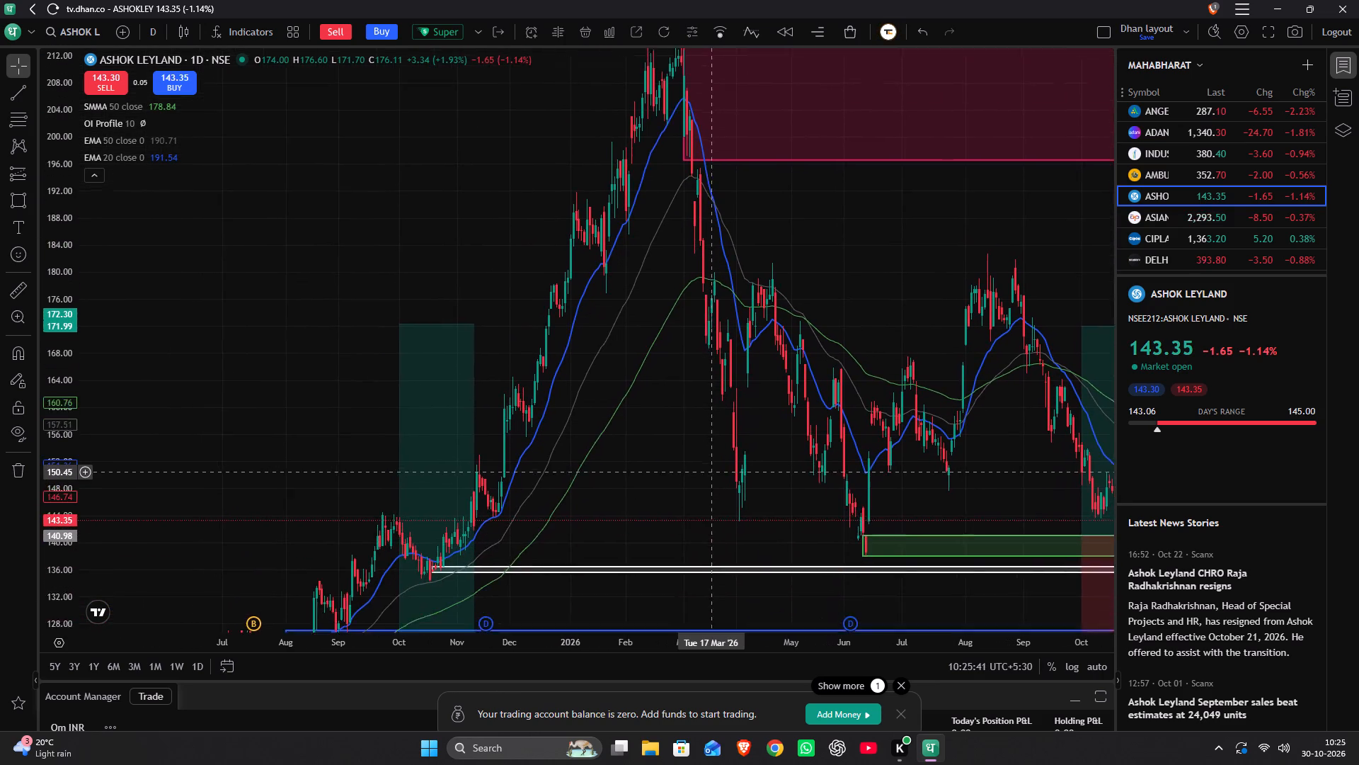
{"action": "left_click_drag", "start_coordinate": [711, 468], "coordinate": [708, 352]}
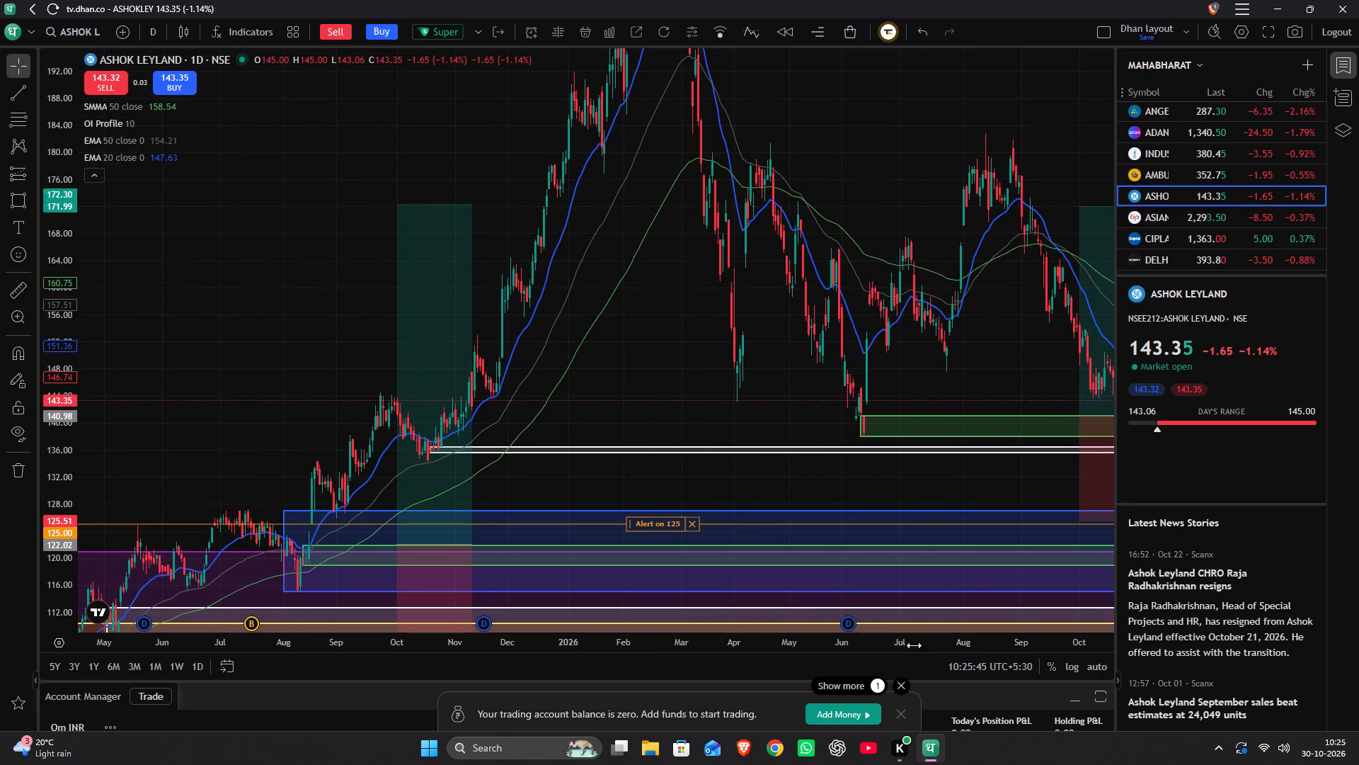
Dismiss the add-funds notification.
{"action": "left_click", "coordinate": [905, 679]}
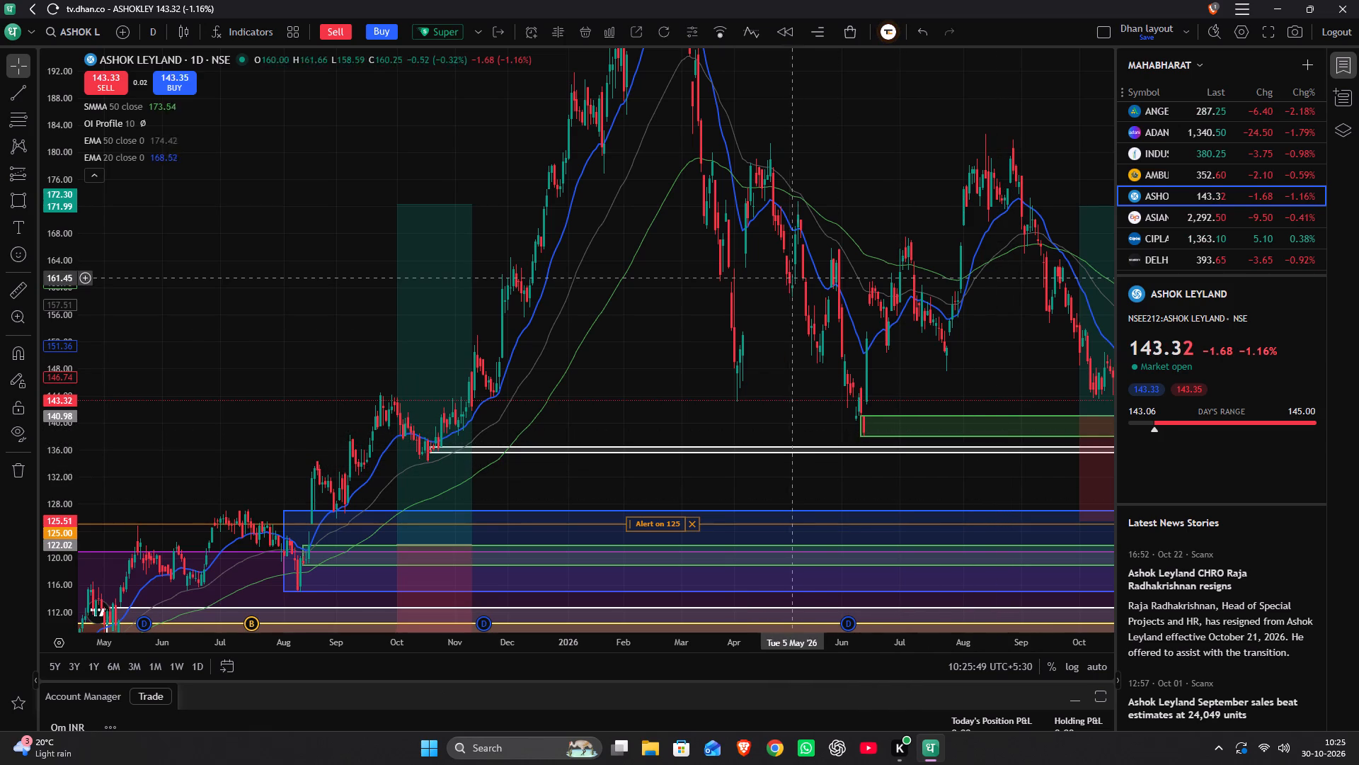
Open Asian Paints from the MAHABHARAT watchlist and examine its 2026 daily candles around the red, green and blue zones.
{"action": "scroll", "coordinate": [1179, 240], "scroll_direction": "down", "scroll_amount": 5}
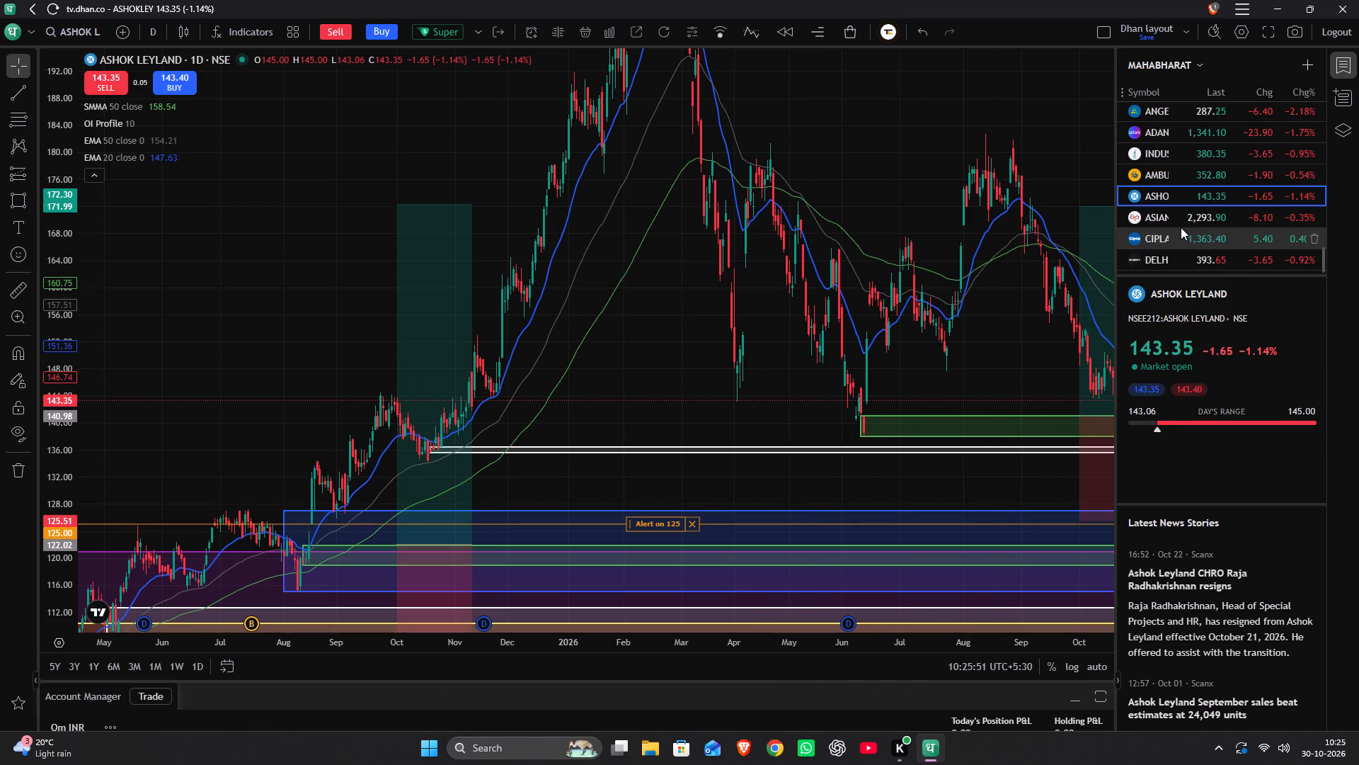
{"action": "left_click", "coordinate": [1181, 225]}
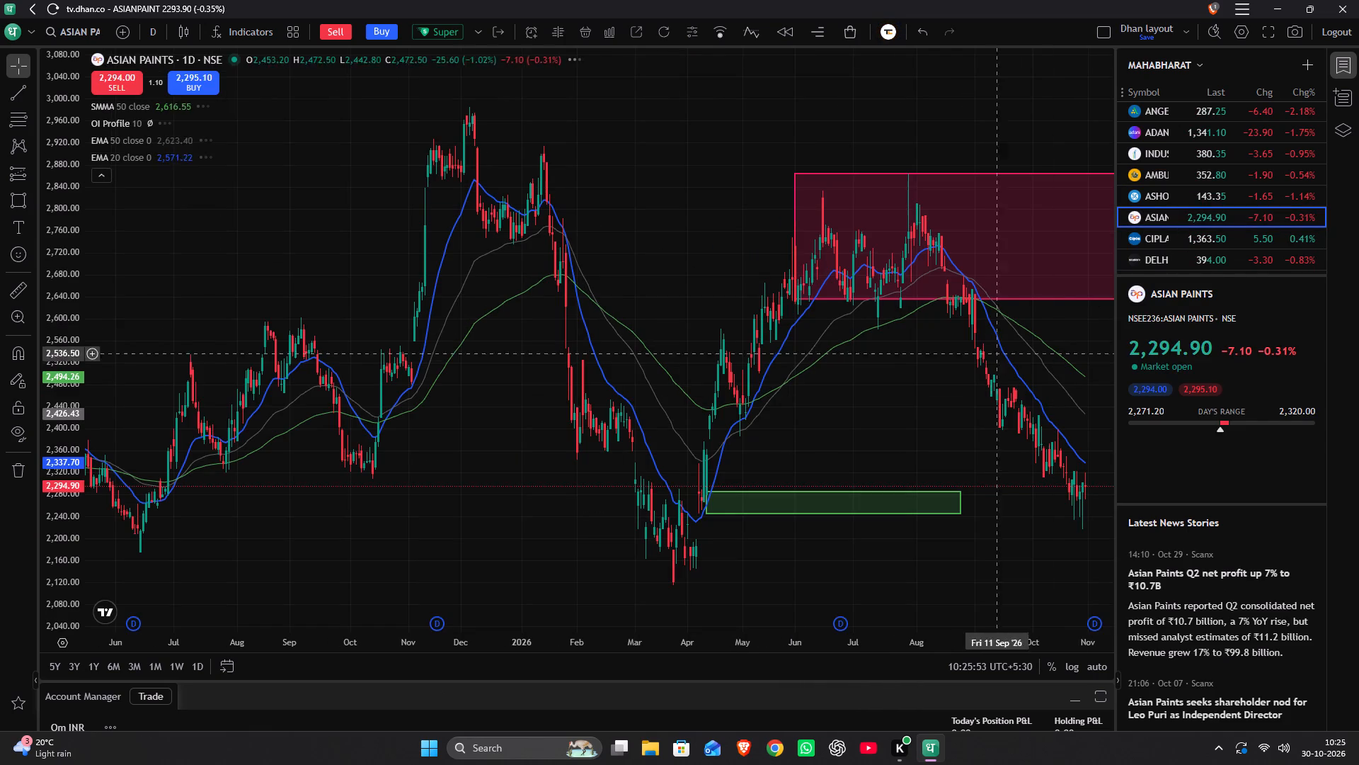
{"action": "left_click_drag", "start_coordinate": [905, 408], "coordinate": [546, 316]}
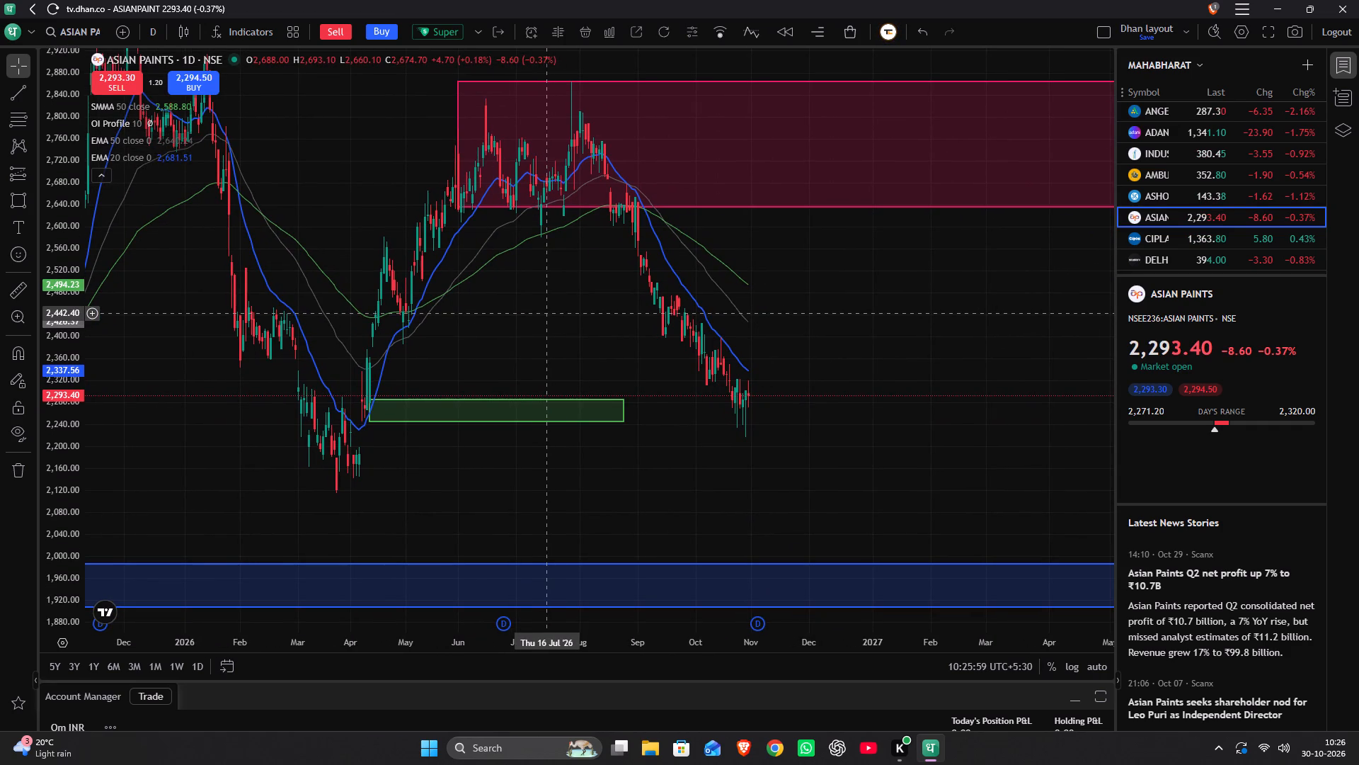
{"action": "scroll", "coordinate": [545, 312], "scroll_direction": "up", "scroll_amount": 5}
{"action": "left_click_drag", "start_coordinate": [180, 396], "coordinate": [189, 392]}
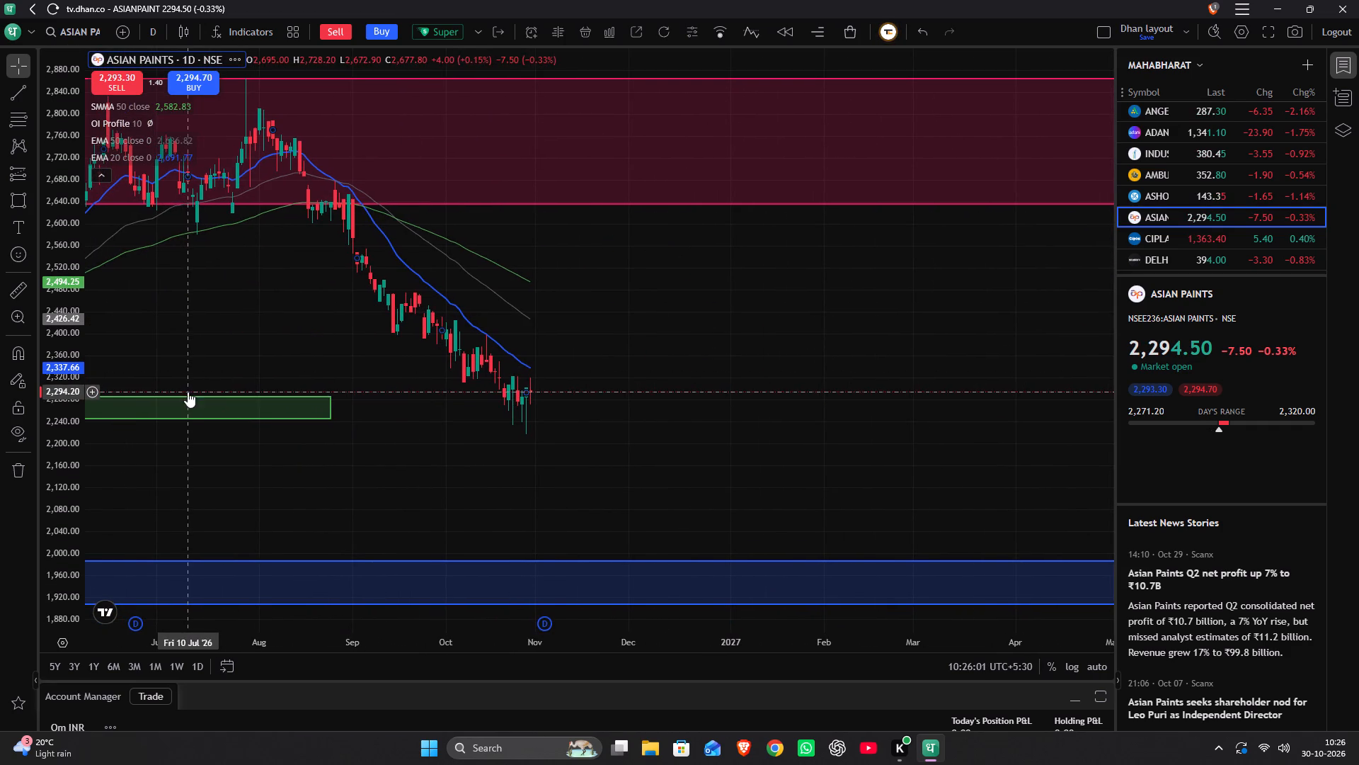
{"action": "left_click_drag", "start_coordinate": [178, 363], "coordinate": [952, 403]}
{"action": "scroll", "coordinate": [936, 402], "scroll_direction": "up", "scroll_amount": 4}
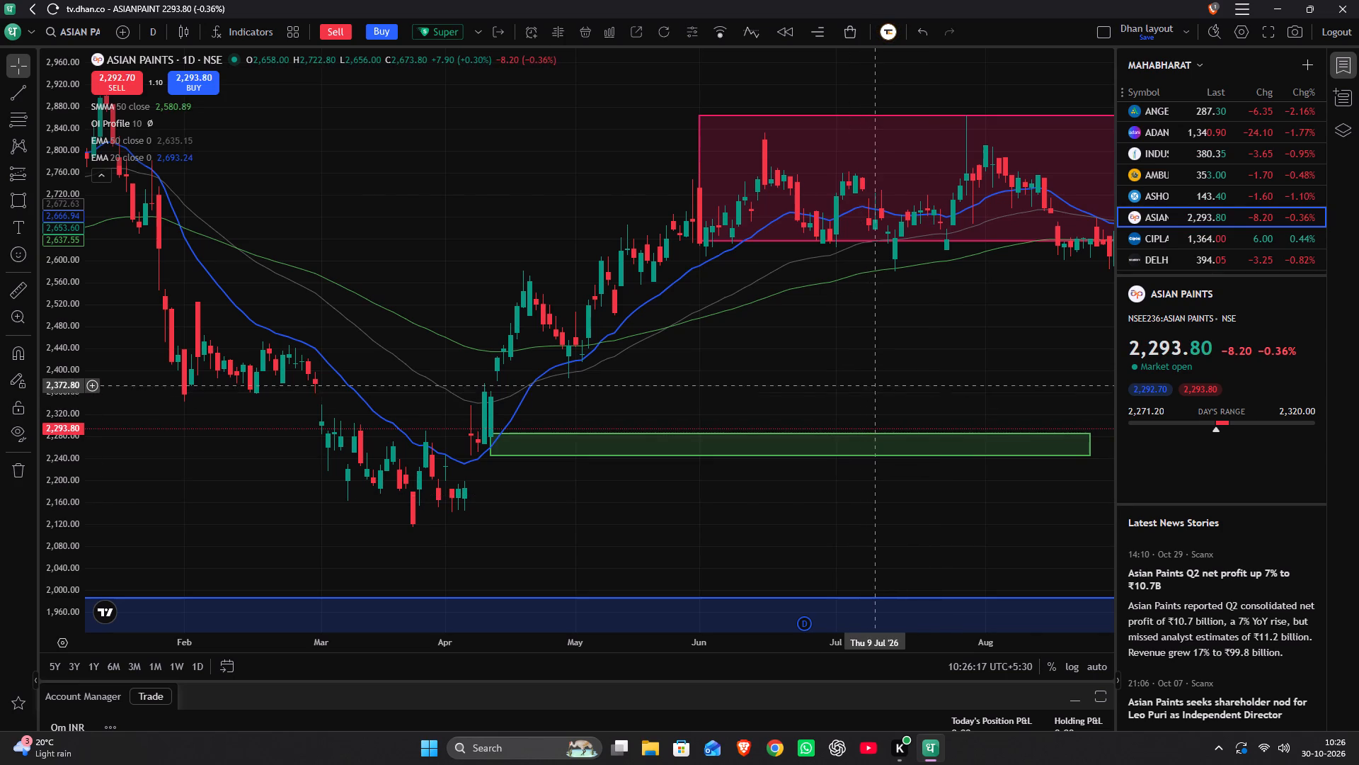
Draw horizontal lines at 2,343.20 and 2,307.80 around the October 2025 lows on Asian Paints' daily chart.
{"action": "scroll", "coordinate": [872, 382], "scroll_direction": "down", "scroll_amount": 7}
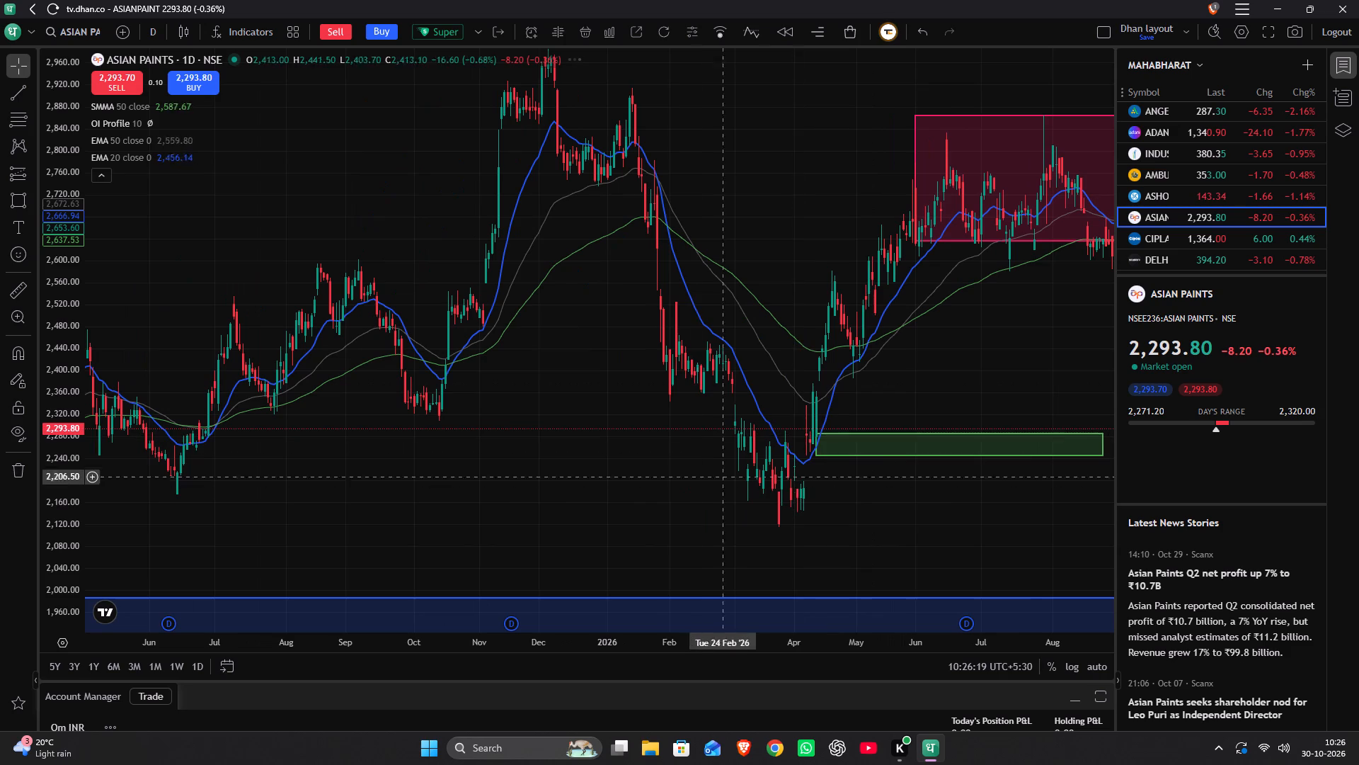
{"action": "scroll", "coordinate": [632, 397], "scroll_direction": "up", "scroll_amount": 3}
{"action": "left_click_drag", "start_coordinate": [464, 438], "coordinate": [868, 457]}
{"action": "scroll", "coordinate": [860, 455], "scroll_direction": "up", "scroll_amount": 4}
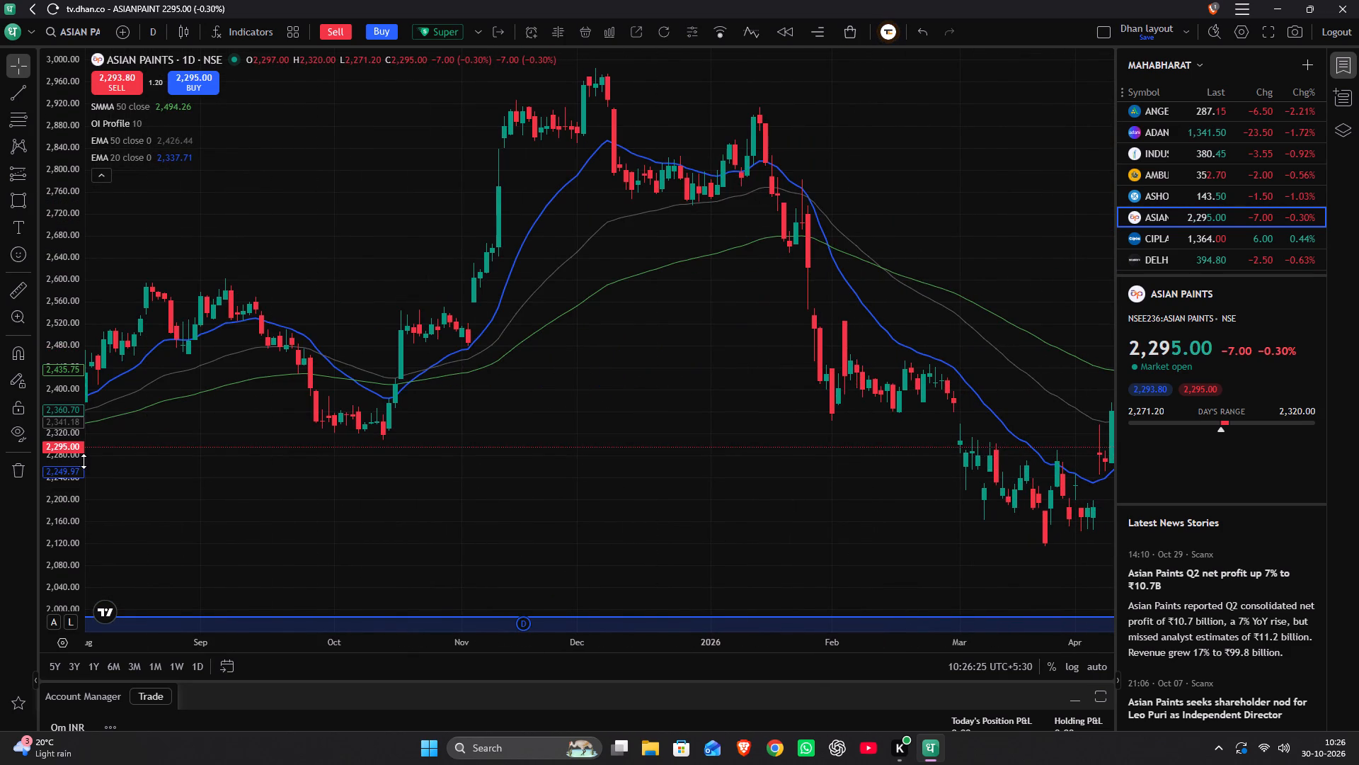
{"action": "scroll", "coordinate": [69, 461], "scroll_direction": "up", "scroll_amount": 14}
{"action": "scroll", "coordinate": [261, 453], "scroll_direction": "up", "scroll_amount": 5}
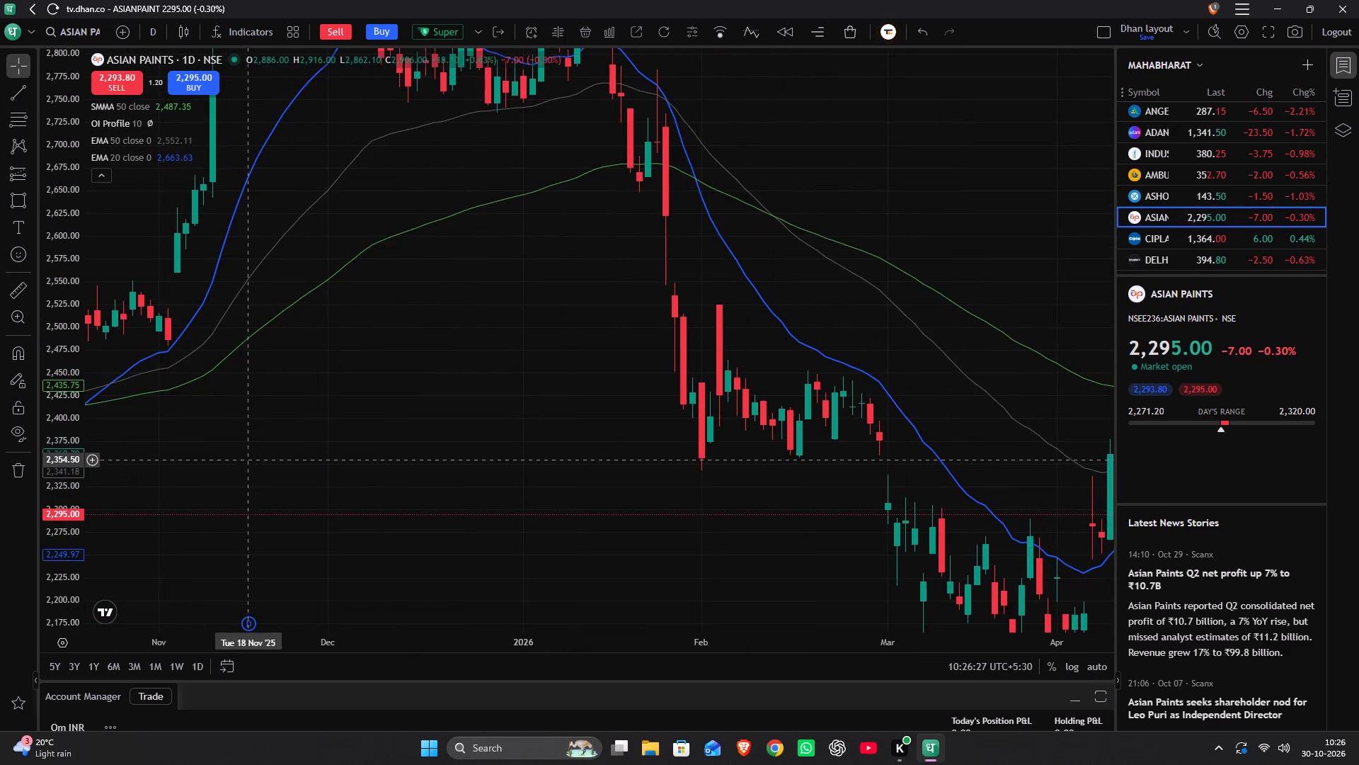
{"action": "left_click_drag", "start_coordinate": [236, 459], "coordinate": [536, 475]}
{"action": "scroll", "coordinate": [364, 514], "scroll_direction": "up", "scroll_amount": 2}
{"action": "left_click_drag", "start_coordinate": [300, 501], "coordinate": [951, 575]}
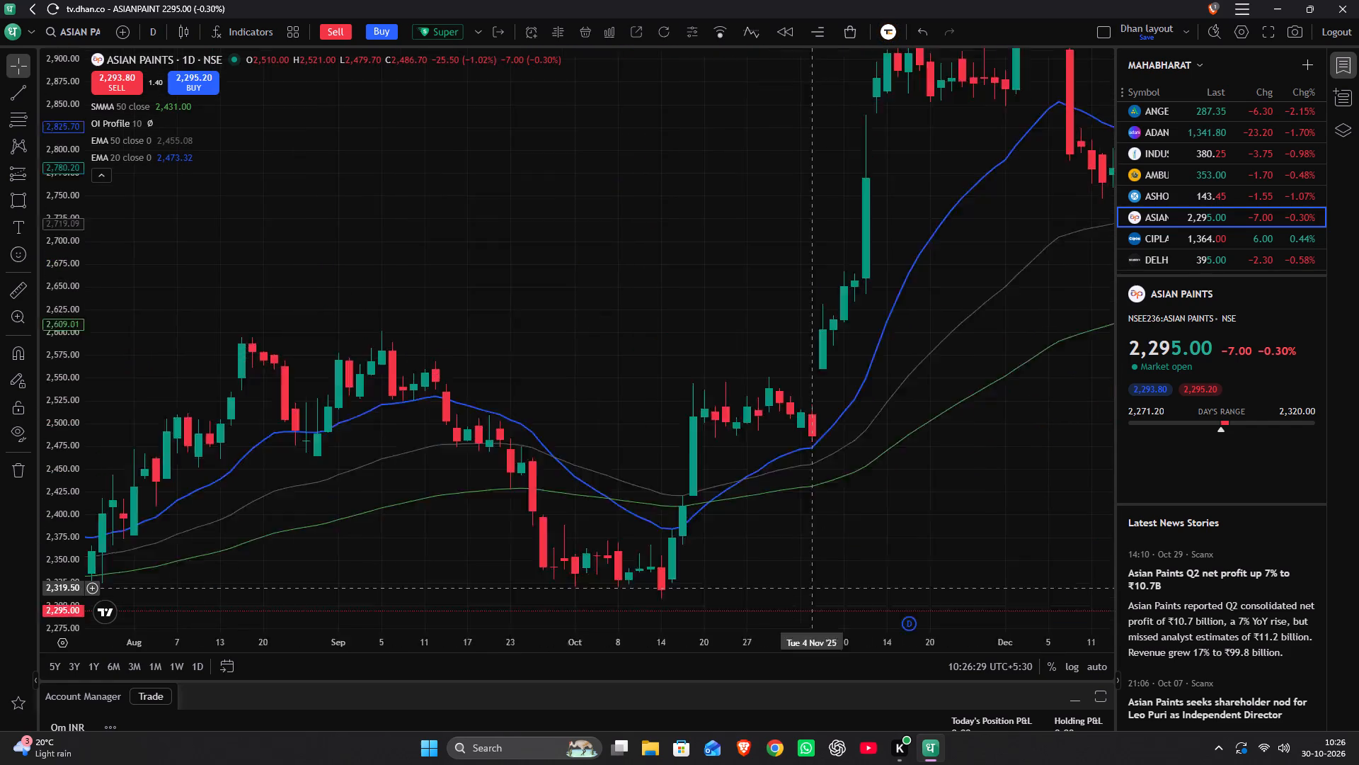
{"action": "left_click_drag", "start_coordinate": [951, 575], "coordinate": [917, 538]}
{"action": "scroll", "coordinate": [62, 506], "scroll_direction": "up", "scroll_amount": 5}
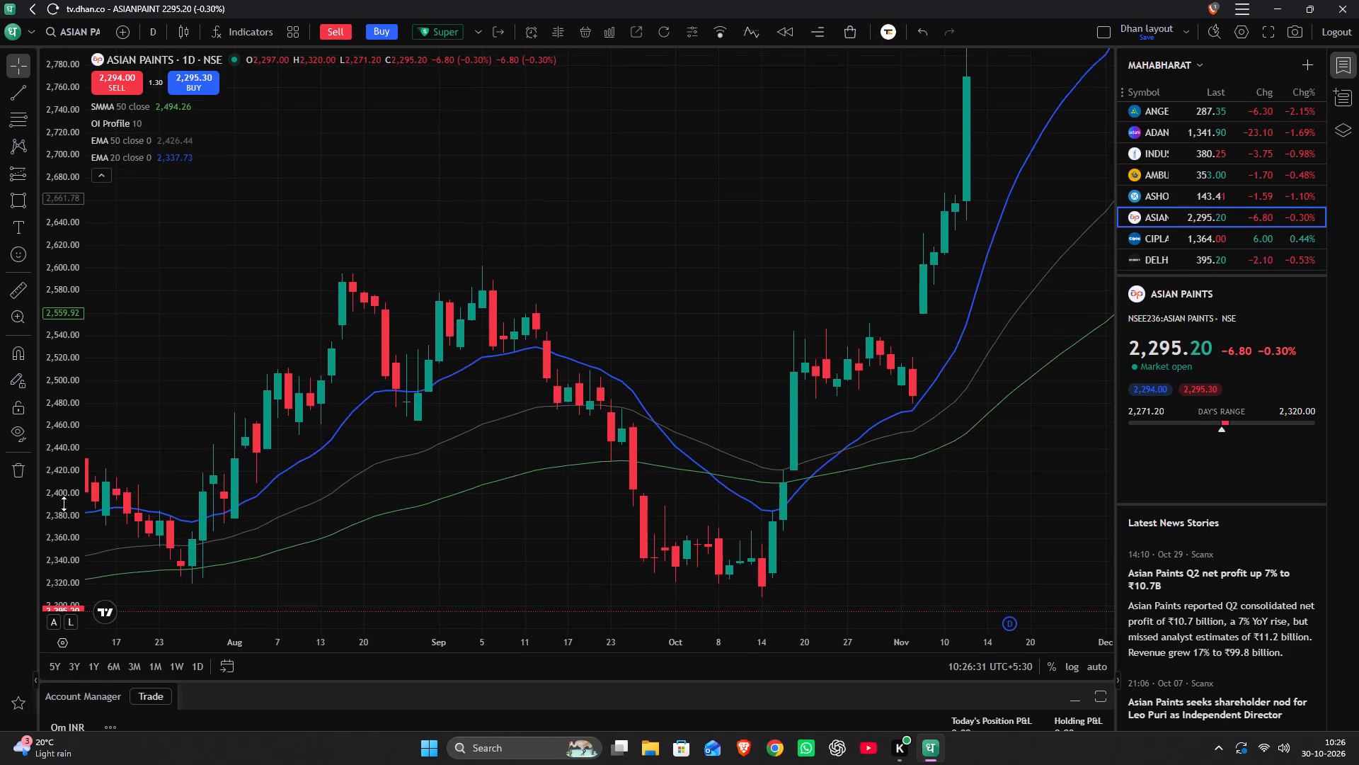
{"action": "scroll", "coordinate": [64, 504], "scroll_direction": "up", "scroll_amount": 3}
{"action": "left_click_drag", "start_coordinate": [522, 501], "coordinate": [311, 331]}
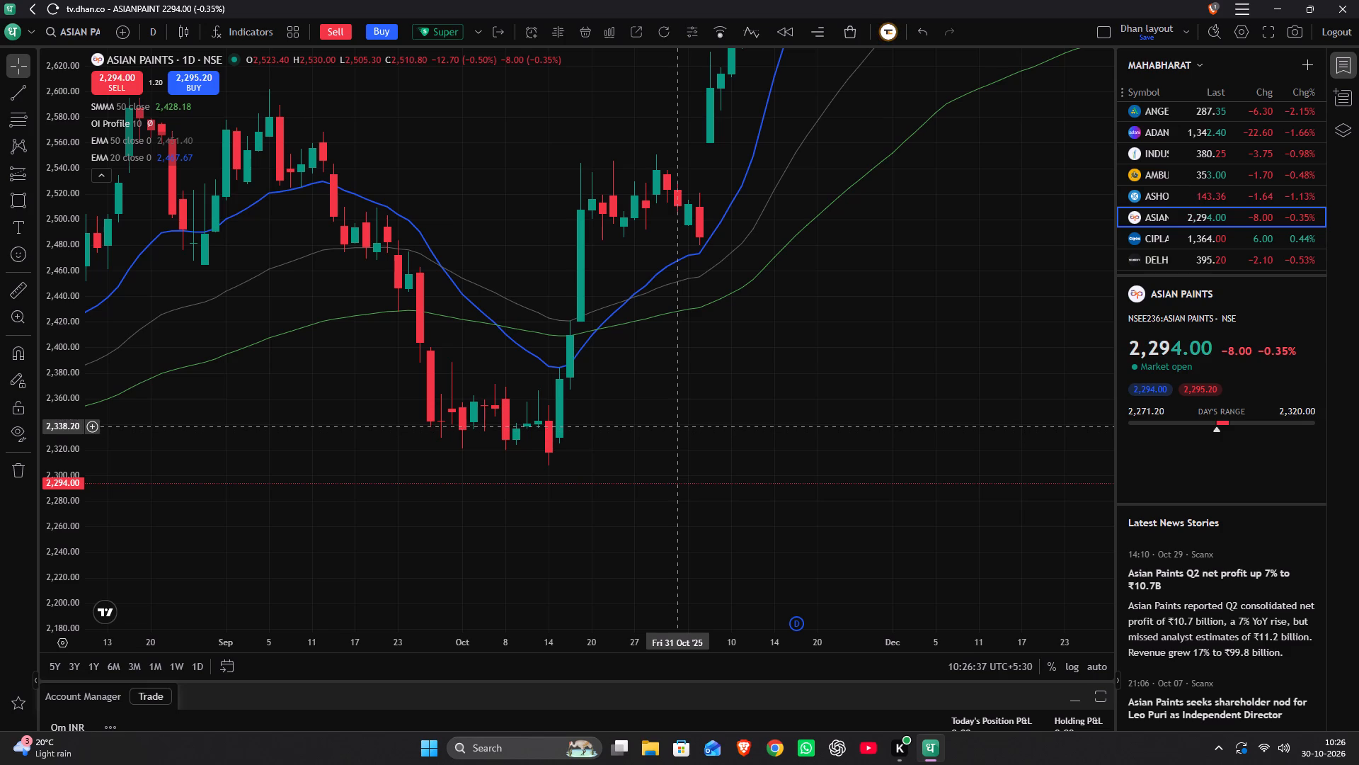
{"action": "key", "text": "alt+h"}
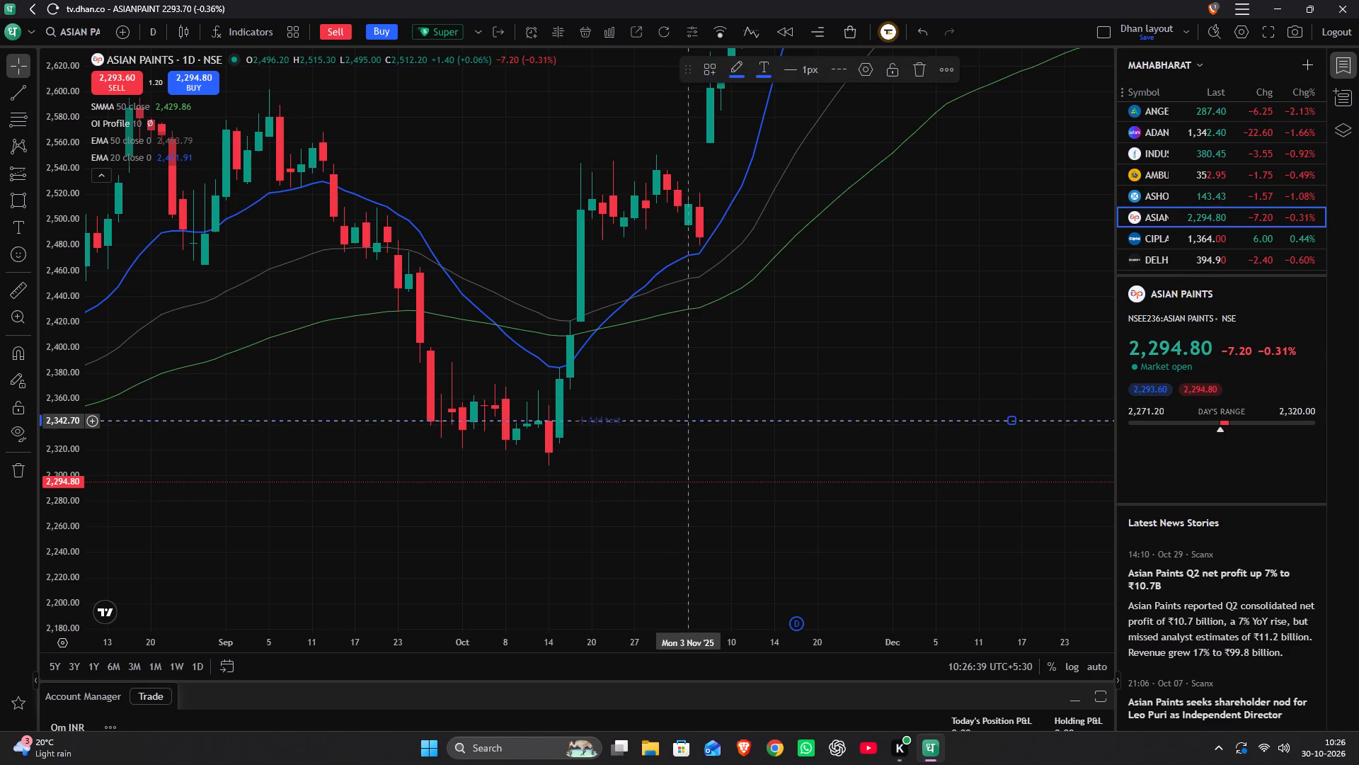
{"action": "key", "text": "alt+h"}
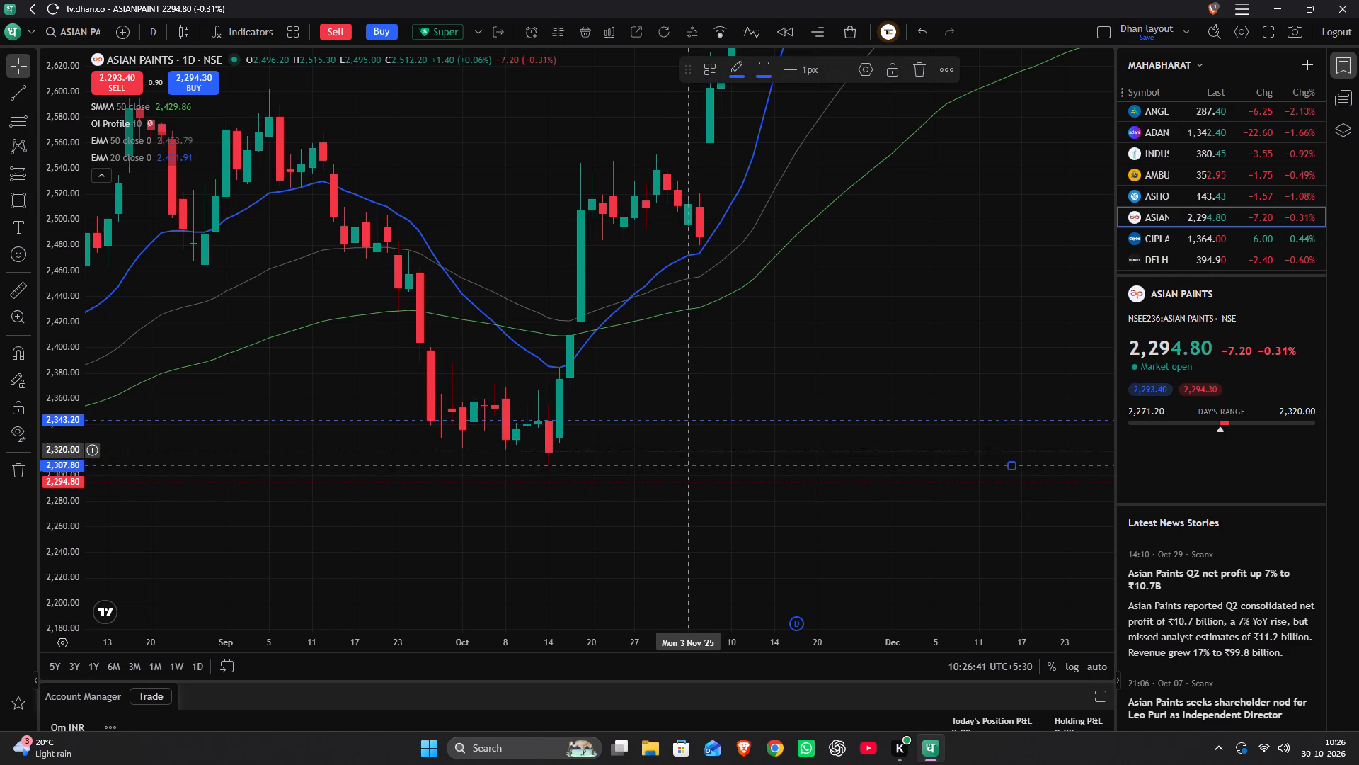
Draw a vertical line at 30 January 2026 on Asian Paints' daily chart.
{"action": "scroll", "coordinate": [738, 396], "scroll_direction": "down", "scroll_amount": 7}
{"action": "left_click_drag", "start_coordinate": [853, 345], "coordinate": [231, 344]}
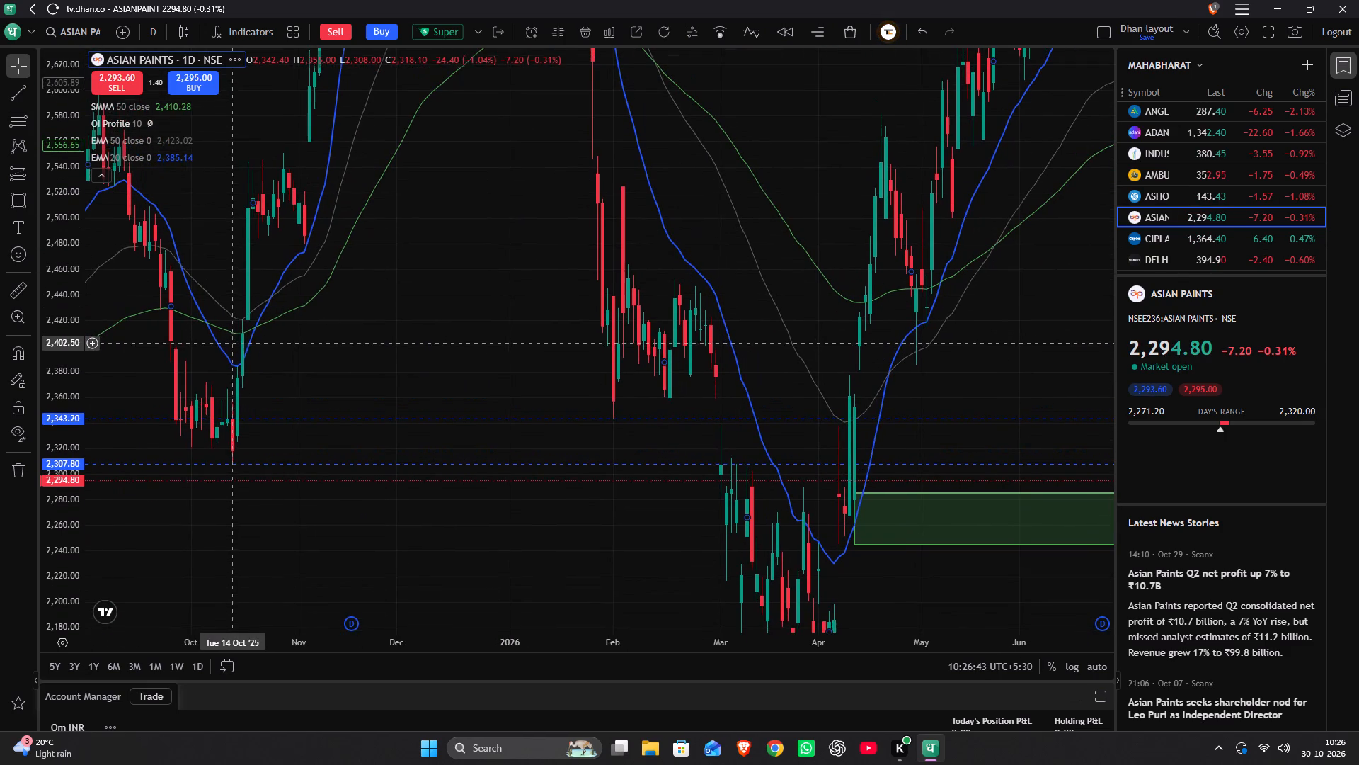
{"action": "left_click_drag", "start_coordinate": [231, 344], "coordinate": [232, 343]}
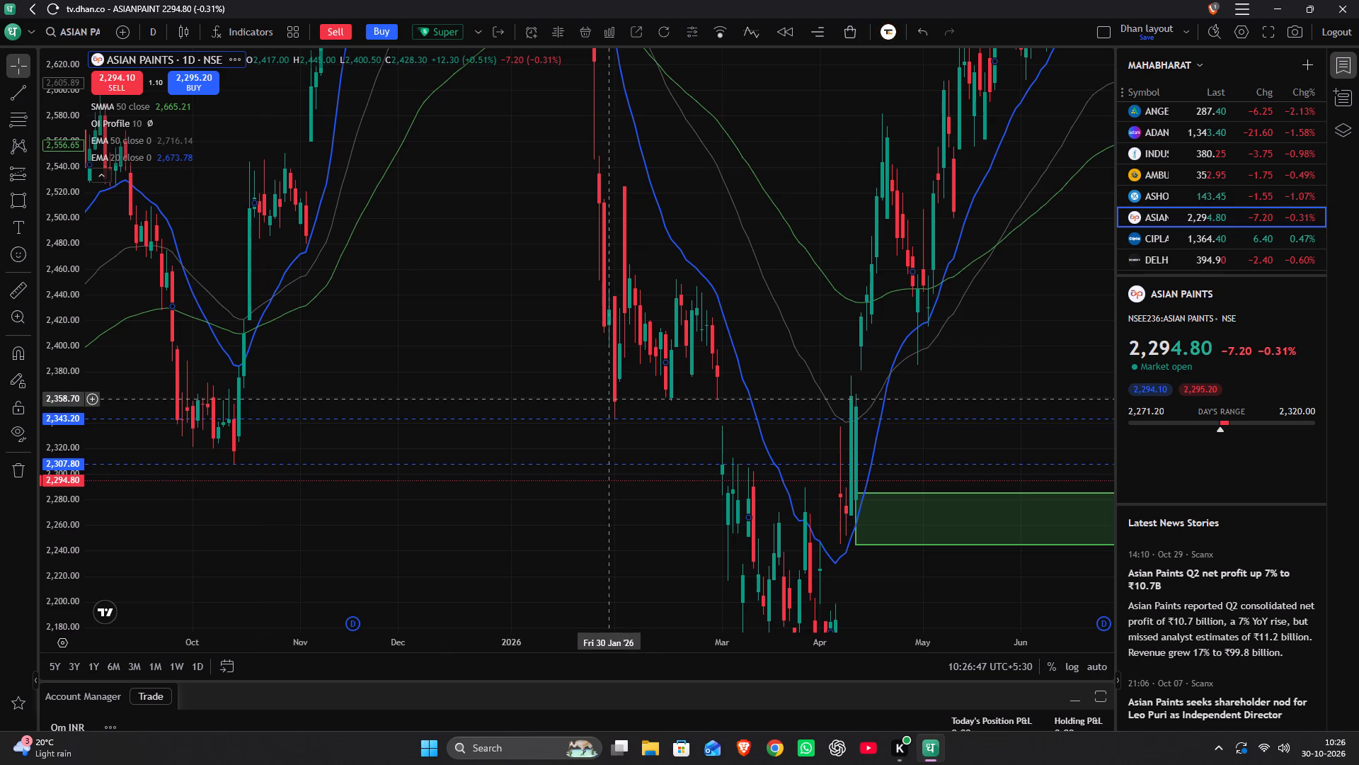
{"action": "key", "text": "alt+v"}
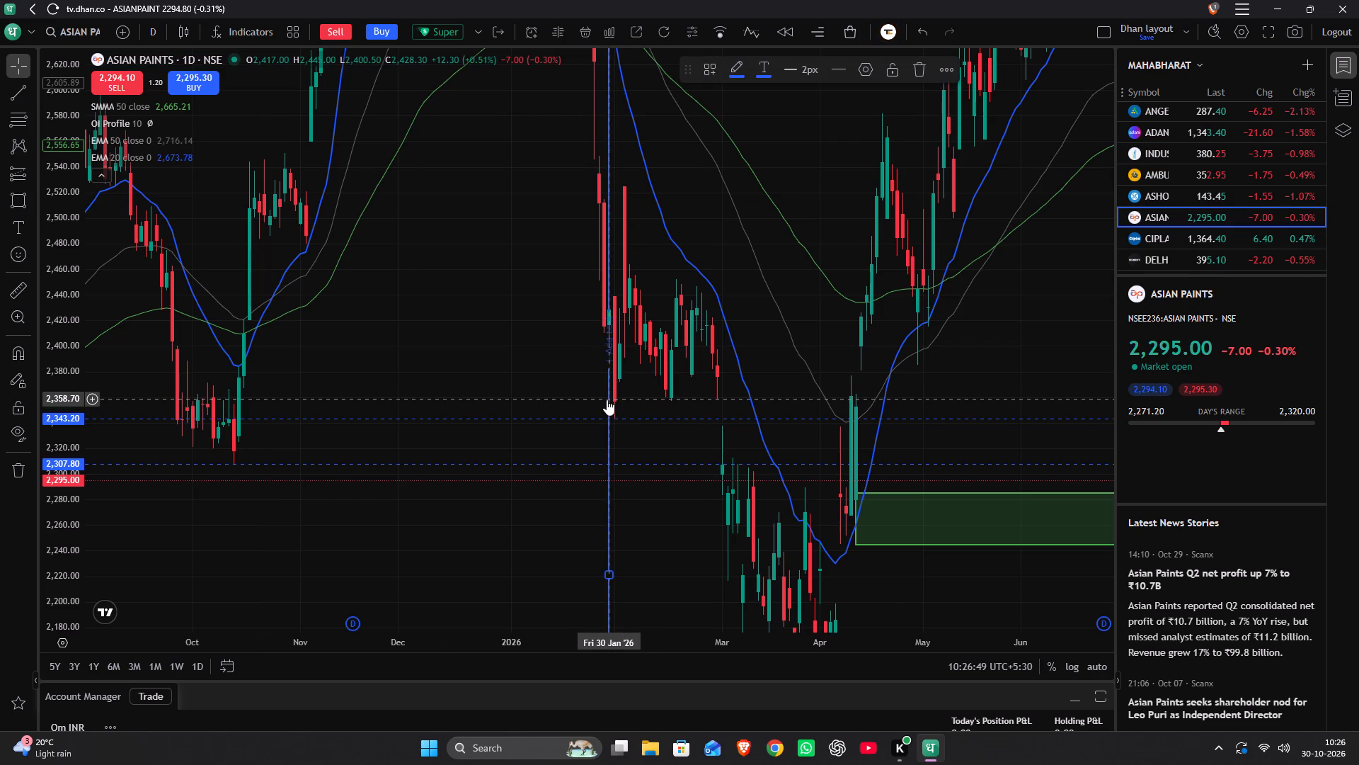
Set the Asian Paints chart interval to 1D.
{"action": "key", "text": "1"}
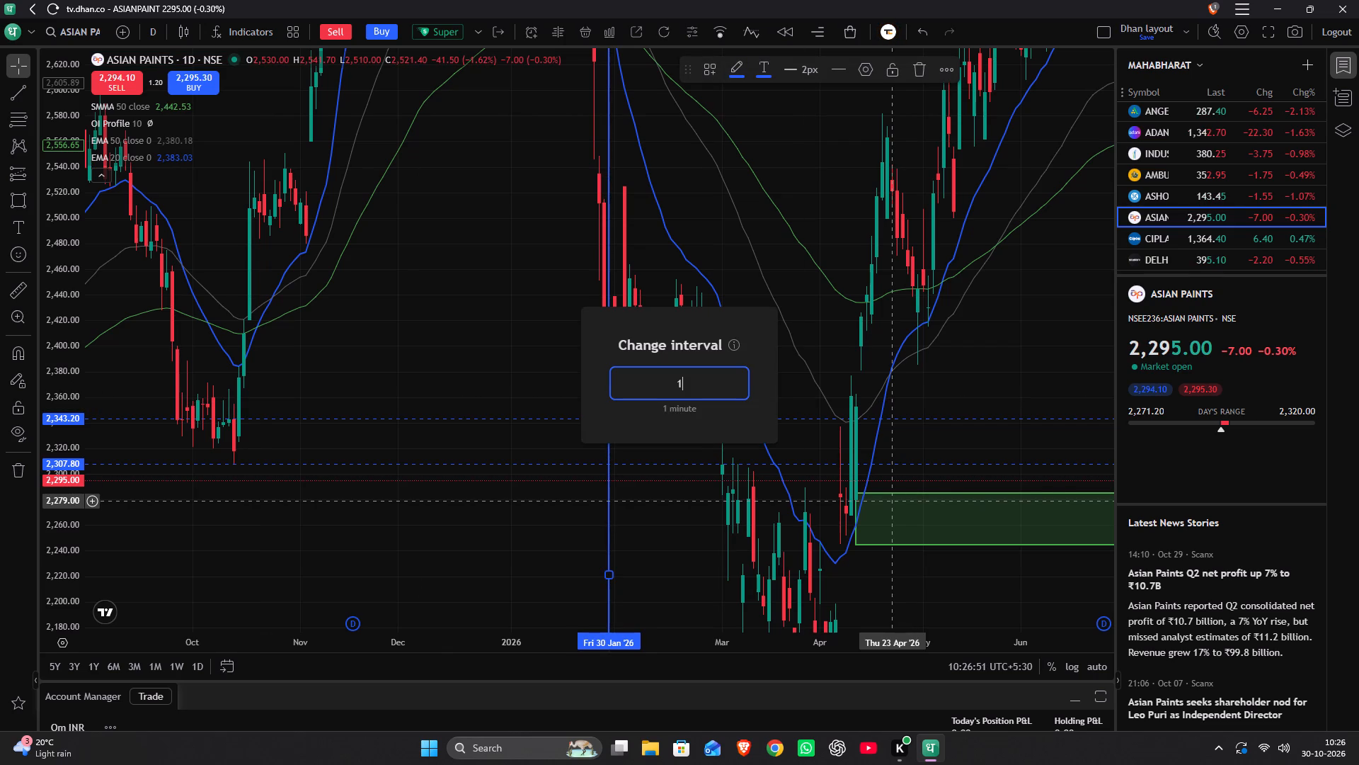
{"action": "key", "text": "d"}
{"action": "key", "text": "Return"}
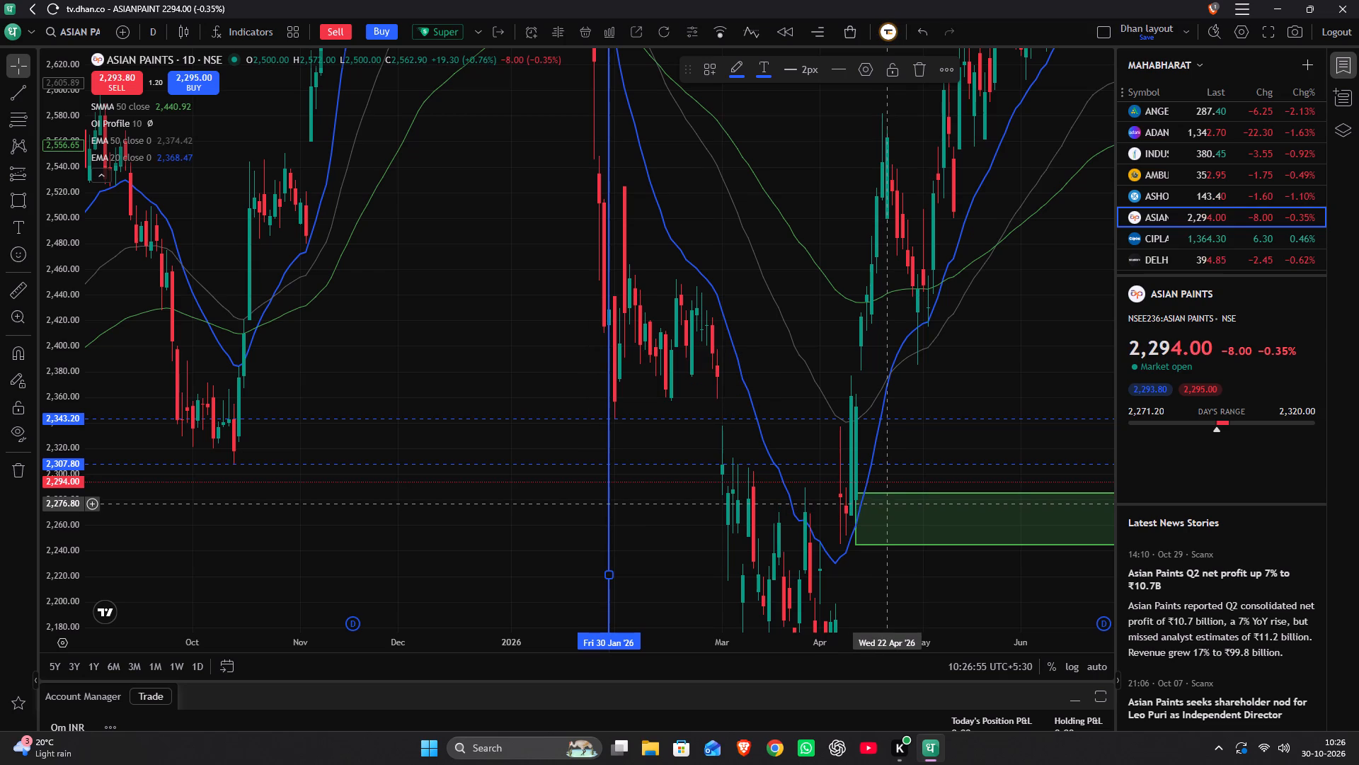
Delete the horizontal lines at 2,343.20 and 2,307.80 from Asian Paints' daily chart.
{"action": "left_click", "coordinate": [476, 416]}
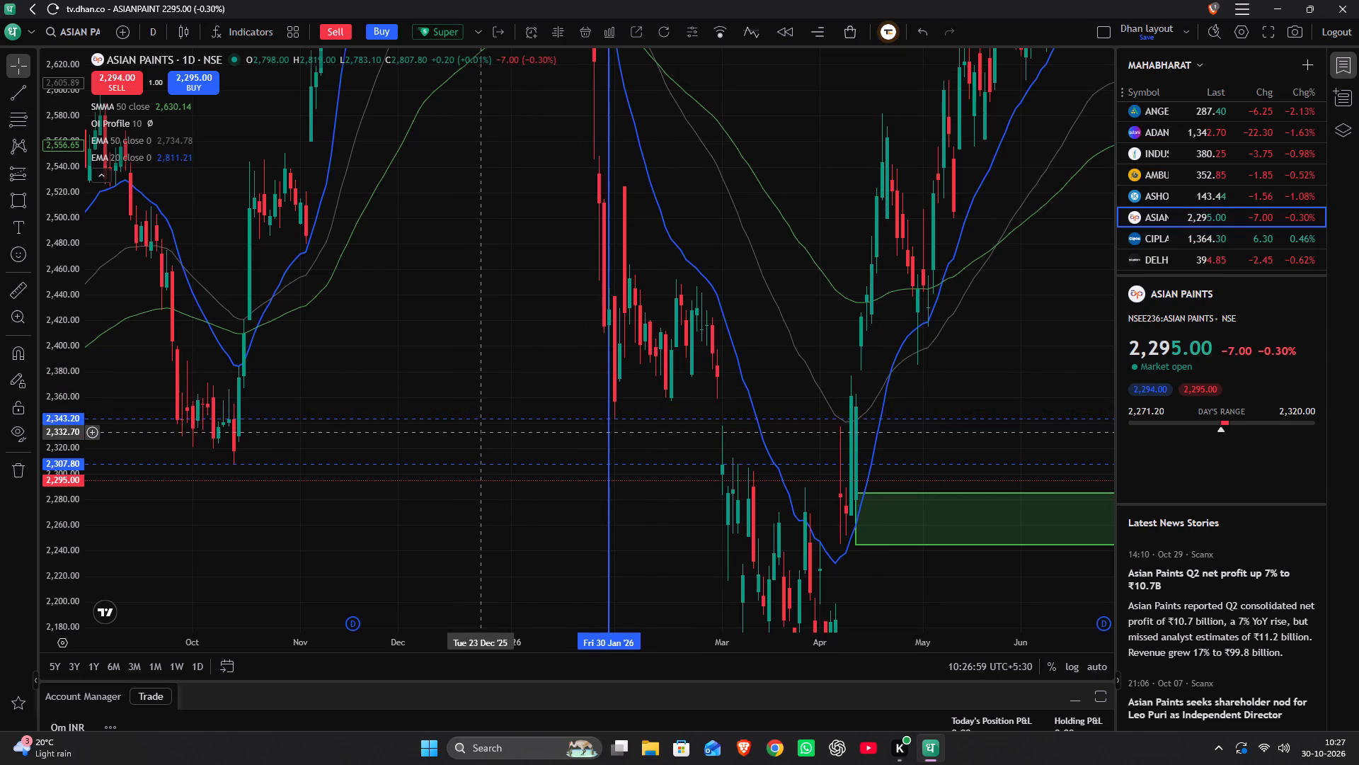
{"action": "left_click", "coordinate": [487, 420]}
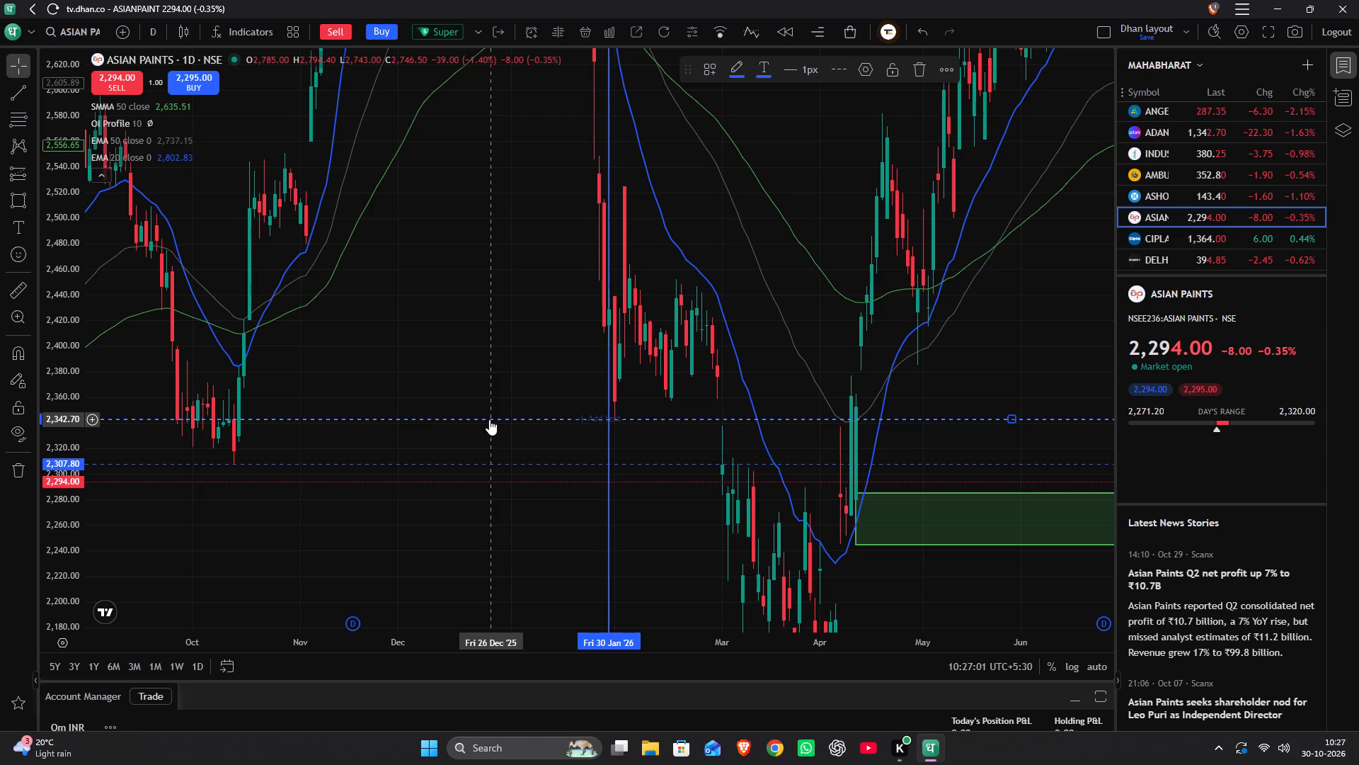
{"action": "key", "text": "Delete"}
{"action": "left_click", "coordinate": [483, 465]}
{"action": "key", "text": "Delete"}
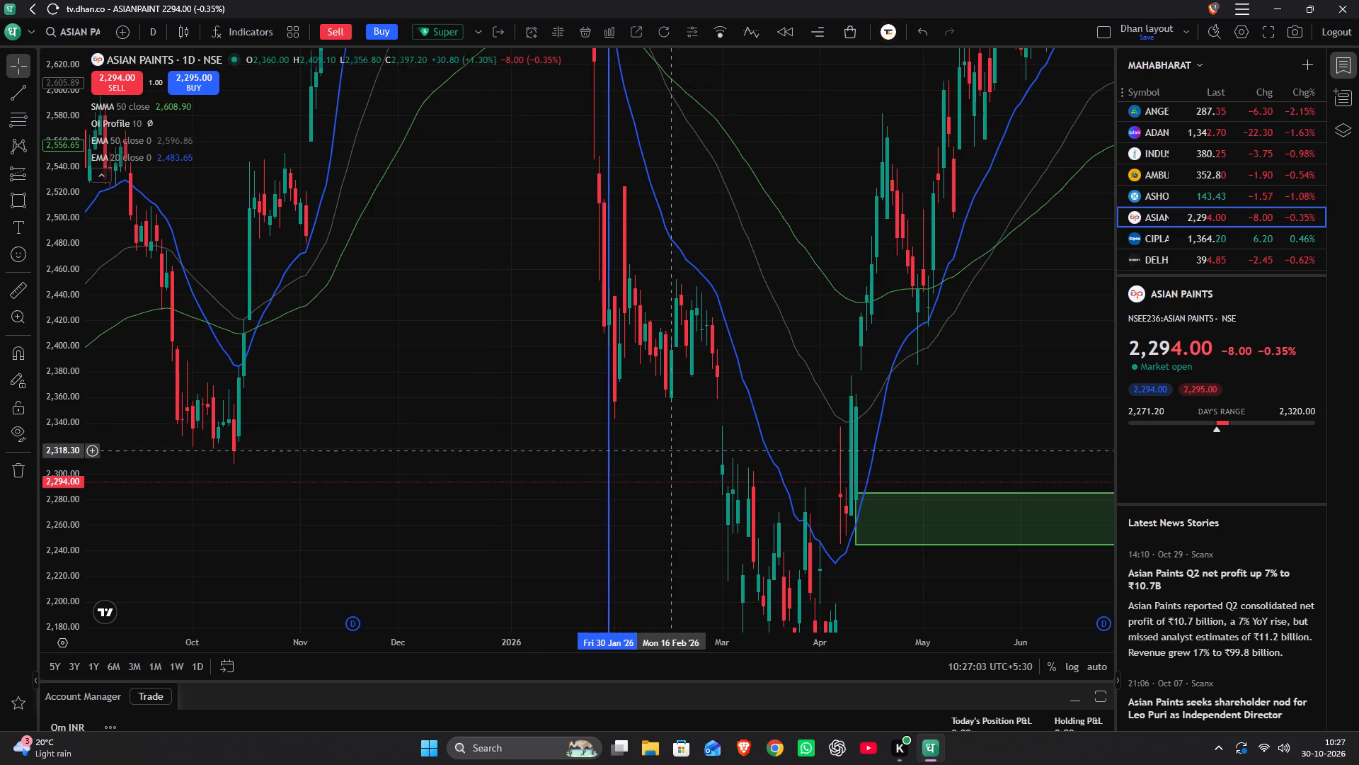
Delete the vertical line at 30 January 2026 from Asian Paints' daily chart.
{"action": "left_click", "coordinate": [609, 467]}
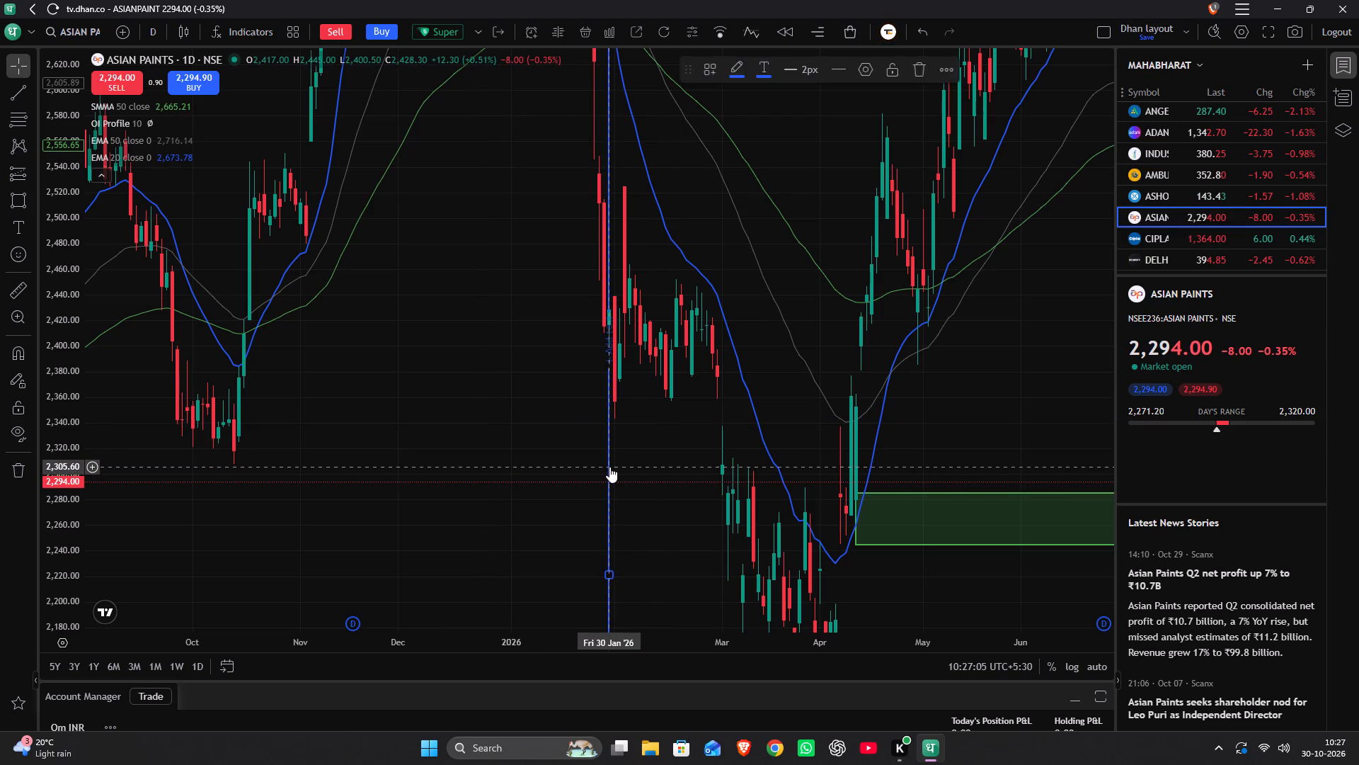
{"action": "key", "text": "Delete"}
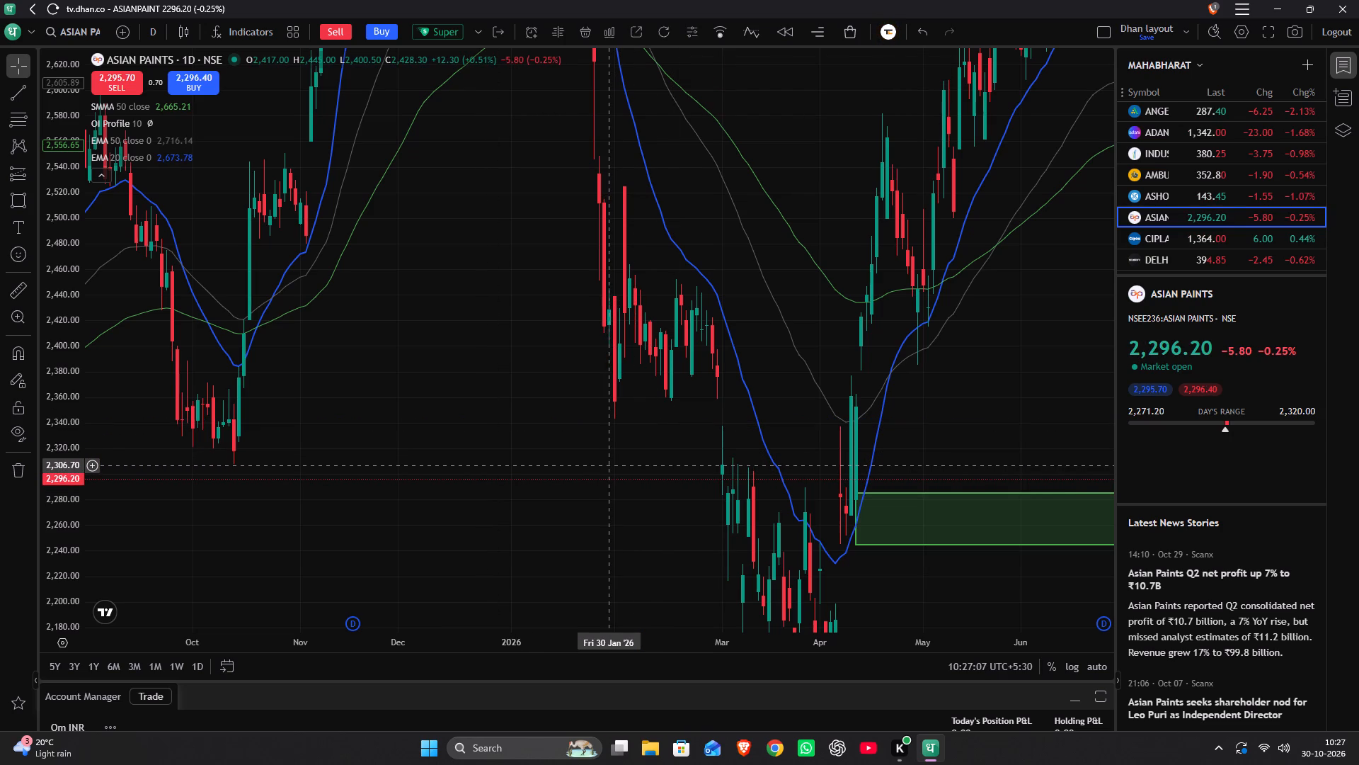
Switch the Asian Paints chart to the 1M interval.
{"action": "scroll", "coordinate": [609, 465], "scroll_direction": "down", "scroll_amount": 1}
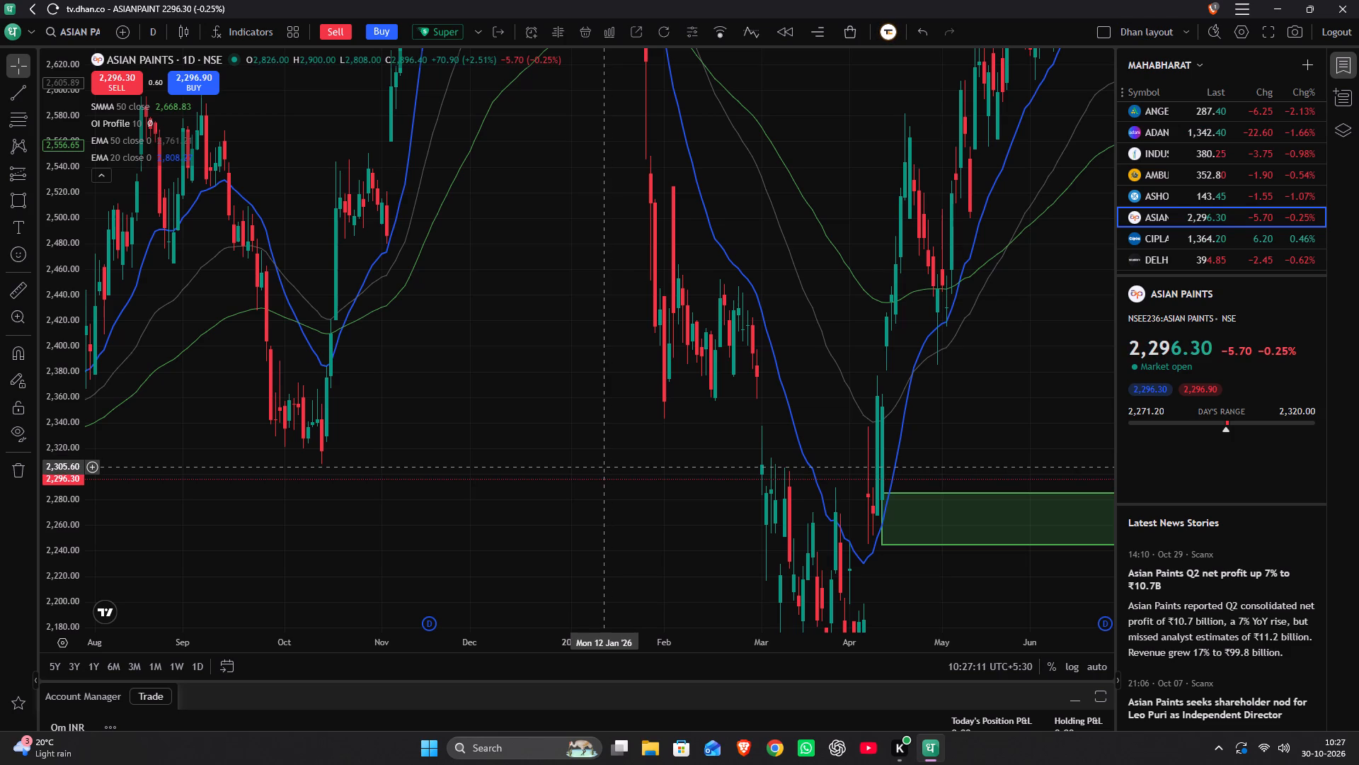
{"action": "key", "text": "1"}
{"action": "key", "text": "m"}
{"action": "key", "text": "Return"}
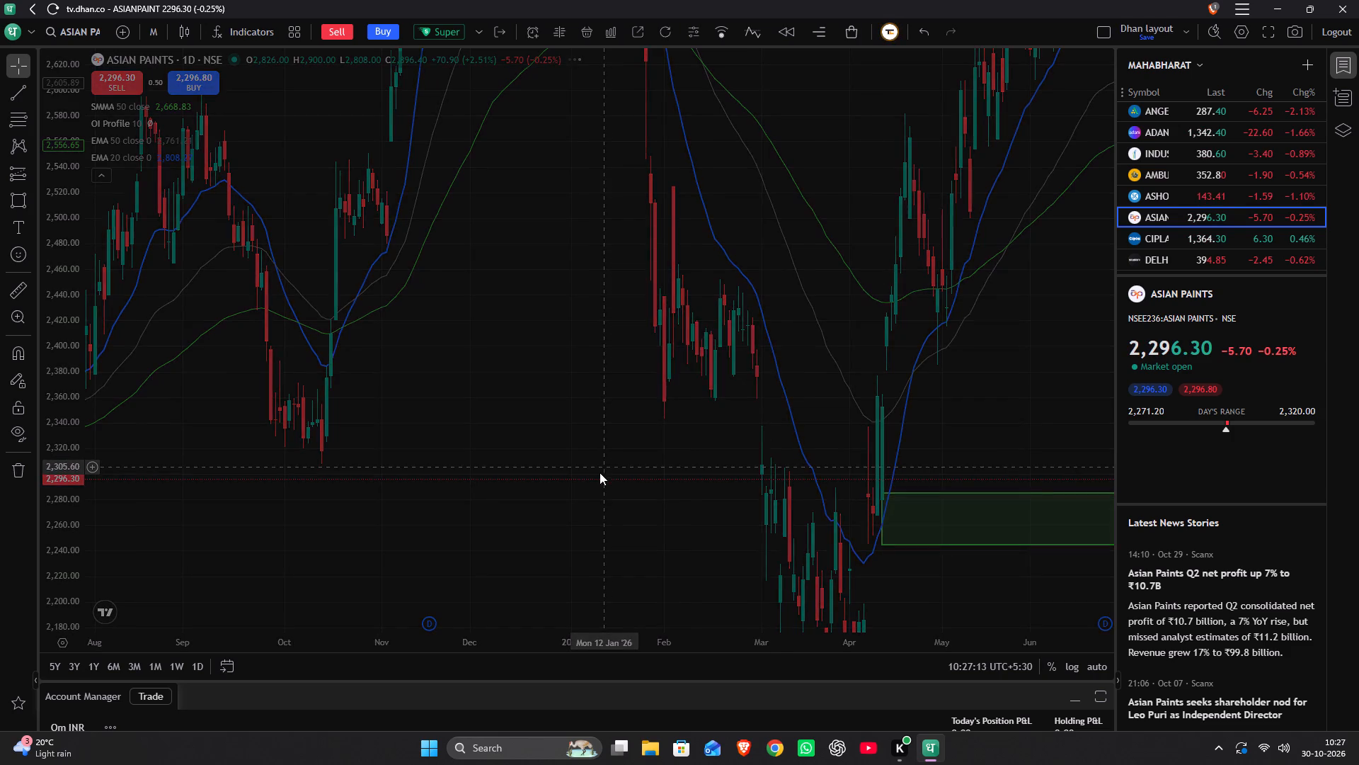
Draw horizontal lines at 2,214.20 and about 2,119.00 around the late-2020 candles above the blue zone on Asian Paints' monthly chart.
{"action": "scroll", "coordinate": [71, 394], "scroll_direction": "down", "scroll_amount": 2}
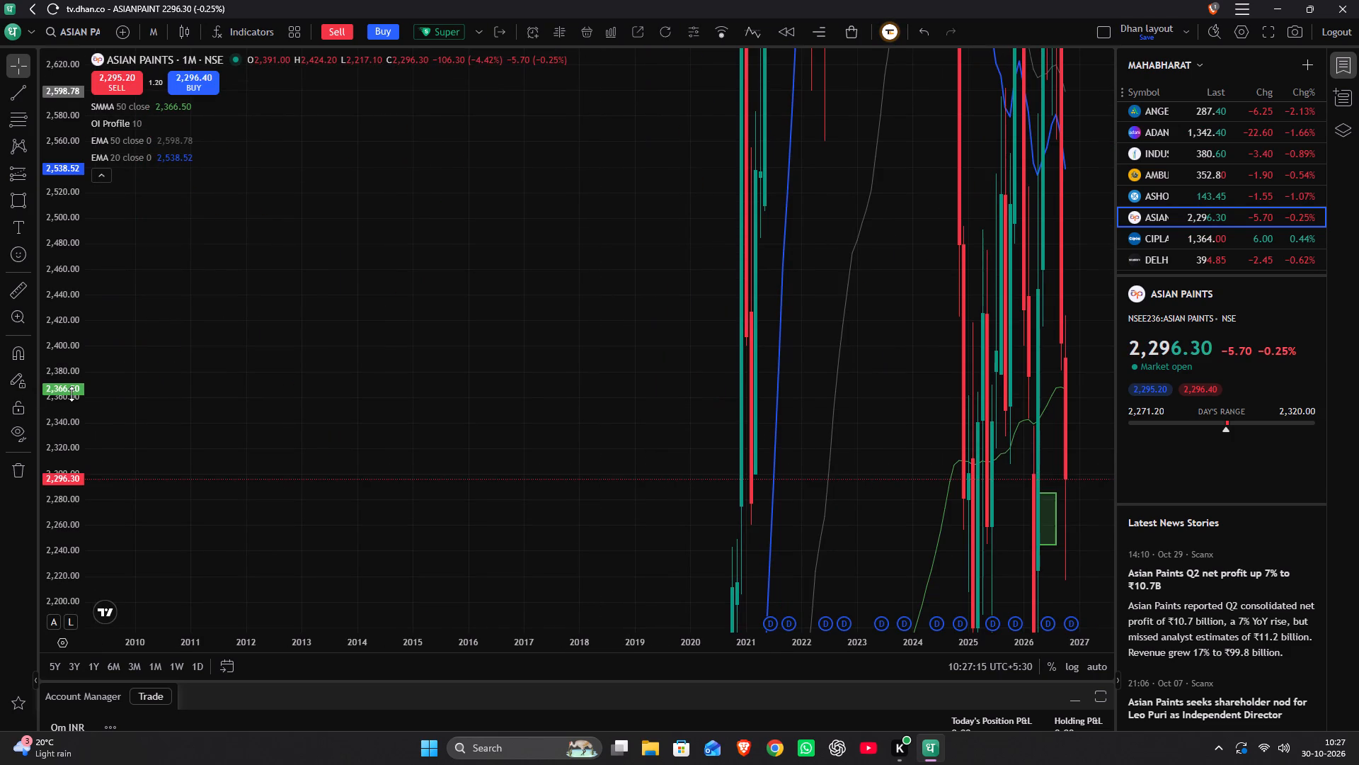
{"action": "scroll", "coordinate": [71, 394], "scroll_direction": "down", "scroll_amount": 19}
{"action": "scroll", "coordinate": [69, 392], "scroll_direction": "down", "scroll_amount": 15}
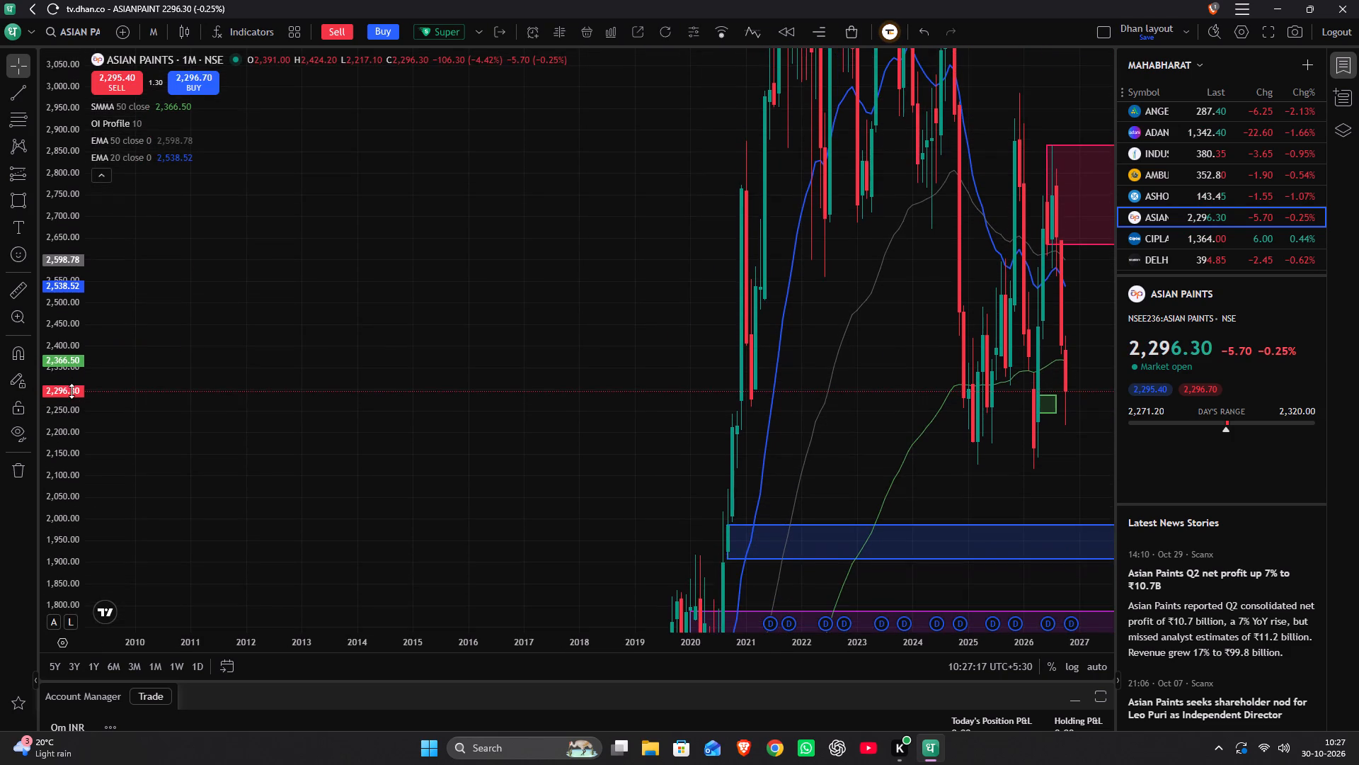
{"action": "scroll", "coordinate": [76, 388], "scroll_direction": "down", "scroll_amount": 5}
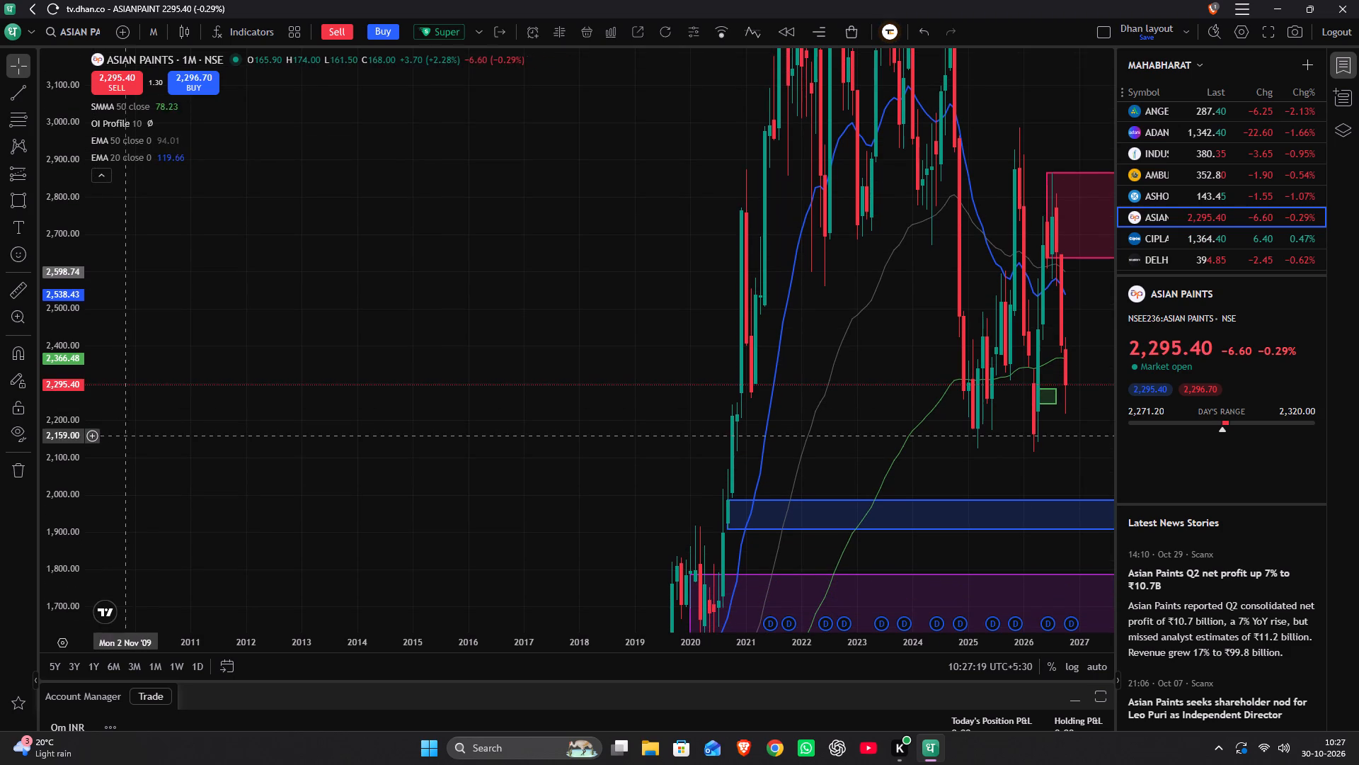
{"action": "scroll", "coordinate": [149, 411], "scroll_direction": "up", "scroll_amount": 5}
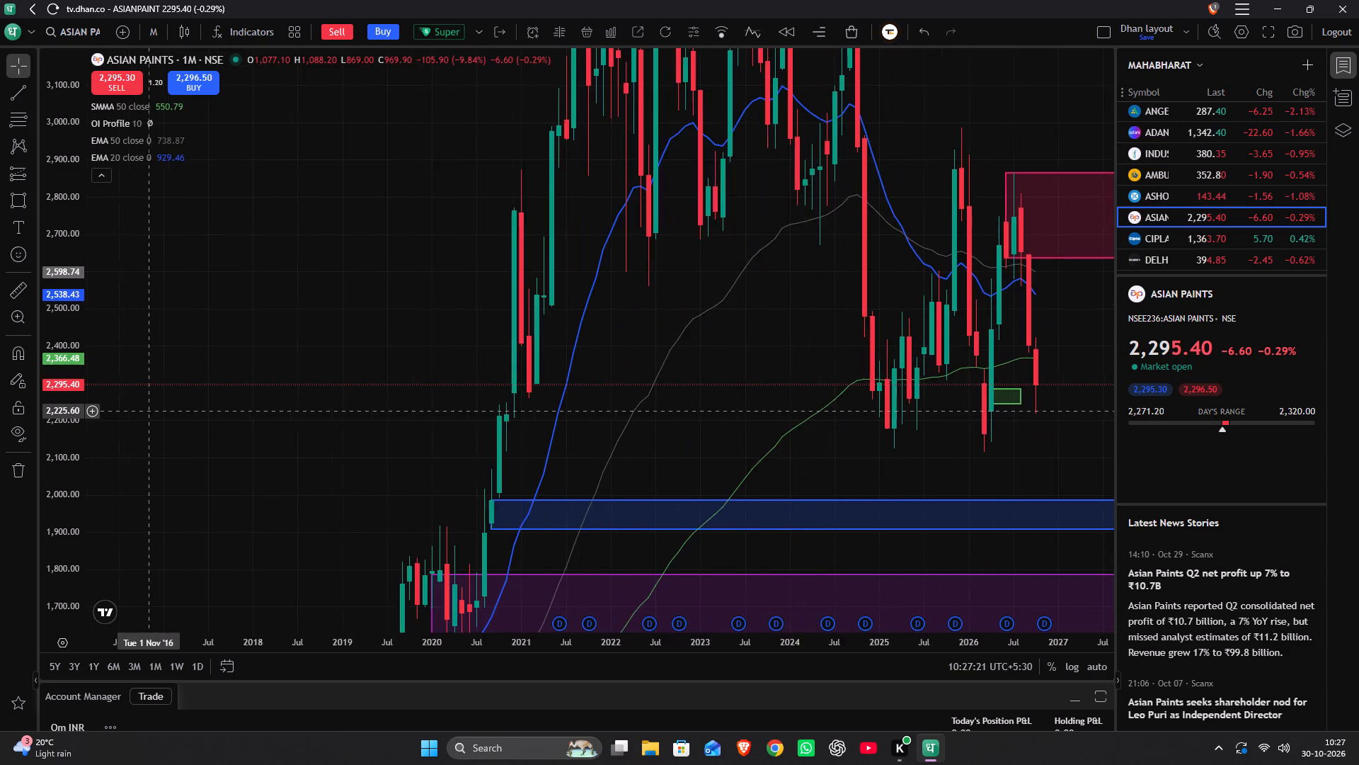
{"action": "scroll", "coordinate": [149, 411], "scroll_direction": "up", "scroll_amount": 3}
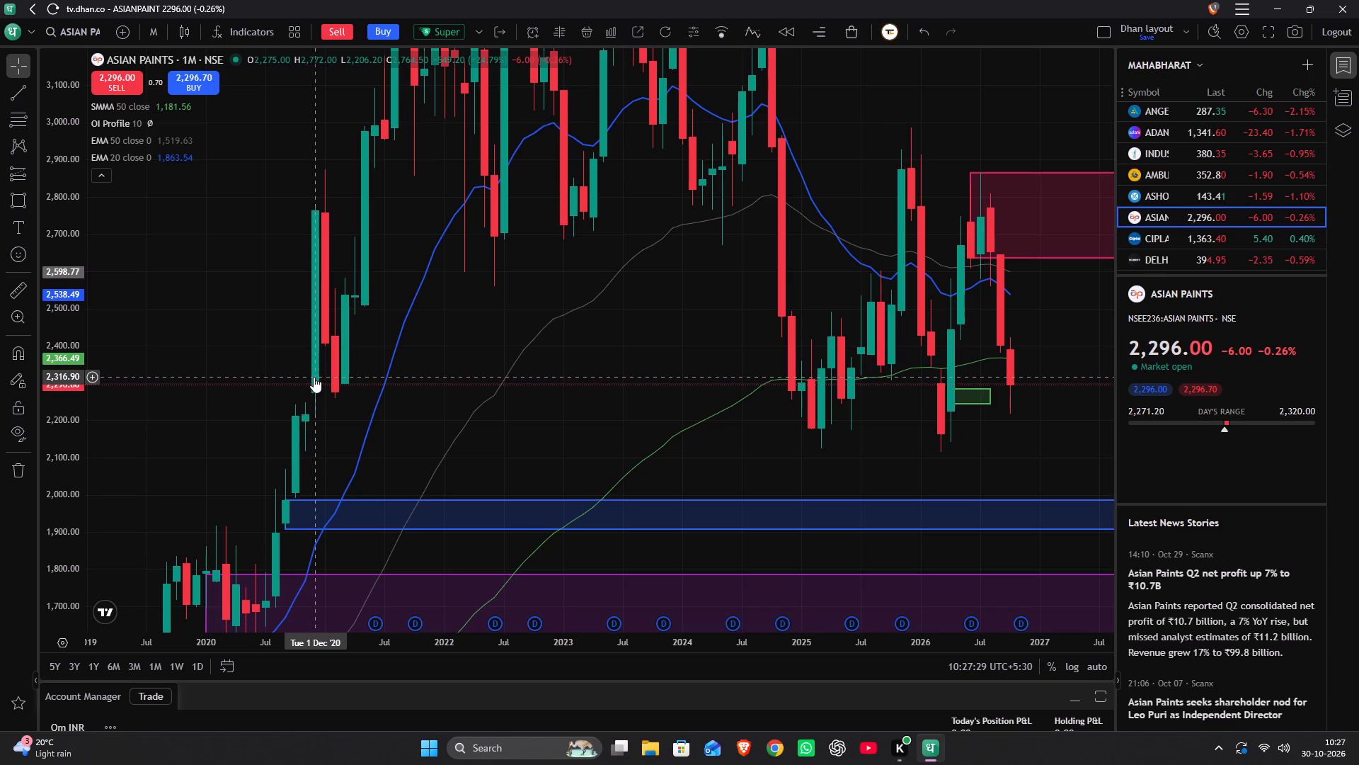
{"action": "scroll", "coordinate": [333, 397], "scroll_direction": "up", "scroll_amount": 3}
{"action": "left_click_drag", "start_coordinate": [240, 422], "coordinate": [696, 396]}
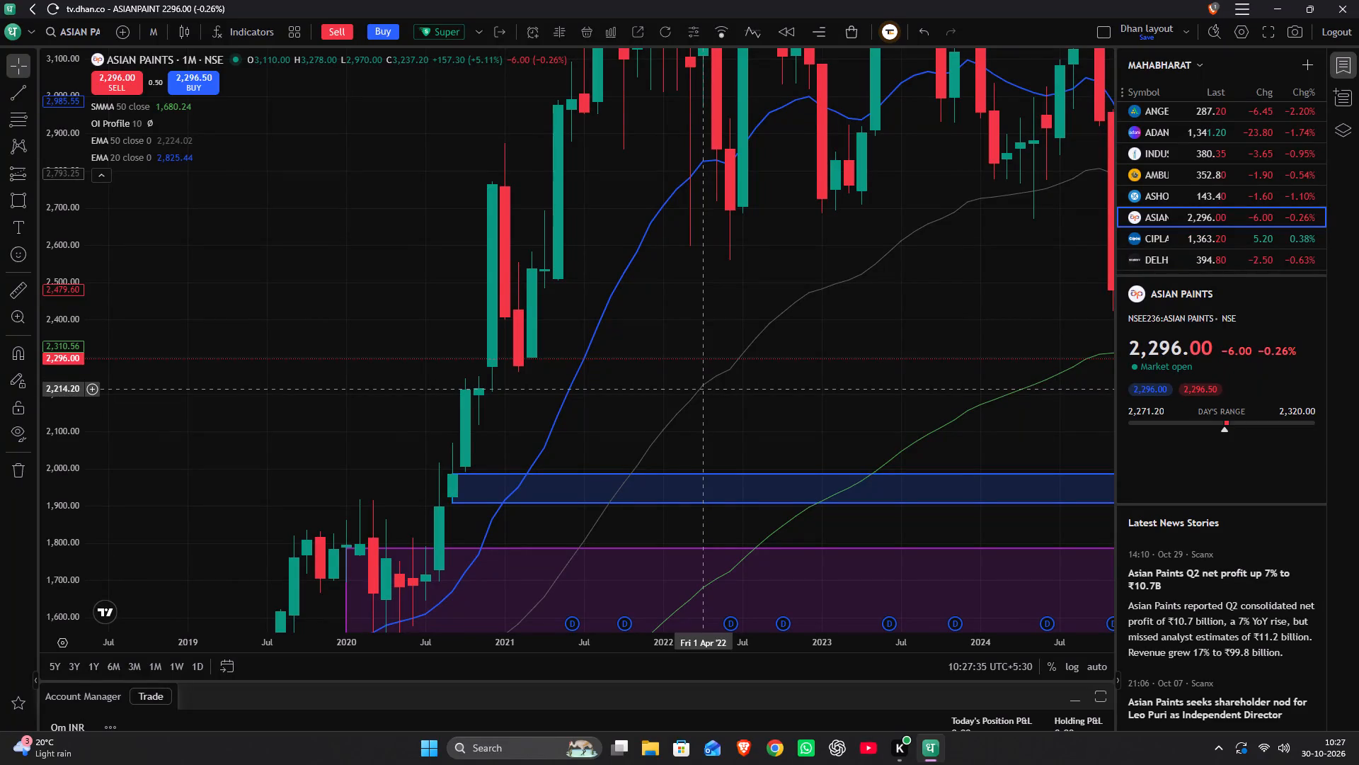
{"action": "key", "text": "alt+h"}
{"action": "key", "text": "alt+h"}
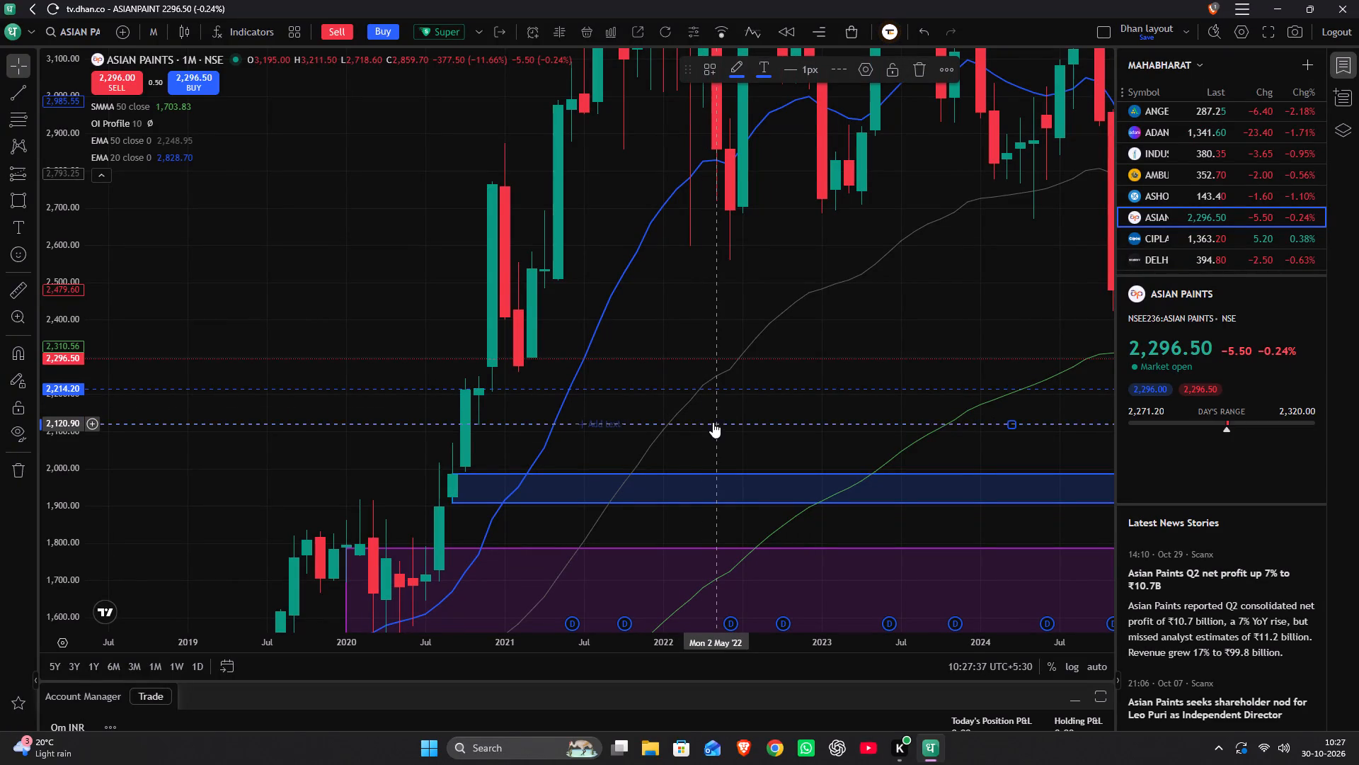
Examine Asian Paints' monthly price action from 2021 to 2026 against the two horizontal levels and the red, green and blue zones.
{"action": "scroll", "coordinate": [708, 391], "scroll_direction": "down", "scroll_amount": 5}
{"action": "left_click_drag", "start_coordinate": [825, 310], "coordinate": [524, 447]}
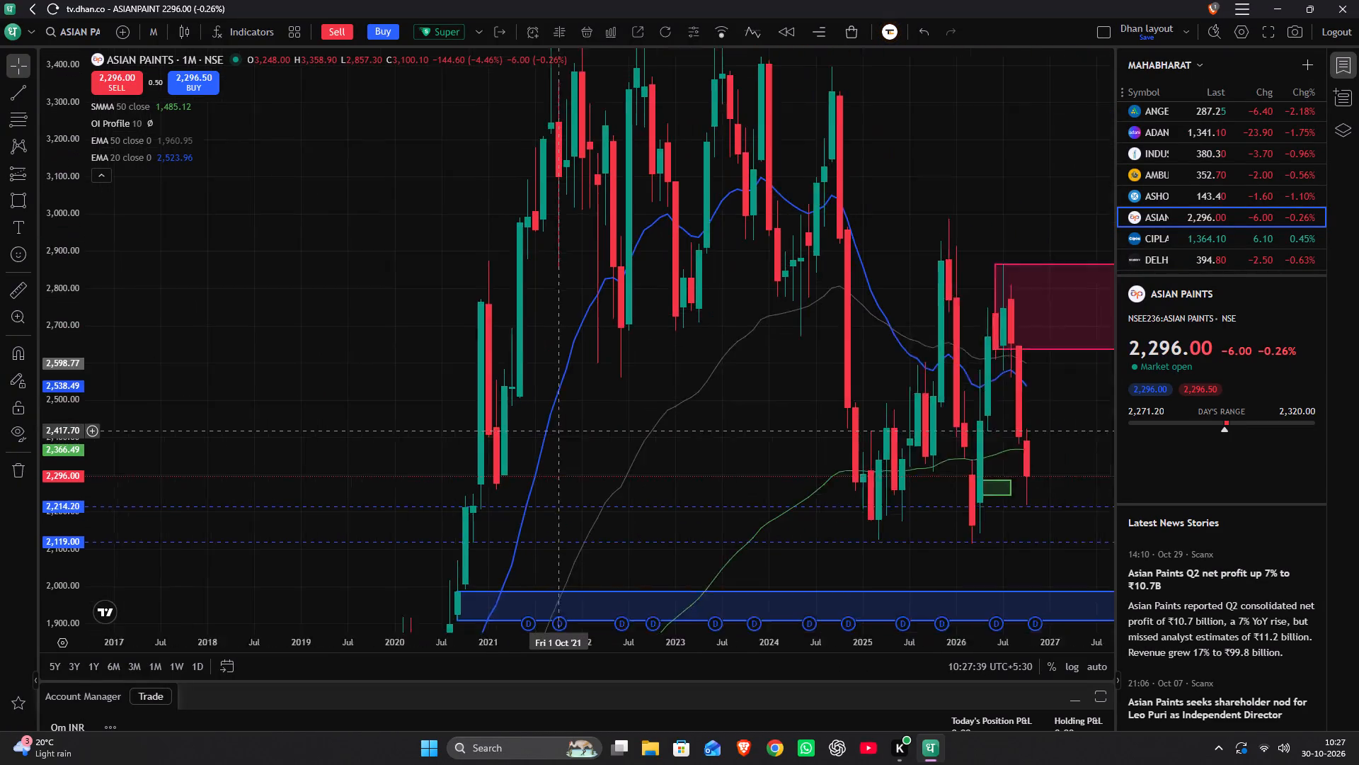
{"action": "left_click_drag", "start_coordinate": [524, 447], "coordinate": [311, 540]}
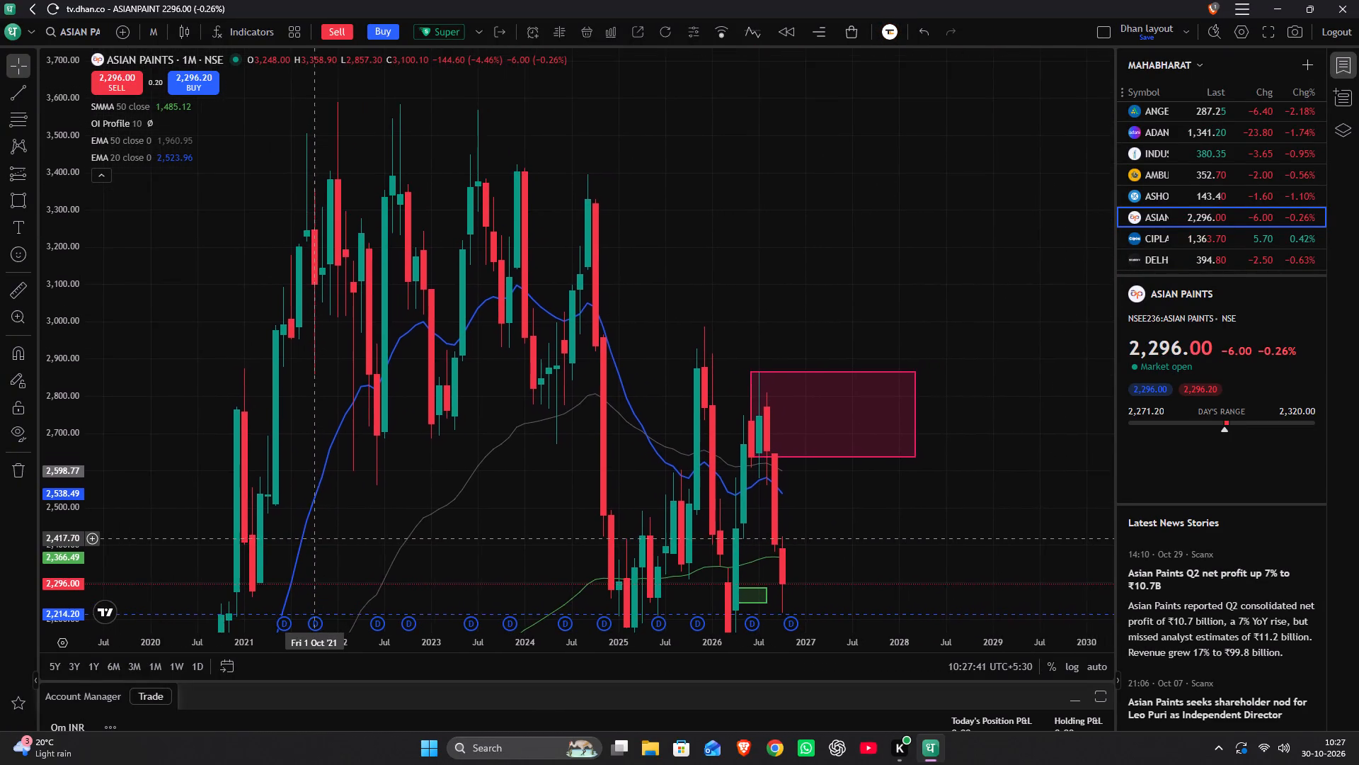
{"action": "left_click_drag", "start_coordinate": [311, 540], "coordinate": [308, 541]}
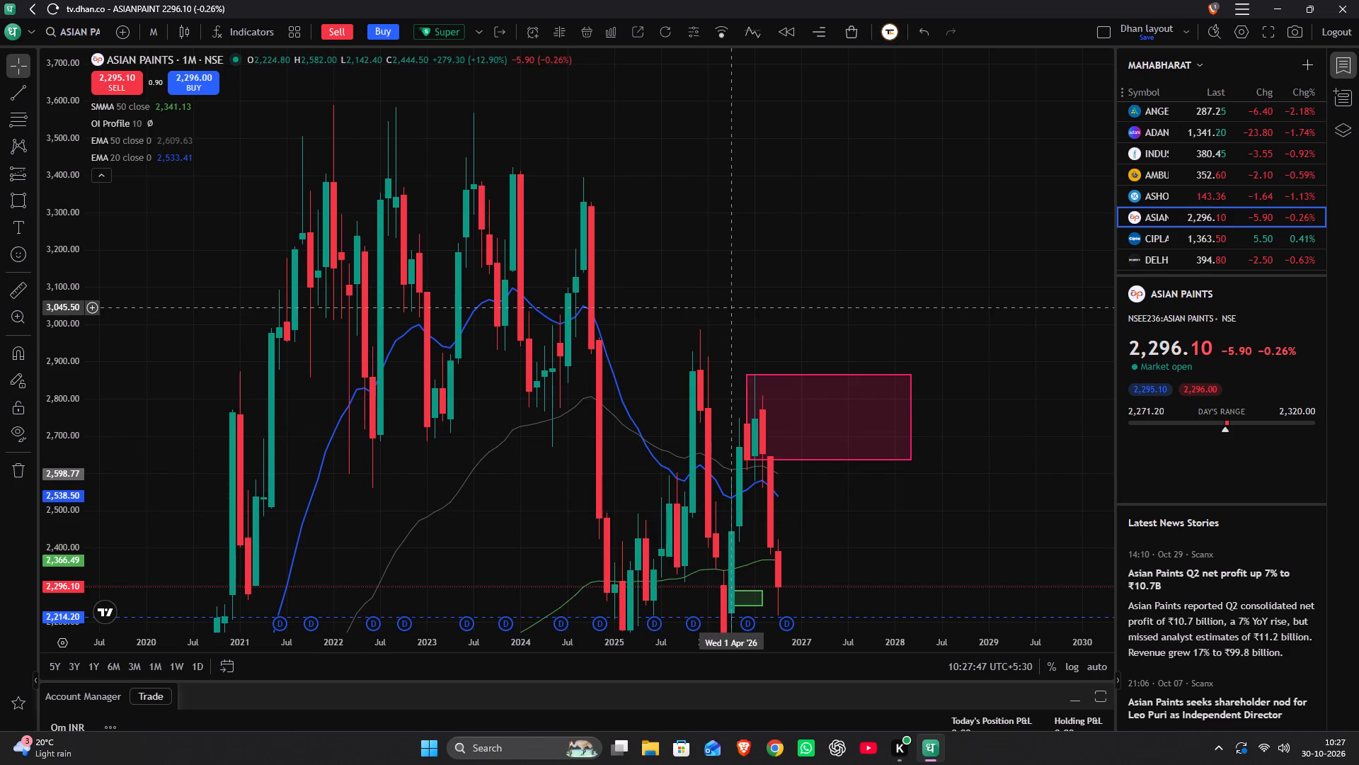
{"action": "left_click_drag", "start_coordinate": [738, 309], "coordinate": [696, 160]}
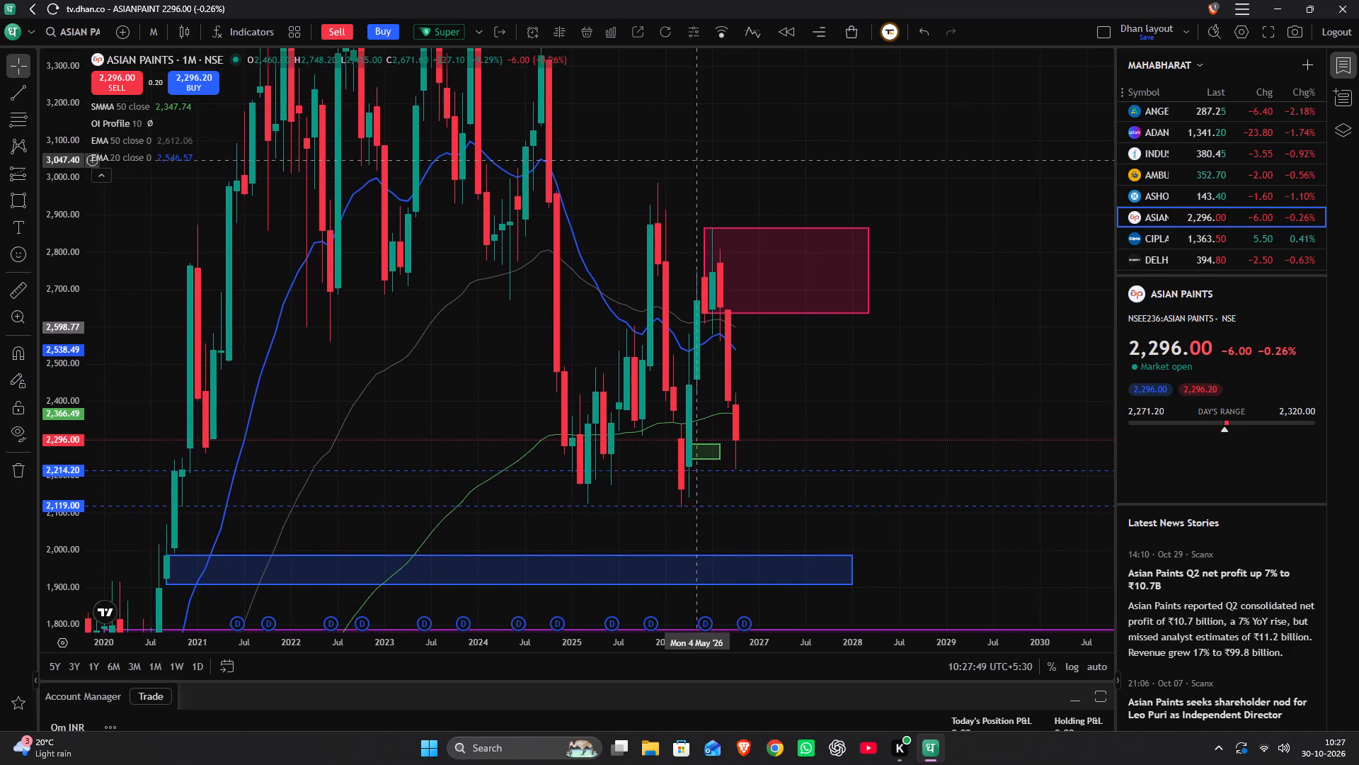
{"action": "left_click_drag", "start_coordinate": [696, 160], "coordinate": [846, 146]}
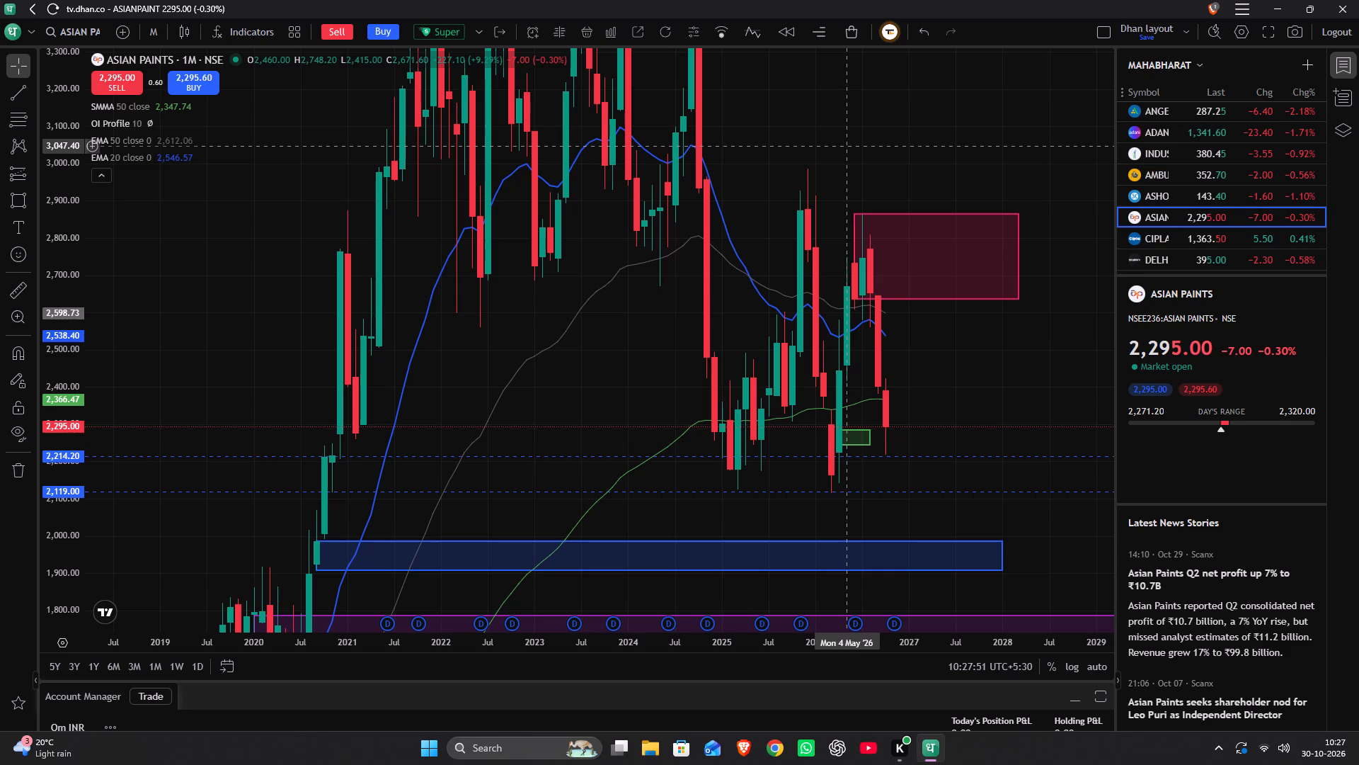
{"action": "left_click_drag", "start_coordinate": [846, 146], "coordinate": [859, 215]}
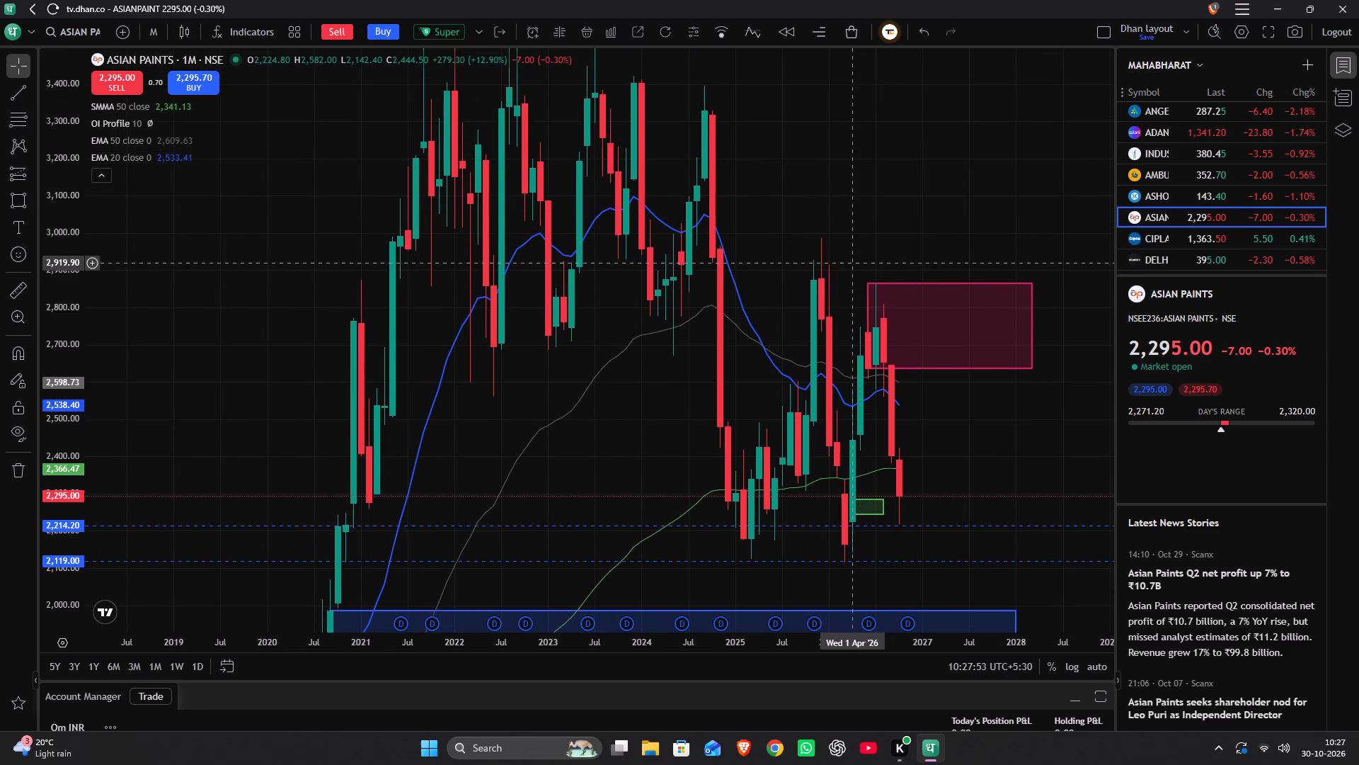
Switch Asian Paints to the 1D interval and examine its wider daily price action against the zones and the two horizontal levels.
{"action": "key", "text": "1"}
{"action": "key", "text": "d"}
{"action": "key", "text": "Return"}
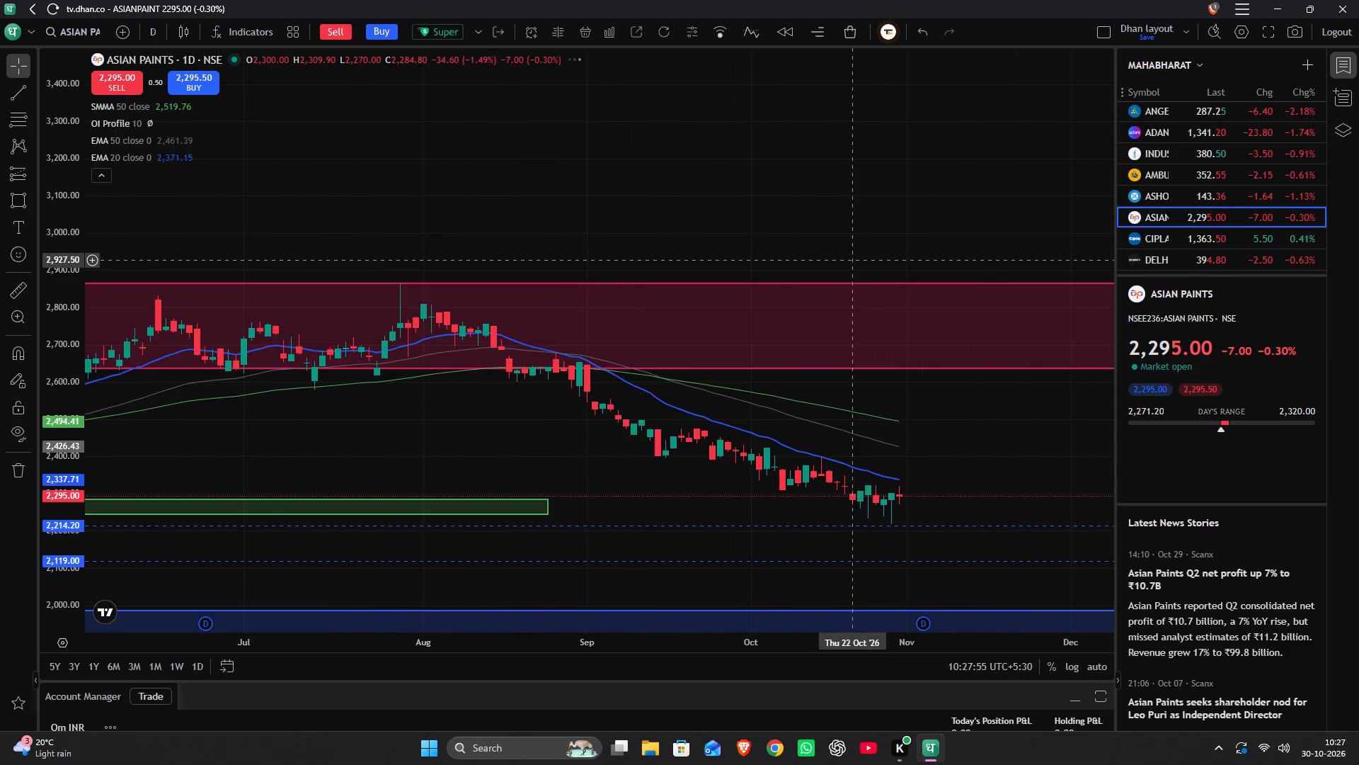
{"action": "scroll", "coordinate": [847, 266], "scroll_direction": "down", "scroll_amount": 19}
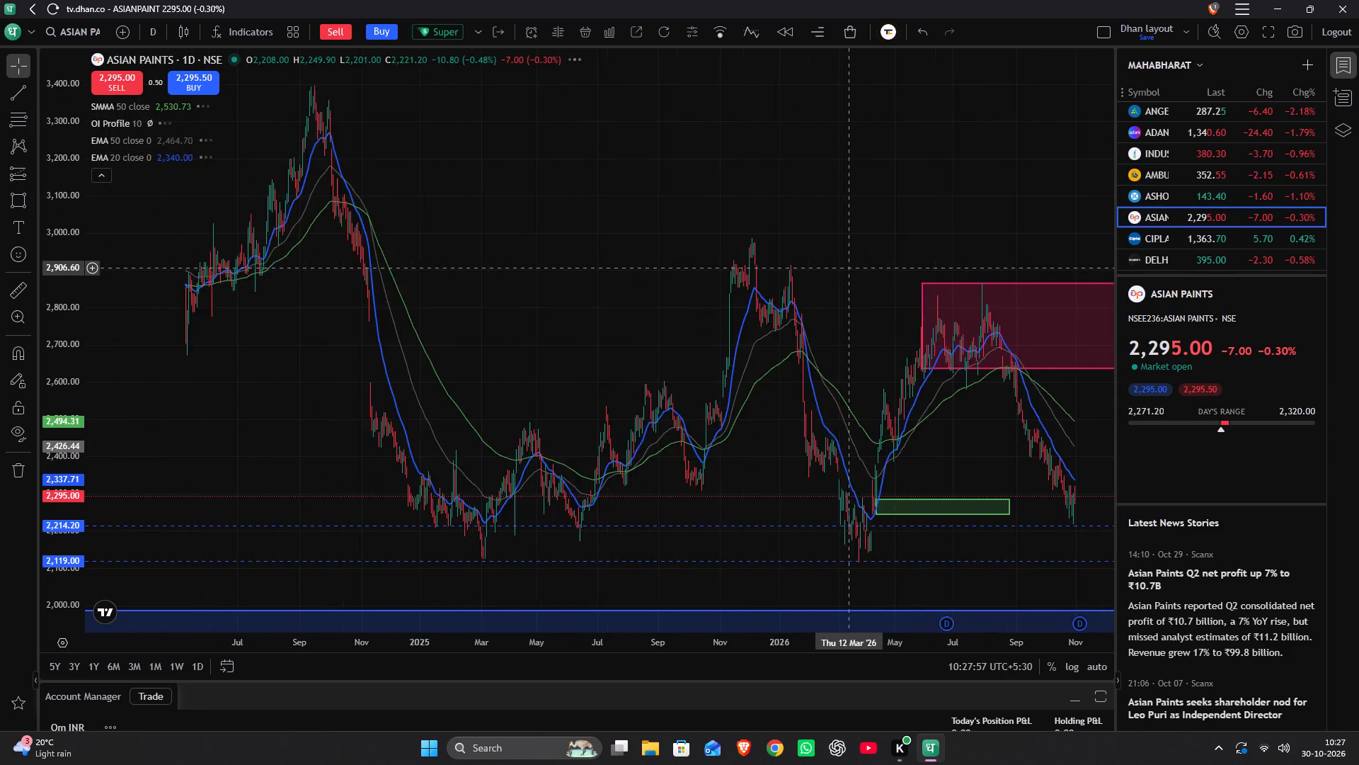
Examine Asian Paints' older daily price history from 2024 back towards the earliest candles around 2004.
{"action": "scroll", "coordinate": [849, 268], "scroll_direction": "down", "scroll_amount": 4}
{"action": "left_click_drag", "start_coordinate": [535, 343], "coordinate": [941, 284]}
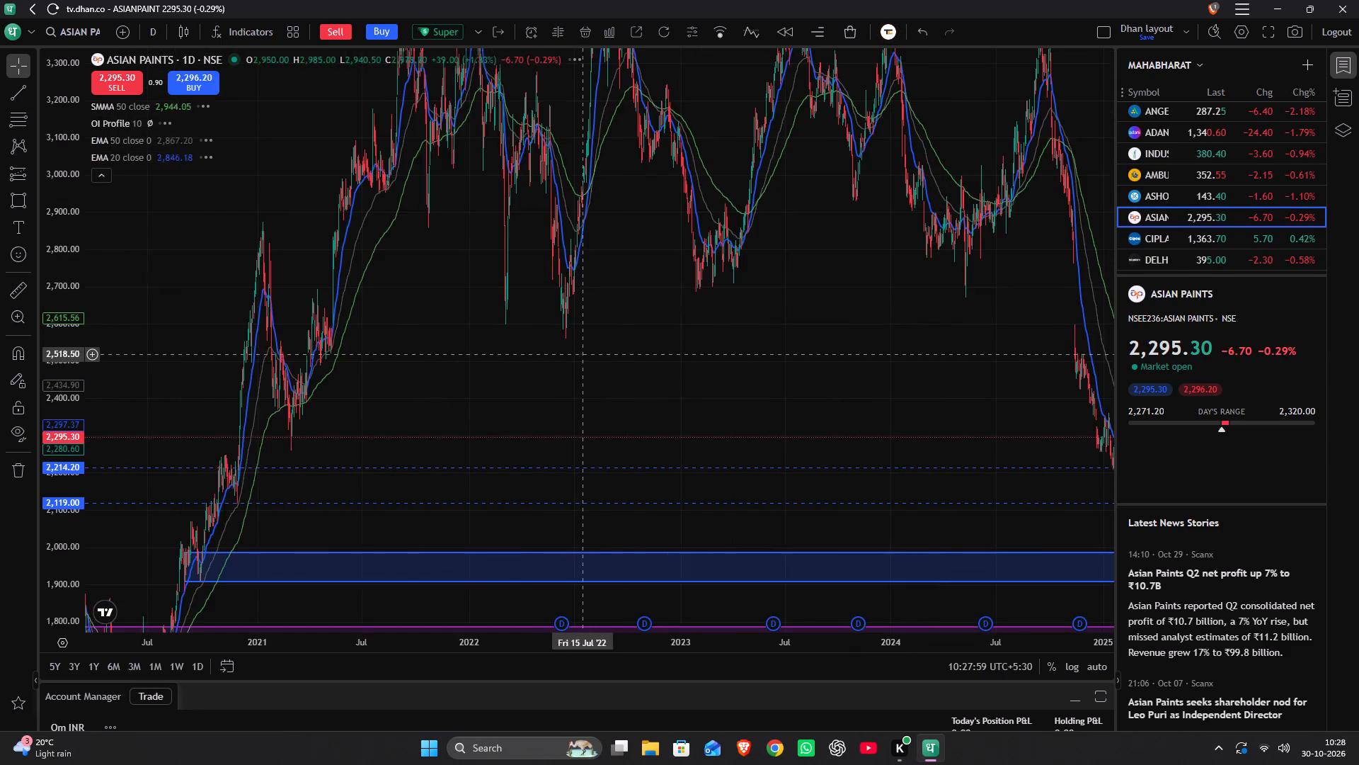
{"action": "left_click_drag", "start_coordinate": [581, 355], "coordinate": [941, 334]}
{"action": "left_click_drag", "start_coordinate": [563, 408], "coordinate": [999, 378]}
{"action": "scroll", "coordinate": [790, 382], "scroll_direction": "down", "scroll_amount": 4}
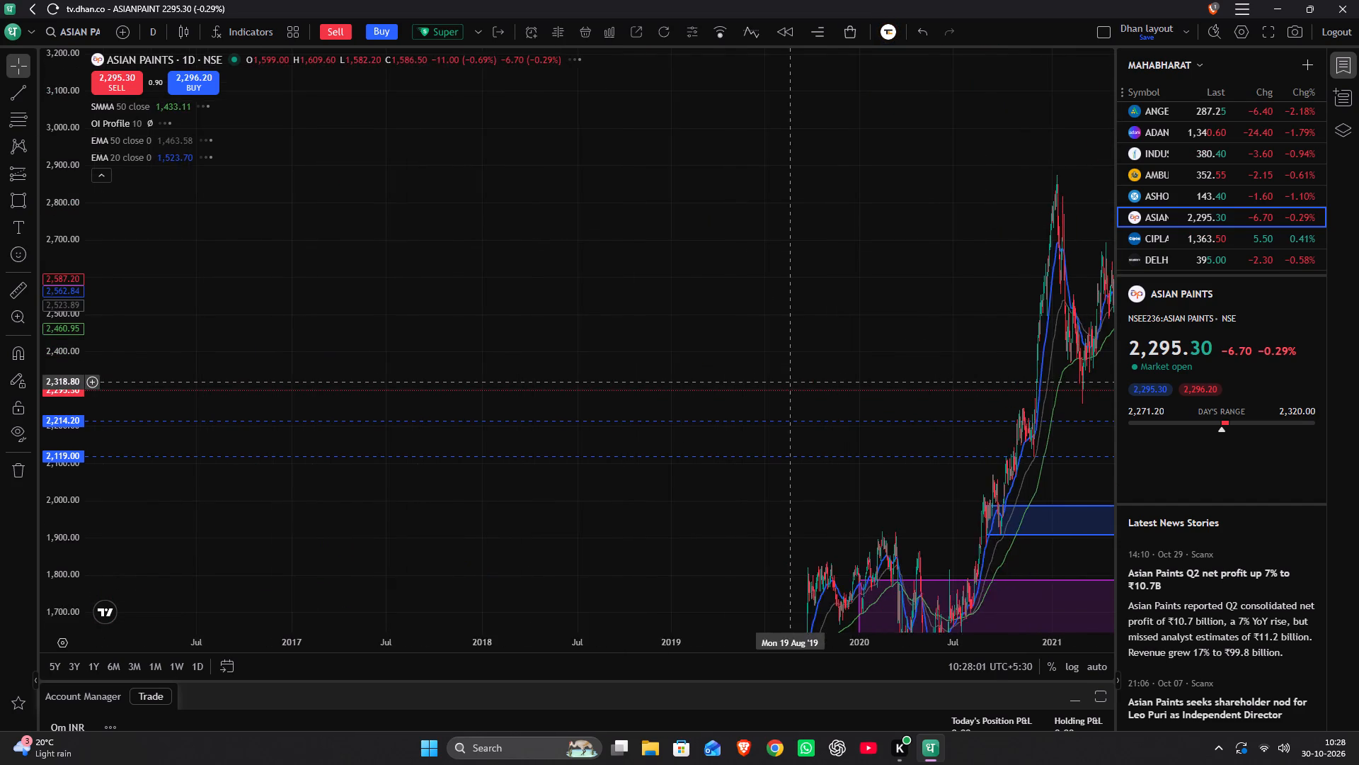
{"action": "scroll", "coordinate": [791, 382], "scroll_direction": "down", "scroll_amount": 7}
{"action": "left_click_drag", "start_coordinate": [372, 574], "coordinate": [843, 546]}
{"action": "left_click_drag", "start_coordinate": [843, 546], "coordinate": [1012, 517]}
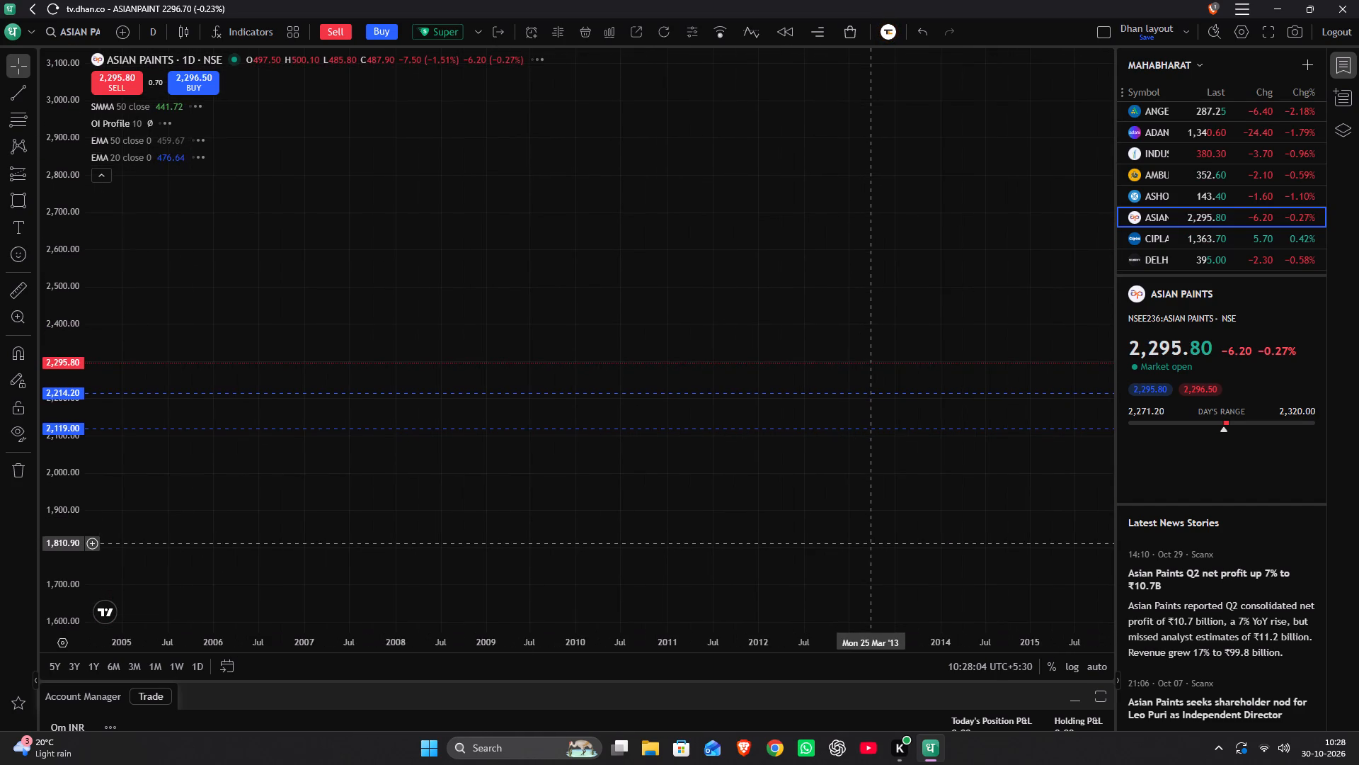
{"action": "left_click_drag", "start_coordinate": [672, 559], "coordinate": [830, 542]}
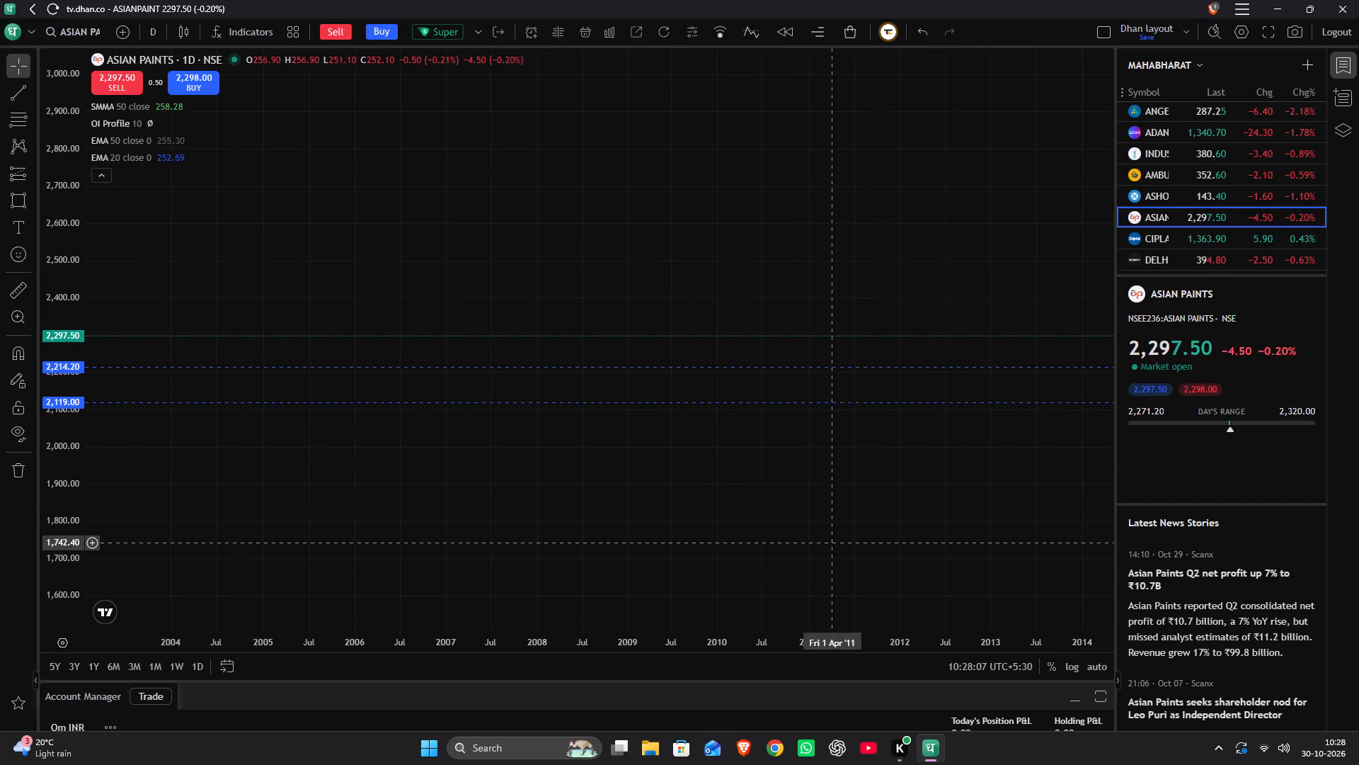
{"action": "scroll", "coordinate": [805, 538], "scroll_direction": "down", "scroll_amount": 20}
{"action": "scroll", "coordinate": [805, 538], "scroll_direction": "down", "scroll_amount": 9}
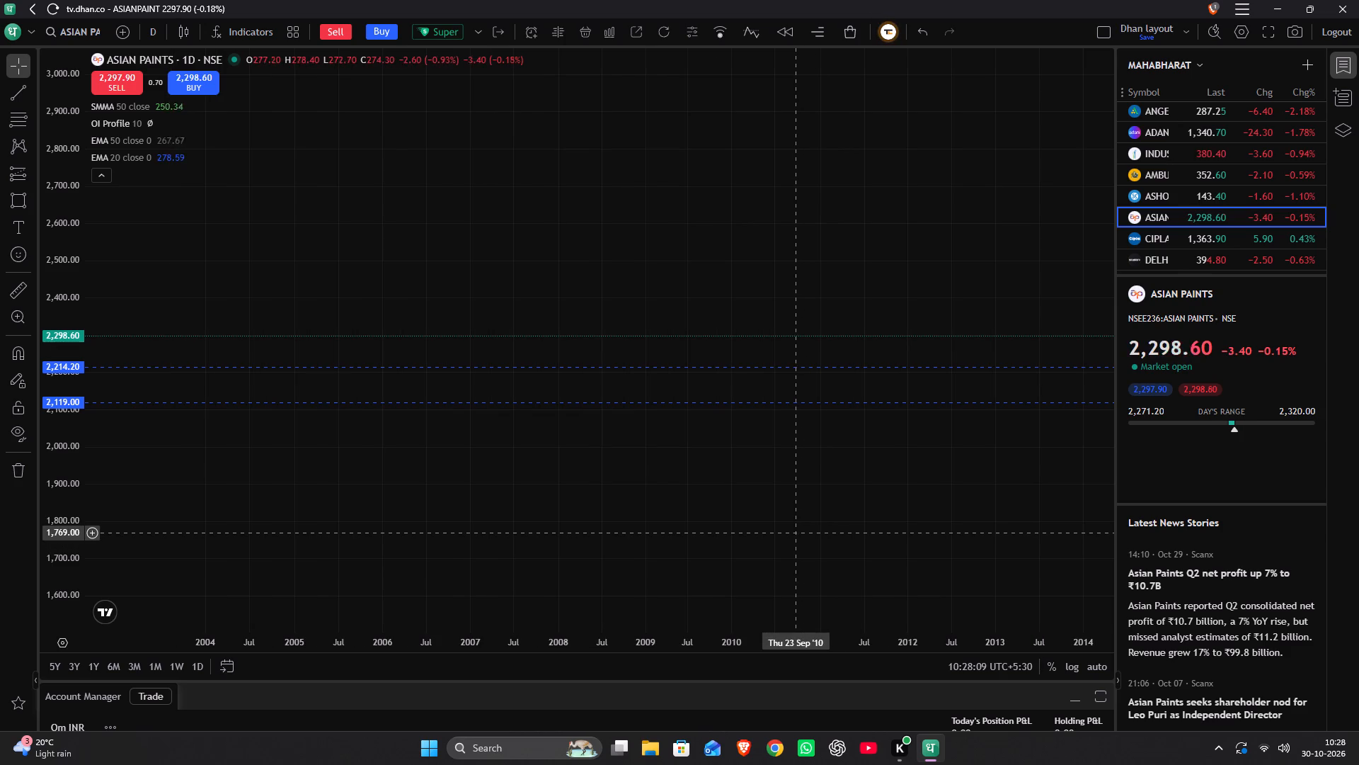
{"action": "left_click_drag", "start_coordinate": [323, 510], "coordinate": [789, 283]}
{"action": "left_click_drag", "start_coordinate": [546, 421], "coordinate": [983, 174]}
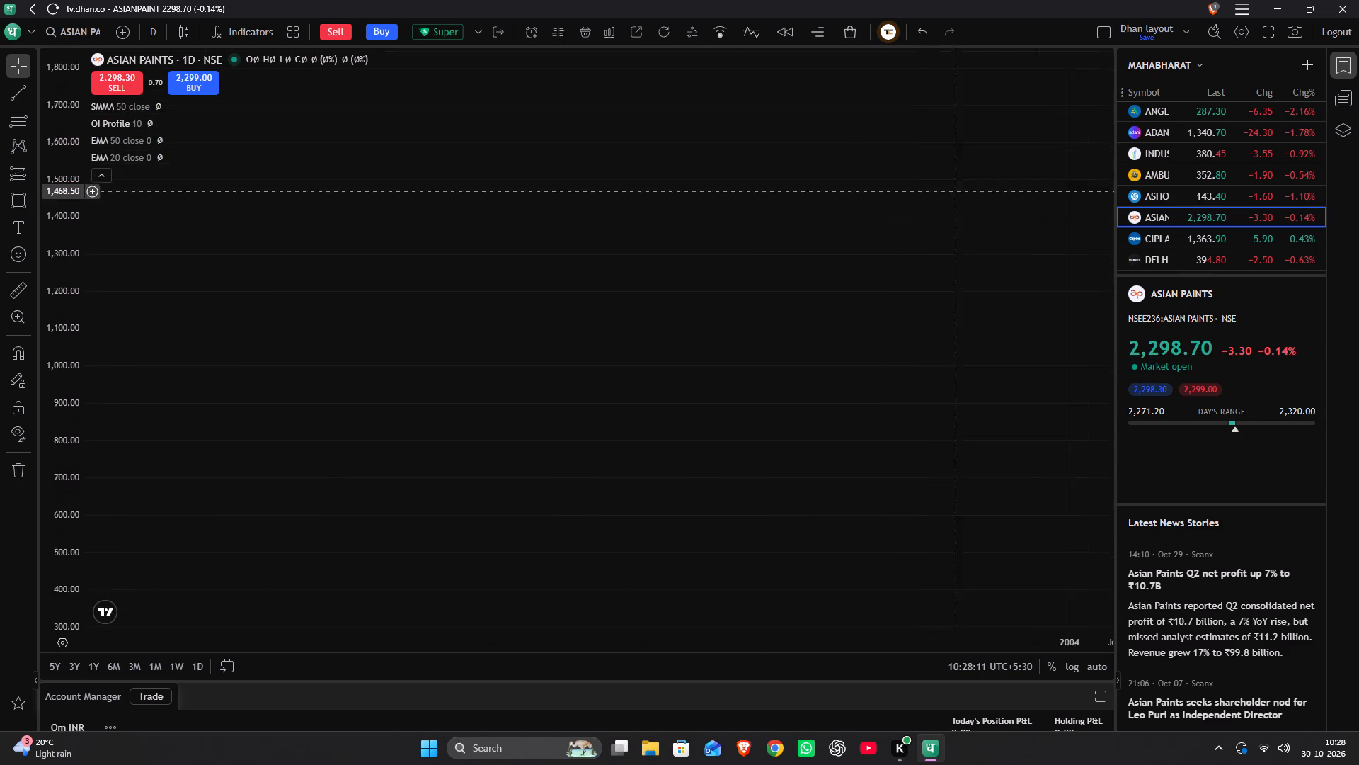
{"action": "left_click_drag", "start_coordinate": [983, 174], "coordinate": [989, 167]}
{"action": "scroll", "coordinate": [55, 307], "scroll_direction": "down", "scroll_amount": 8}
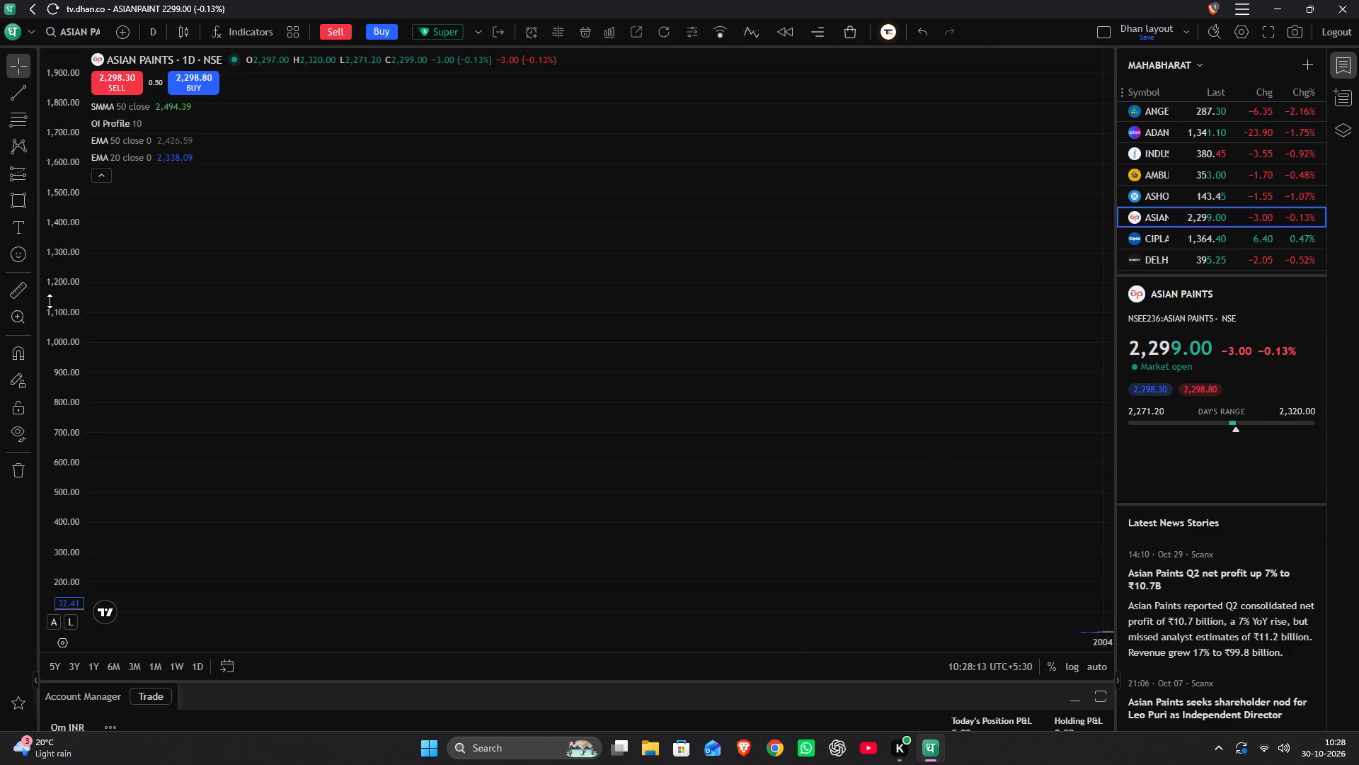
{"action": "scroll", "coordinate": [50, 301], "scroll_direction": "down", "scroll_amount": 20}
{"action": "scroll", "coordinate": [50, 301], "scroll_direction": "down", "scroll_amount": 20}
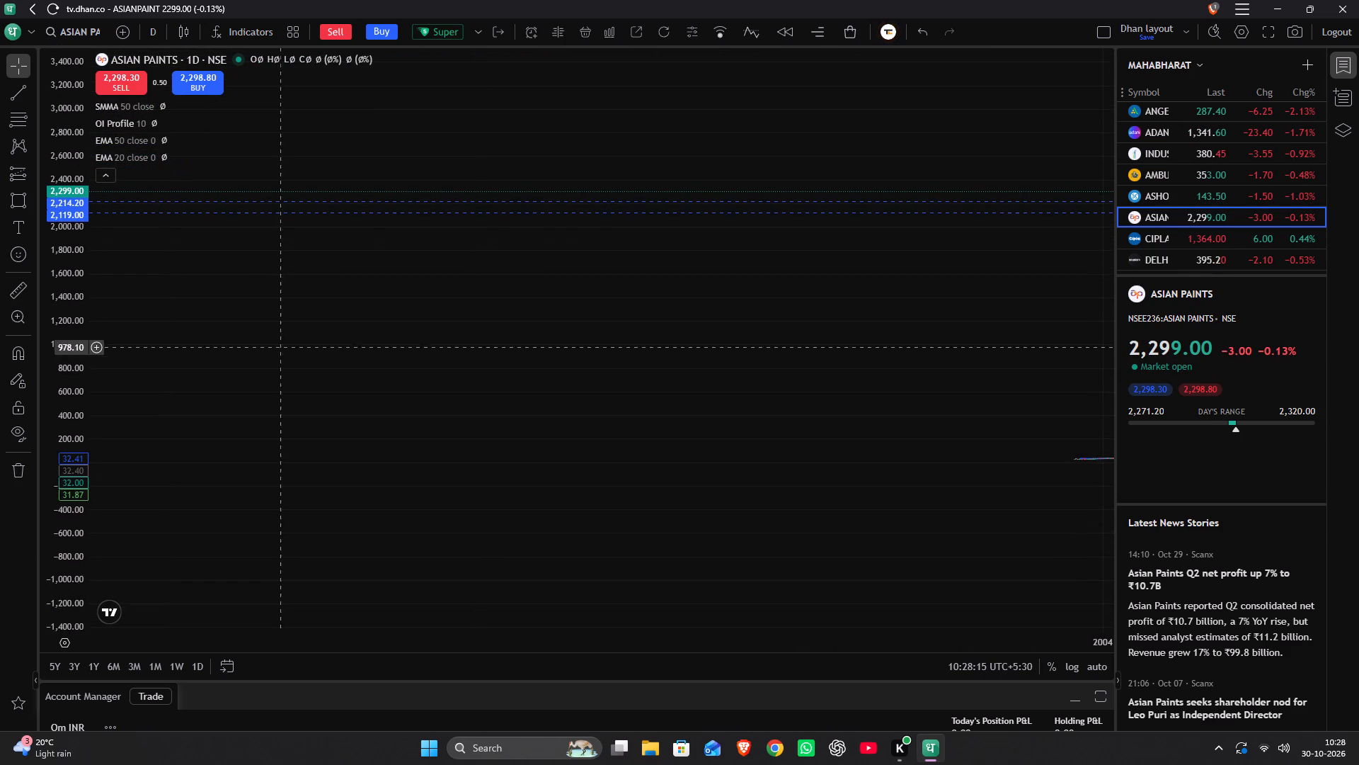
Examine Asian Paints' long-term daily price action from 2004 to 2026 against the zones and the two horizontal levels.
{"action": "left_click_drag", "start_coordinate": [590, 341], "coordinate": [0, 361]}
{"action": "left_click_drag", "start_coordinate": [740, 268], "coordinate": [105, 316]}
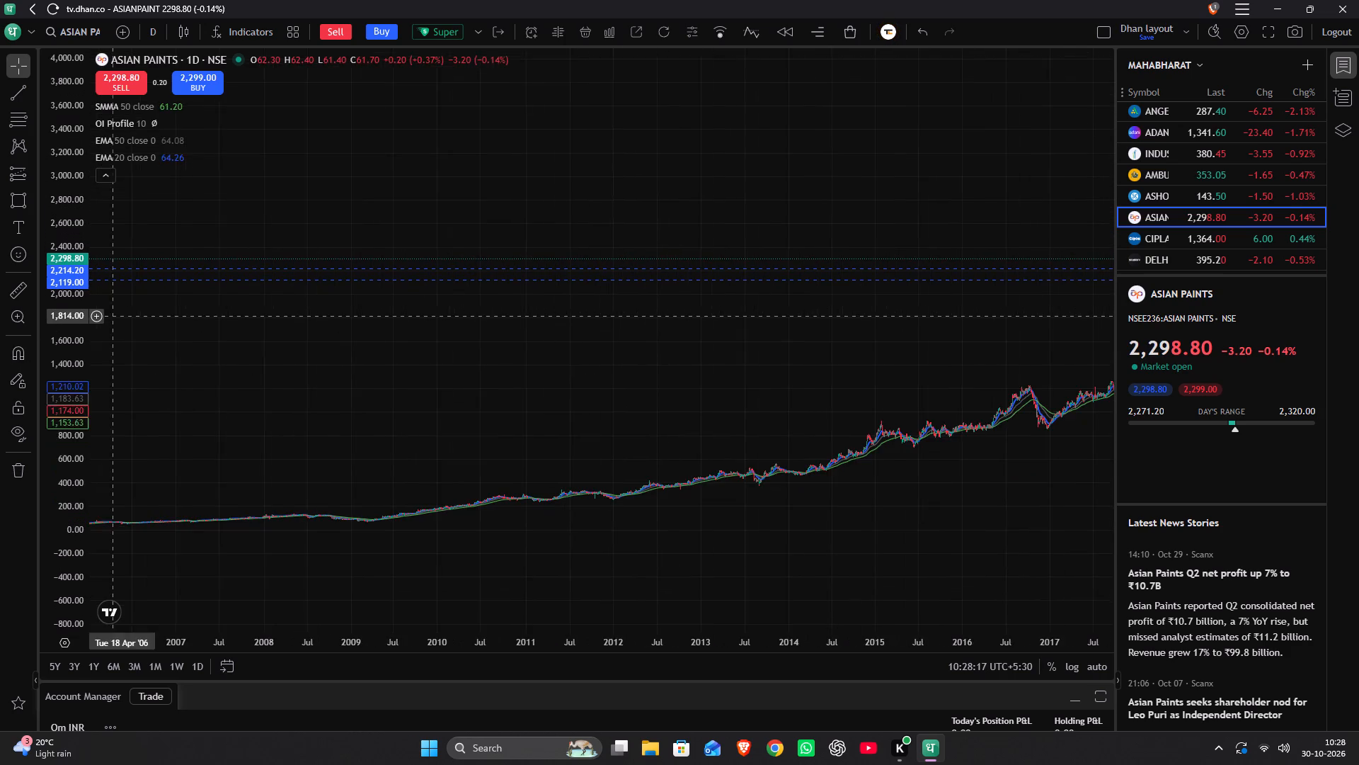
{"action": "left_click_drag", "start_coordinate": [105, 316], "coordinate": [113, 317]}
{"action": "left_click_drag", "start_coordinate": [837, 292], "coordinate": [217, 298]}
{"action": "left_click_drag", "start_coordinate": [602, 332], "coordinate": [25, 509]}
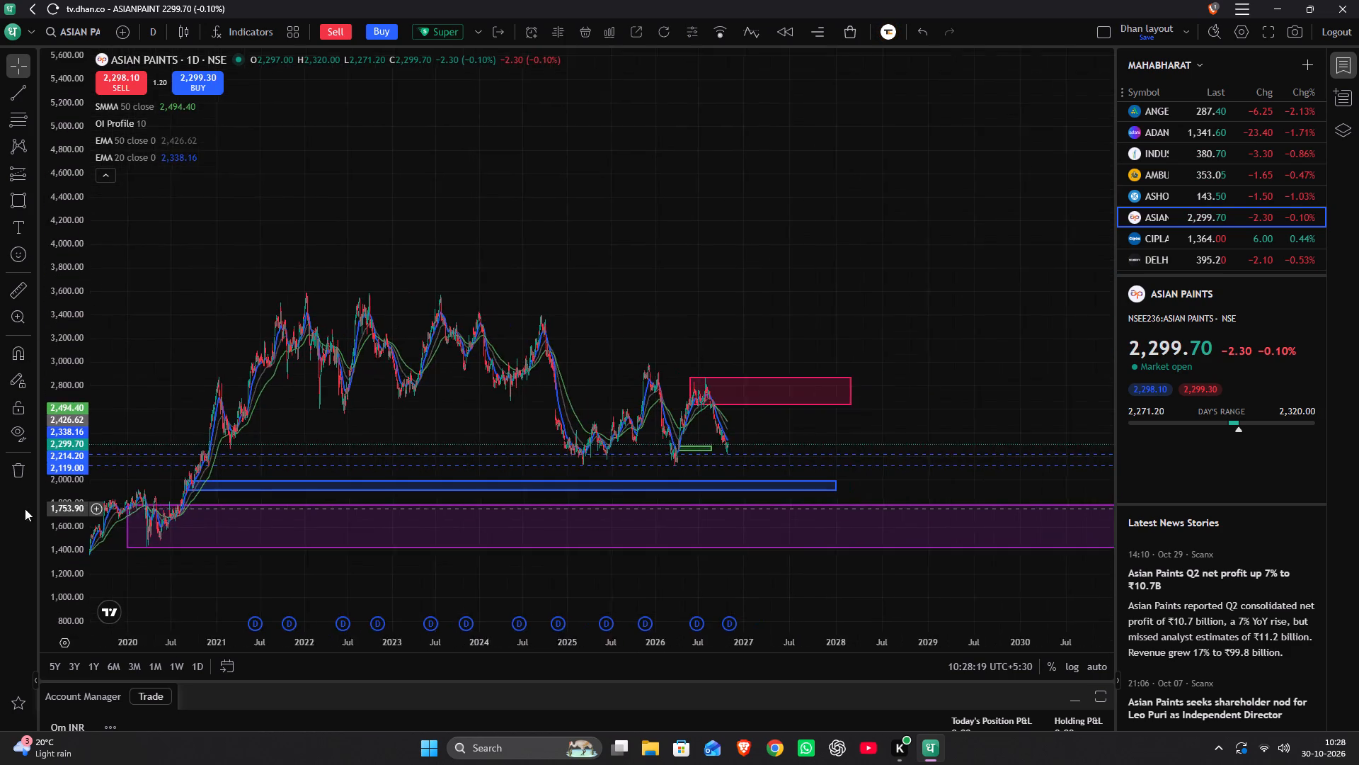
{"action": "left_click_drag", "start_coordinate": [25, 509], "coordinate": [1181, 157]}
{"action": "left_click_drag", "start_coordinate": [600, 263], "coordinate": [1140, 404]}
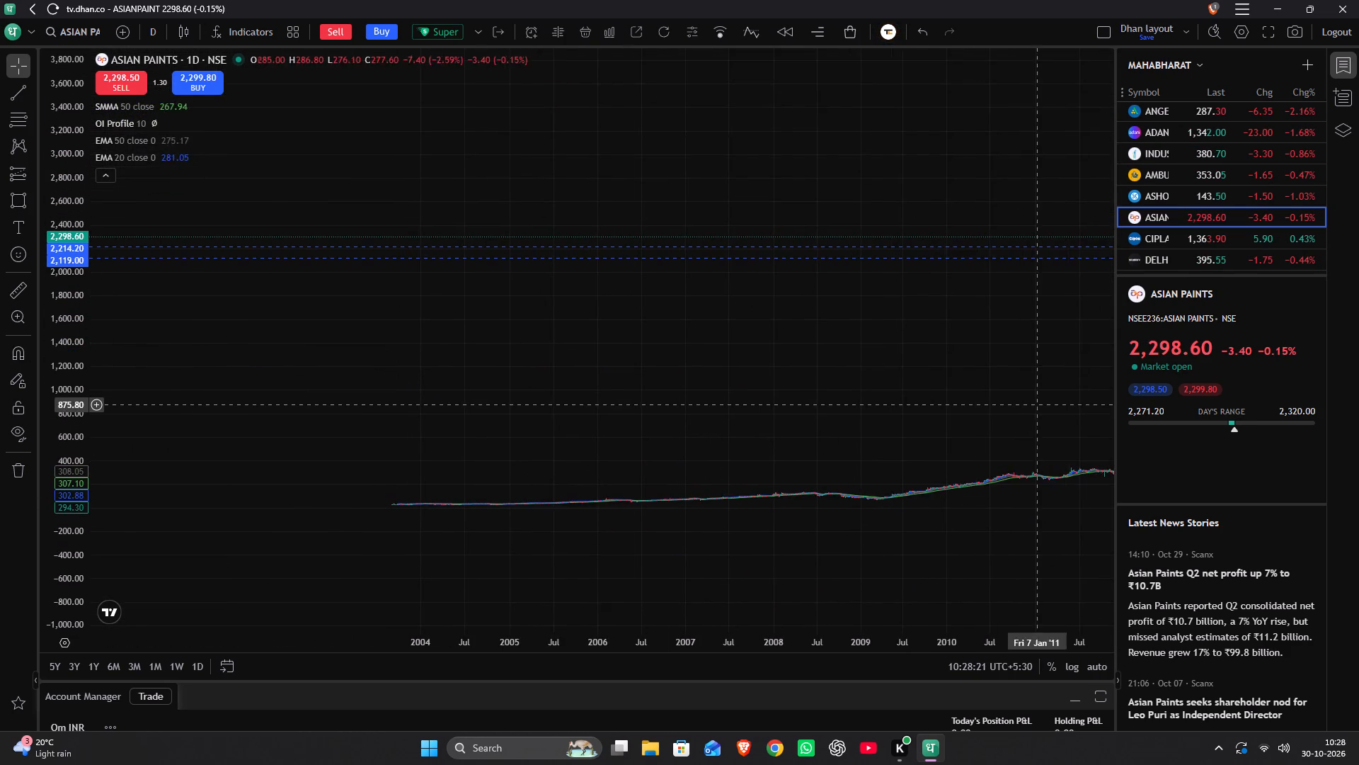
{"action": "left_click_drag", "start_coordinate": [440, 412], "coordinate": [1261, 271]}
{"action": "left_click_drag", "start_coordinate": [735, 327], "coordinate": [1022, 311]}
{"action": "left_click_drag", "start_coordinate": [990, 317], "coordinate": [365, 395]}
{"action": "left_click_drag", "start_coordinate": [1179, 300], "coordinate": [404, 463]}
{"action": "left_click_drag", "start_coordinate": [794, 367], "coordinate": [186, 553]}
{"action": "left_click_drag", "start_coordinate": [598, 467], "coordinate": [0, 443]}
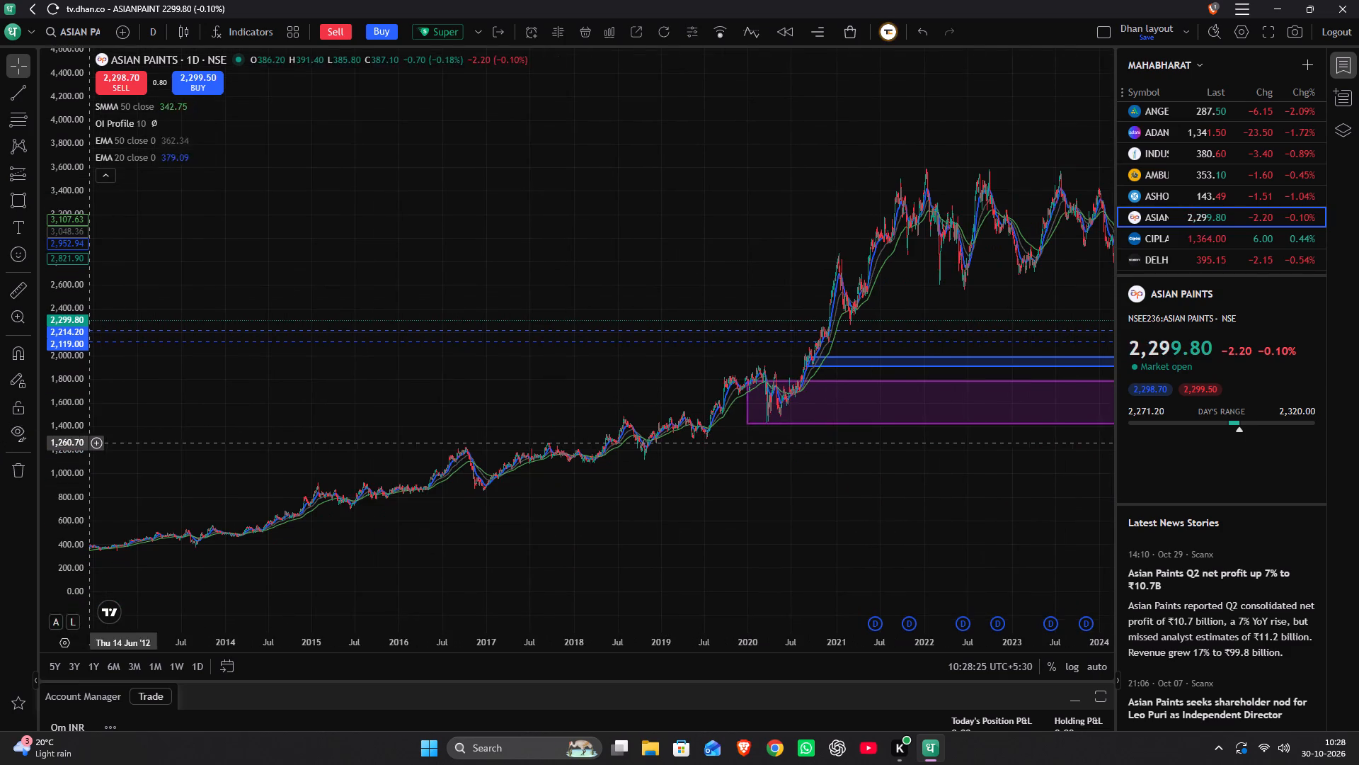
{"action": "left_click_drag", "start_coordinate": [500, 409], "coordinate": [340, 502]}
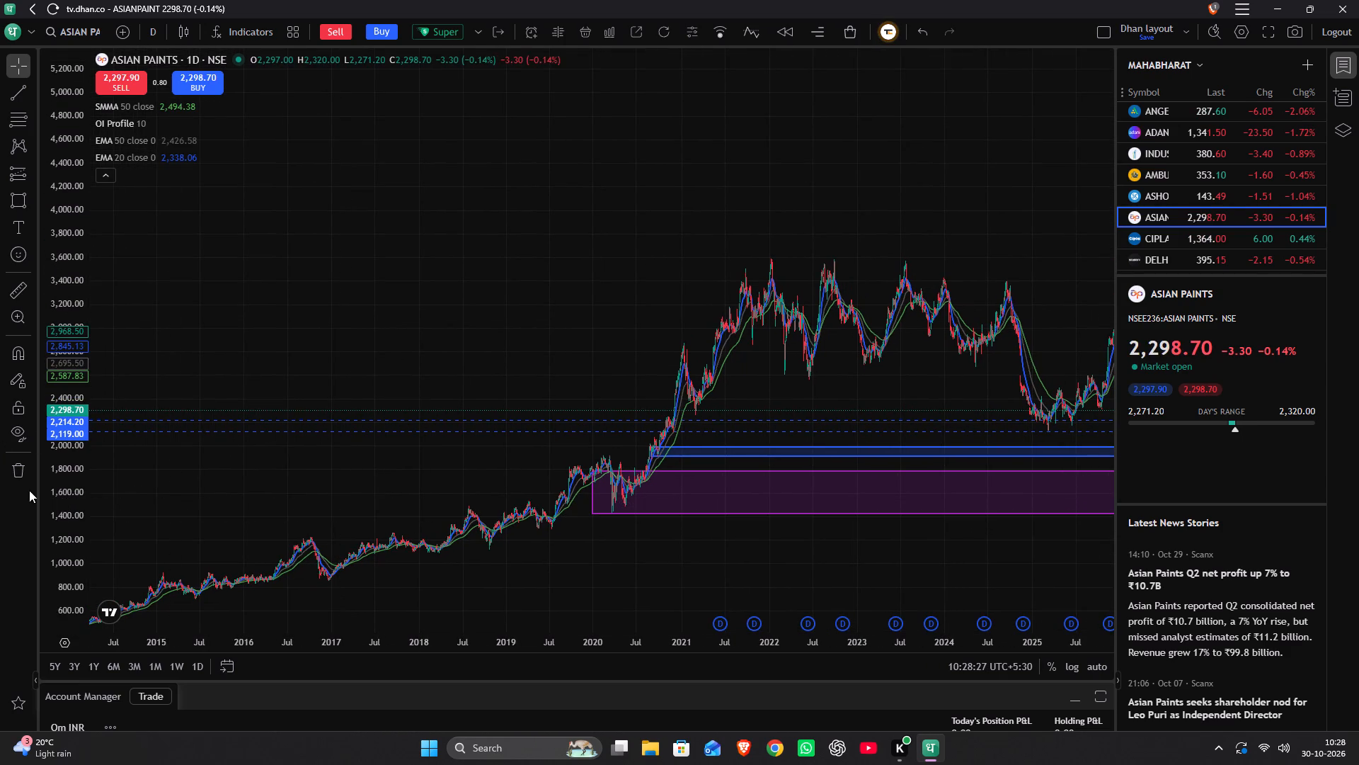
{"action": "scroll", "coordinate": [52, 480], "scroll_direction": "up", "scroll_amount": 15}
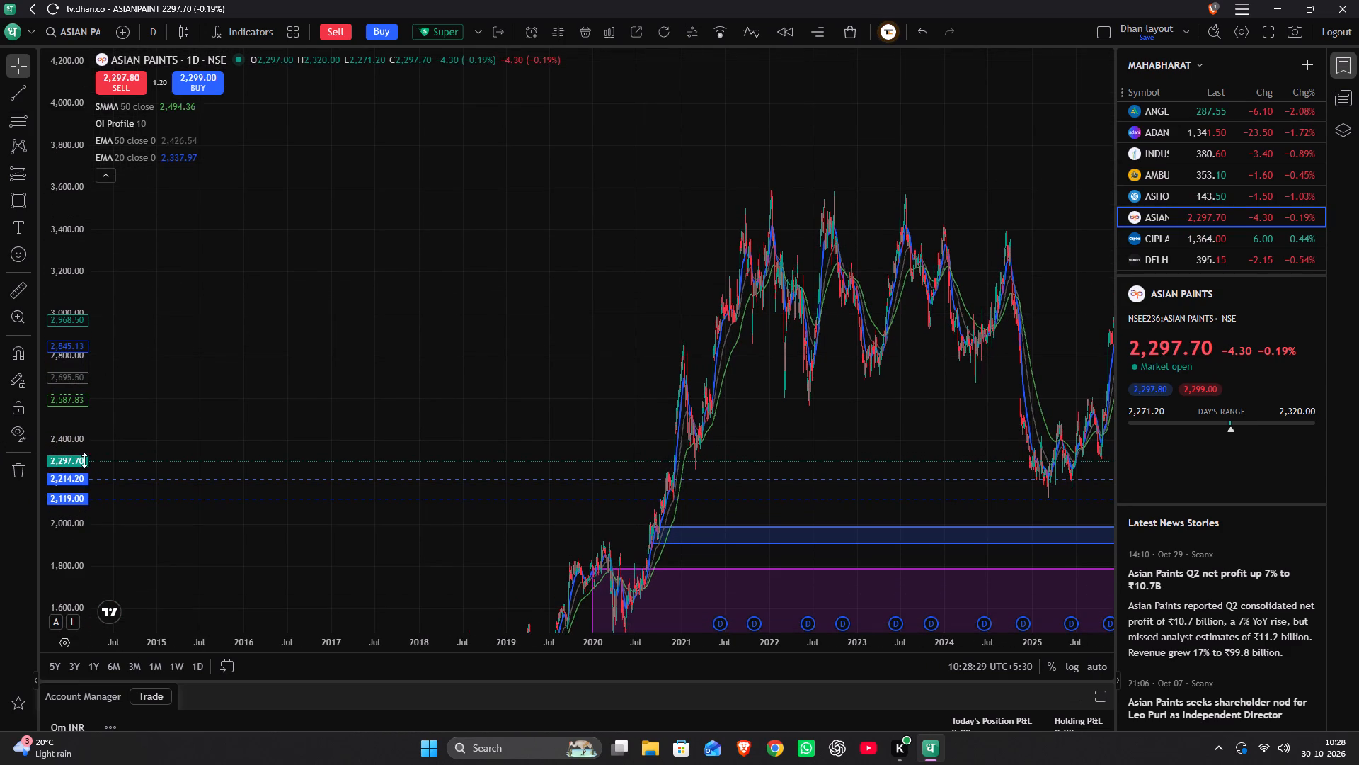
{"action": "scroll", "coordinate": [168, 442], "scroll_direction": "up", "scroll_amount": 3}
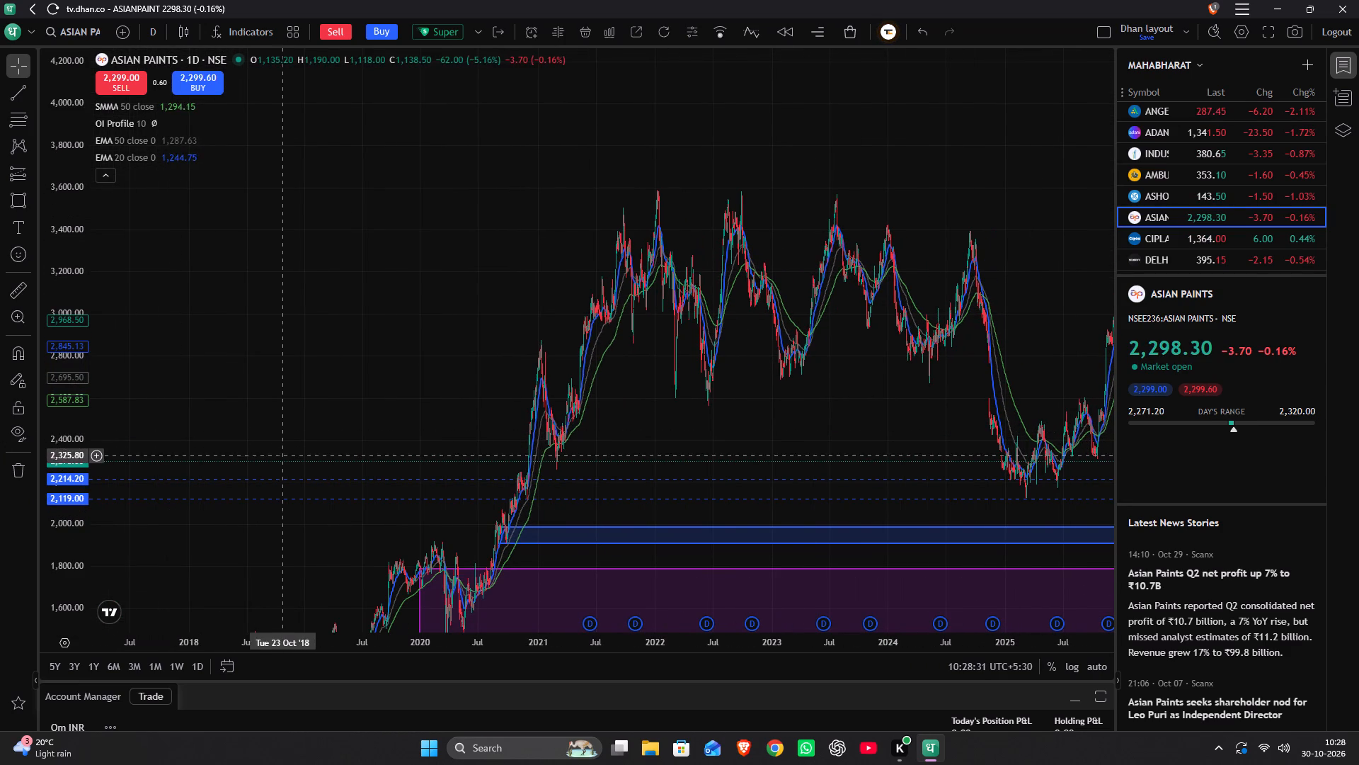
Switch the Asian Paints chart to the 1M interval.
{"action": "key", "text": "1"}
{"action": "key", "text": "m"}
{"action": "key", "text": "Return"}
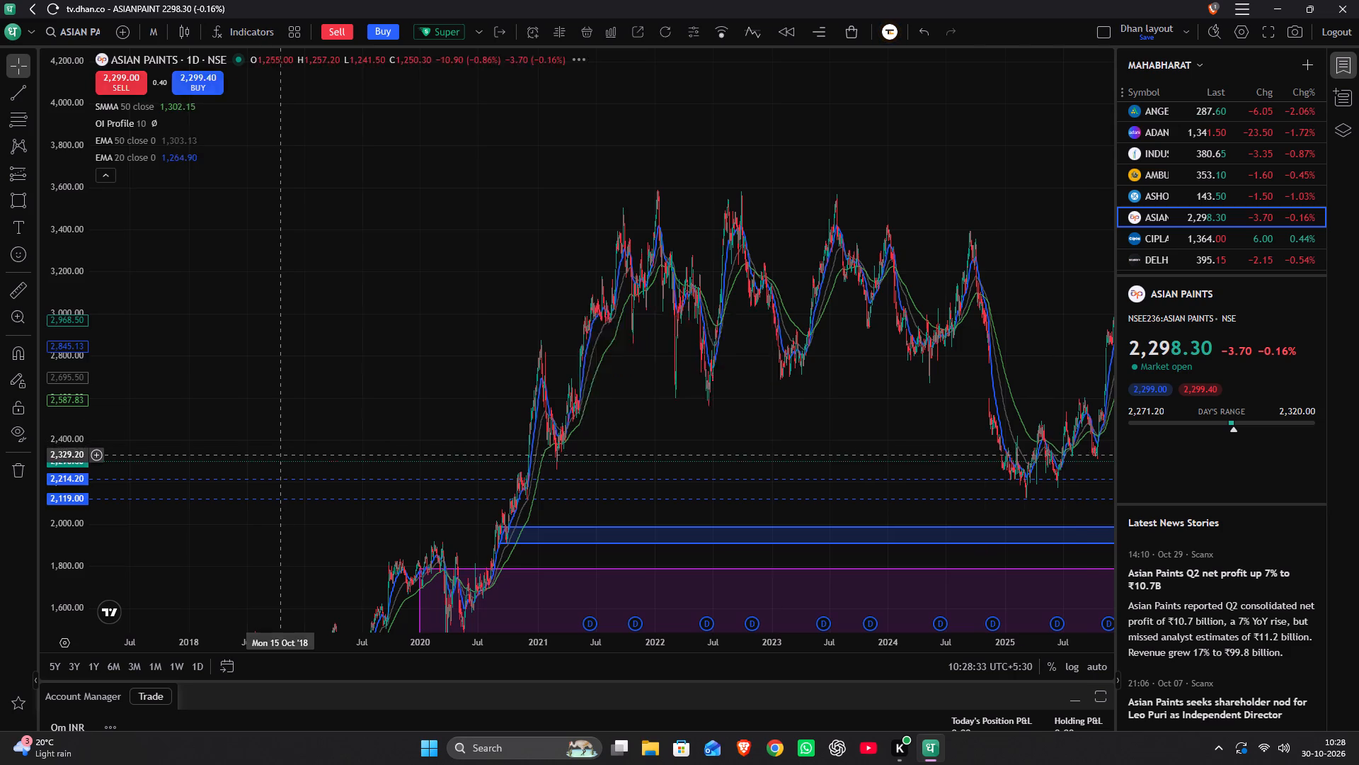
Draw a vertical line at 2 Dec '24 on Asian Paints' monthly chart.
{"action": "left_click_drag", "start_coordinate": [487, 470], "coordinate": [195, 274]}
{"action": "scroll", "coordinate": [205, 277], "scroll_direction": "up", "scroll_amount": 3}
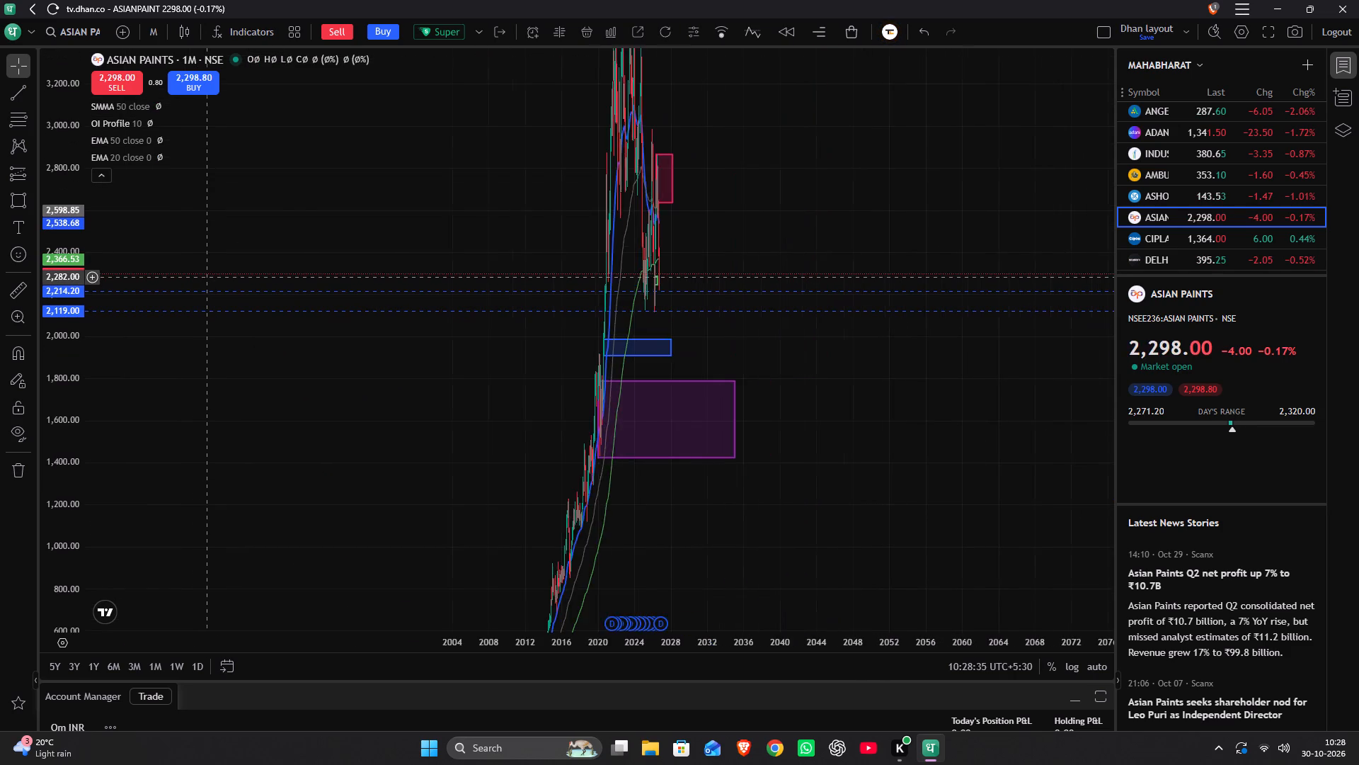
{"action": "scroll", "coordinate": [207, 277], "scroll_direction": "up", "scroll_amount": 8}
{"action": "left_click_drag", "start_coordinate": [209, 278], "coordinate": [847, 278]}
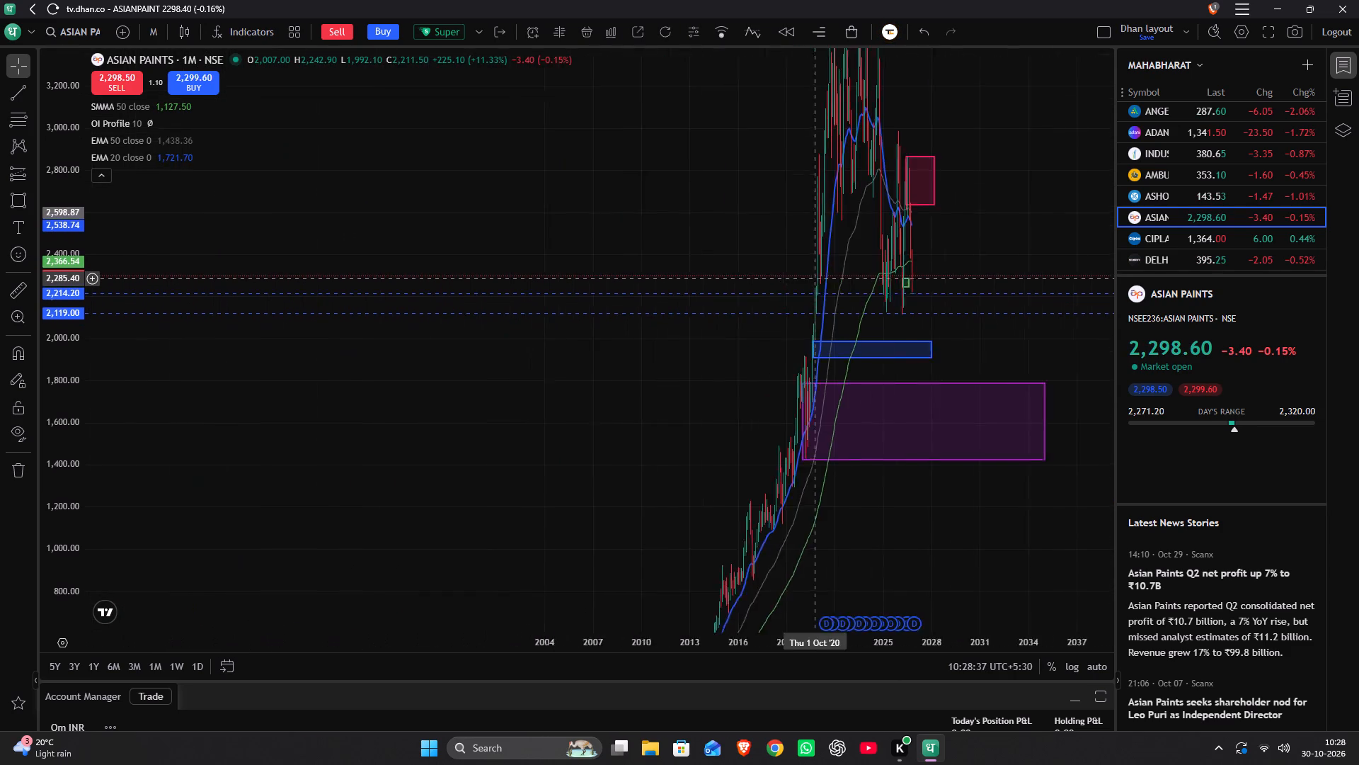
{"action": "left_click_drag", "start_coordinate": [847, 278], "coordinate": [892, 275]}
{"action": "scroll", "coordinate": [890, 275], "scroll_direction": "up", "scroll_amount": 10}
{"action": "left_click_drag", "start_coordinate": [495, 243], "coordinate": [787, 256]}
{"action": "scroll", "coordinate": [786, 256], "scroll_direction": "up", "scroll_amount": 7}
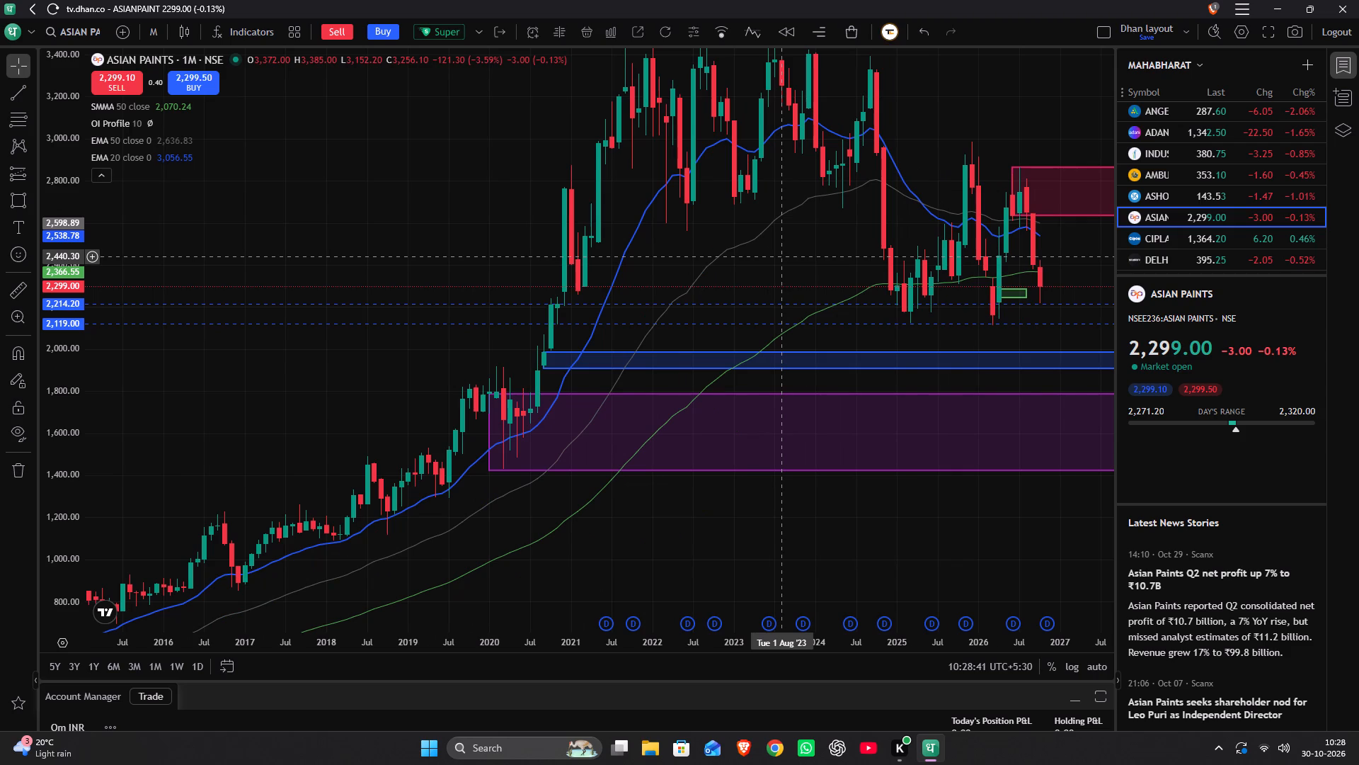
{"action": "scroll", "coordinate": [784, 256], "scroll_direction": "up", "scroll_amount": 2}
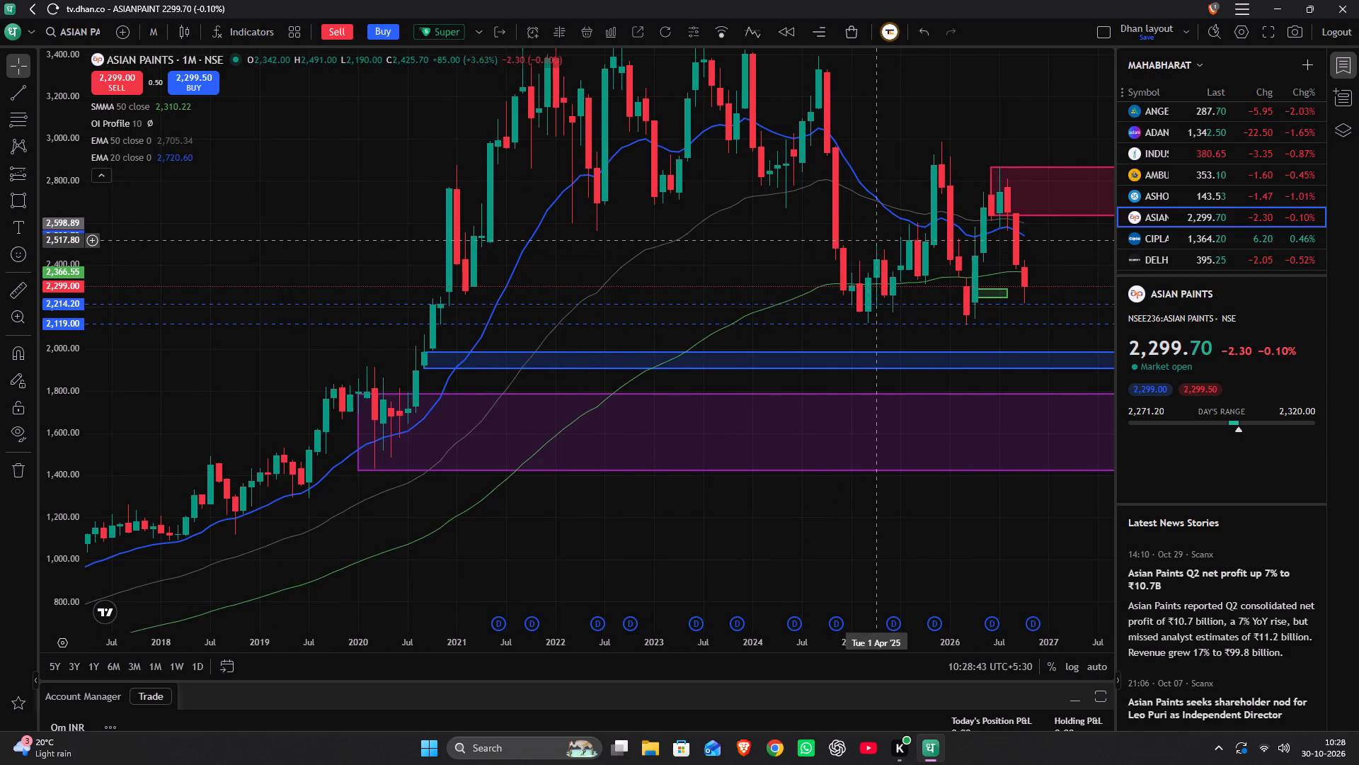
{"action": "scroll", "coordinate": [876, 242], "scroll_direction": "up", "scroll_amount": 2}
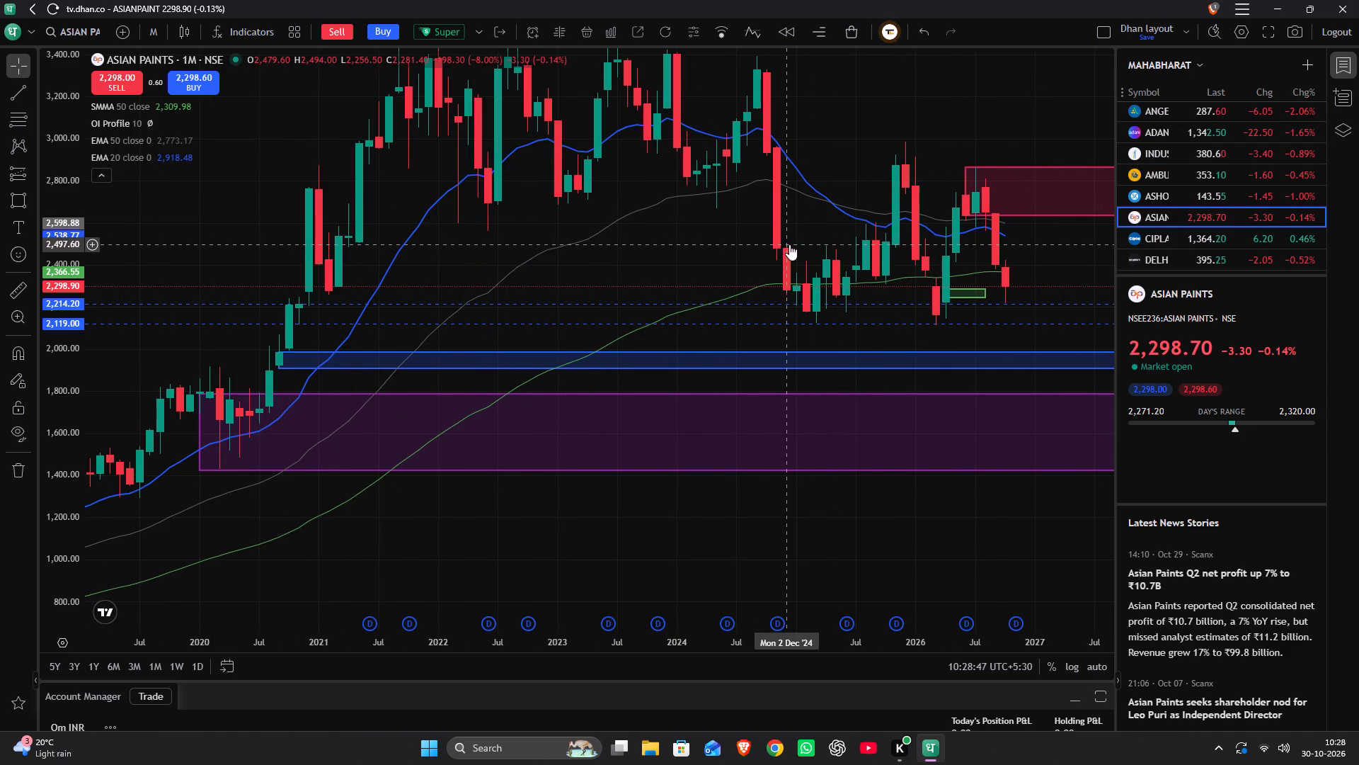
{"action": "key", "text": "alt+v"}
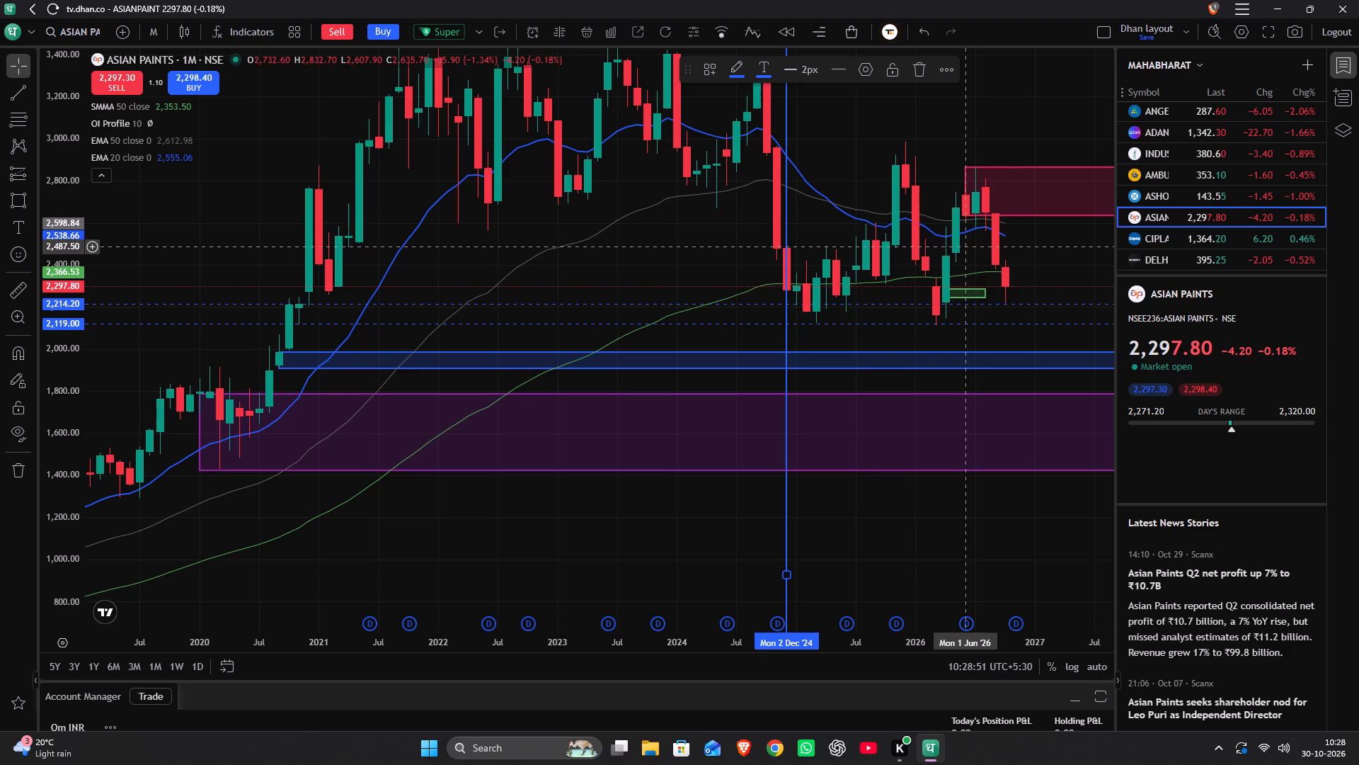
Switch Asian Paints to the 1D interval and examine price action from the December 2024 vertical line onward against the levels and zones.
{"action": "key", "text": "1"}
{"action": "key", "text": "d"}
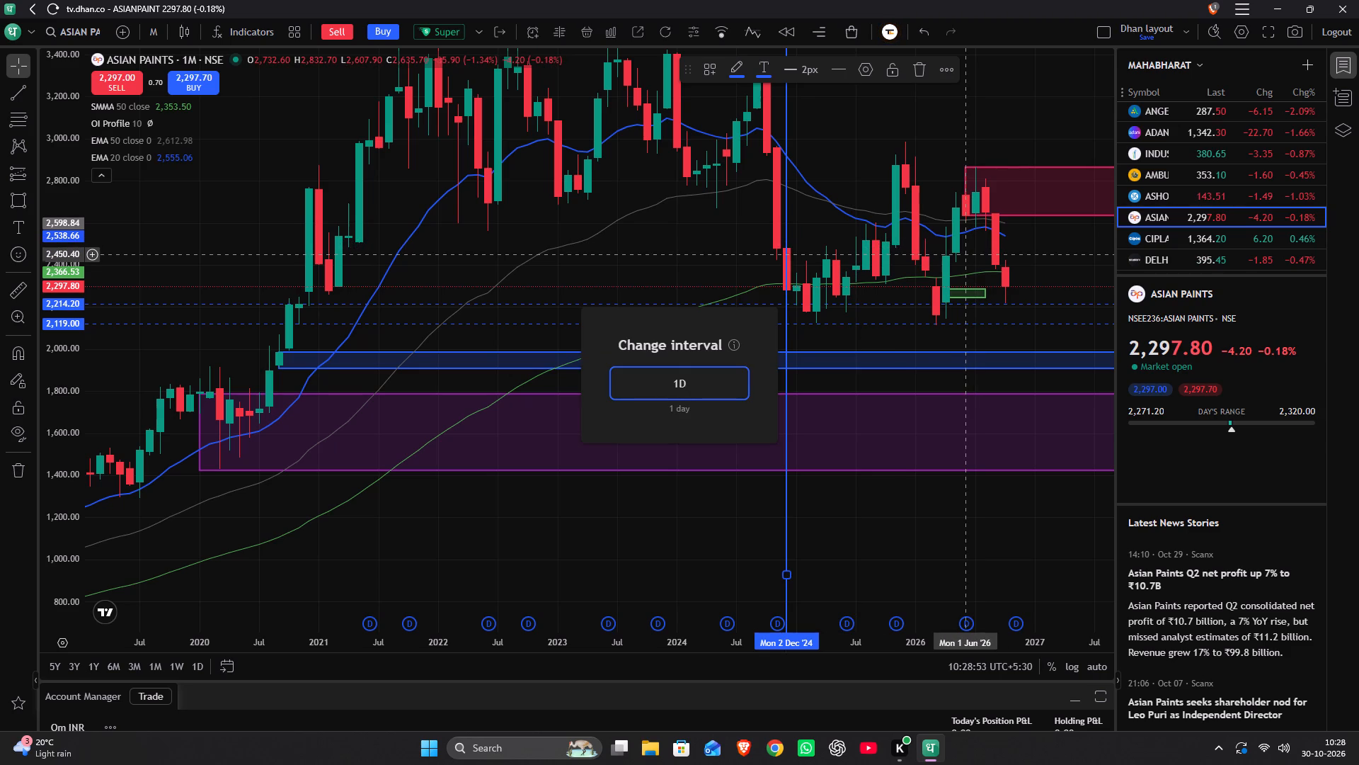
{"action": "key", "text": "Return"}
{"action": "scroll", "coordinate": [959, 250], "scroll_direction": "down", "scroll_amount": 7}
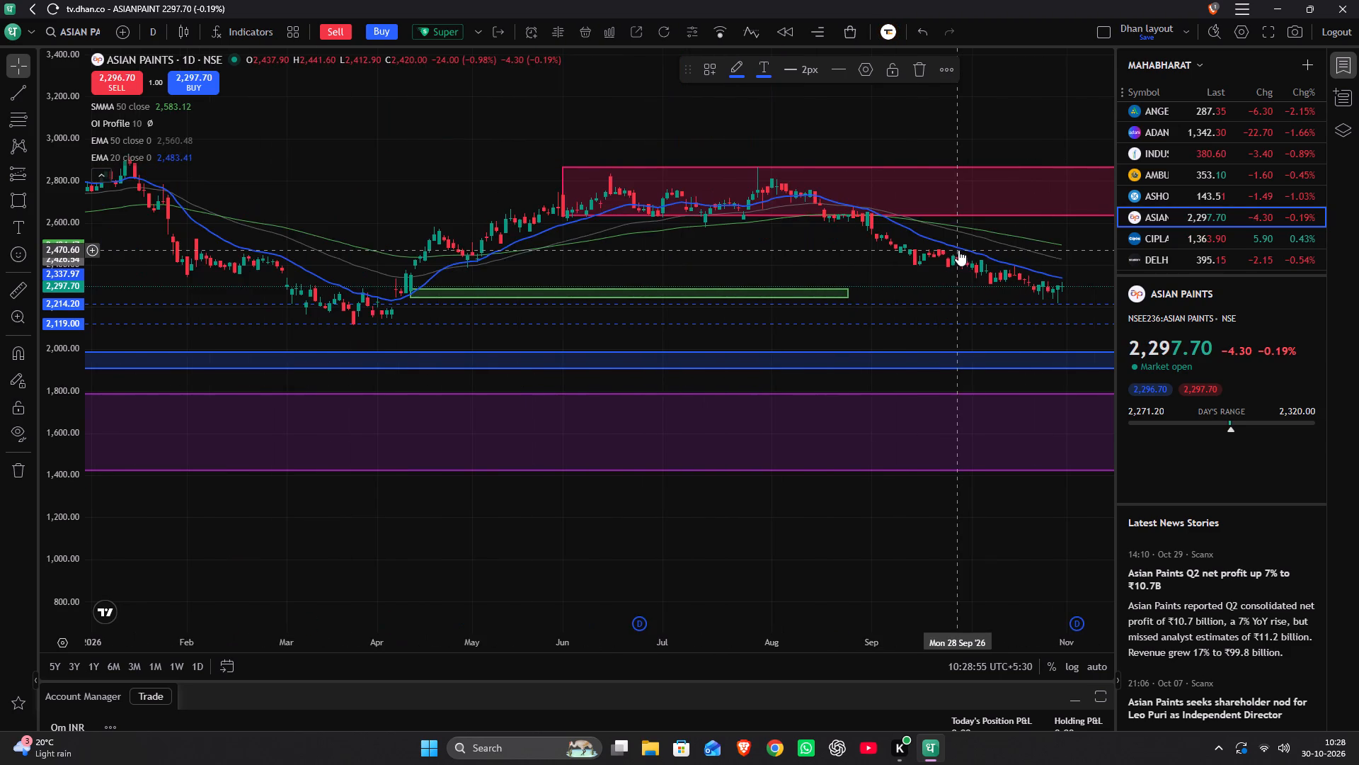
{"action": "scroll", "coordinate": [958, 248], "scroll_direction": "down", "scroll_amount": 12}
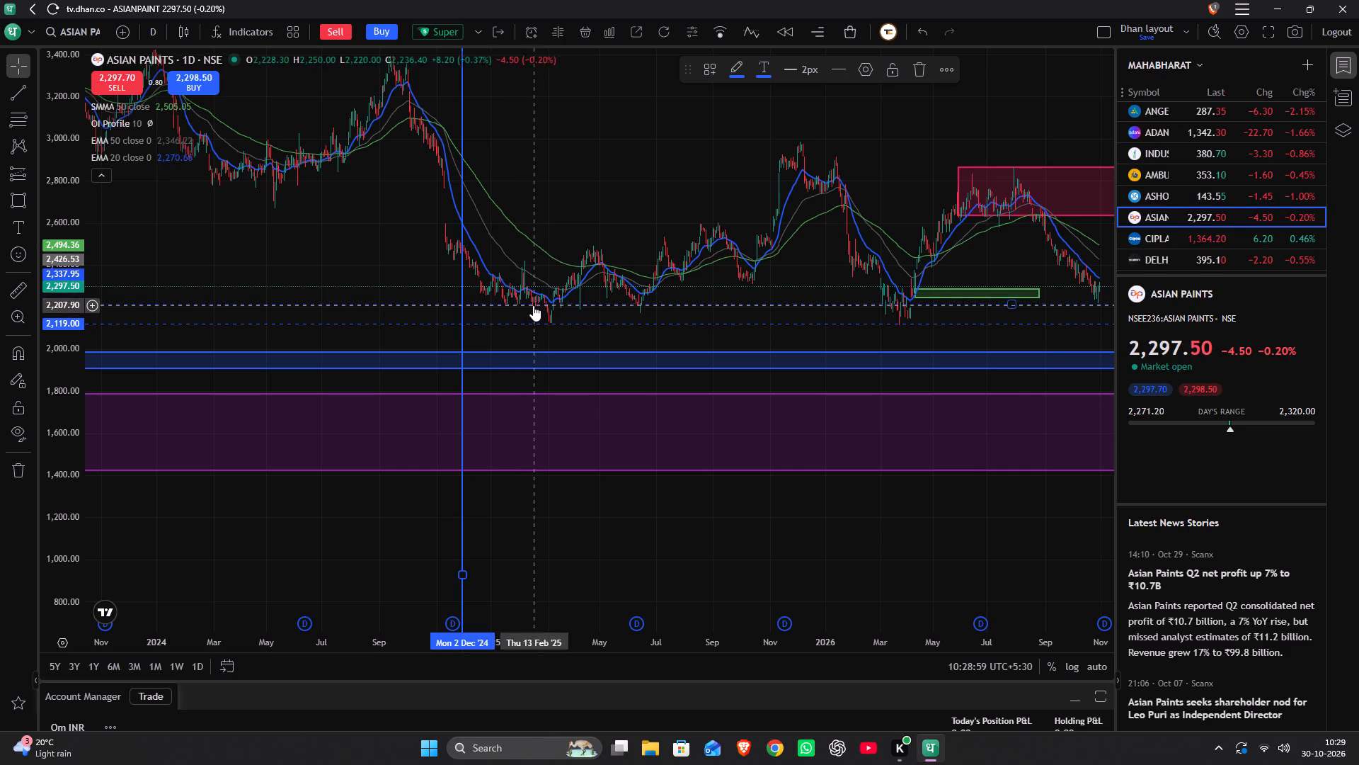
{"action": "scroll", "coordinate": [88, 266], "scroll_direction": "down", "scroll_amount": 1}
{"action": "scroll", "coordinate": [65, 272], "scroll_direction": "up", "scroll_amount": 9}
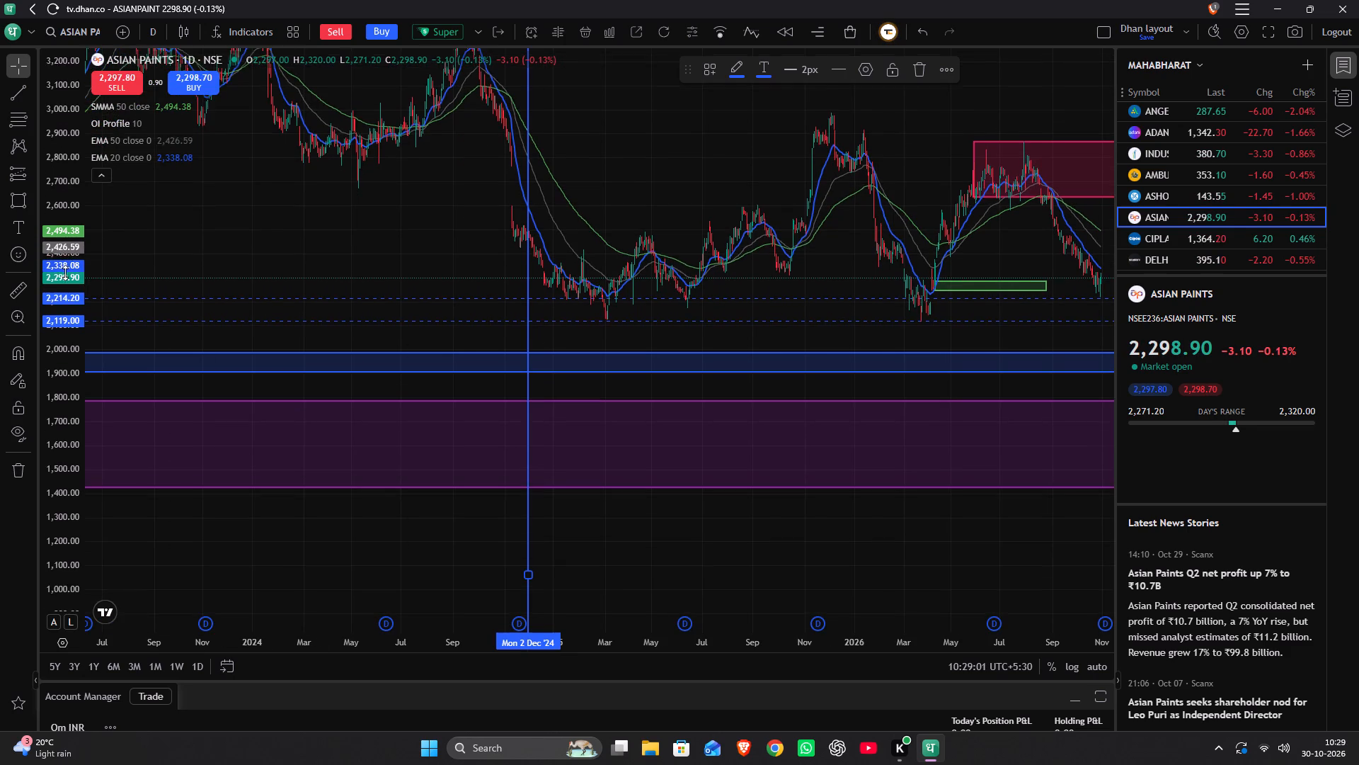
{"action": "scroll", "coordinate": [65, 273], "scroll_direction": "up", "scroll_amount": 14}
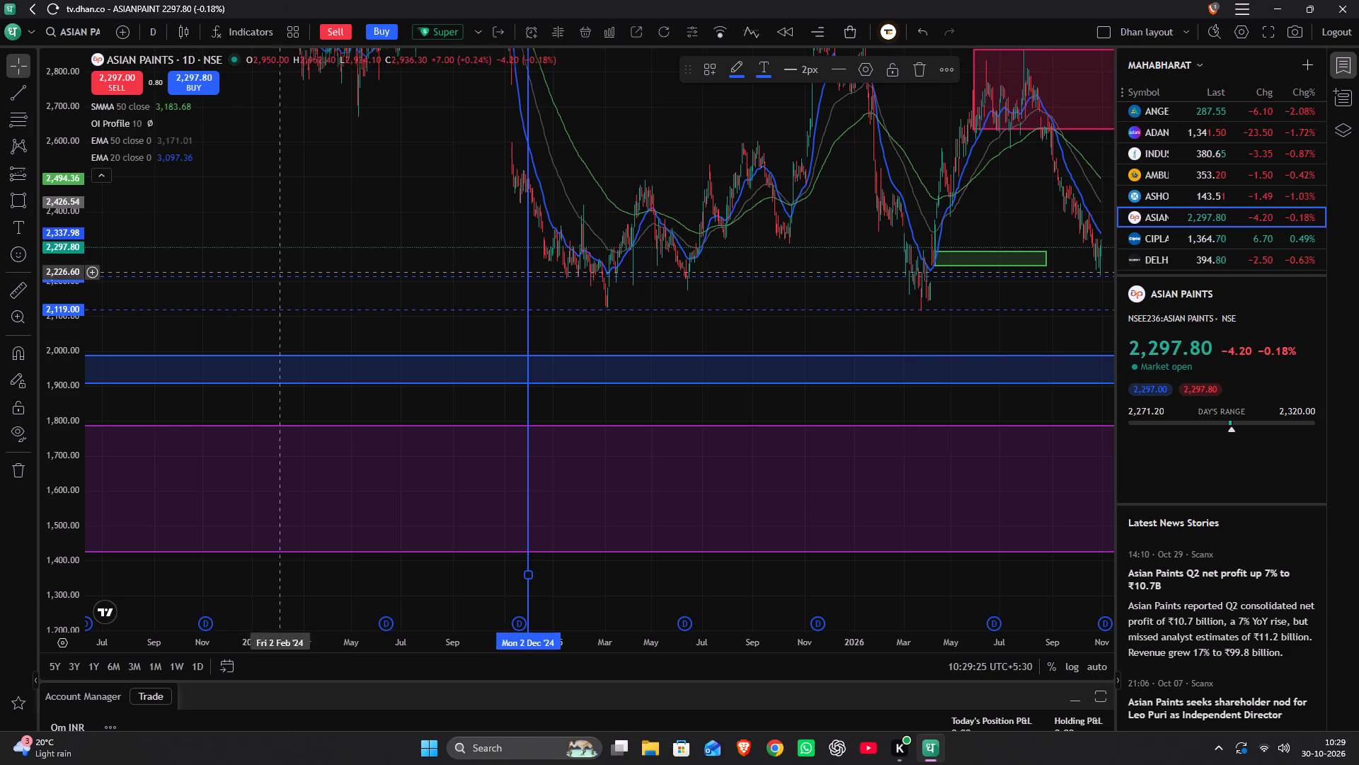
Switch to the Kuro app.
{"action": "left_click", "coordinate": [910, 762]}
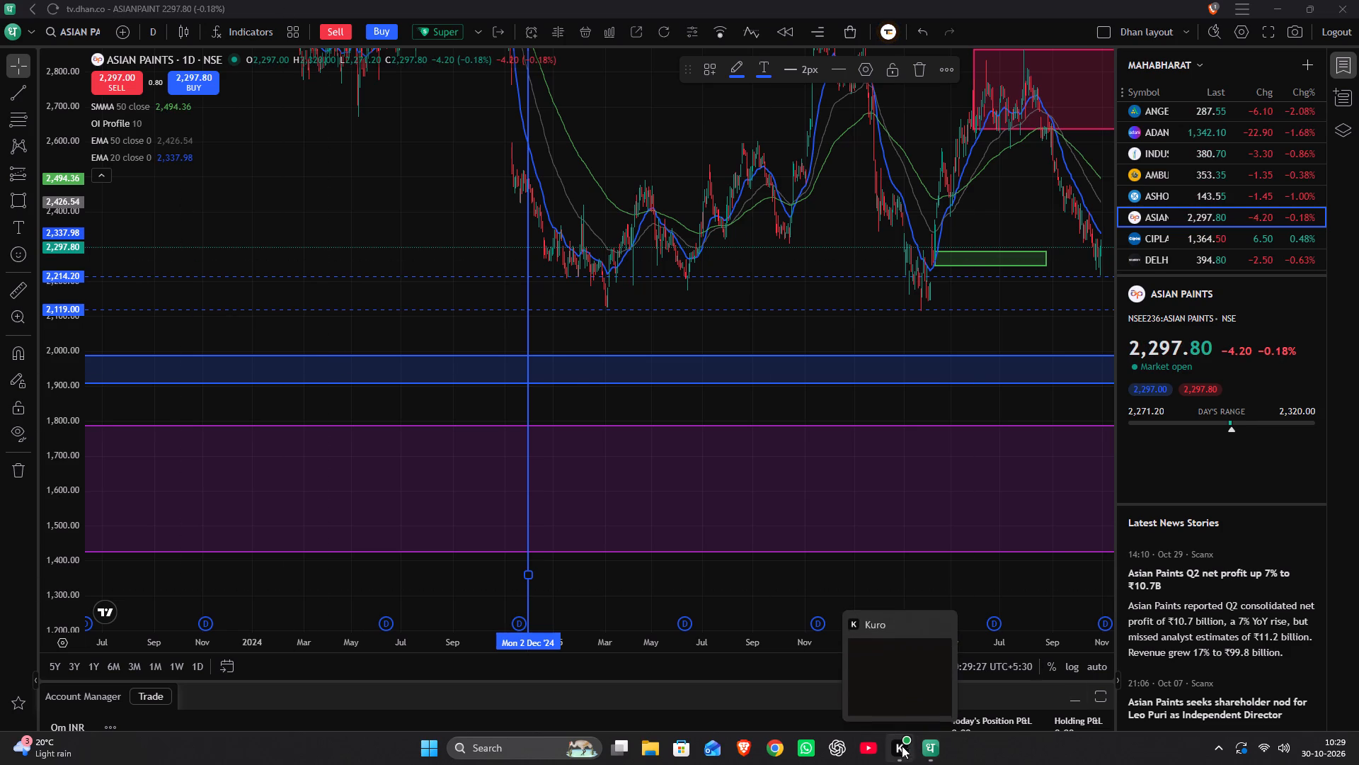